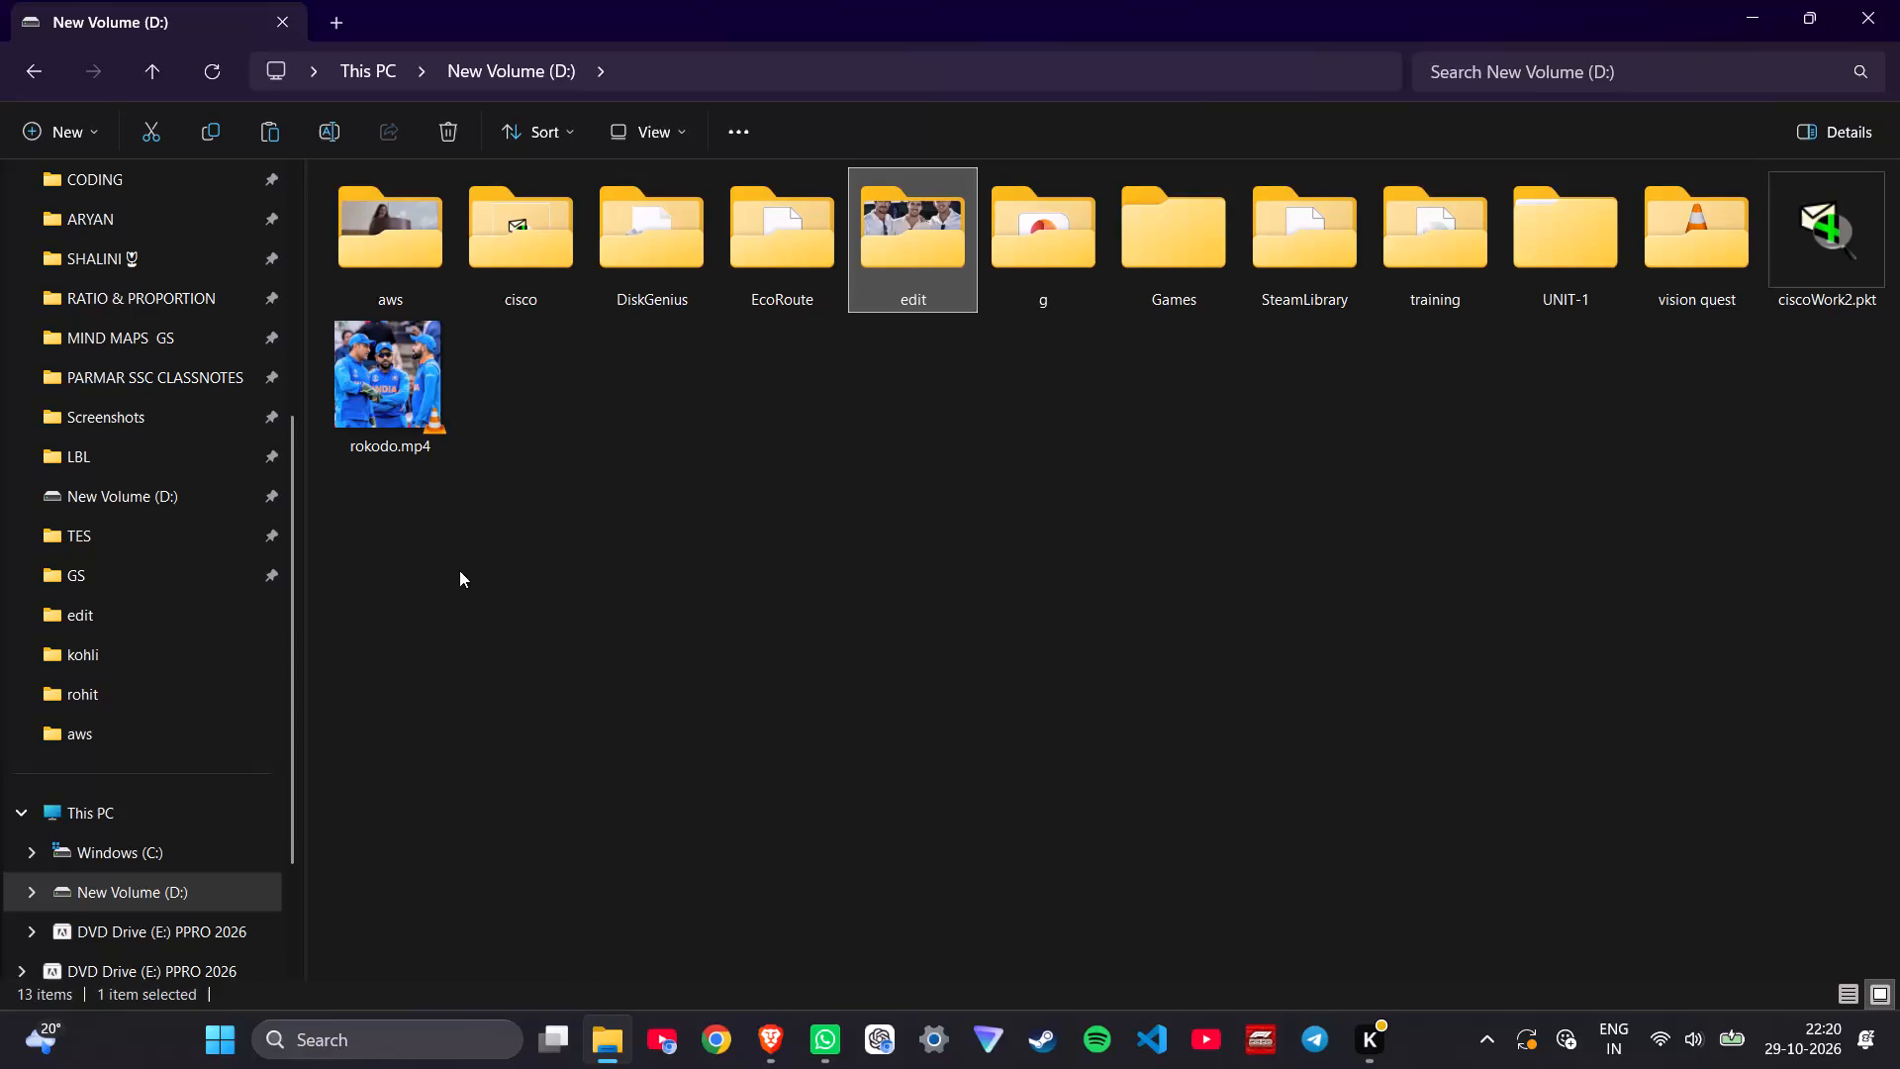
Open the f1 folder inside the edit folder on New Volume (D:) and select the "Oscar probably had an anxiety attack" video.
double_click(939, 243)
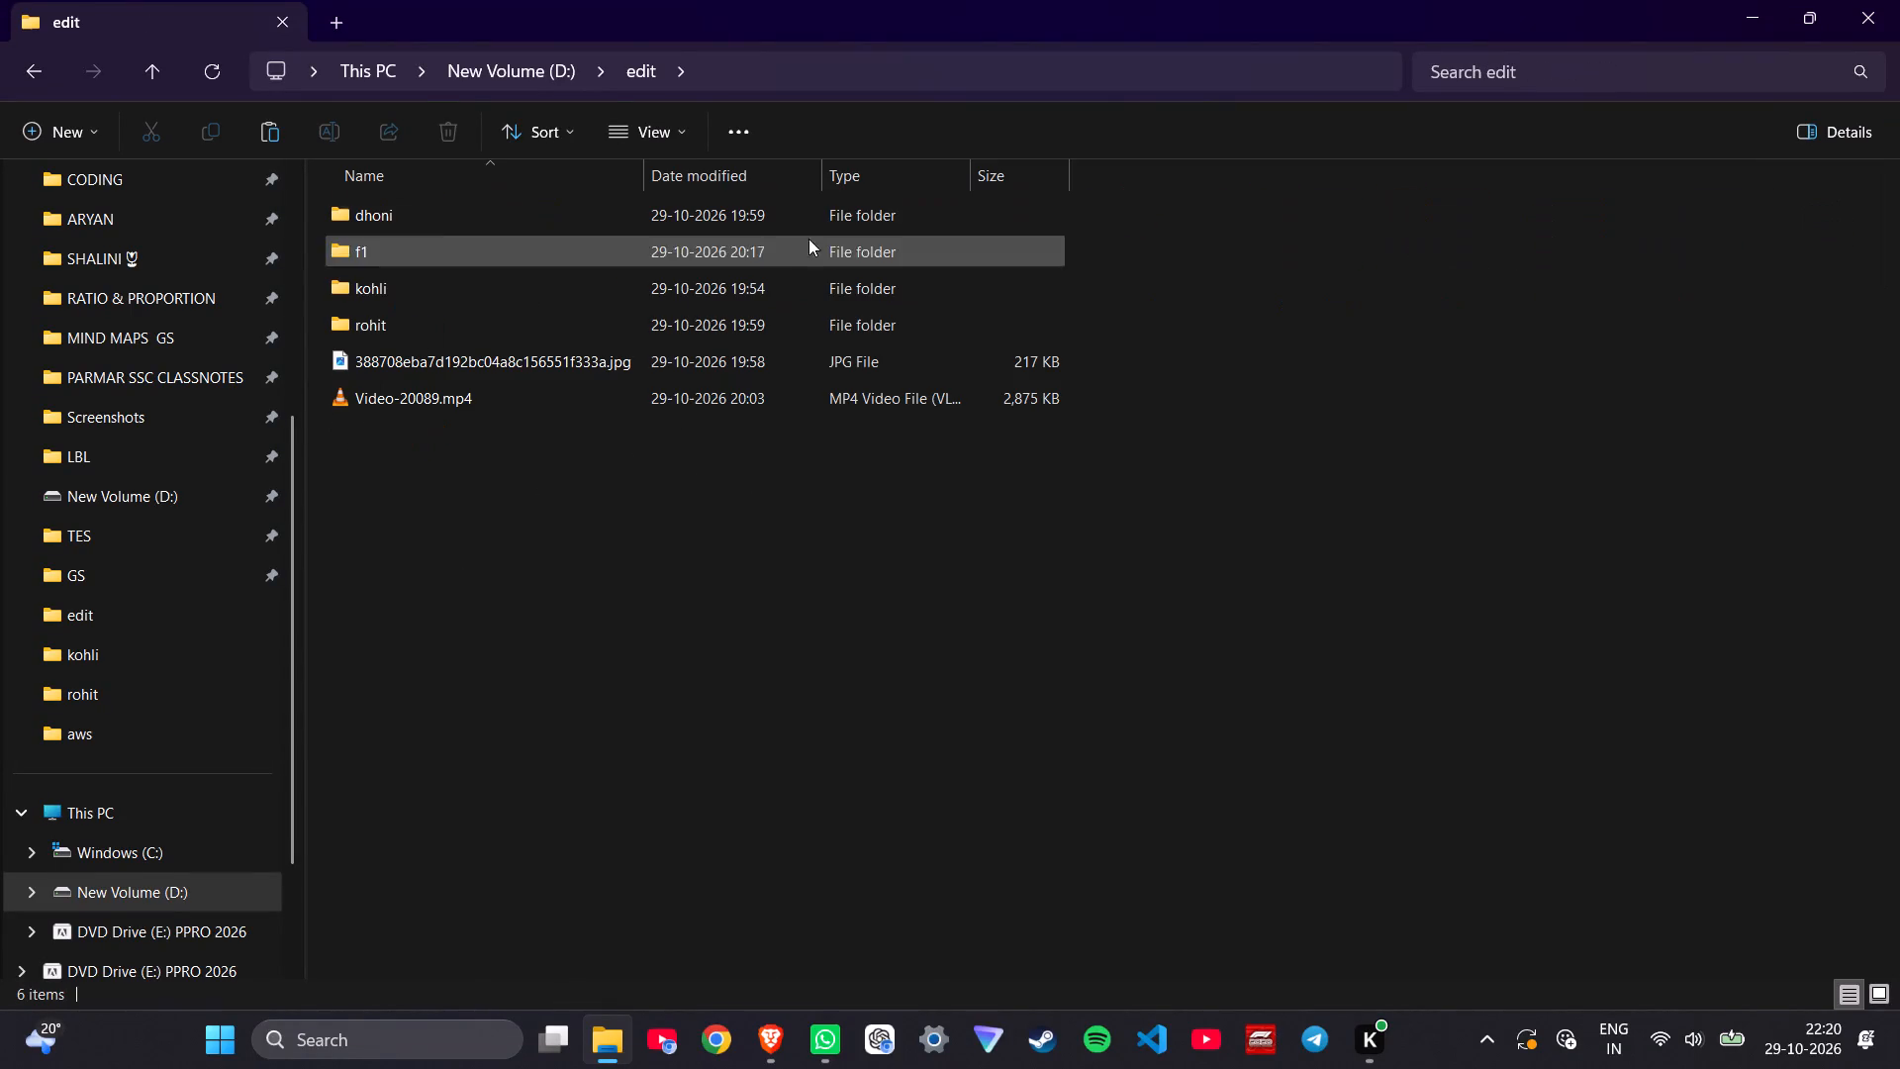
double_click(549, 248)
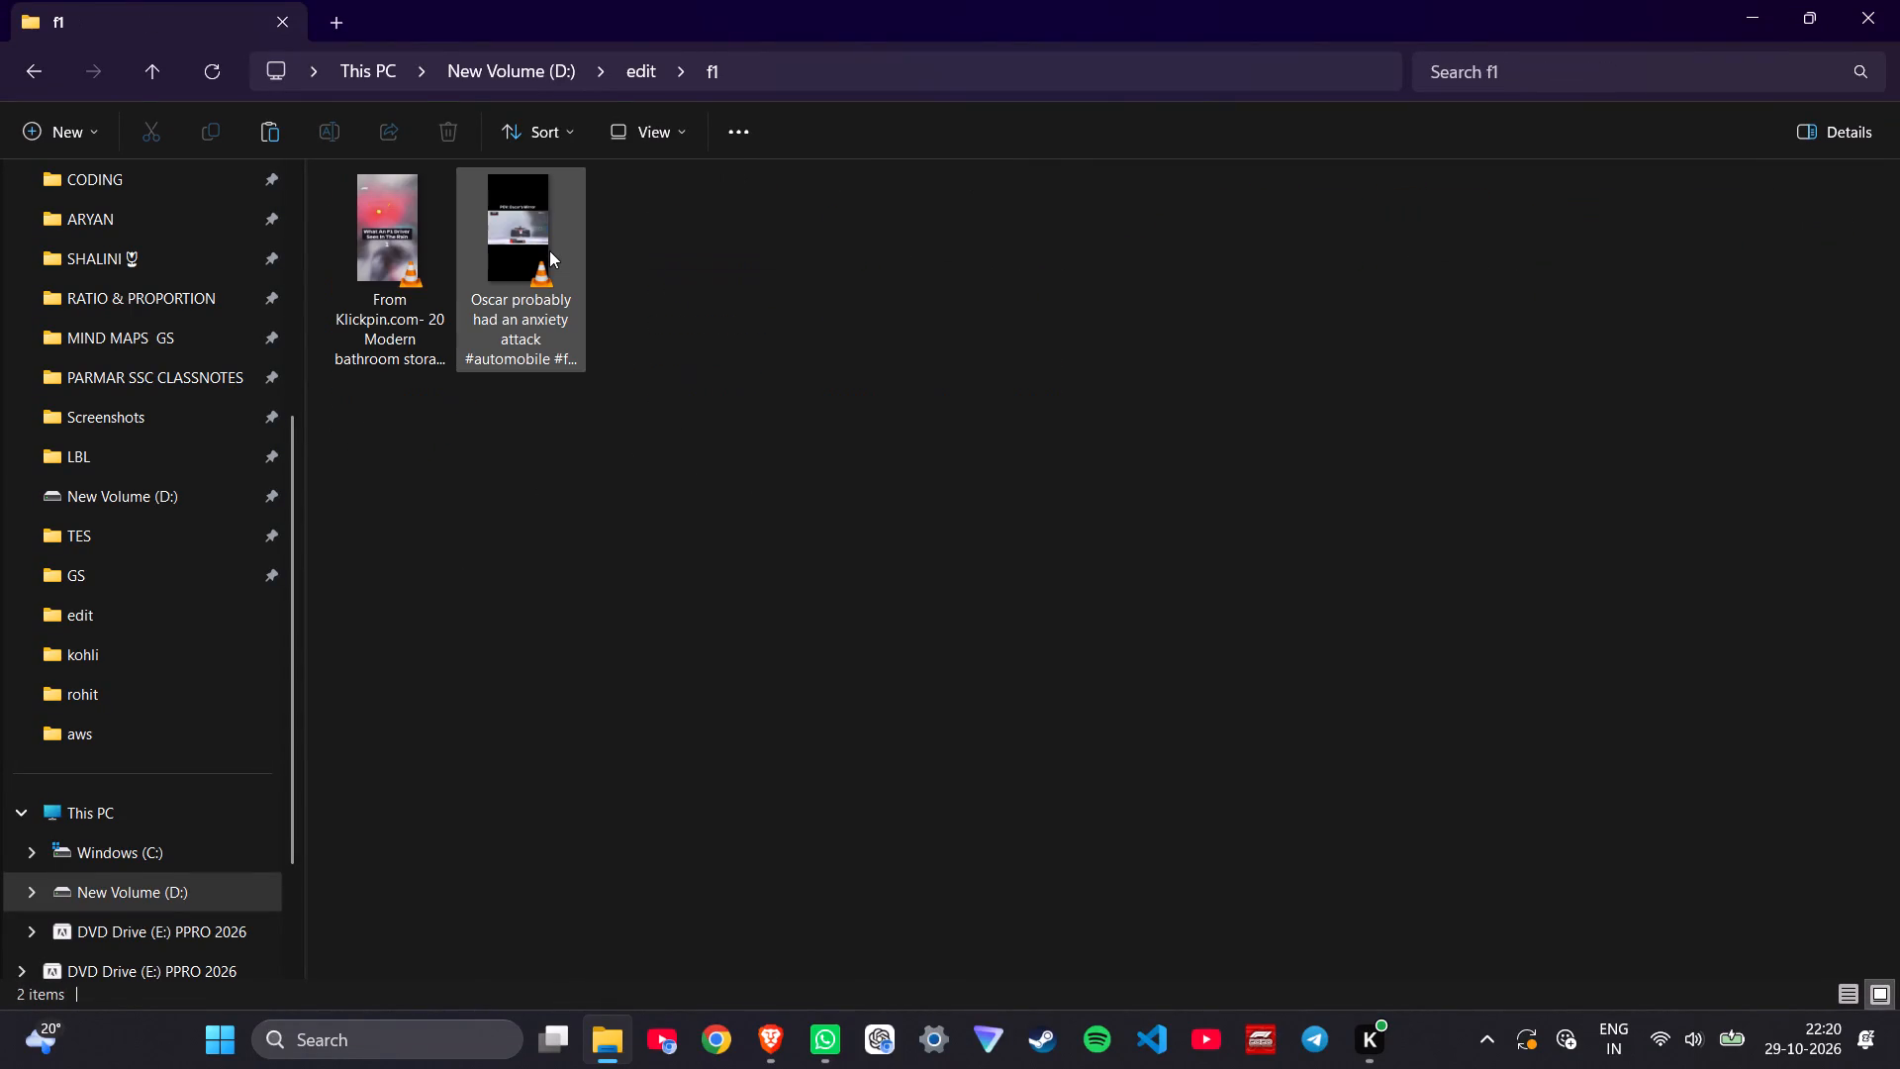
click(406, 288)
click(487, 262)
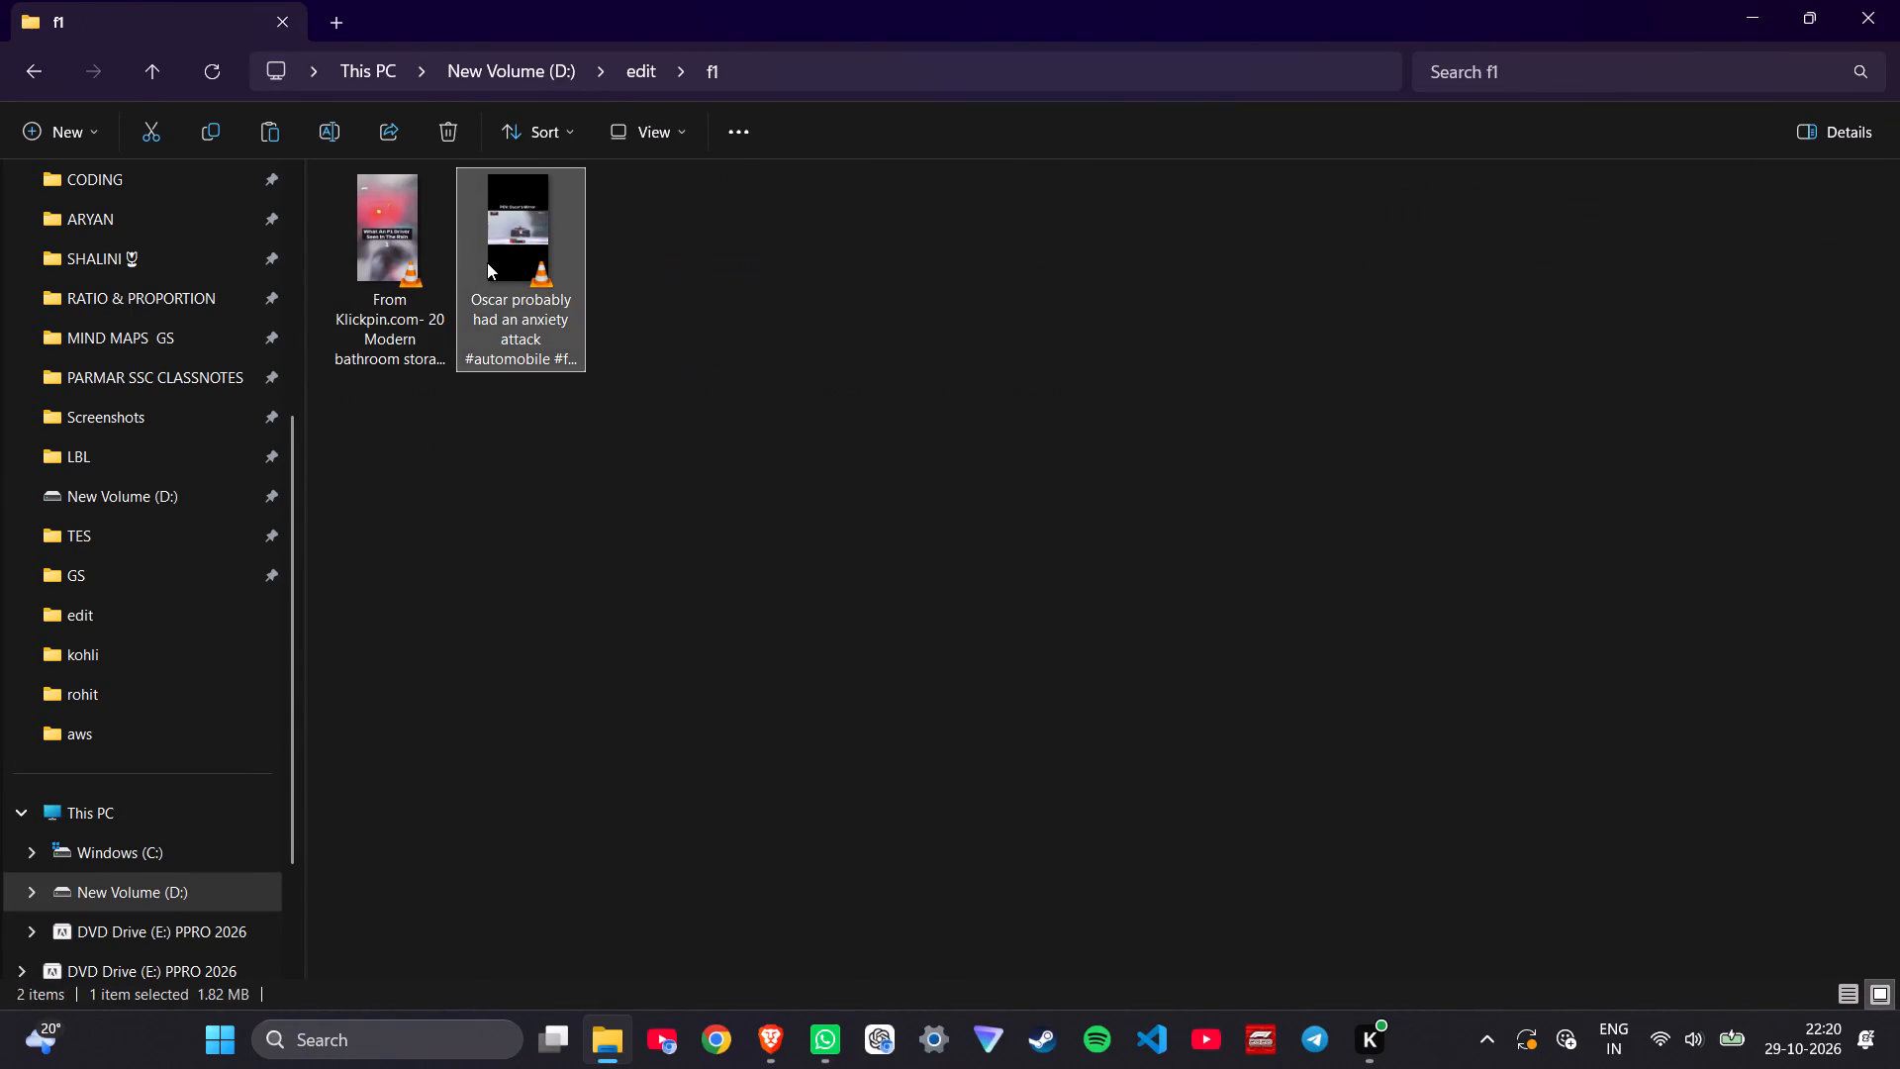
Switch from File Explorer to another open application window.
key(alt+Tab)
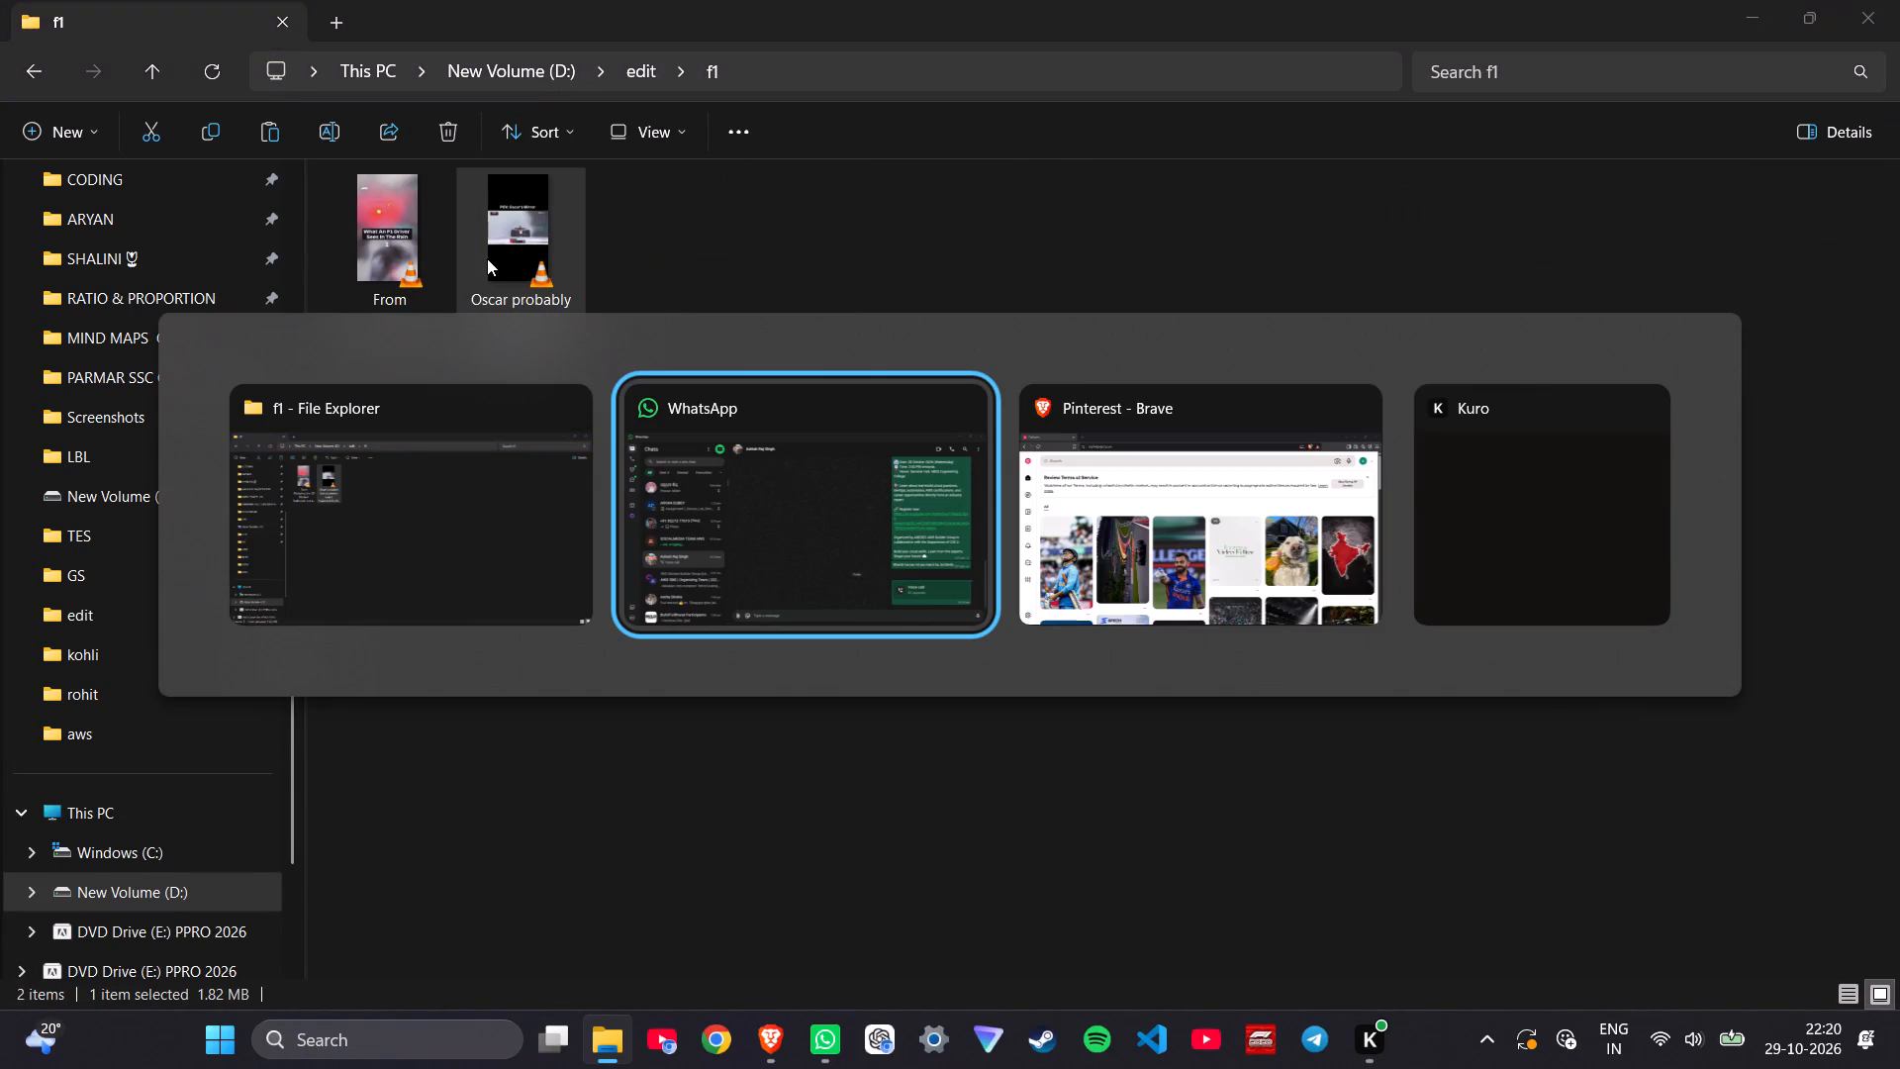
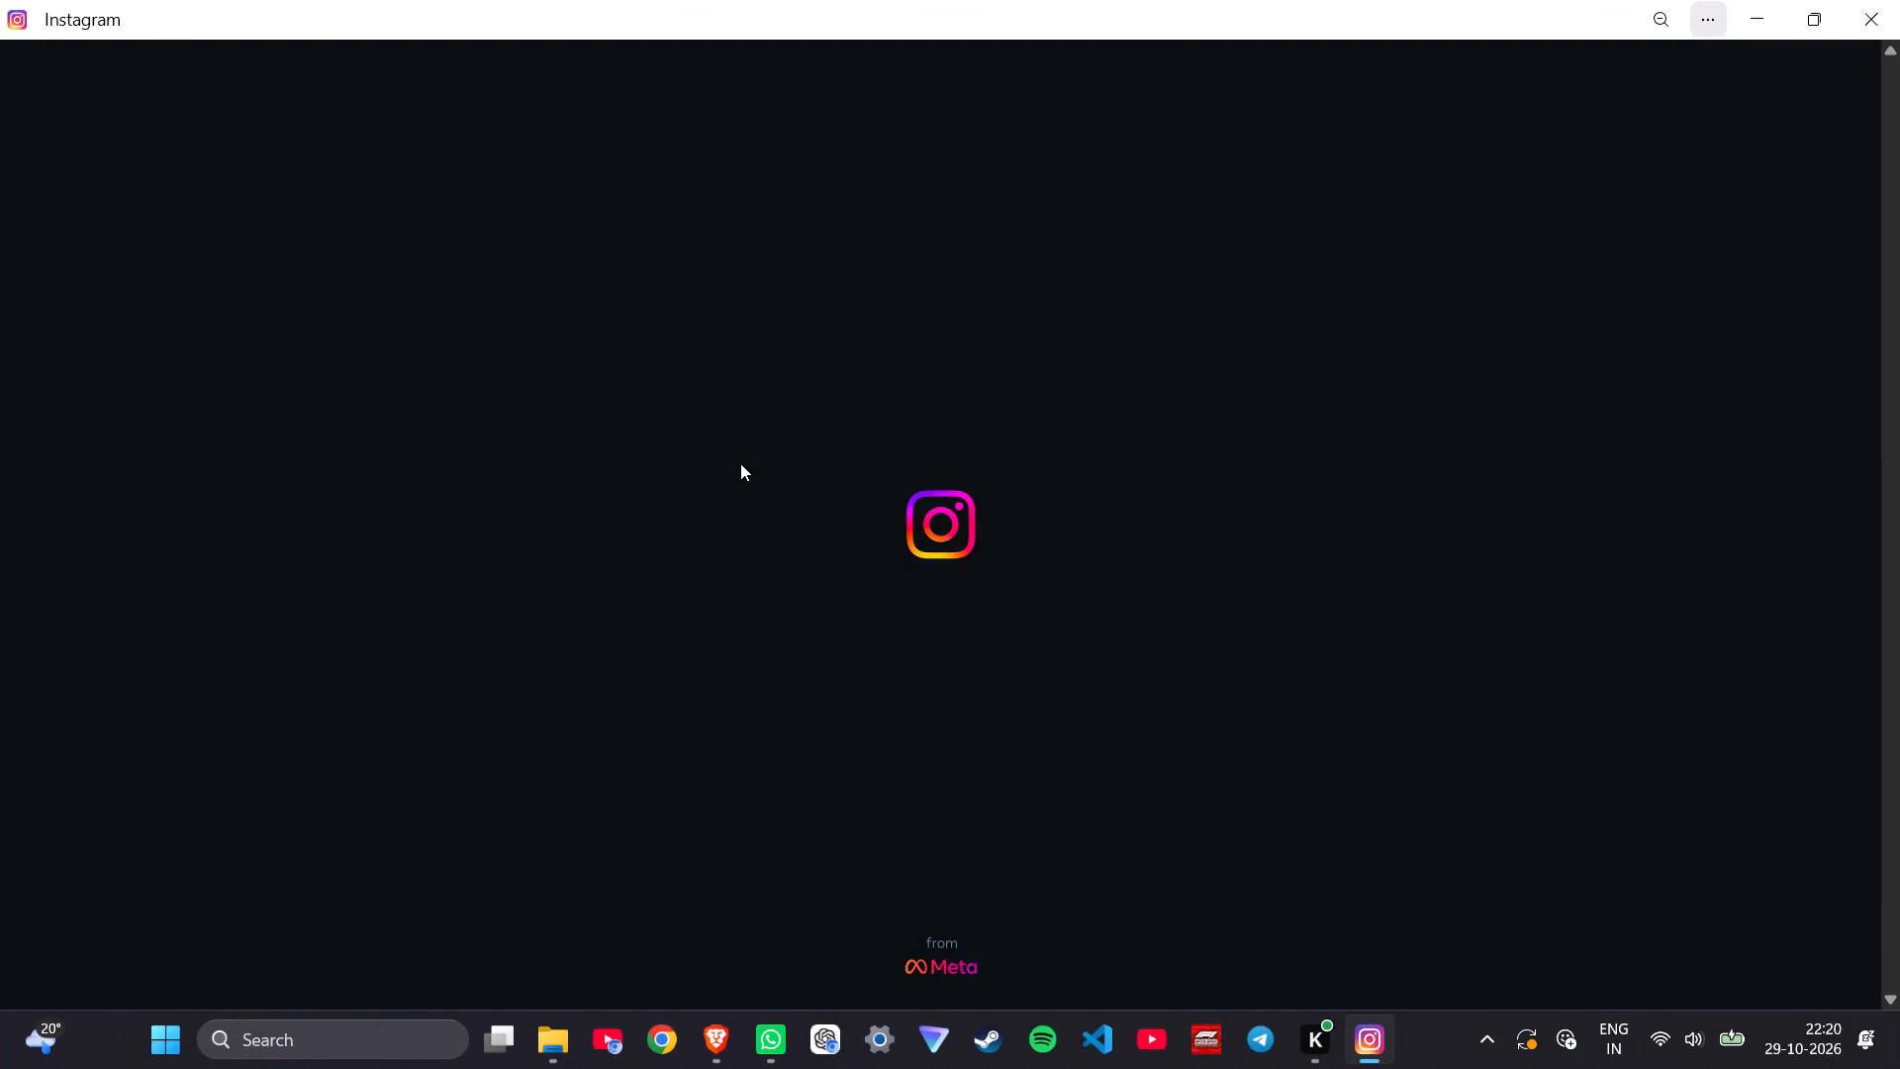
Go to the account's saved posts on Instagram and open the All posts collection.
click(50, 912)
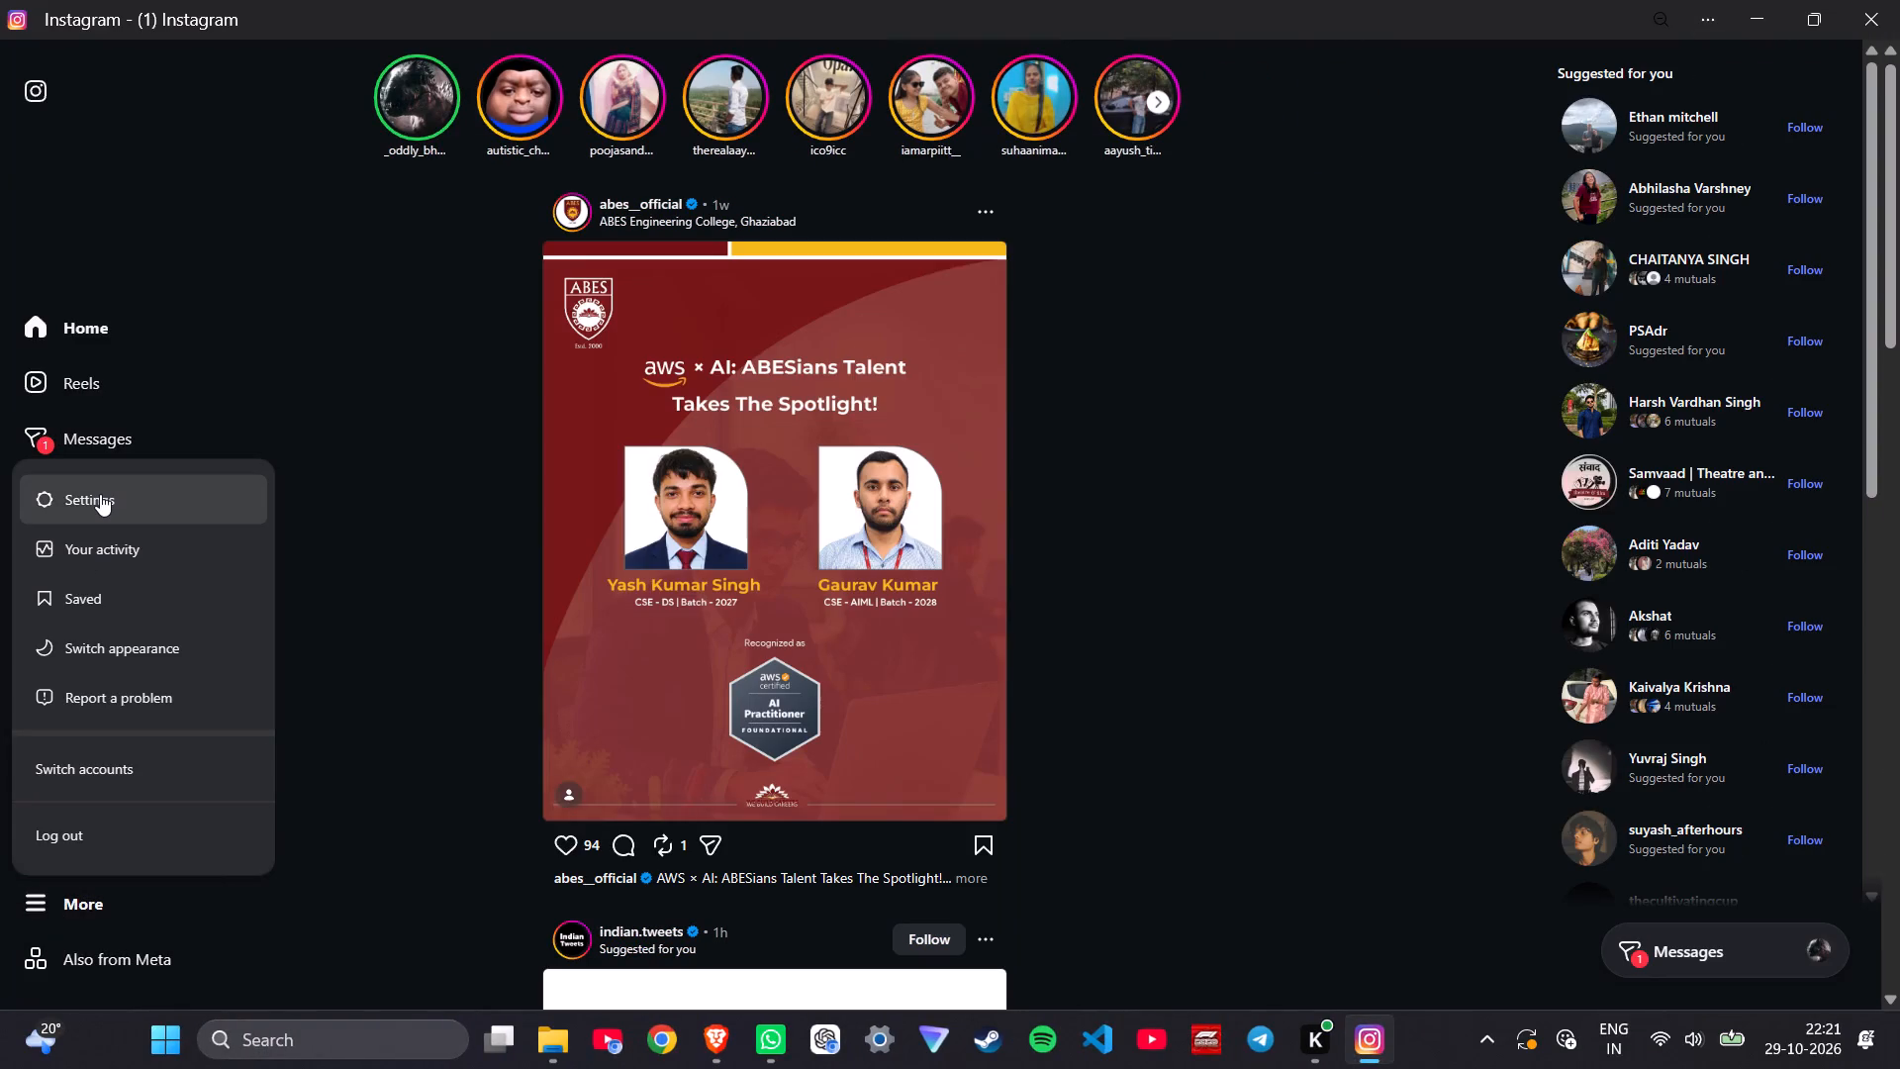
click(107, 606)
scroll(633, 506, down, 2)
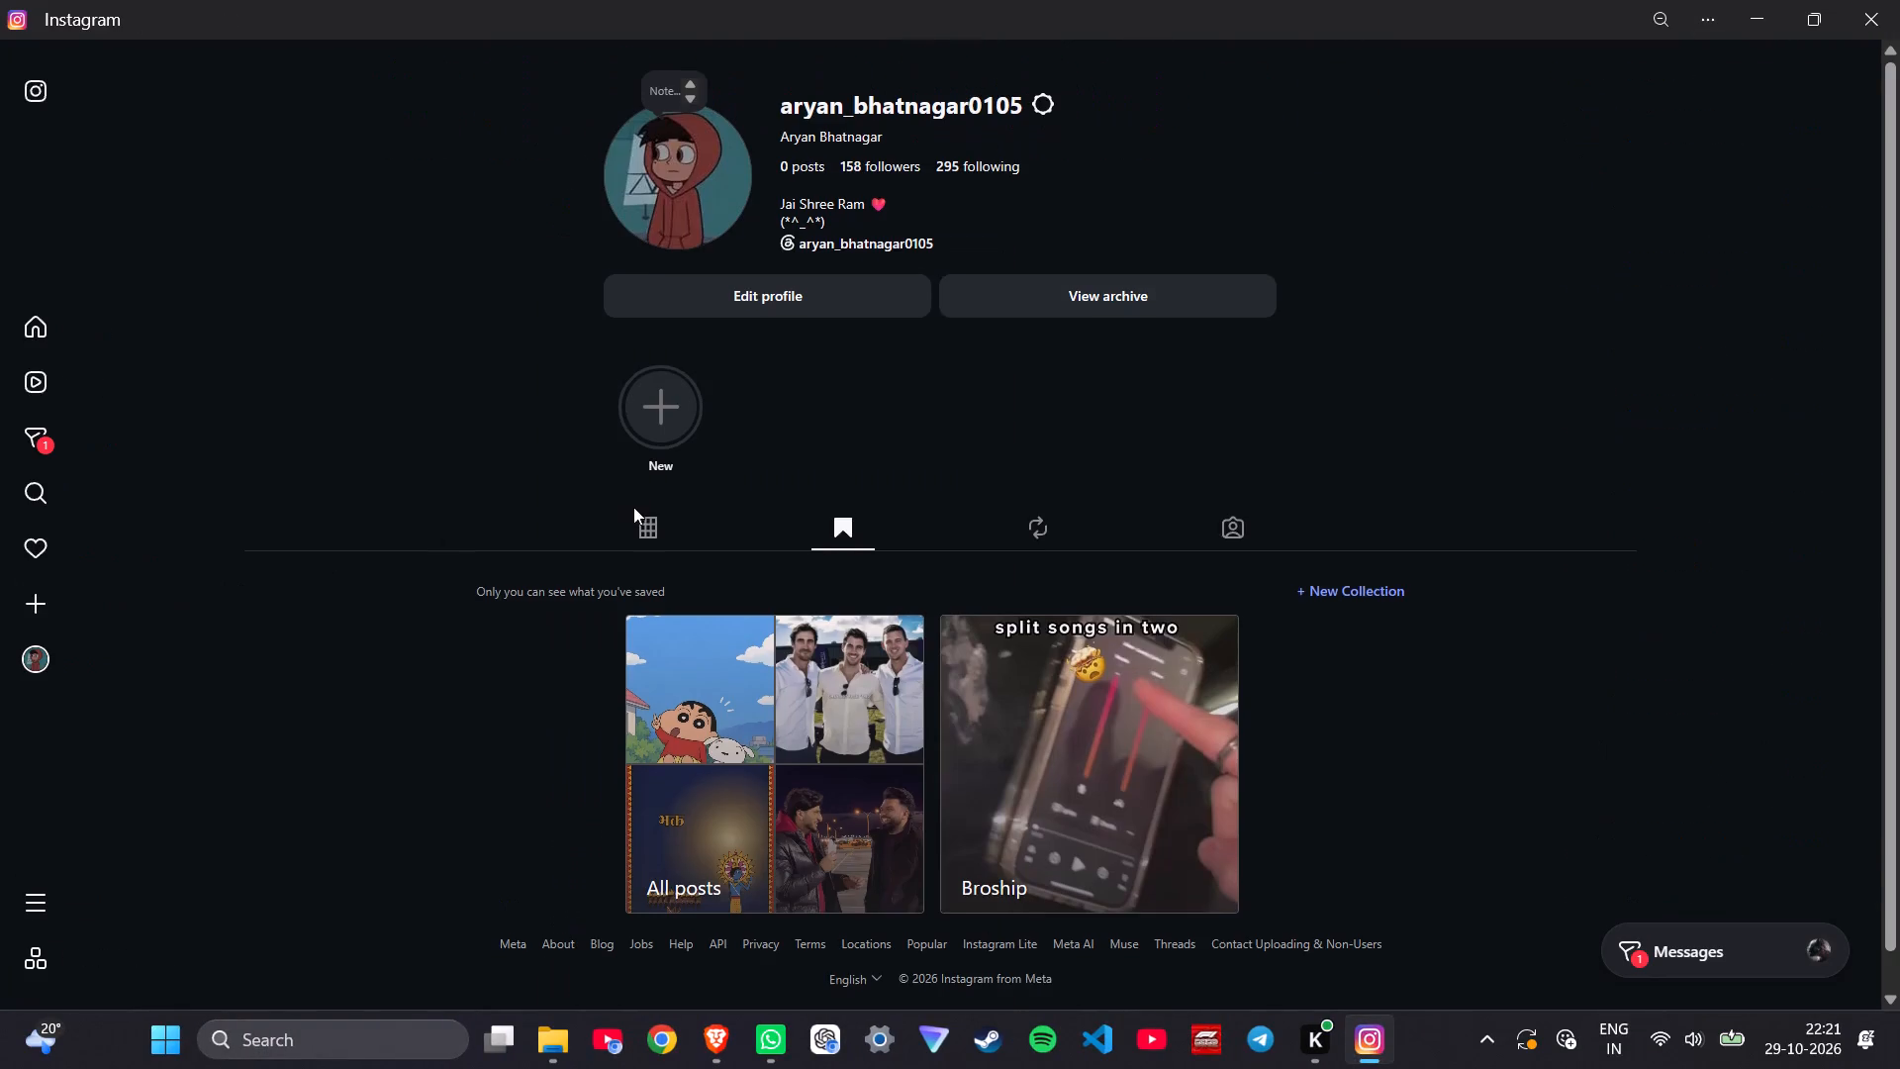
scroll(633, 507, down, 1)
click(785, 708)
Find the "You like Rain?" reel among the saved posts, open it and turn on its sound.
scroll(794, 672, down, 3)
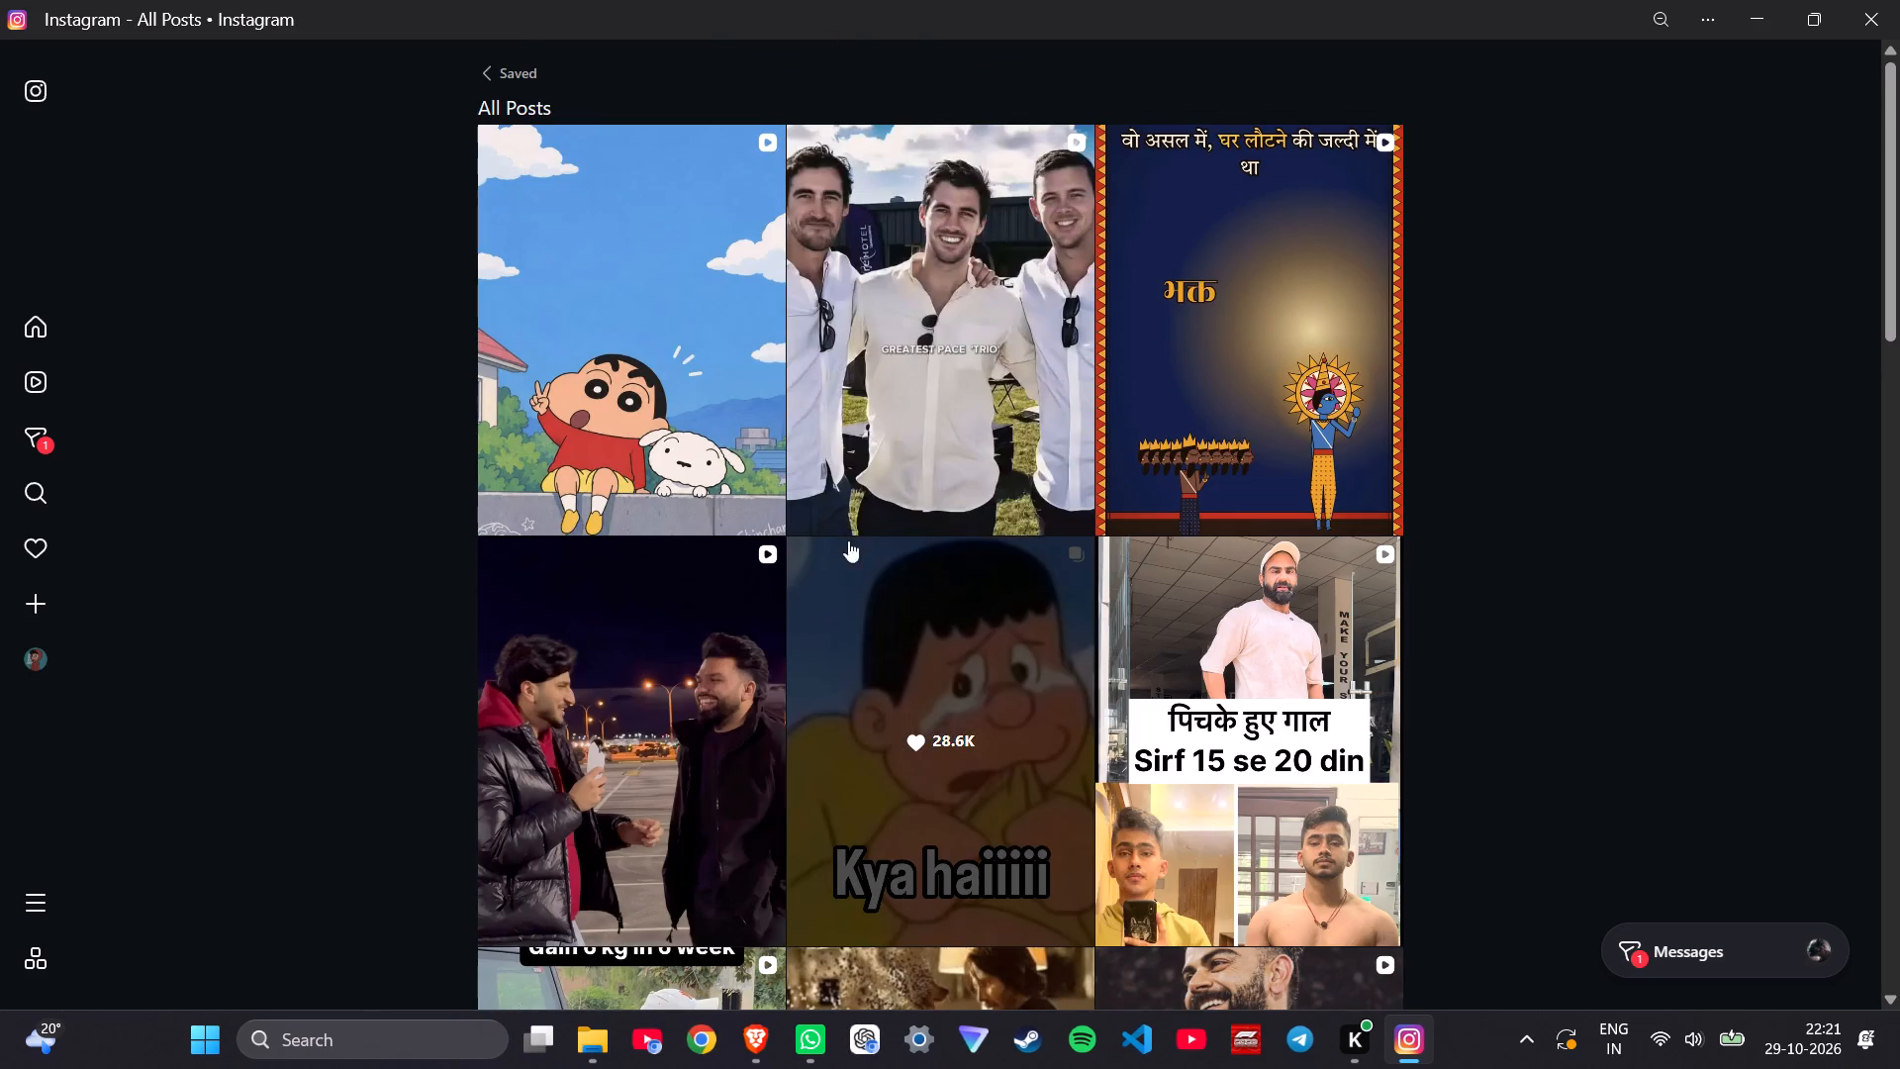
scroll(910, 334, down, 8)
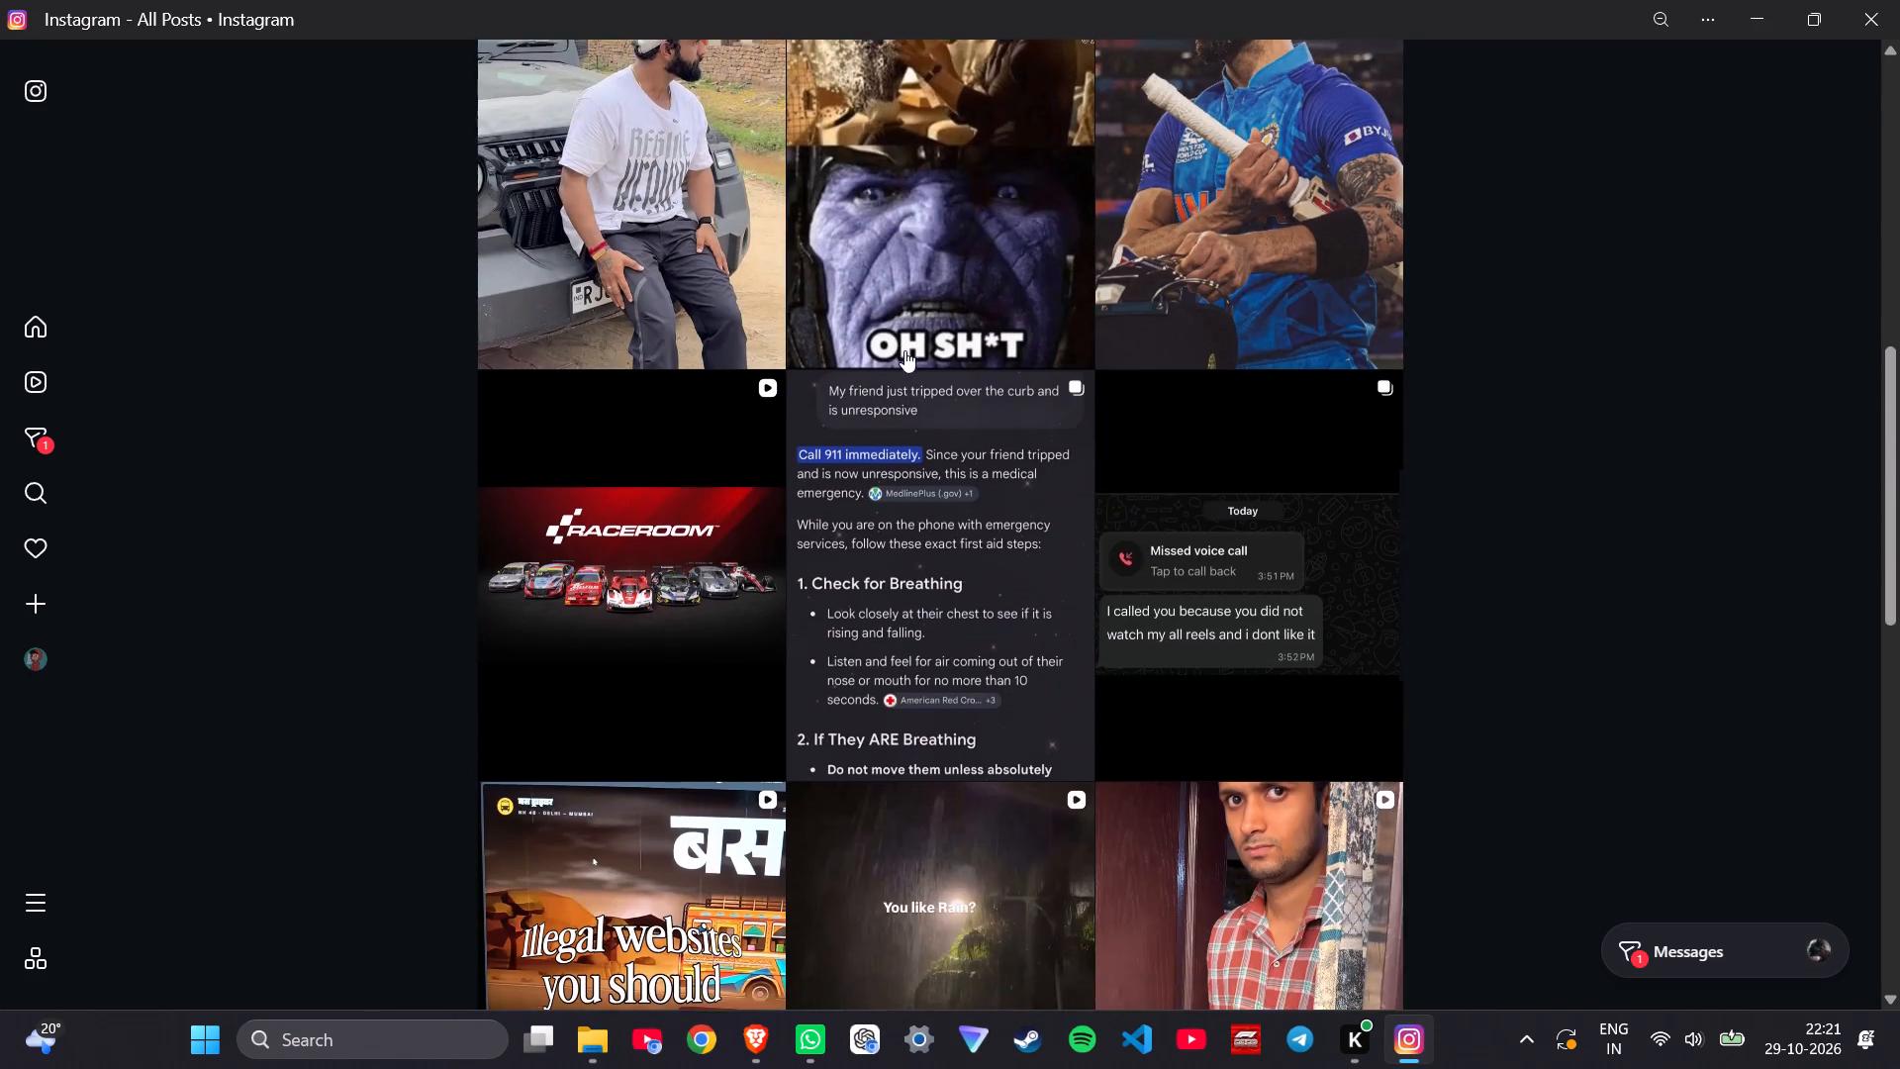
scroll(904, 350, down, 2)
click(924, 655)
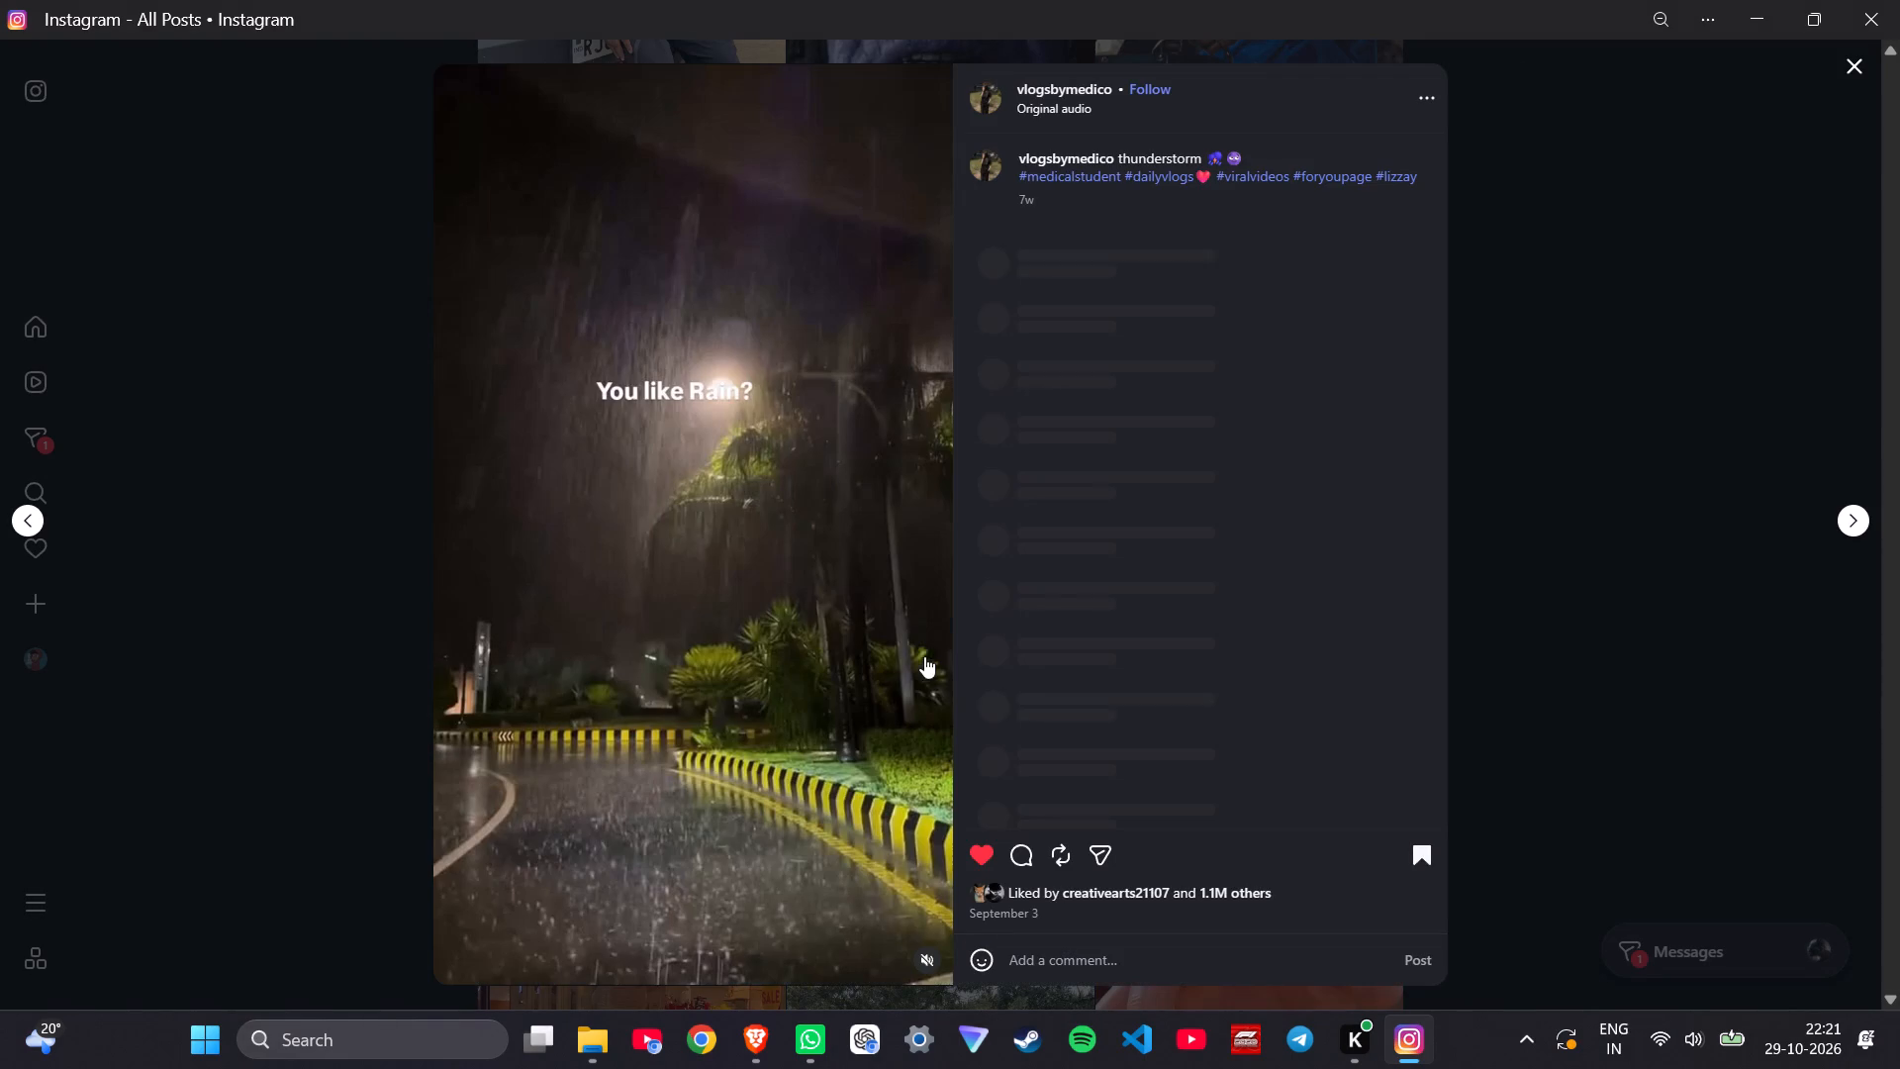
click(932, 967)
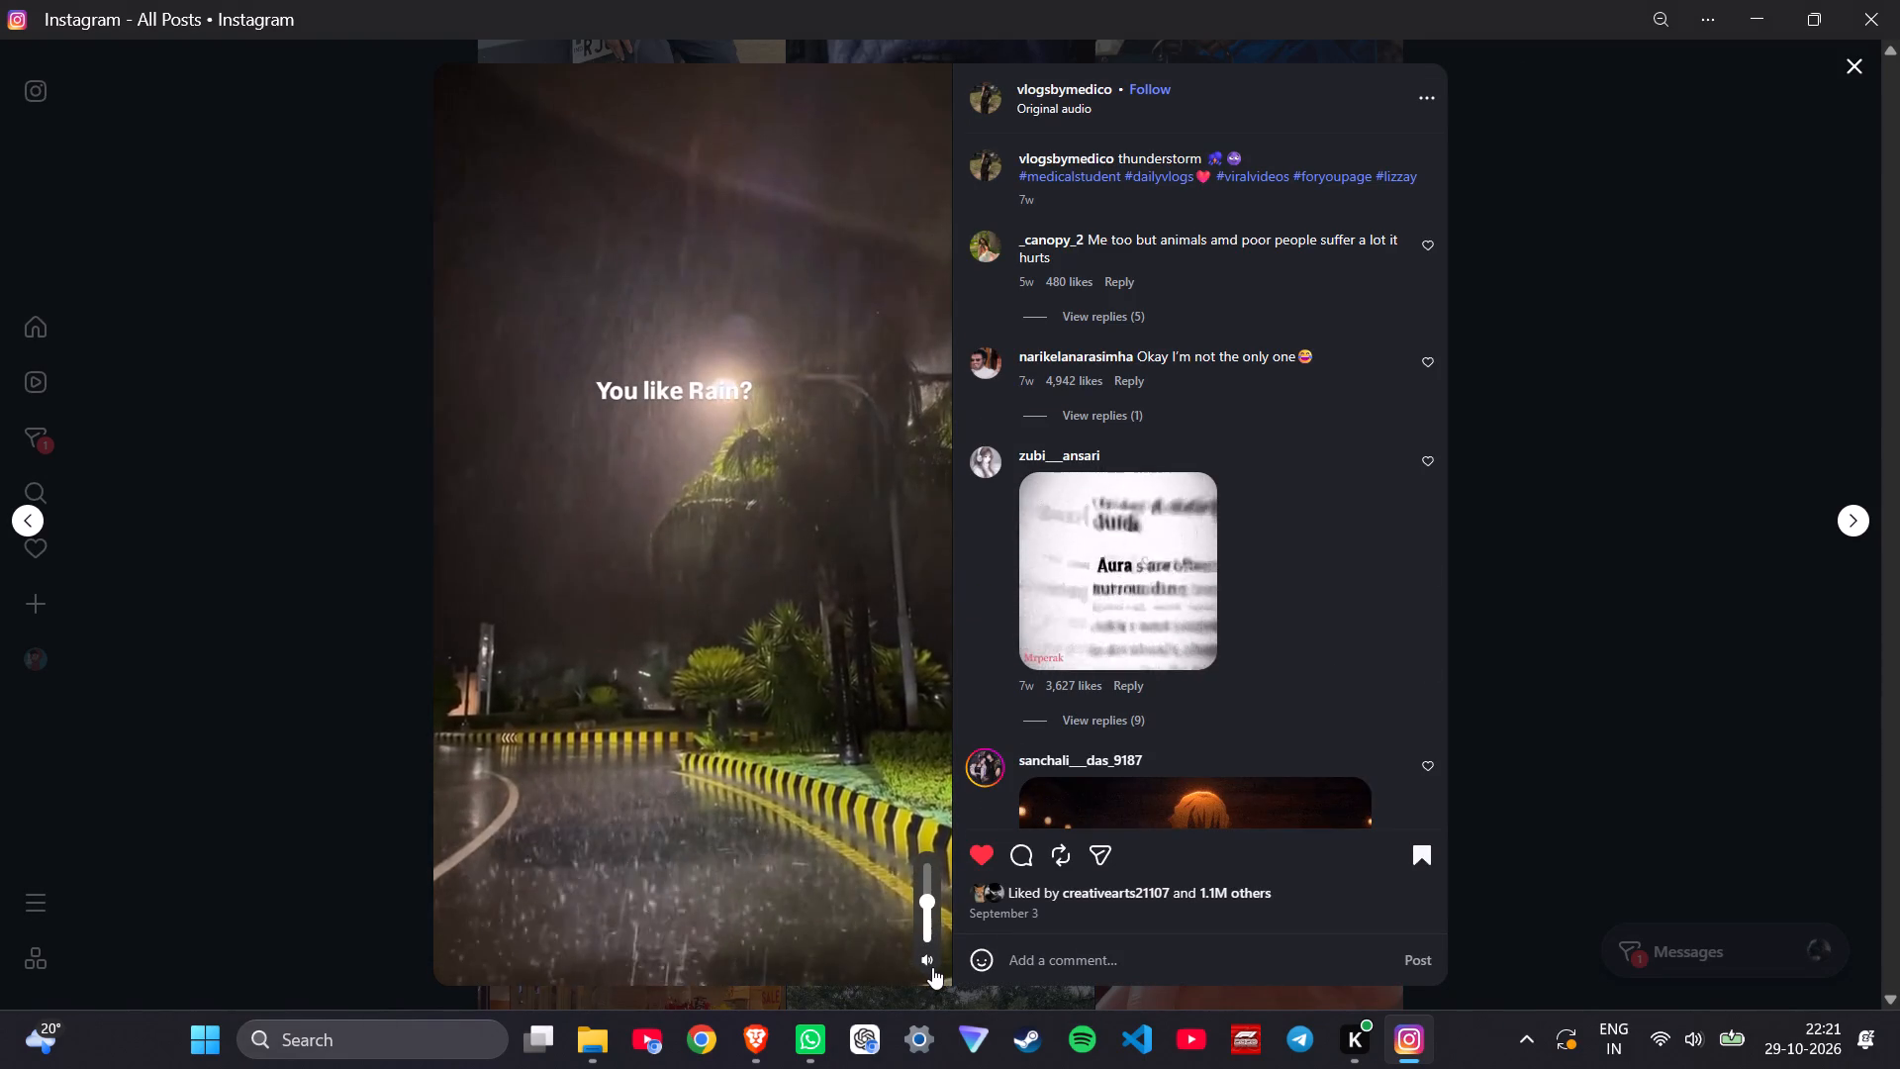
Copy the link to the "You like Rain?" reel and close the reel.
click(1427, 95)
click(963, 456)
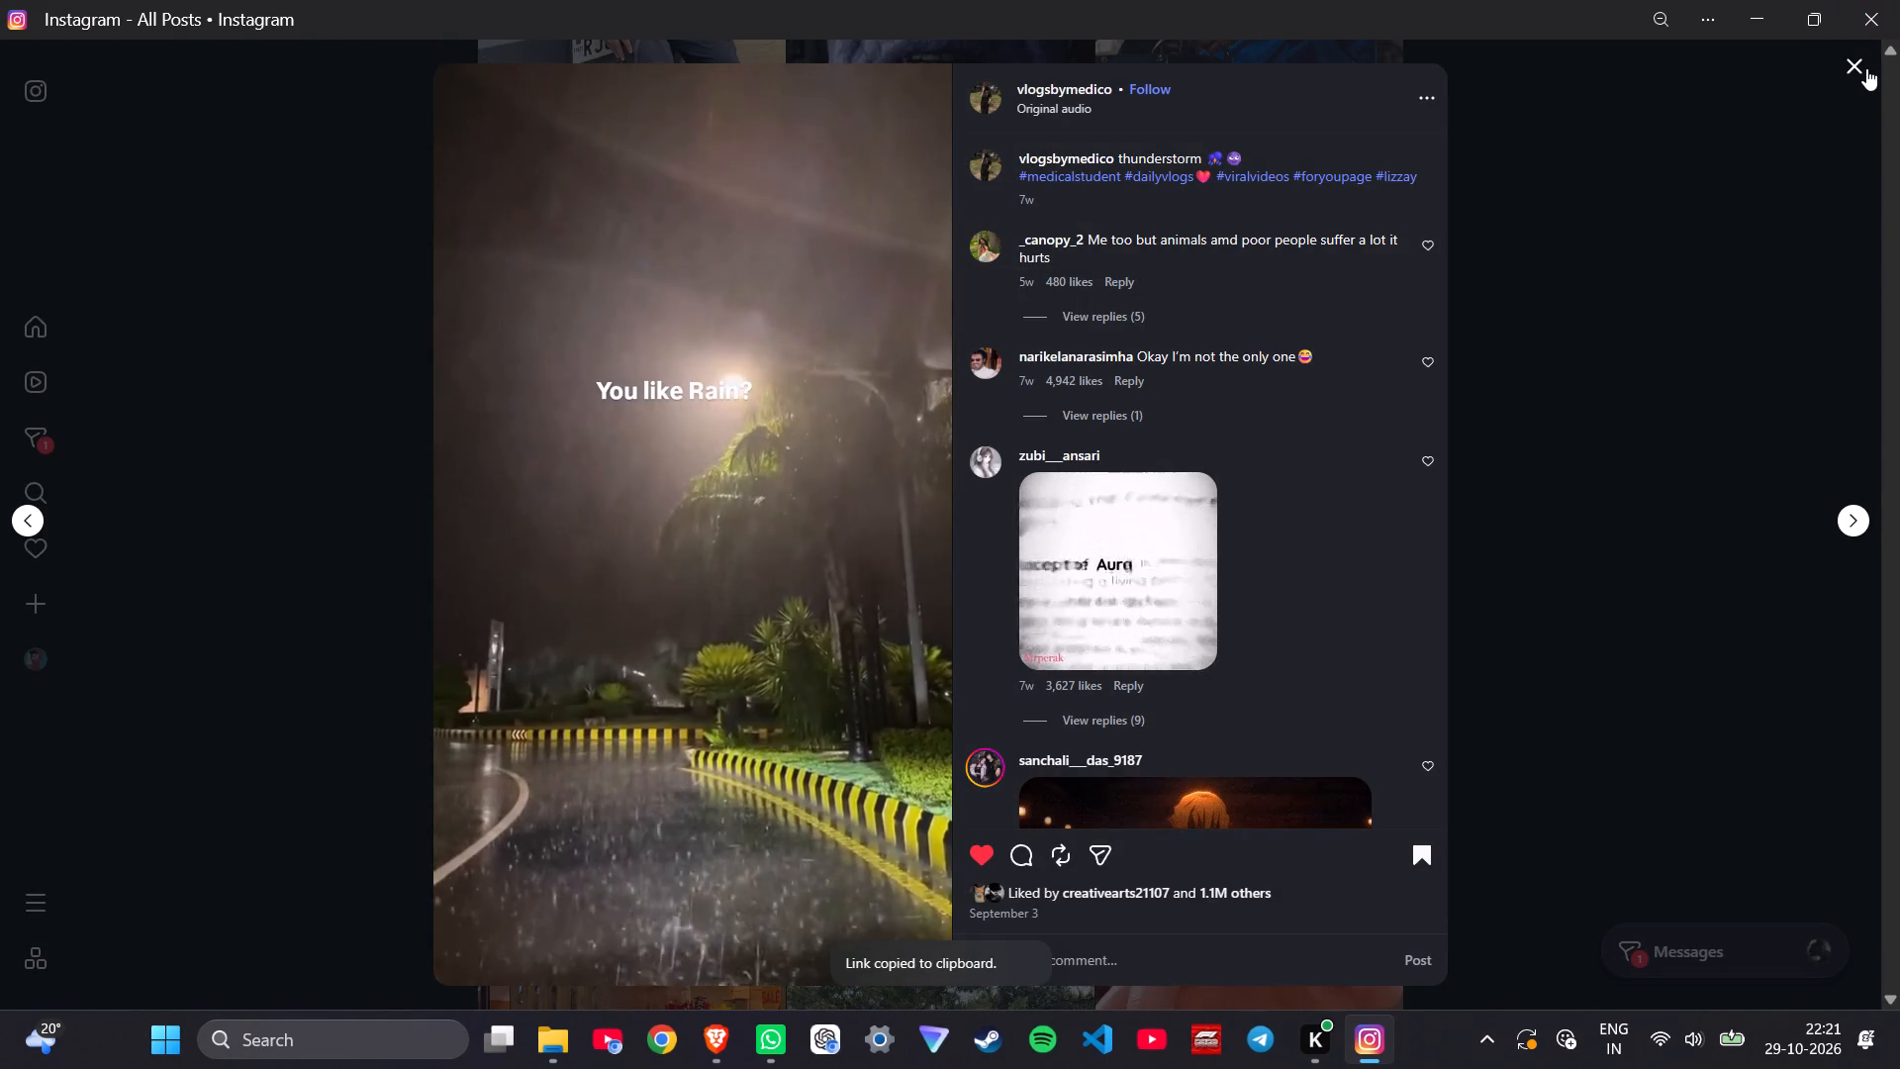
click(1866, 68)
Switch from Instagram to another open application window.
key(alt+Tab)
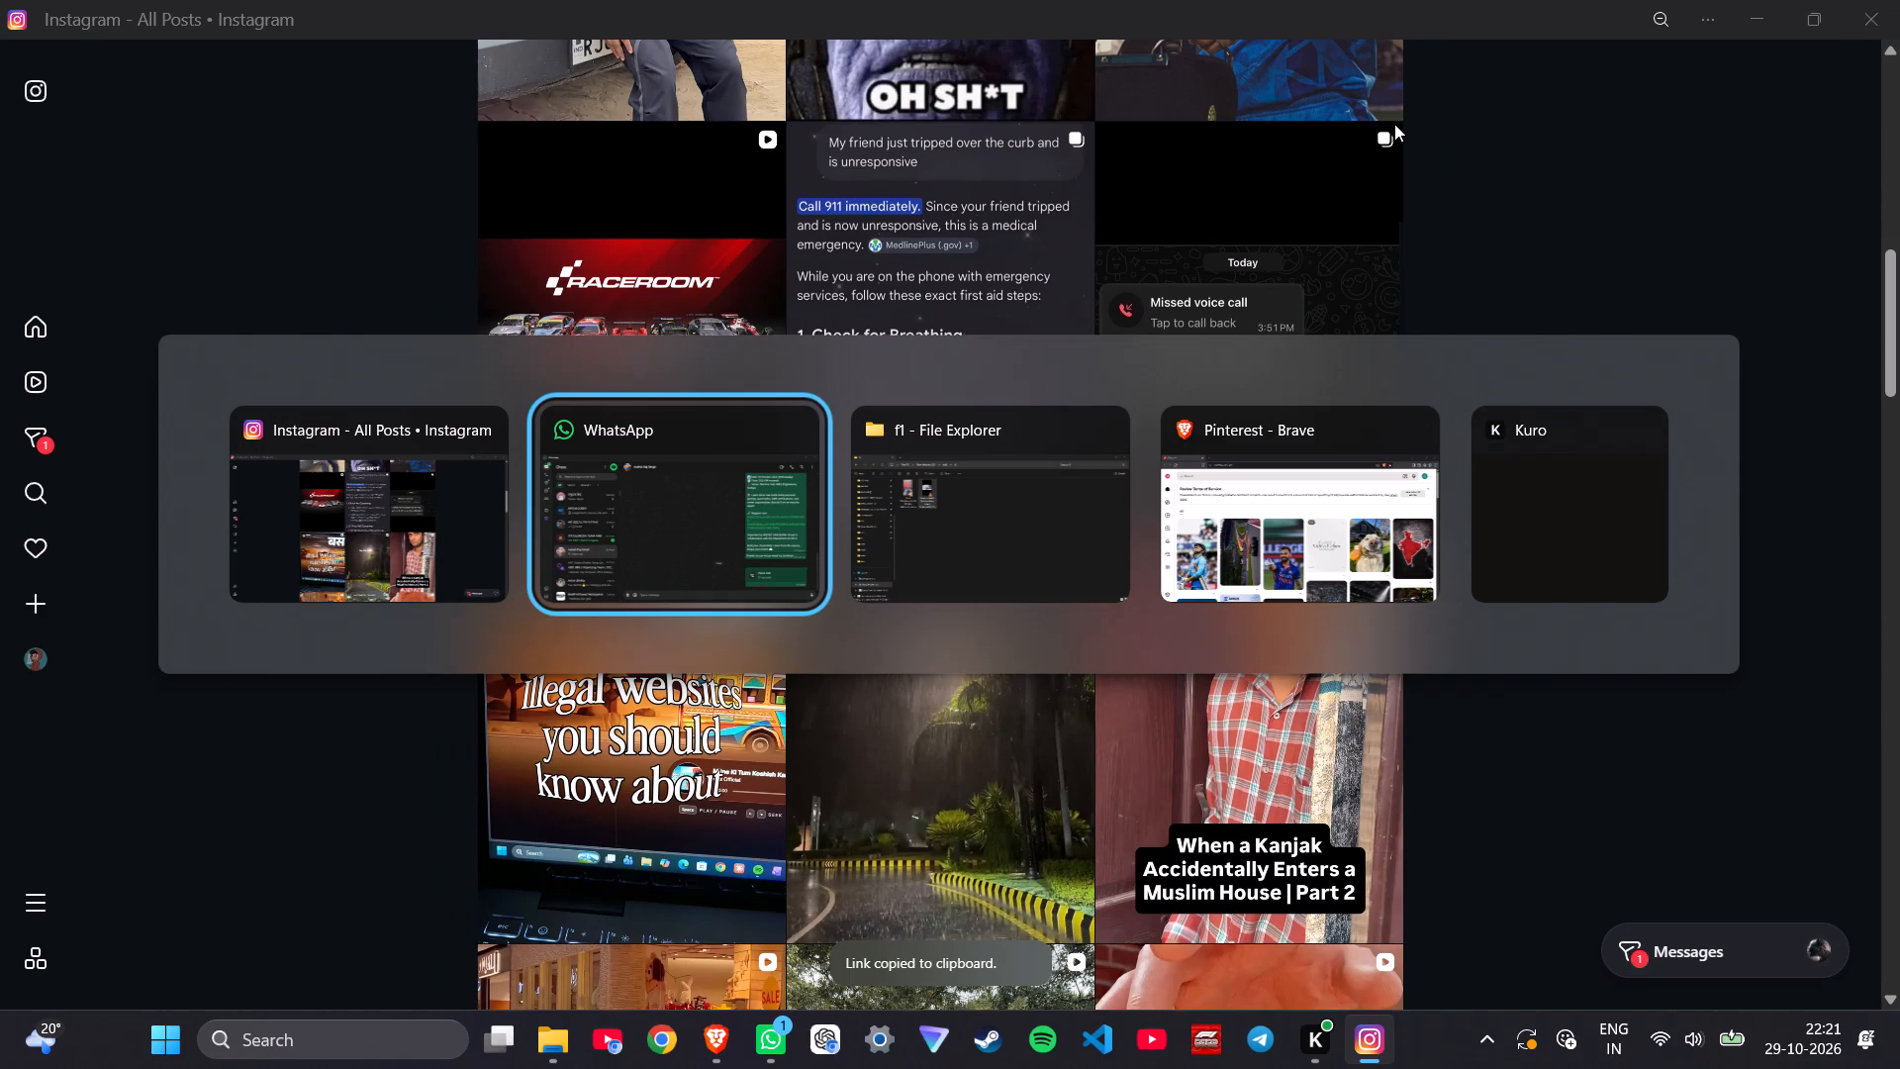
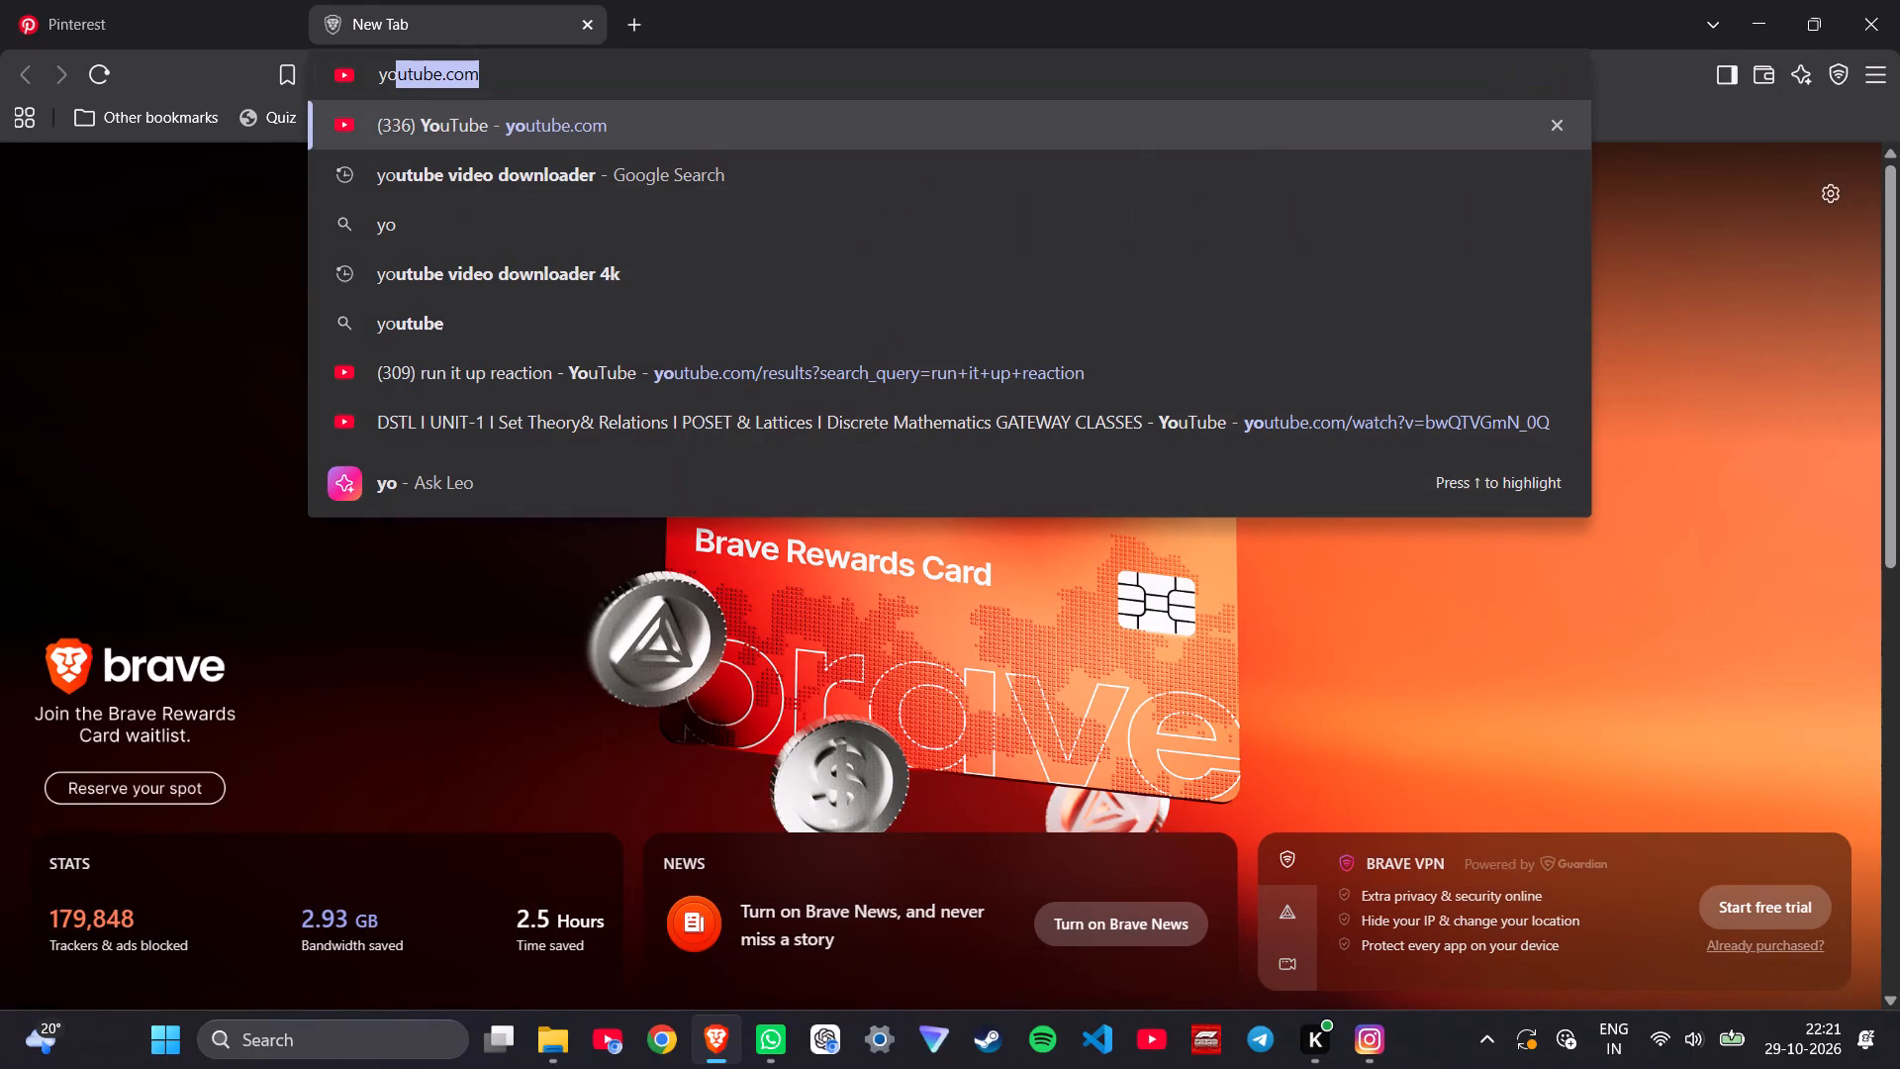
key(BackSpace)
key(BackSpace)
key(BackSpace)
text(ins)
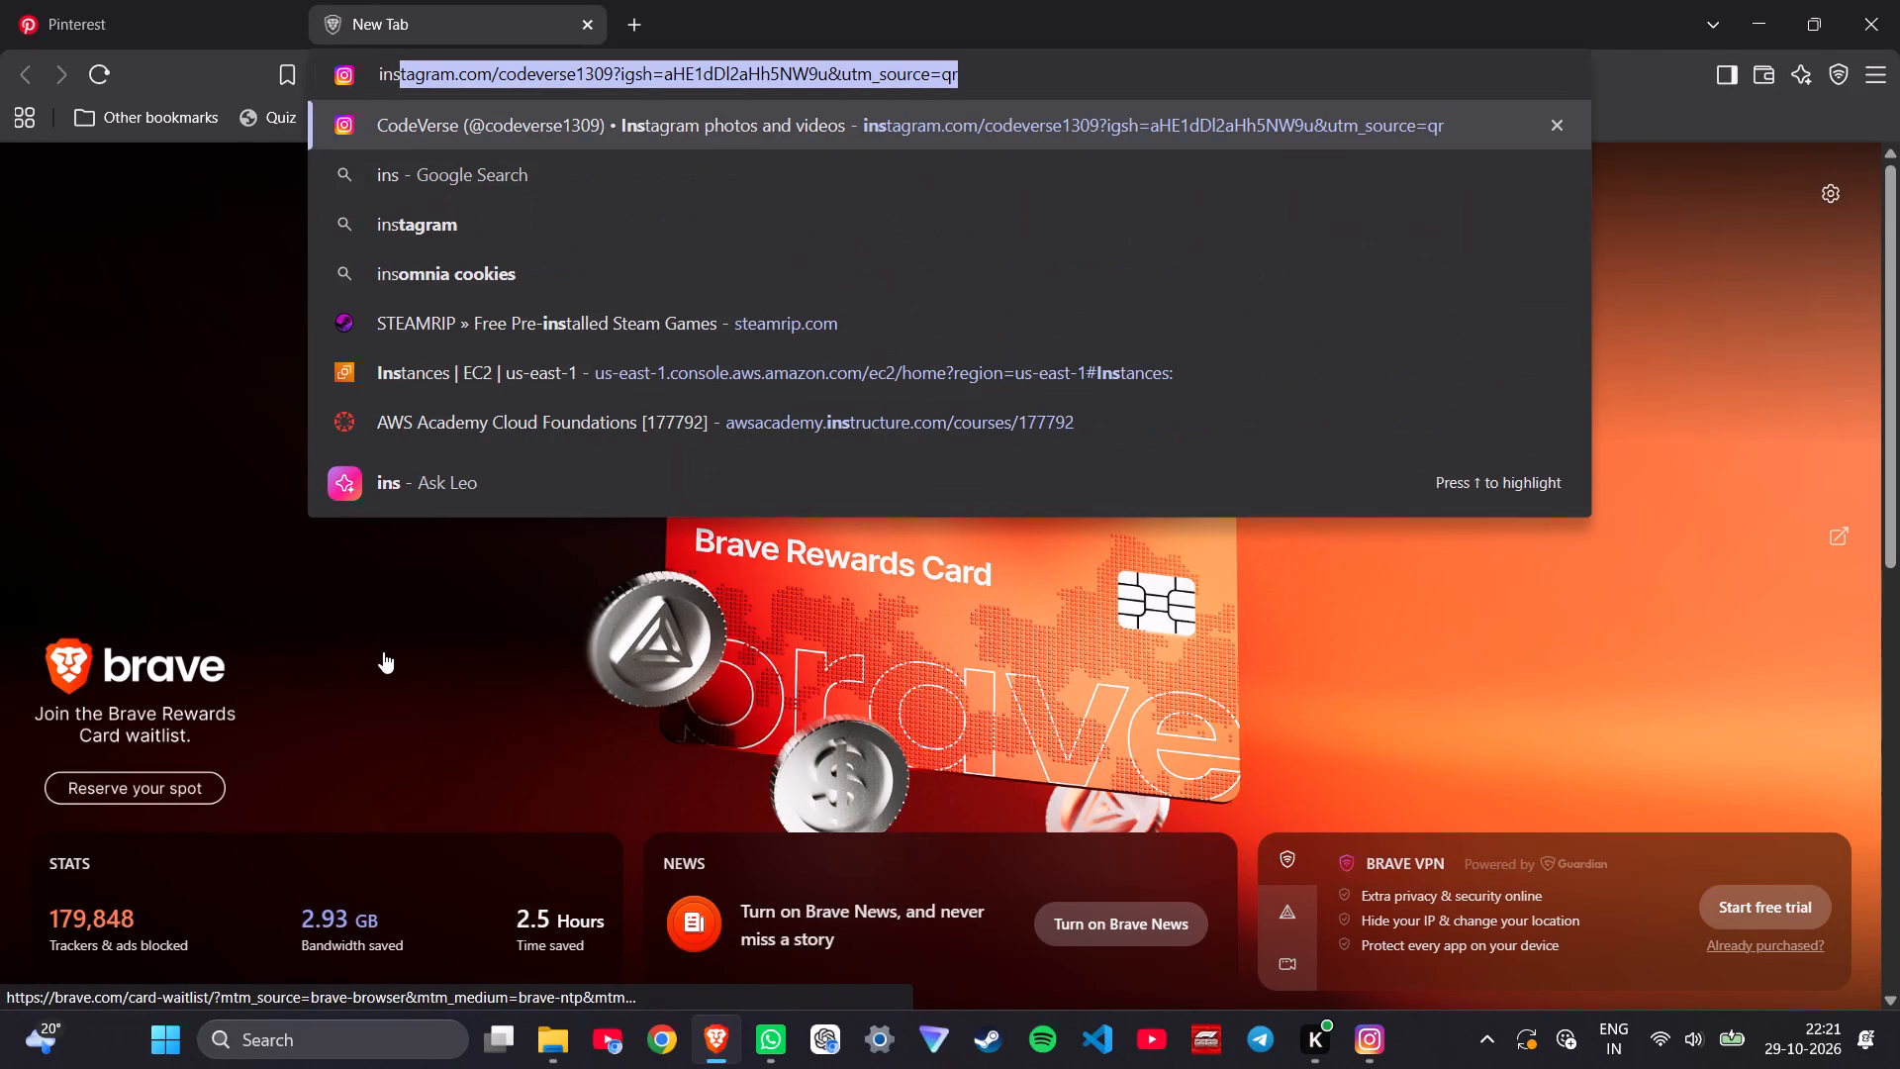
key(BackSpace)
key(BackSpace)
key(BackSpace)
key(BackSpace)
Search the web for fastsave and open the Instagram Reels Downloader result from fastvideosave.net.
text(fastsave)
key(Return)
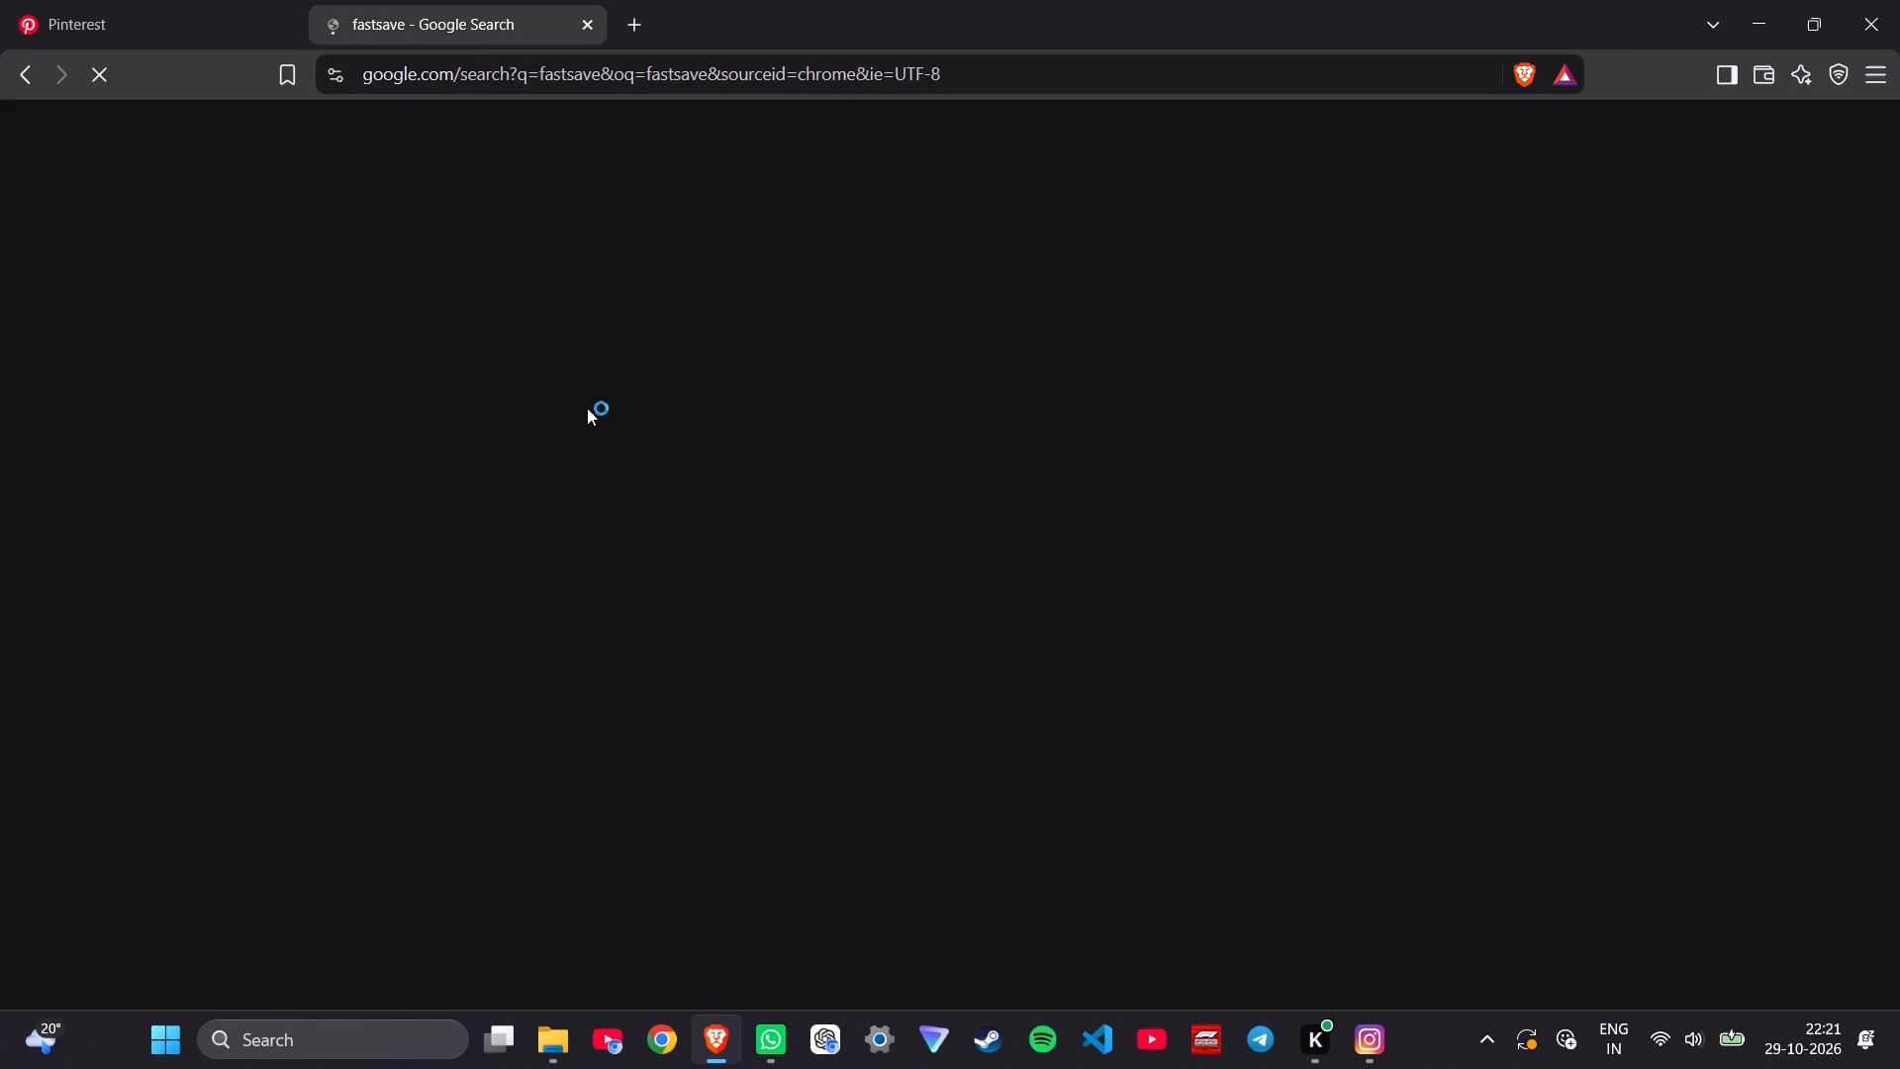
scroll(524, 405, down, 5)
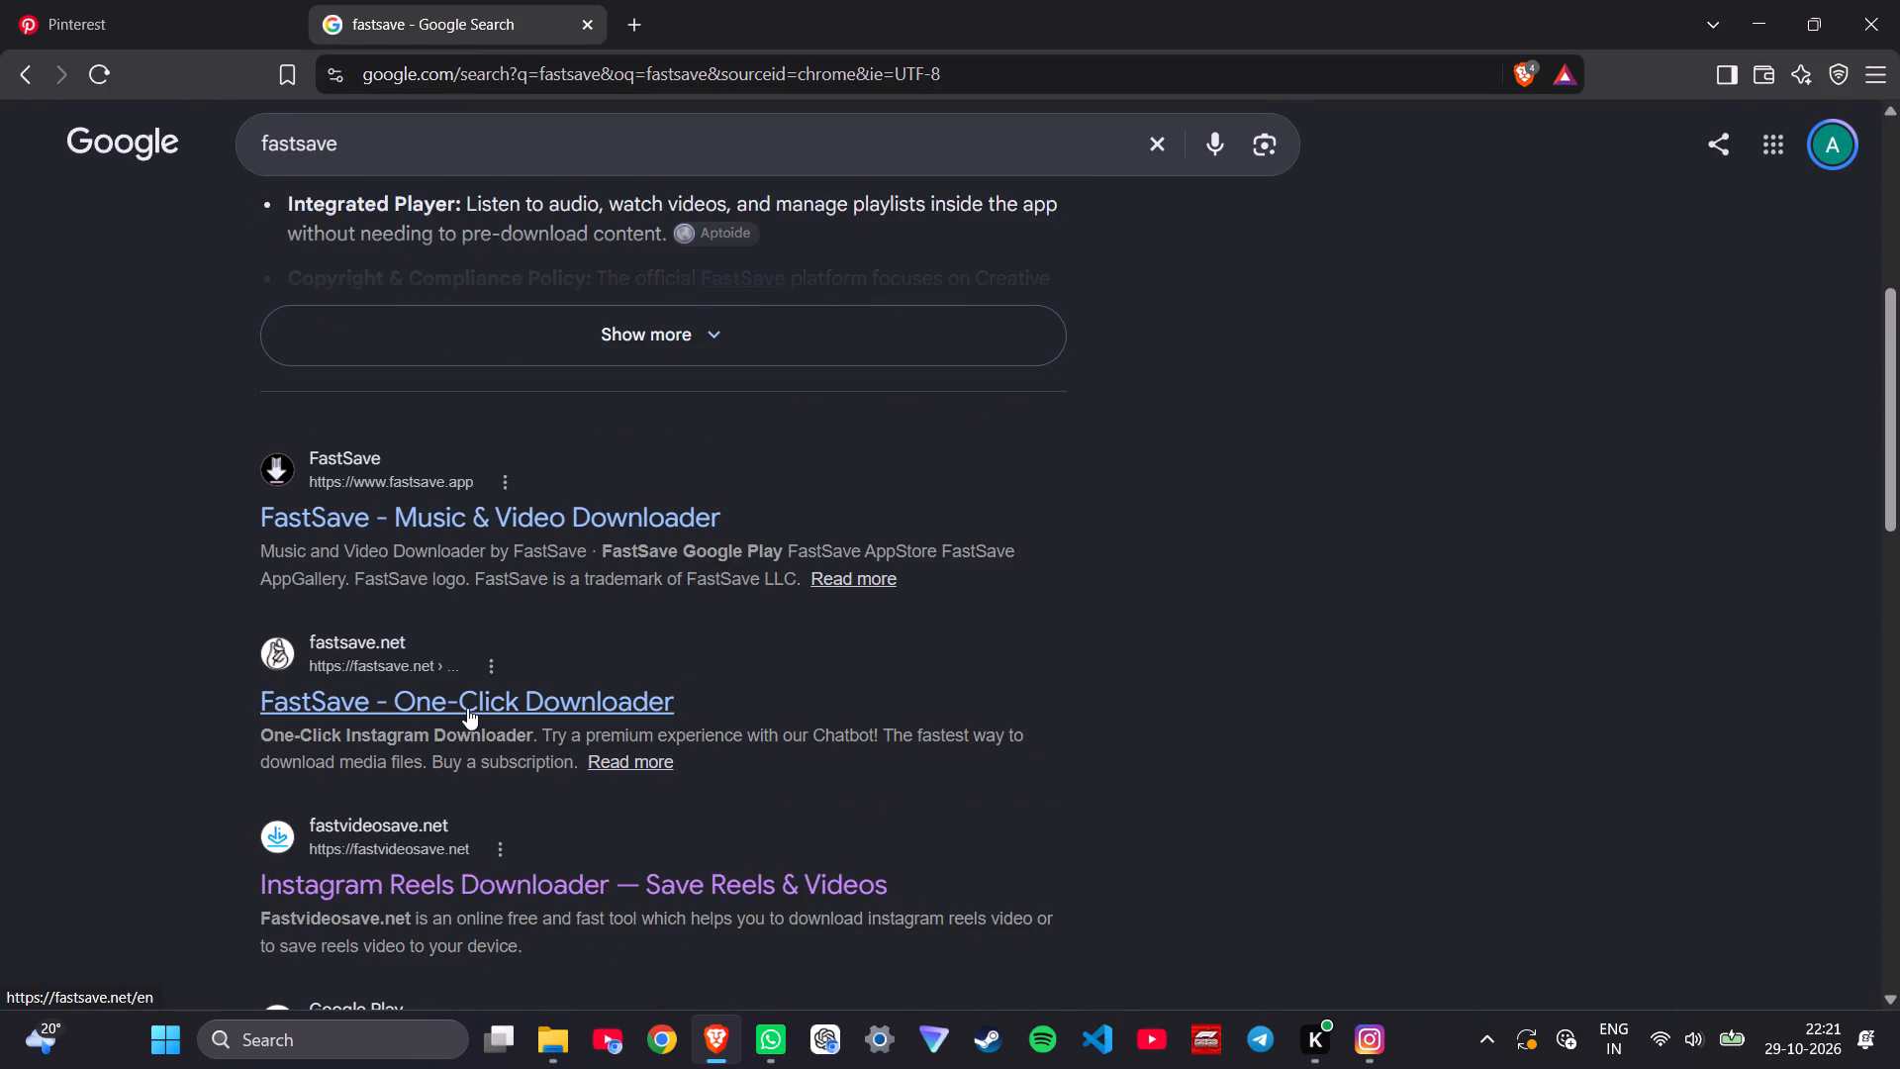
click(421, 904)
click(418, 906)
click(424, 886)
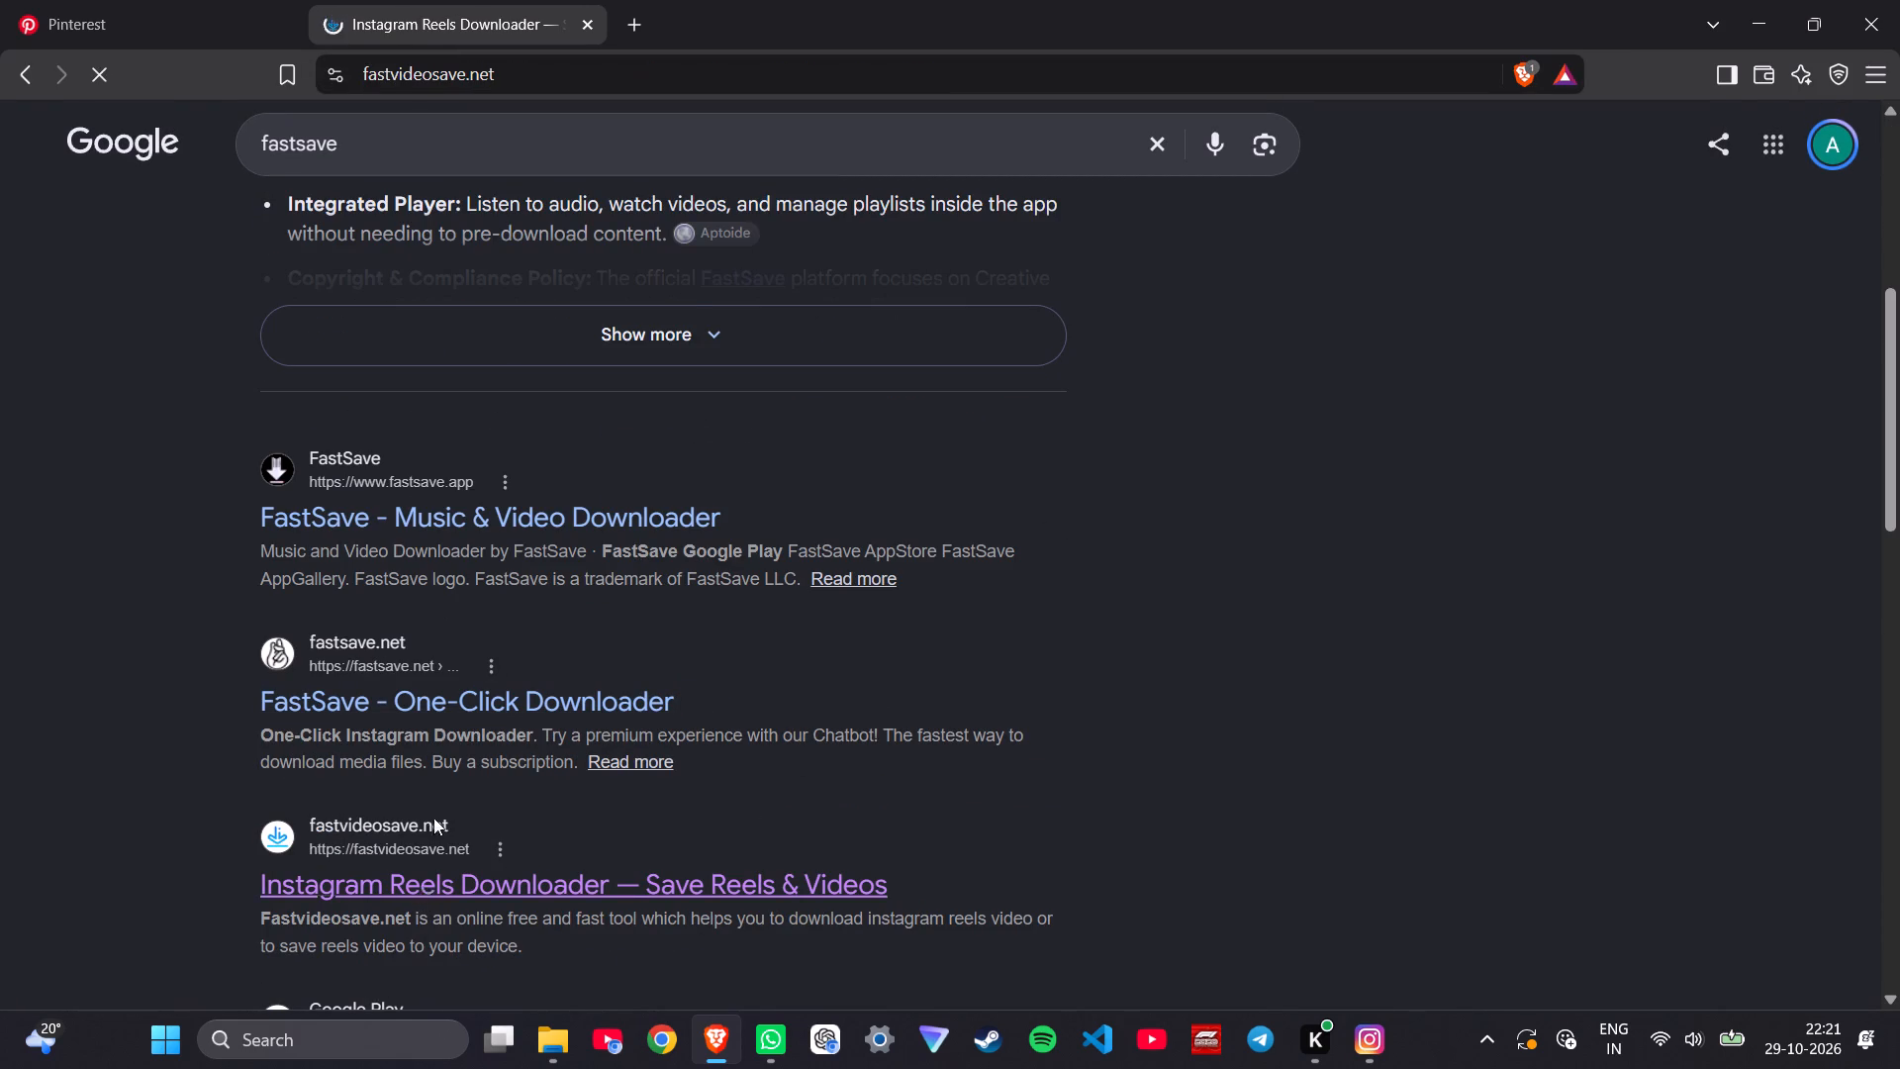
Download the reel from the copied link using Server 1, save it in the edit\f1 folder on drive D, and close the downloader.
click(758, 451)
key(ctrl+v)
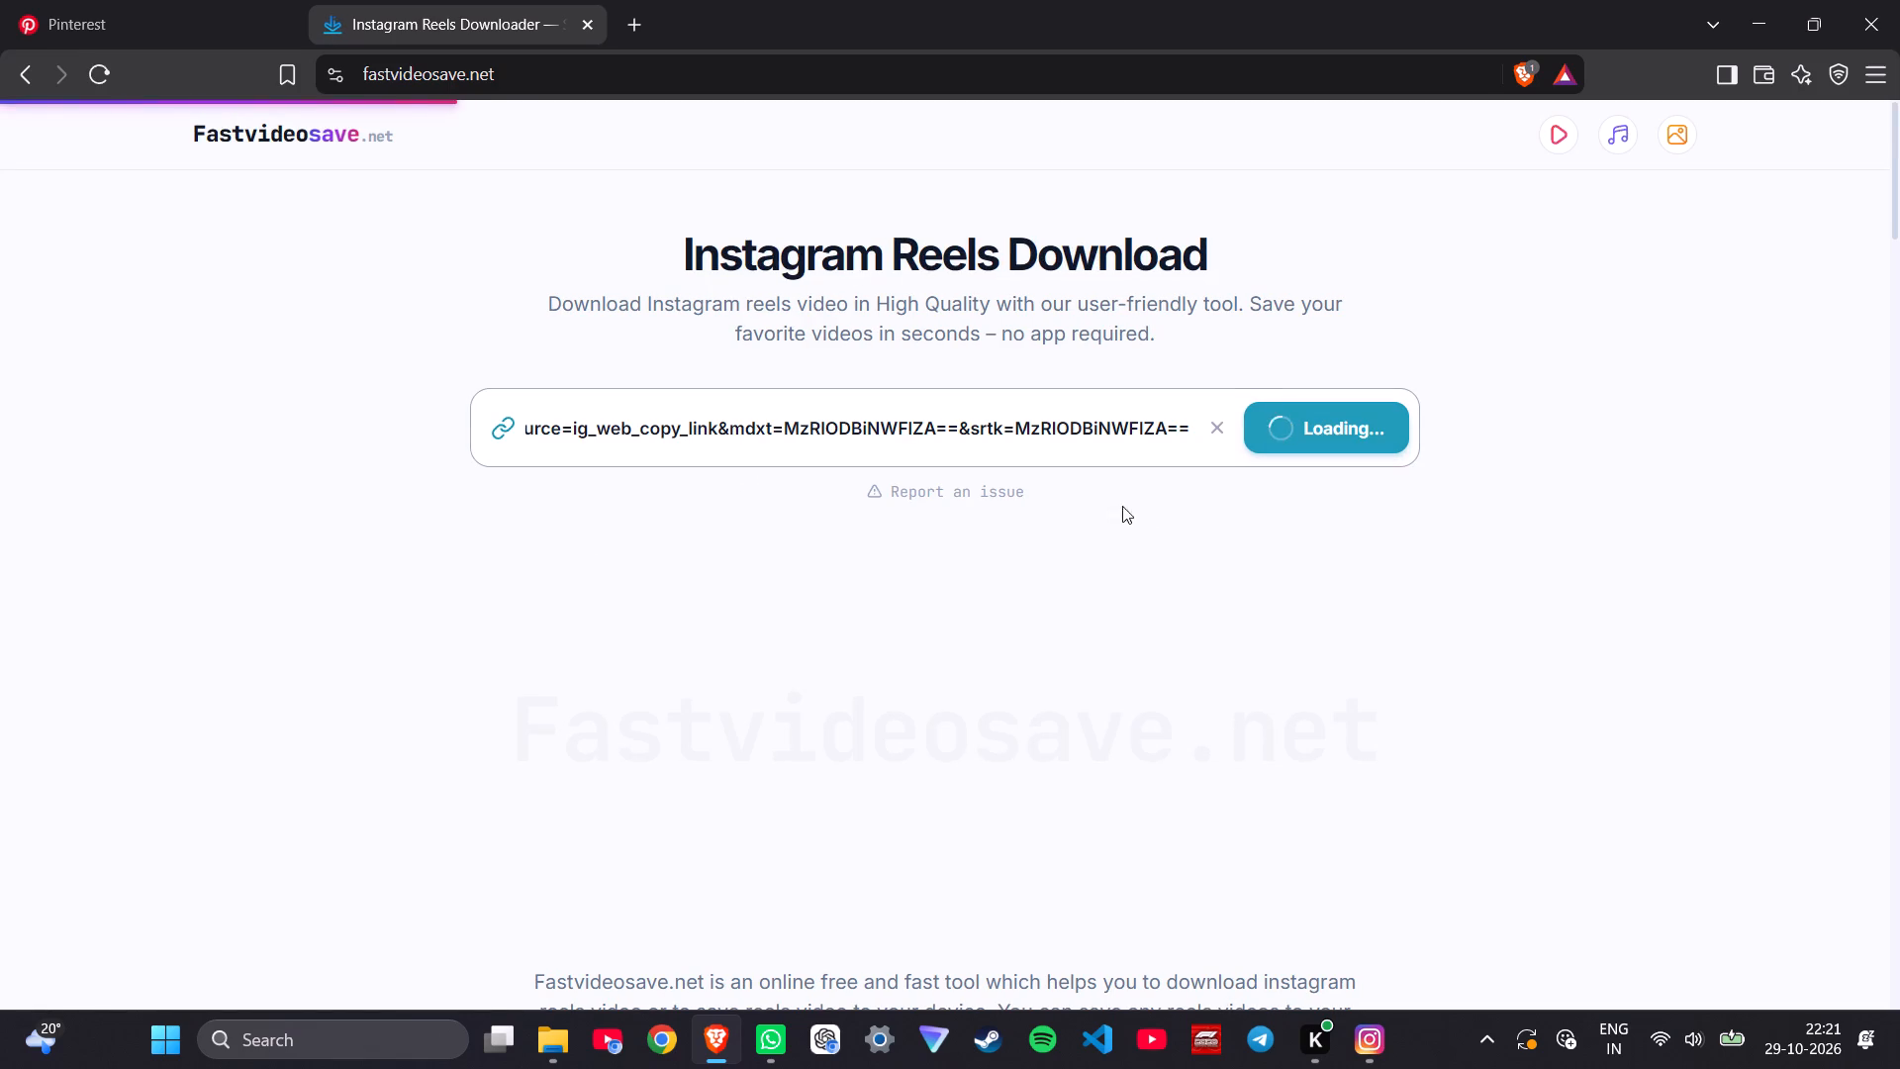
click(1037, 687)
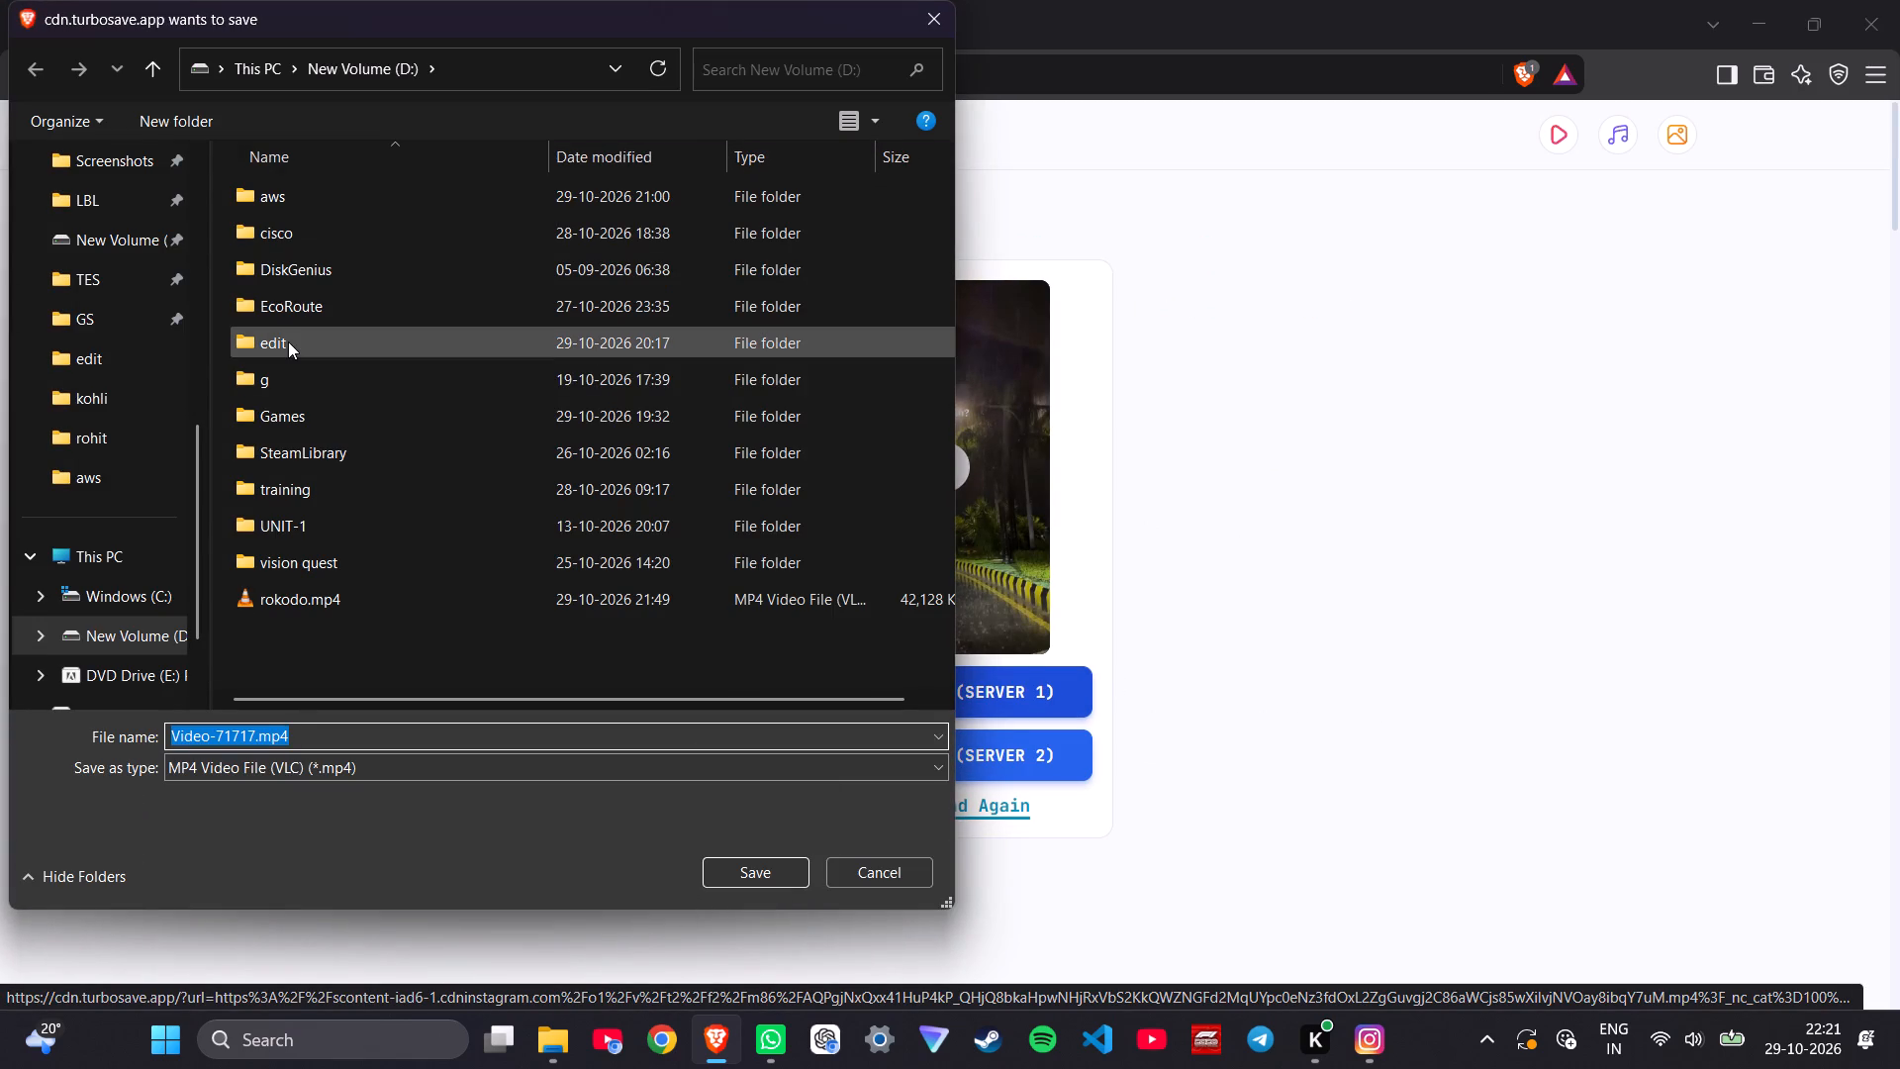
double_click(288, 341)
click(315, 222)
double_click(315, 222)
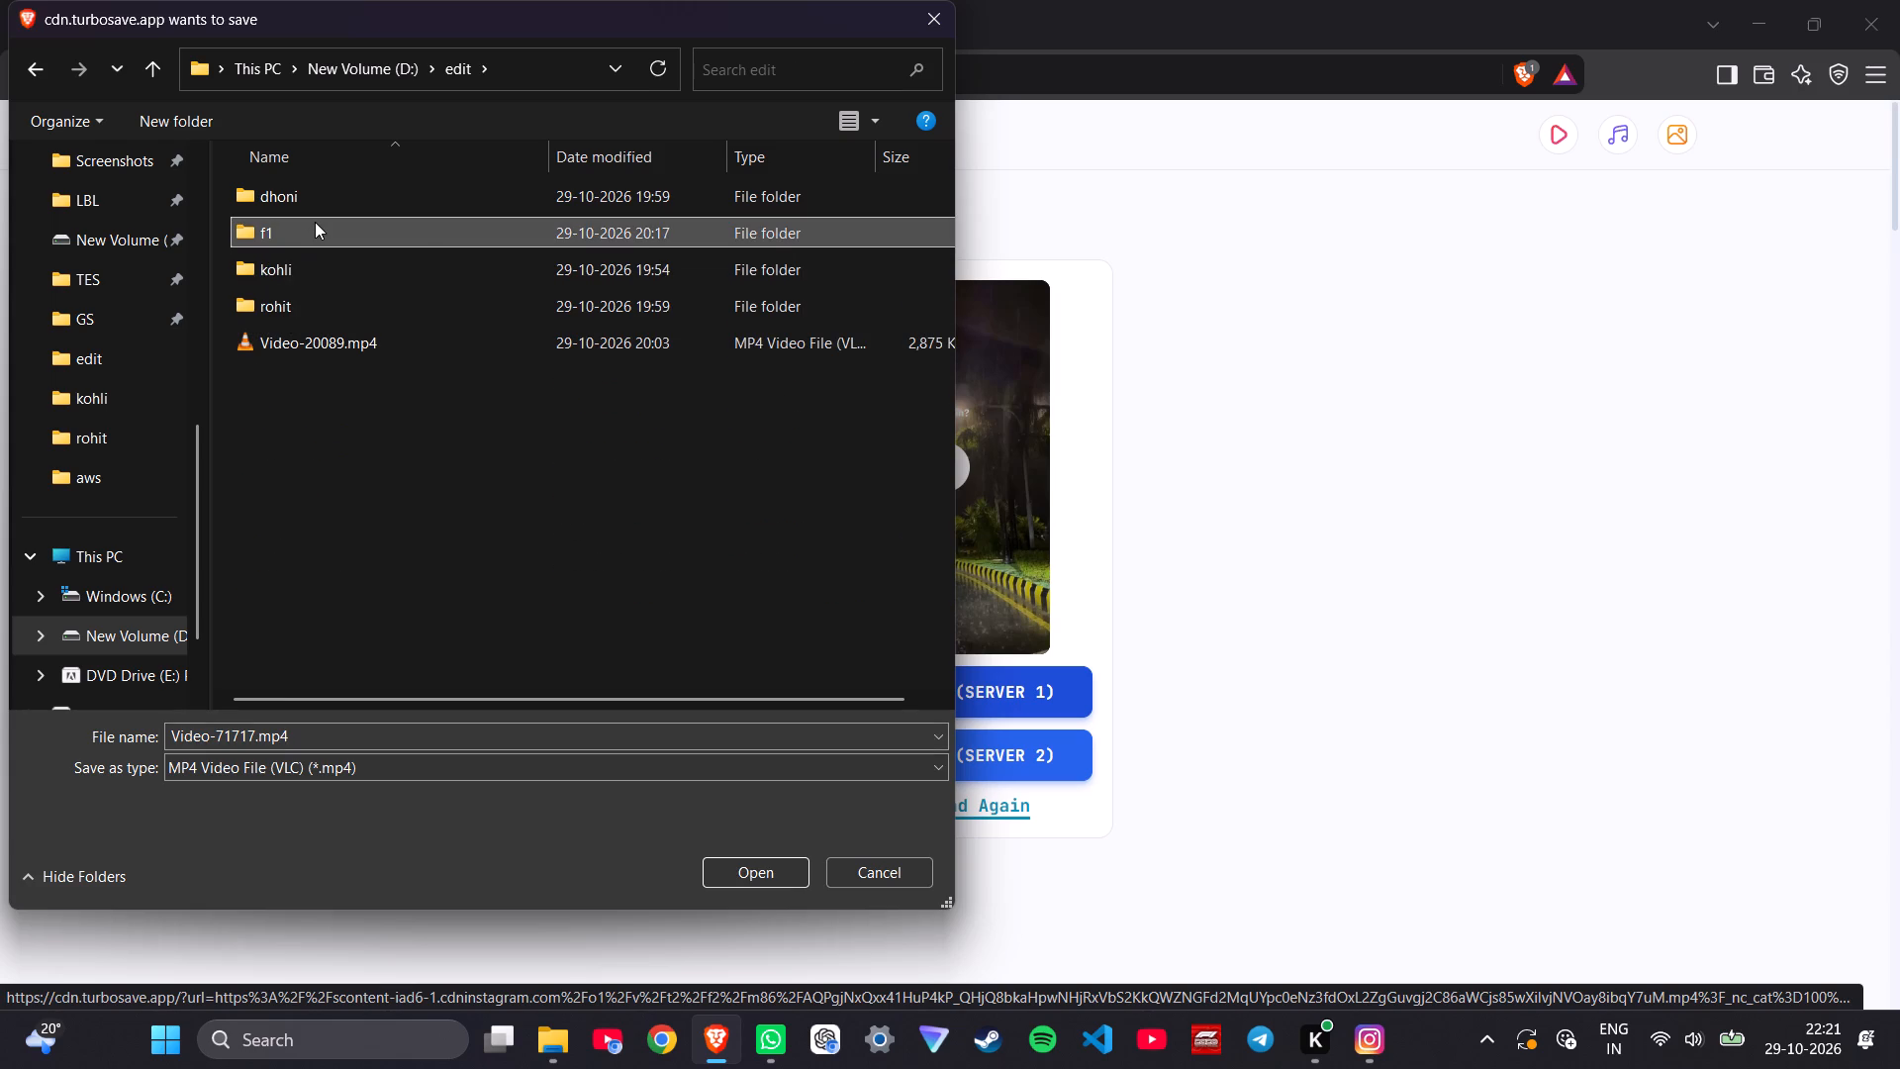
click(735, 865)
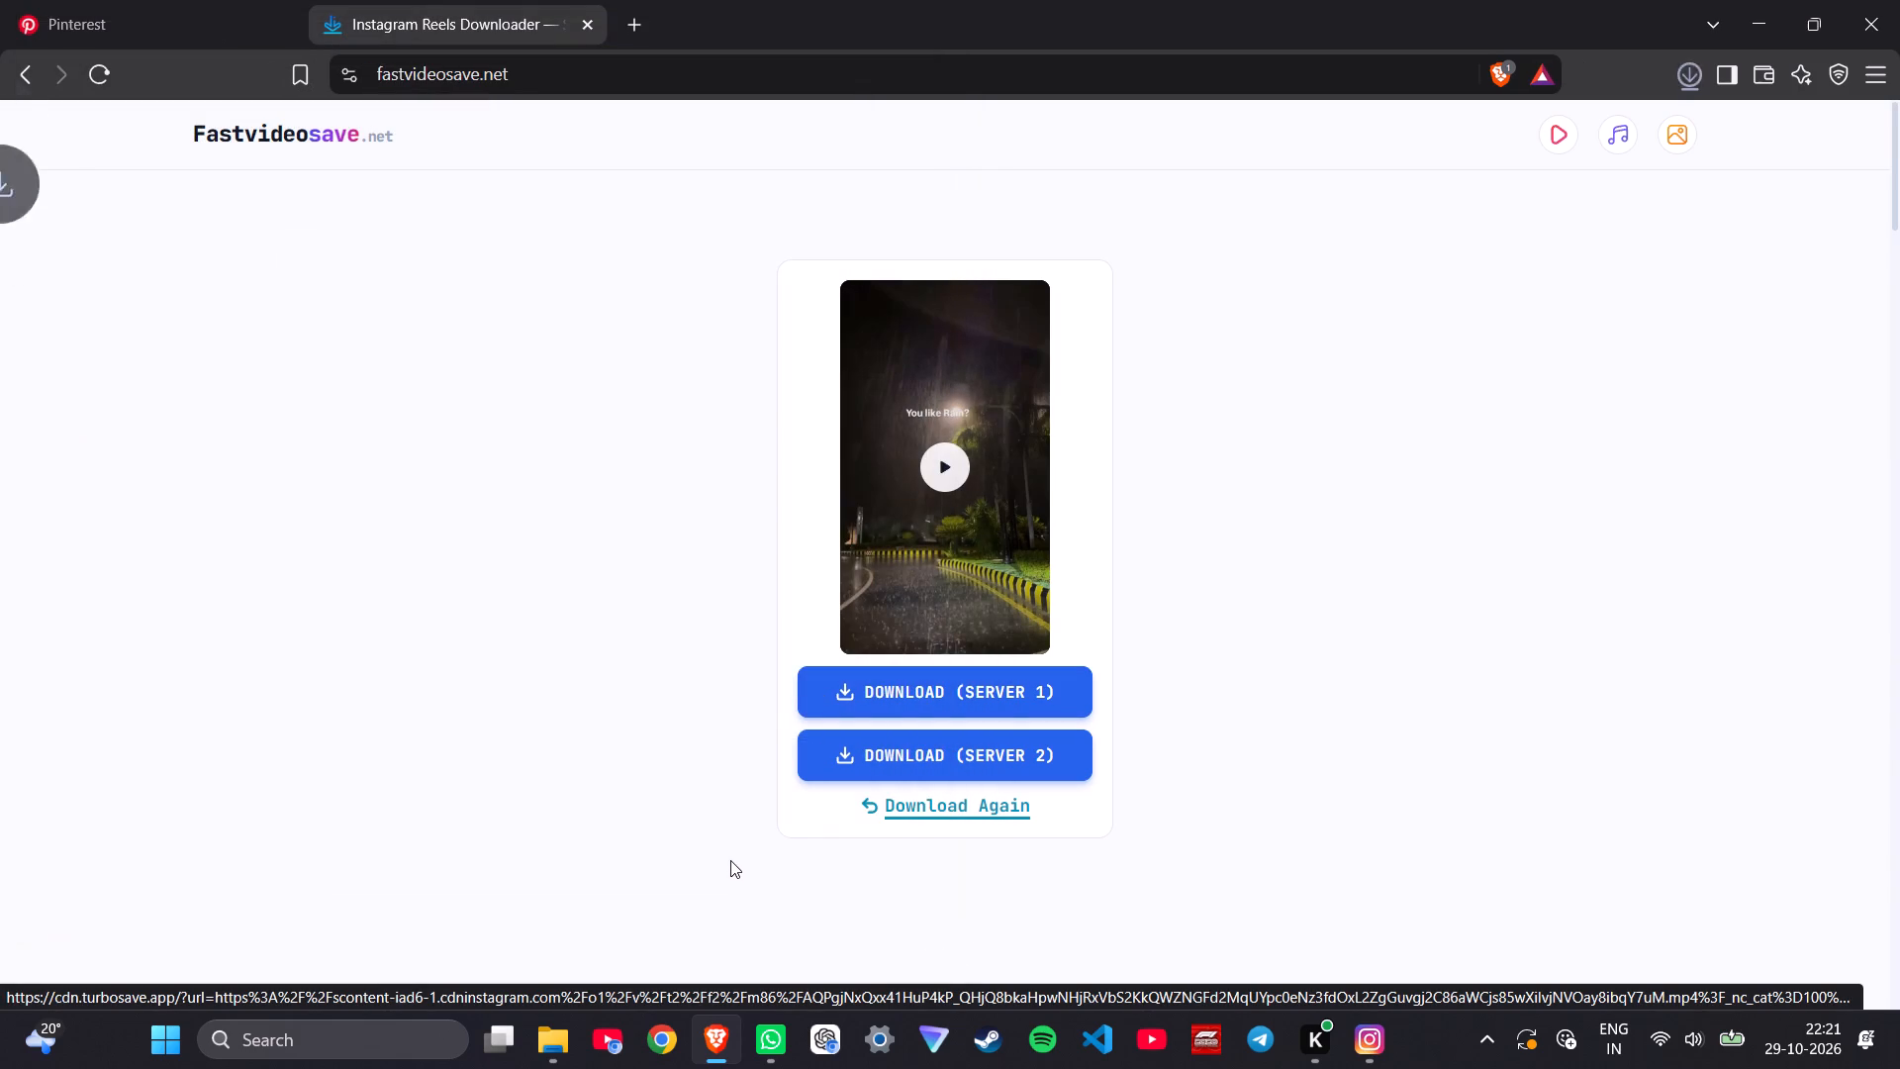
key(ctrl+w)
Search Pinterest for f1 rain race.
click(493, 168)
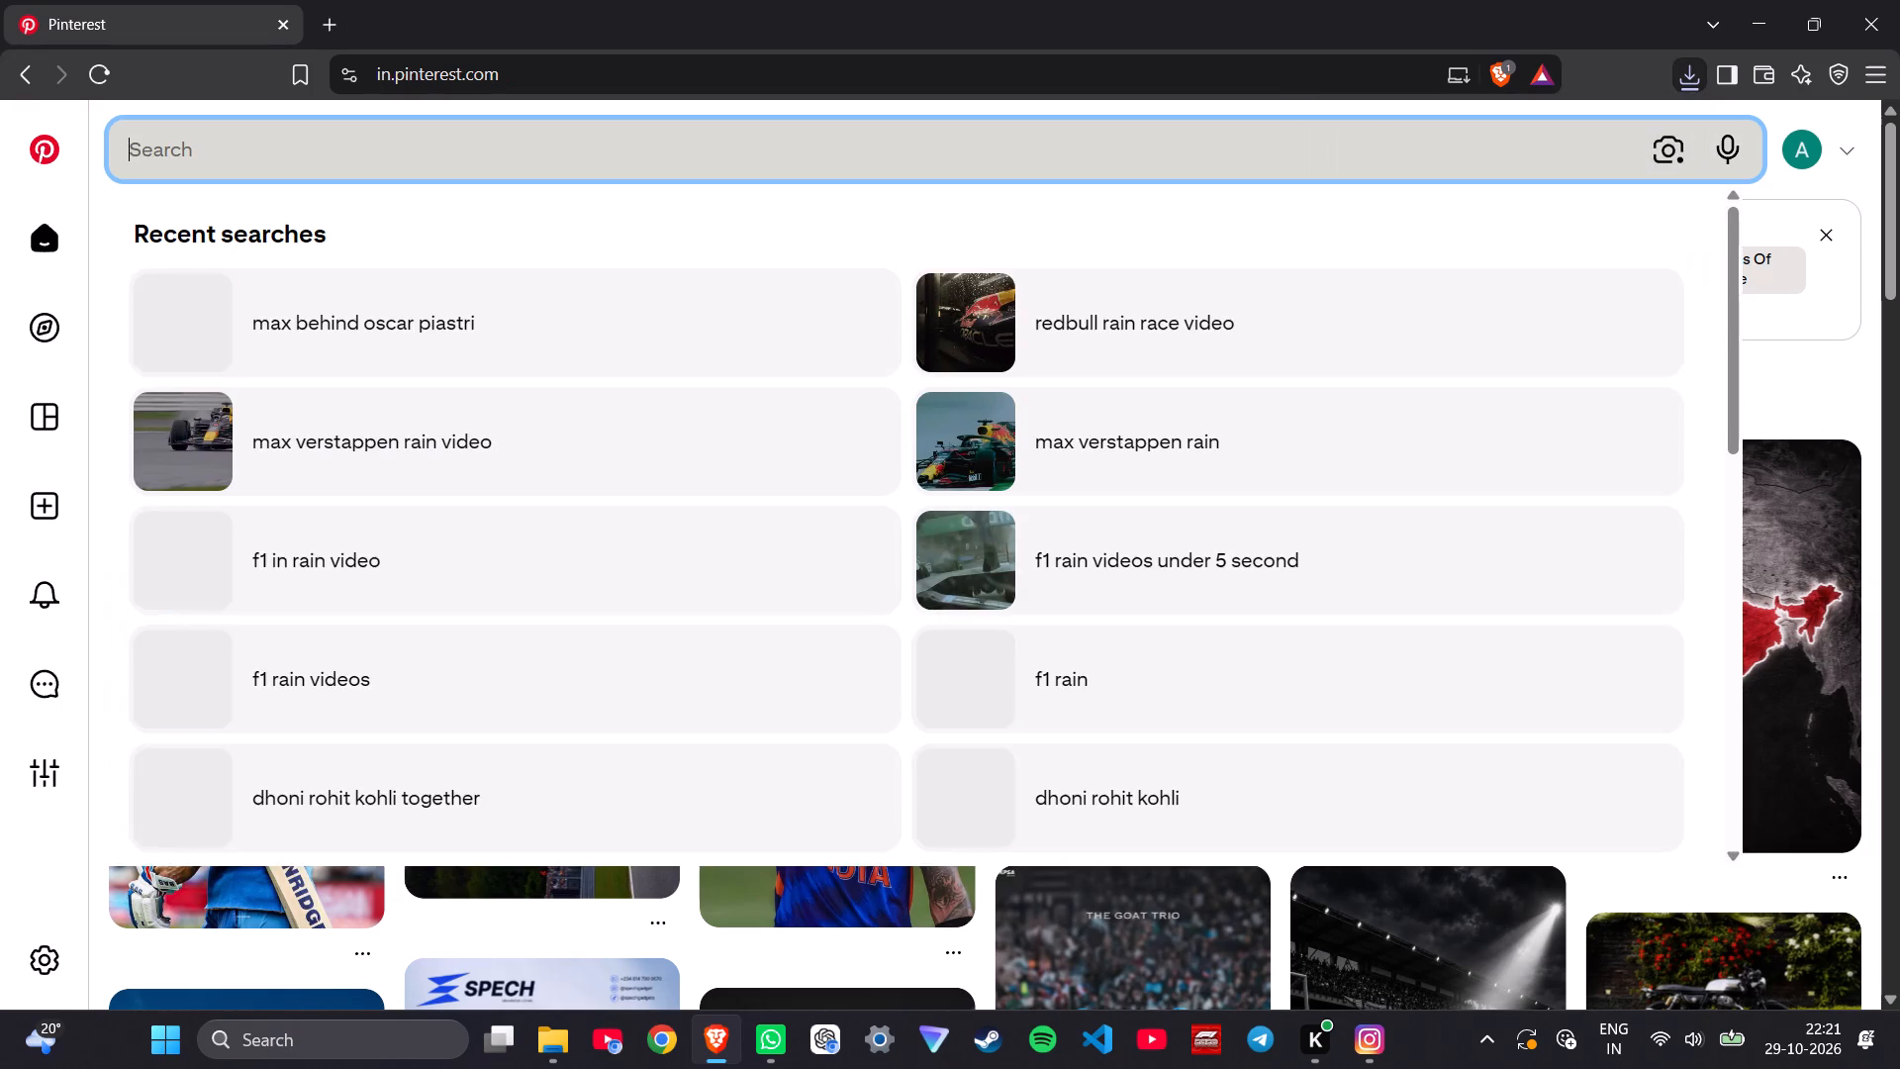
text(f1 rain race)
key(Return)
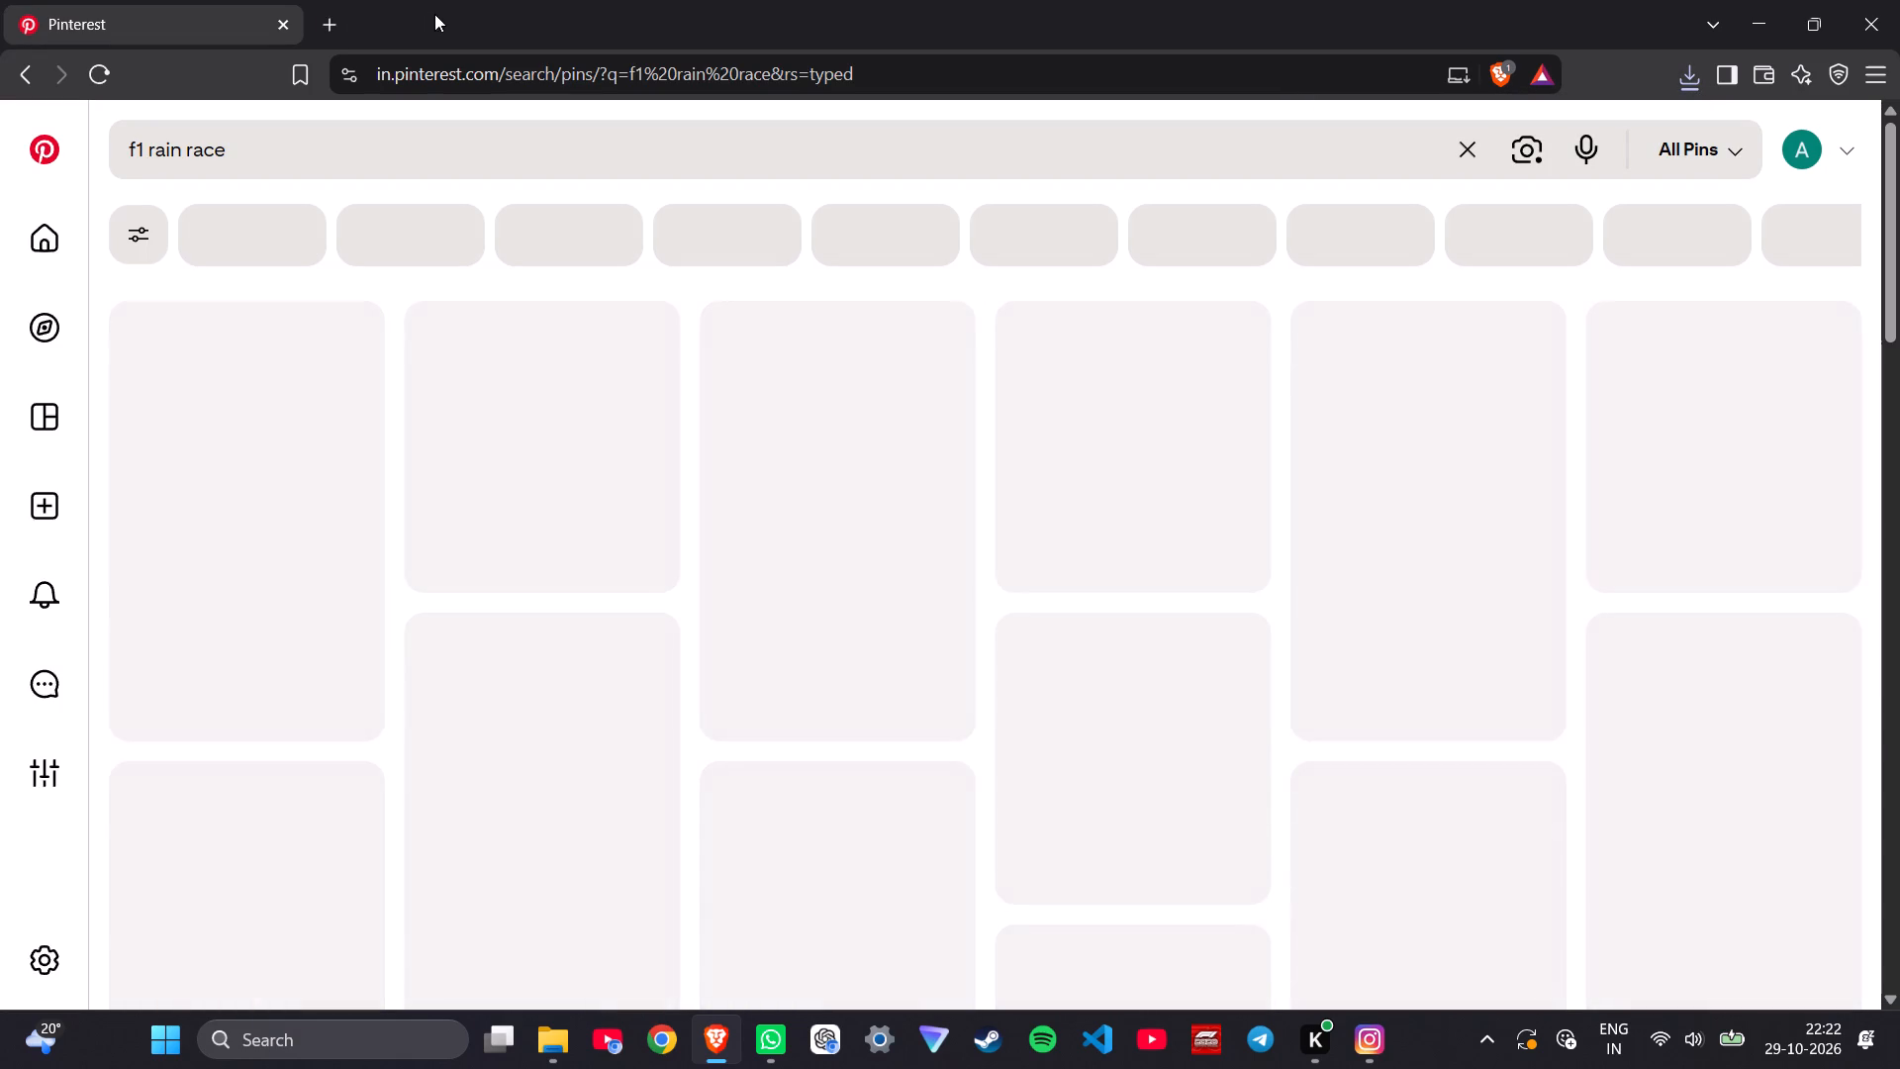
Open YouTube in a new tab and search it for f1 rain.
click(331, 19)
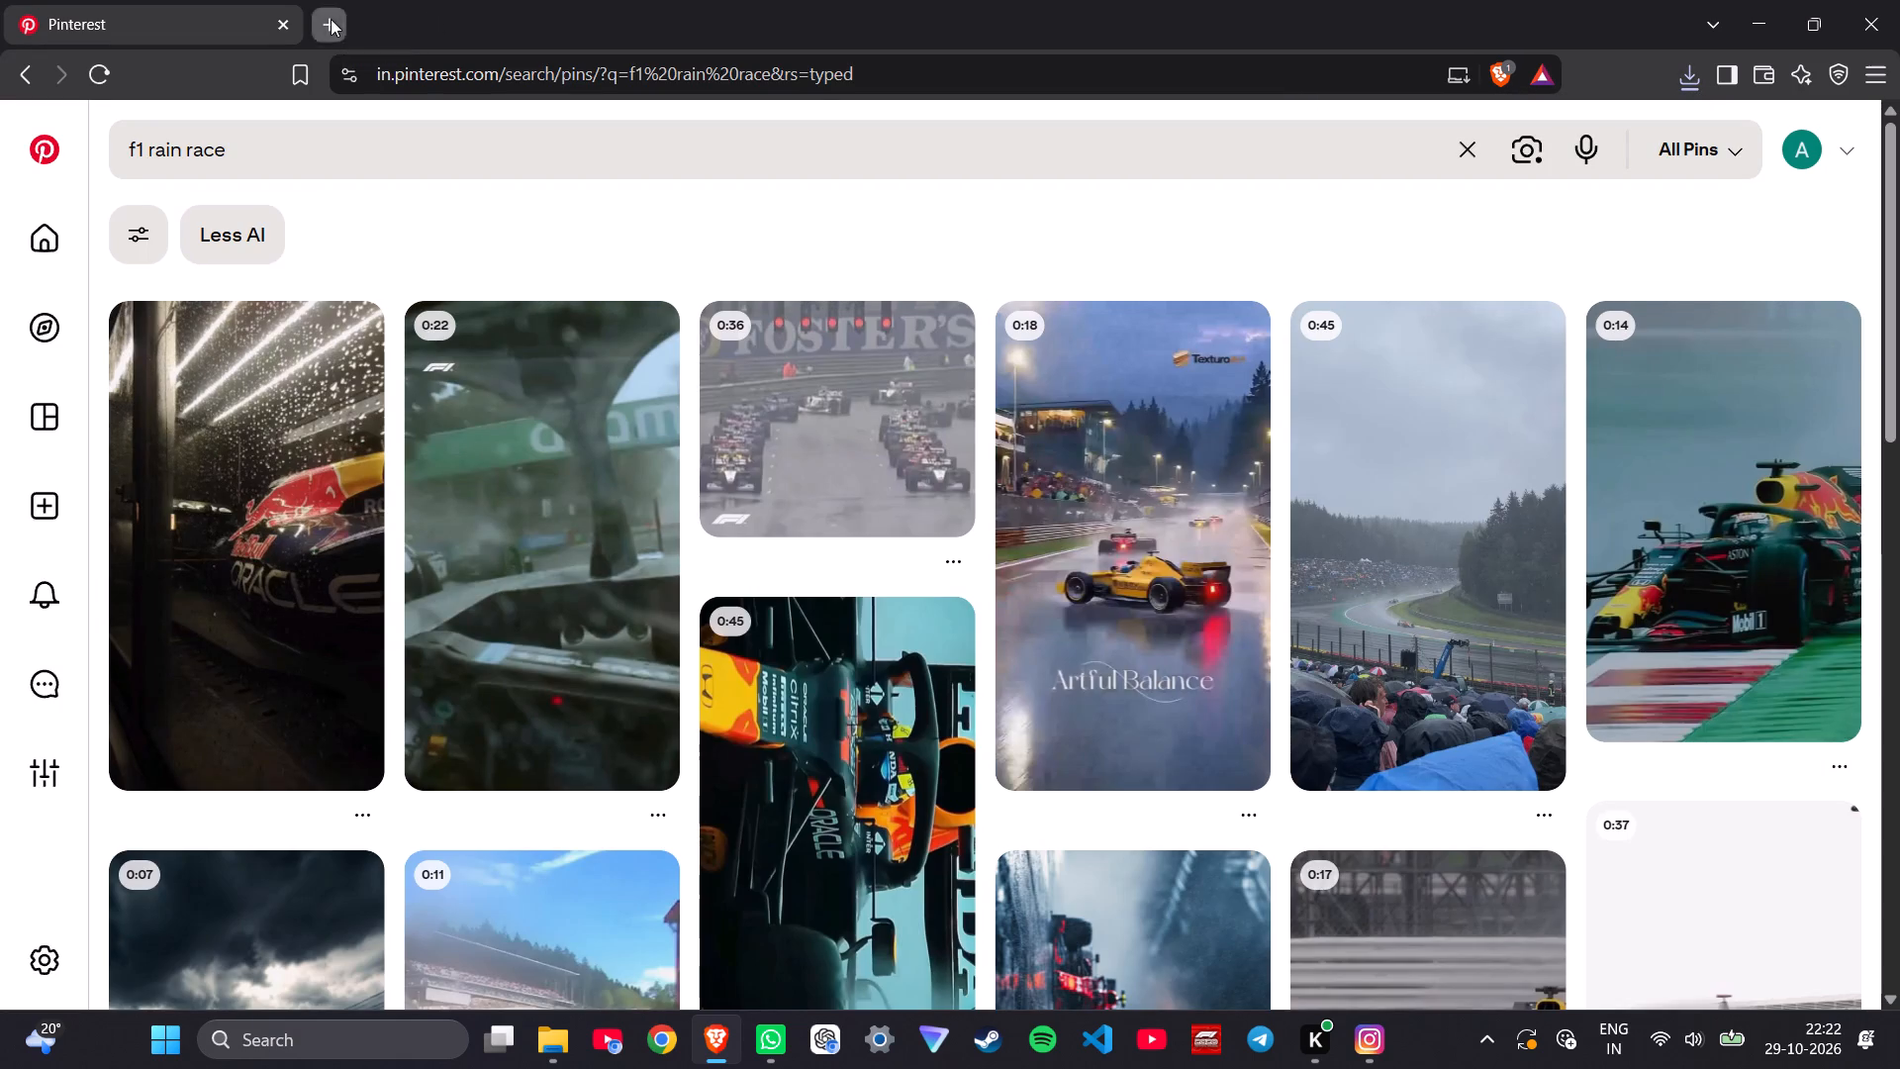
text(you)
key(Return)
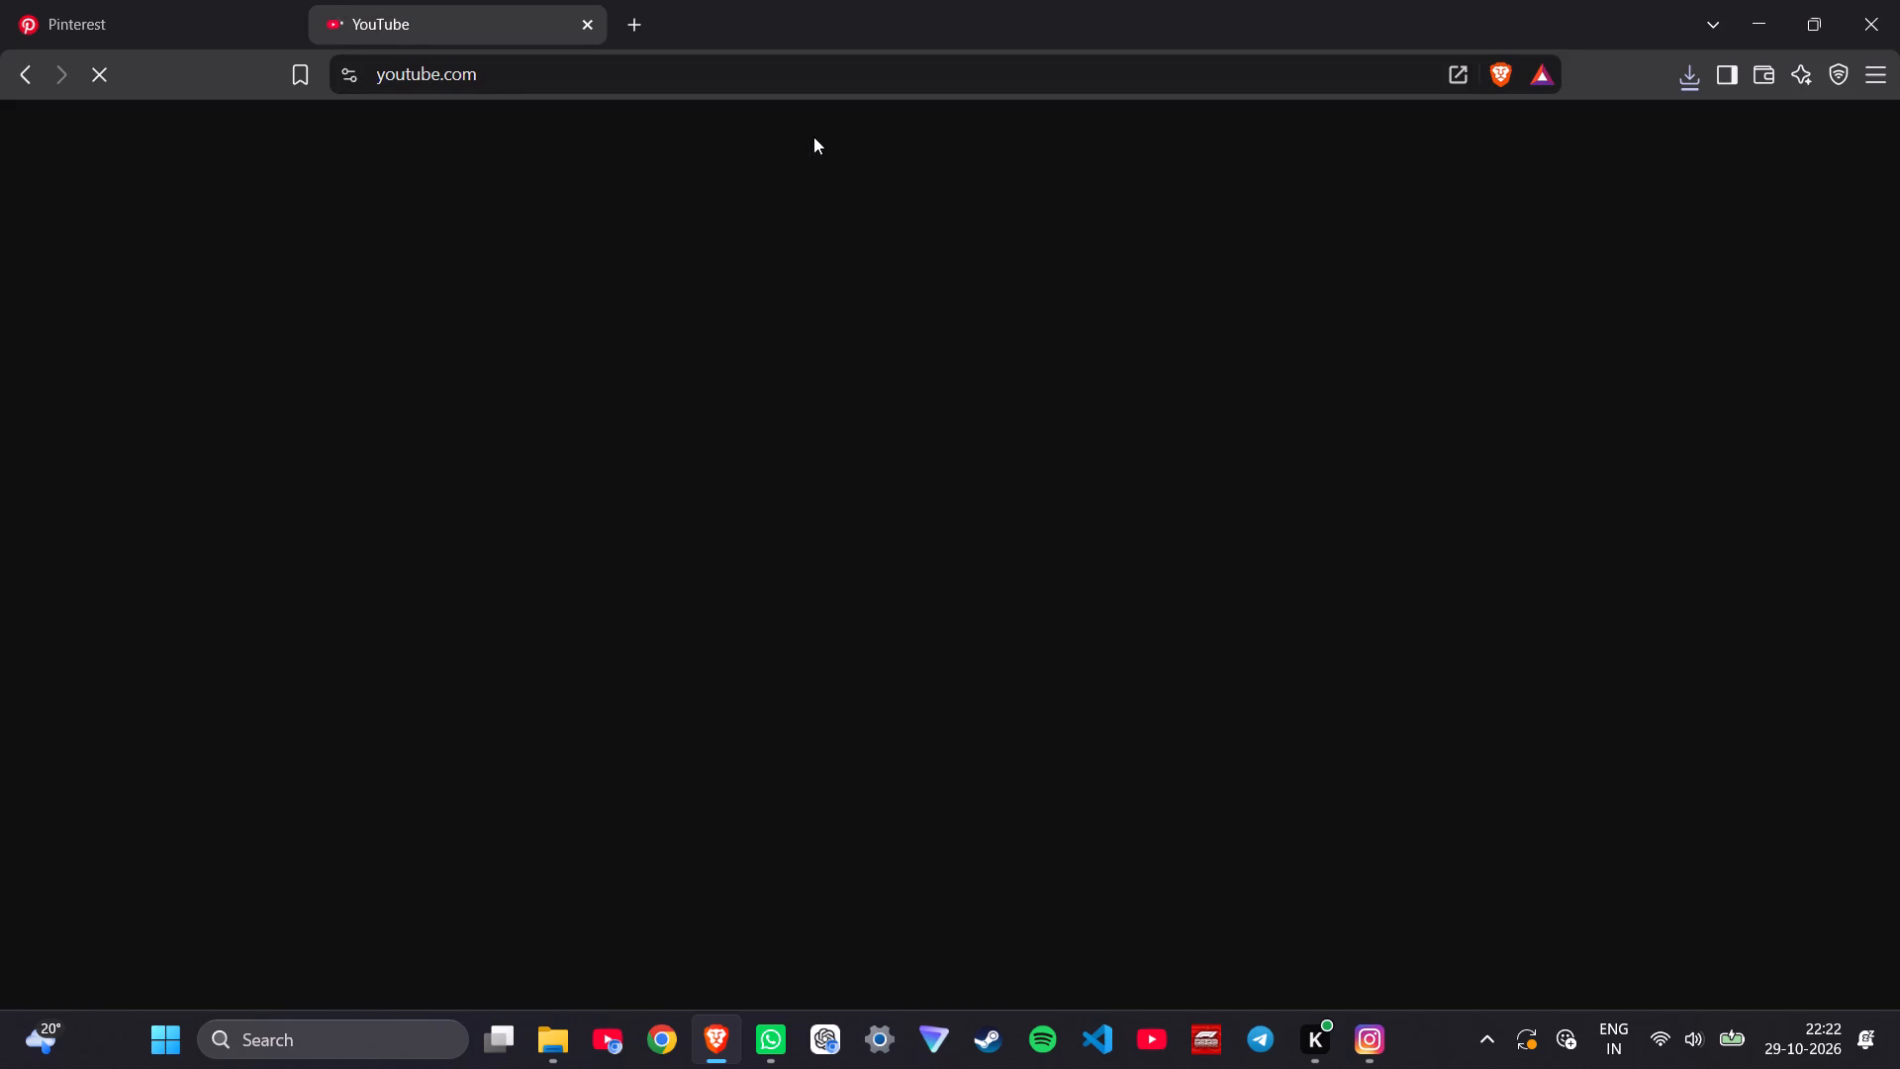
click(753, 147)
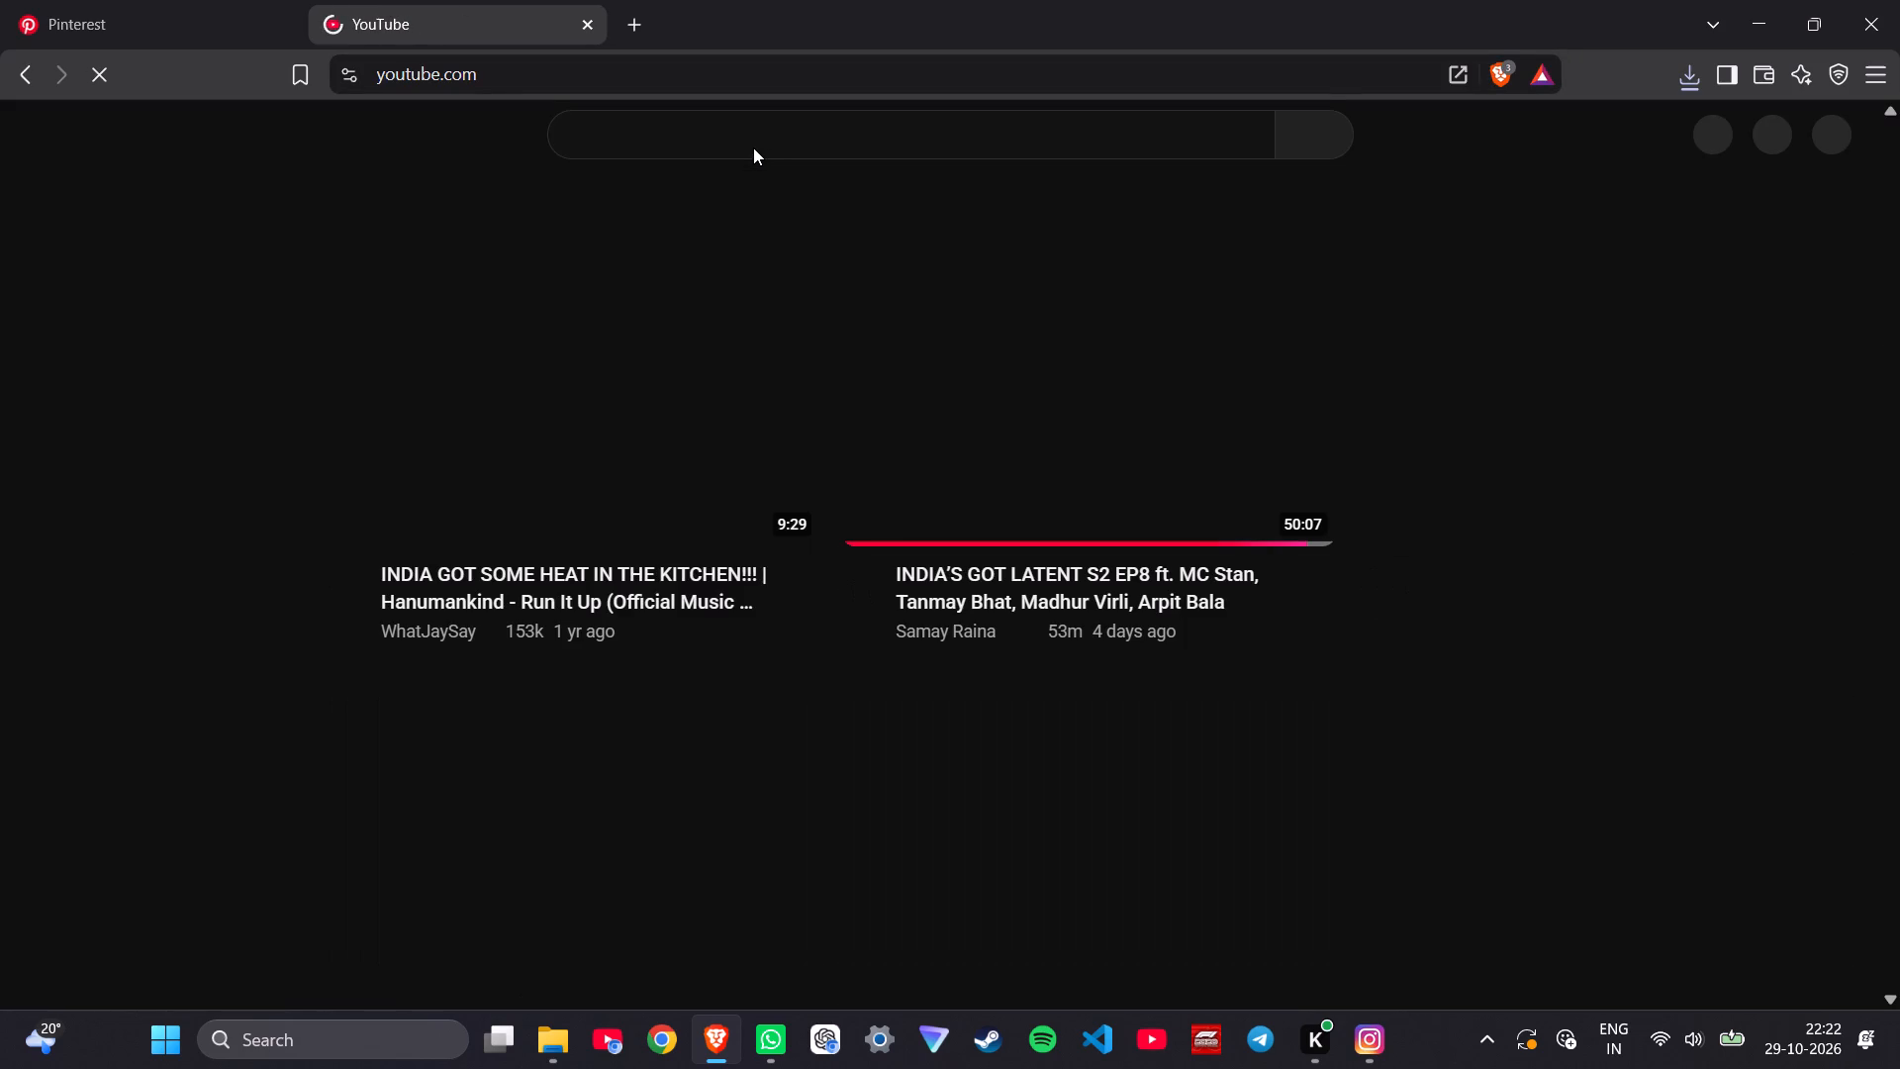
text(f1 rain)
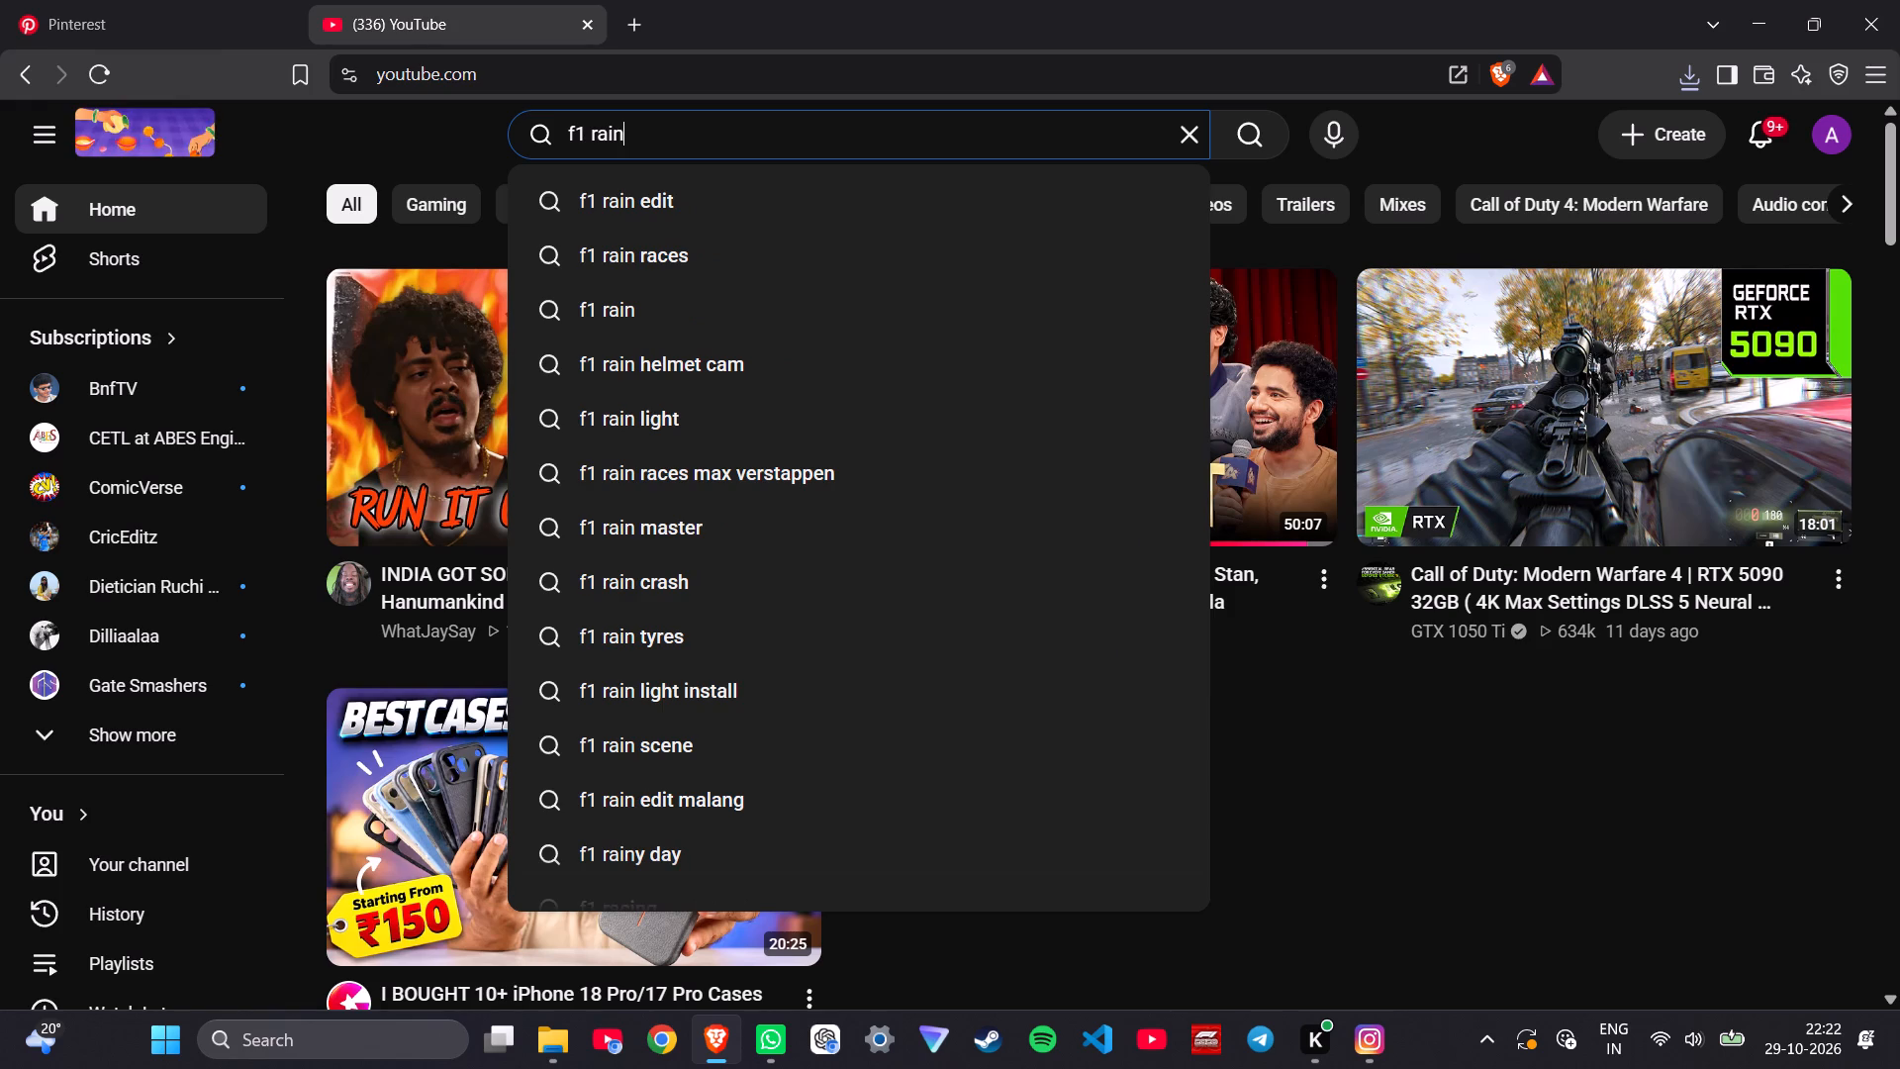
Search YouTube for "f1 rain scenepack" and open the video "This is Formula One | Rain Edition".
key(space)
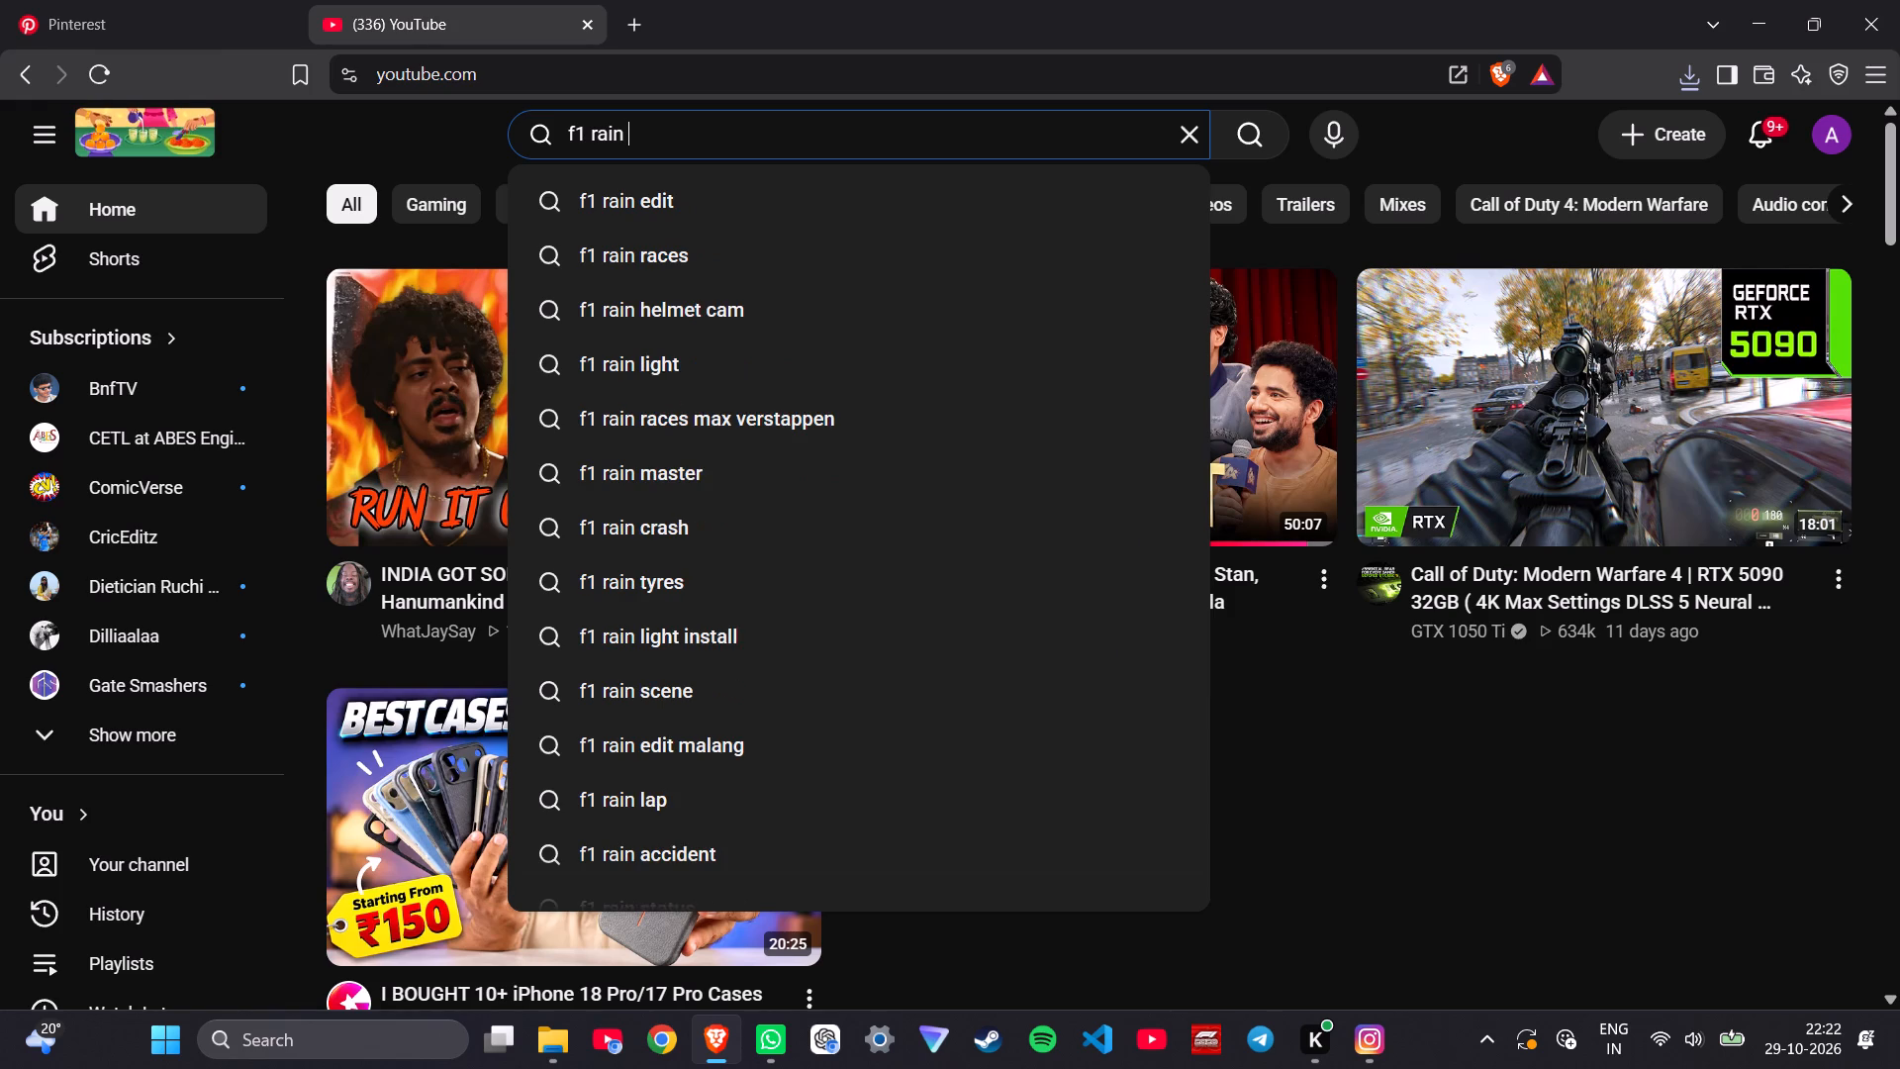
text(scene)
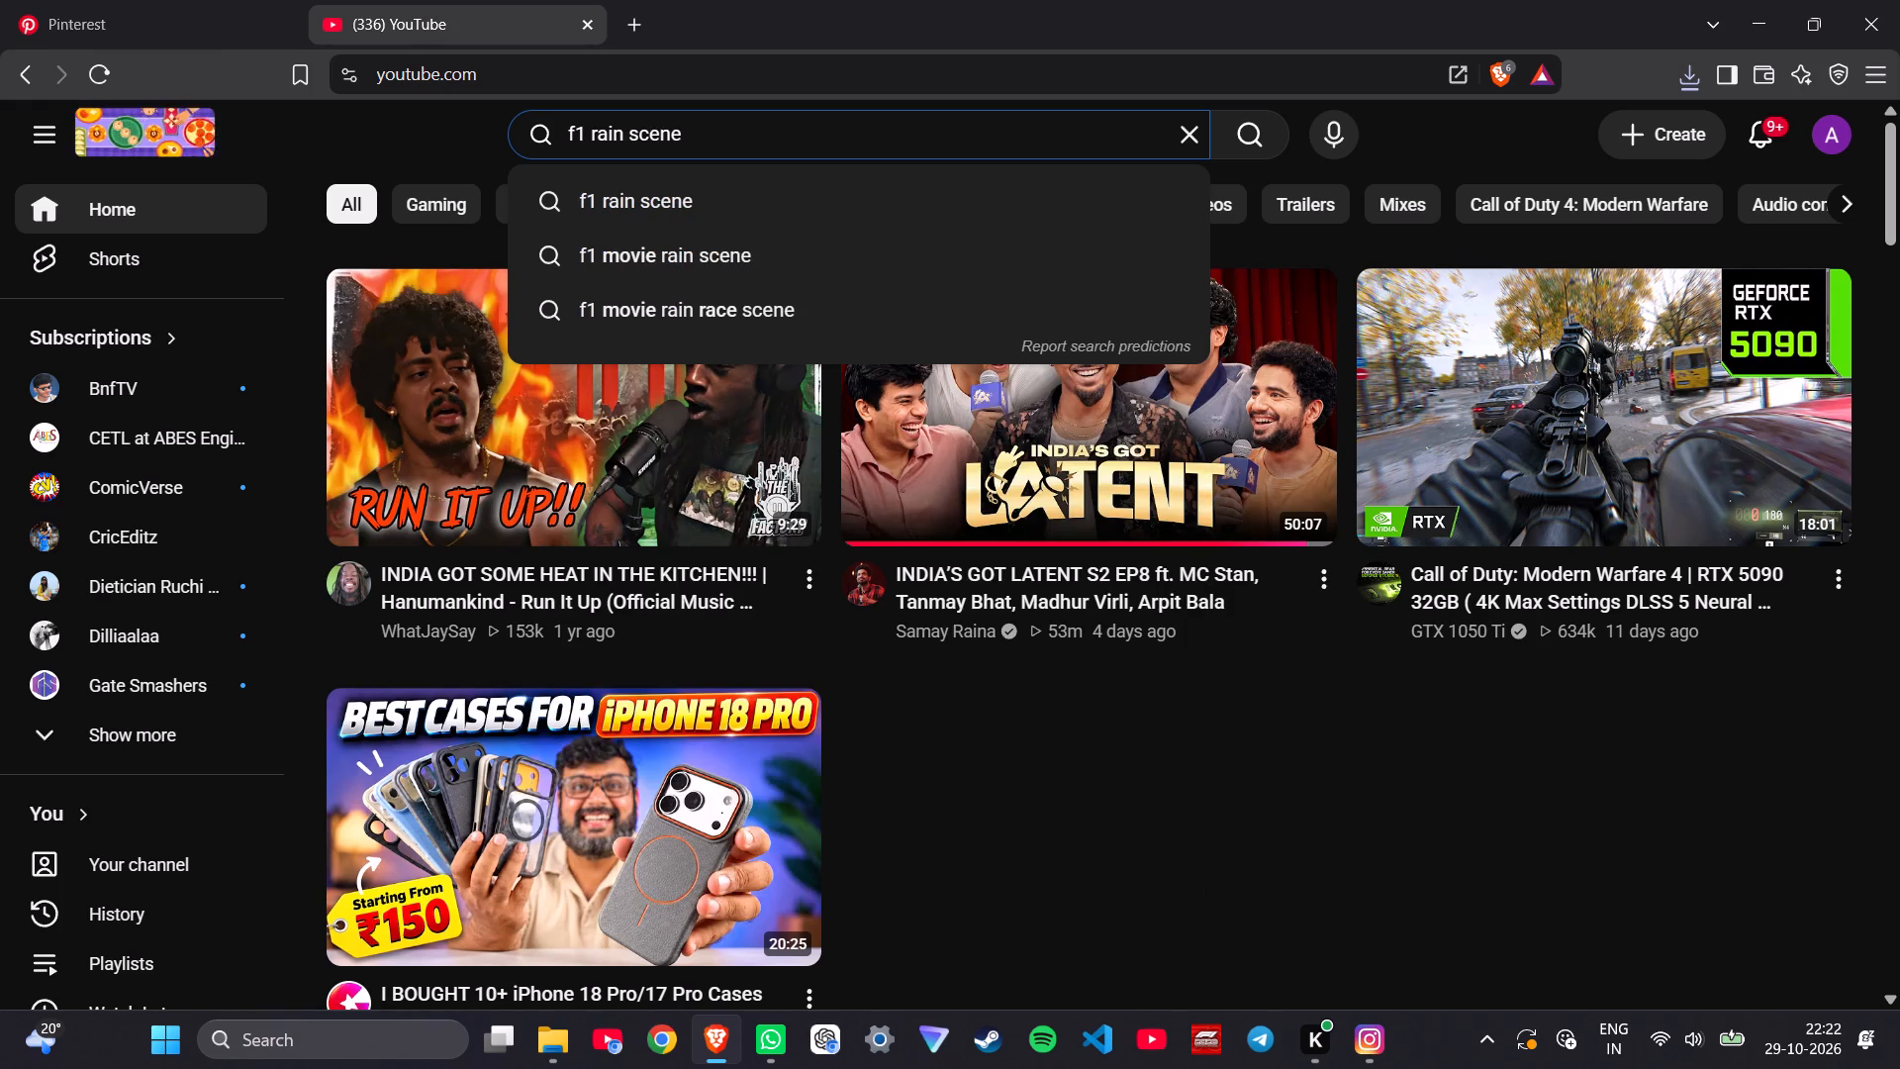
text(pack)
key(Return)
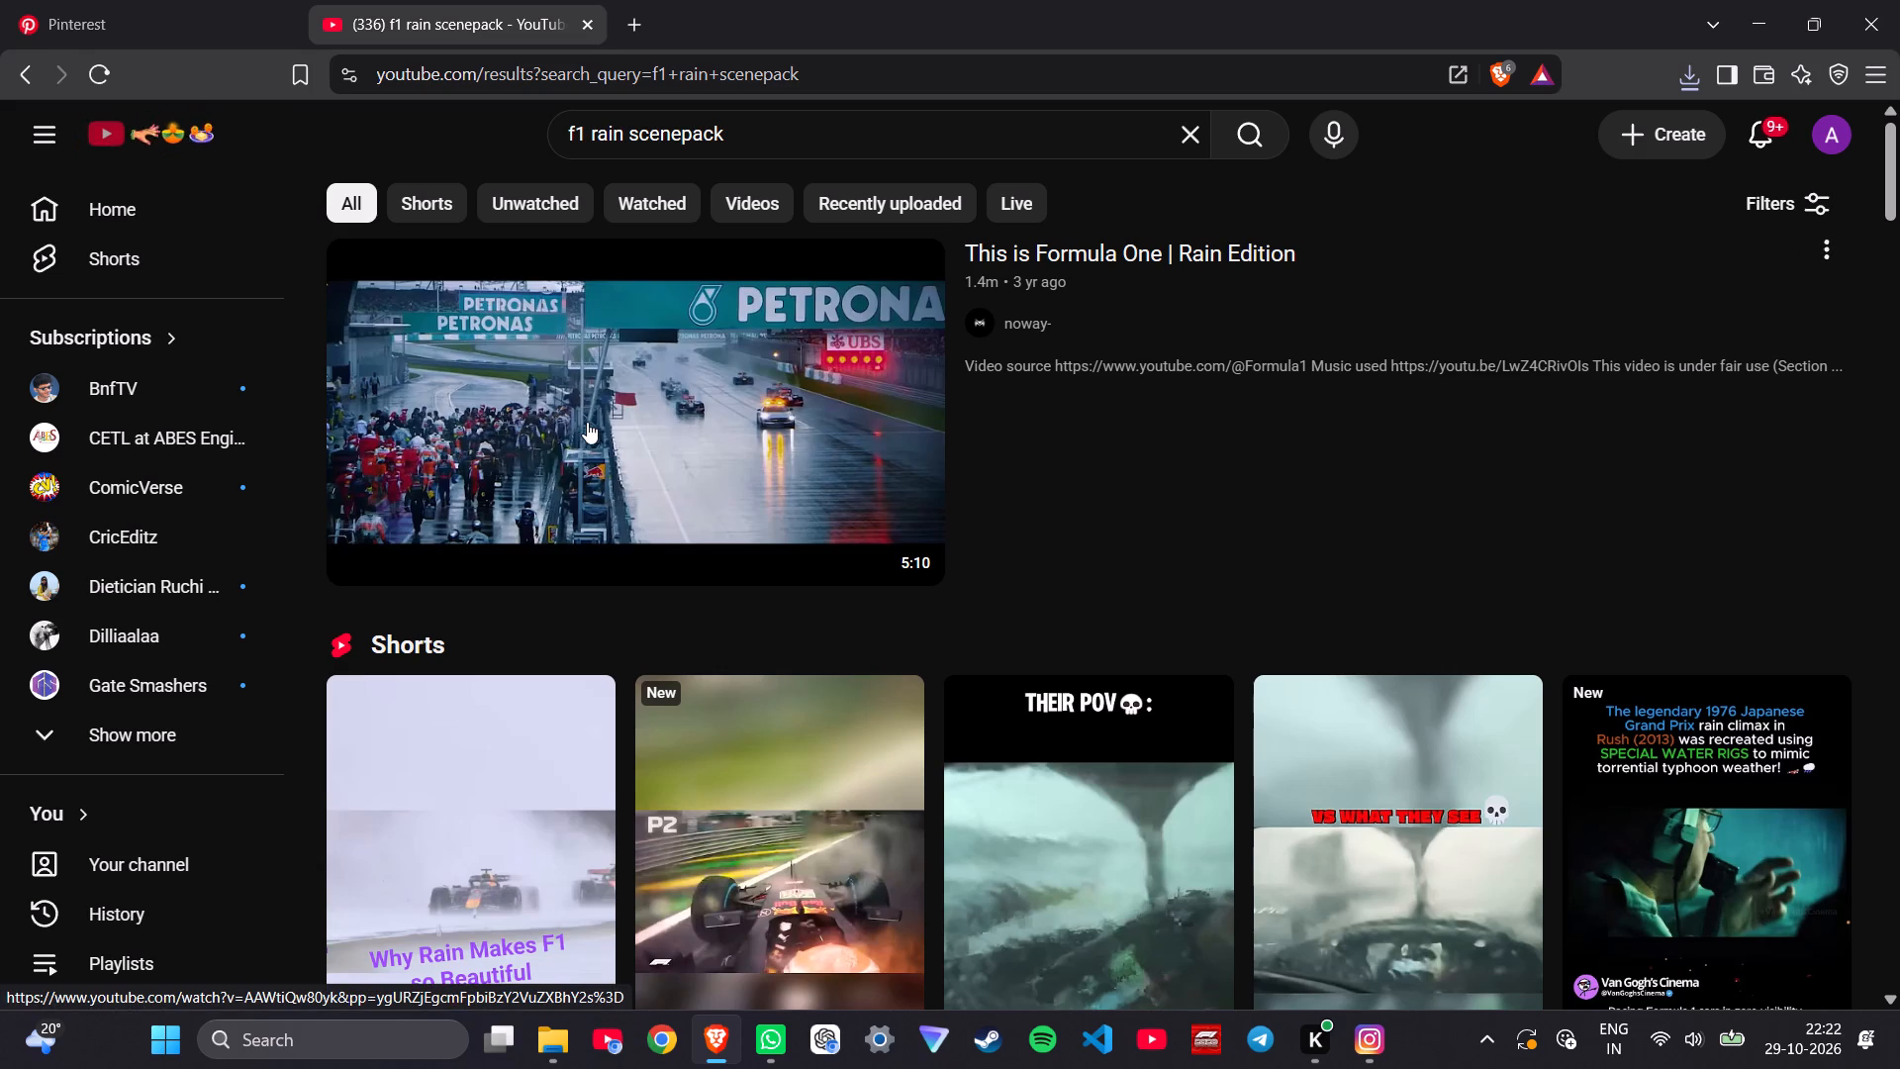
click(583, 463)
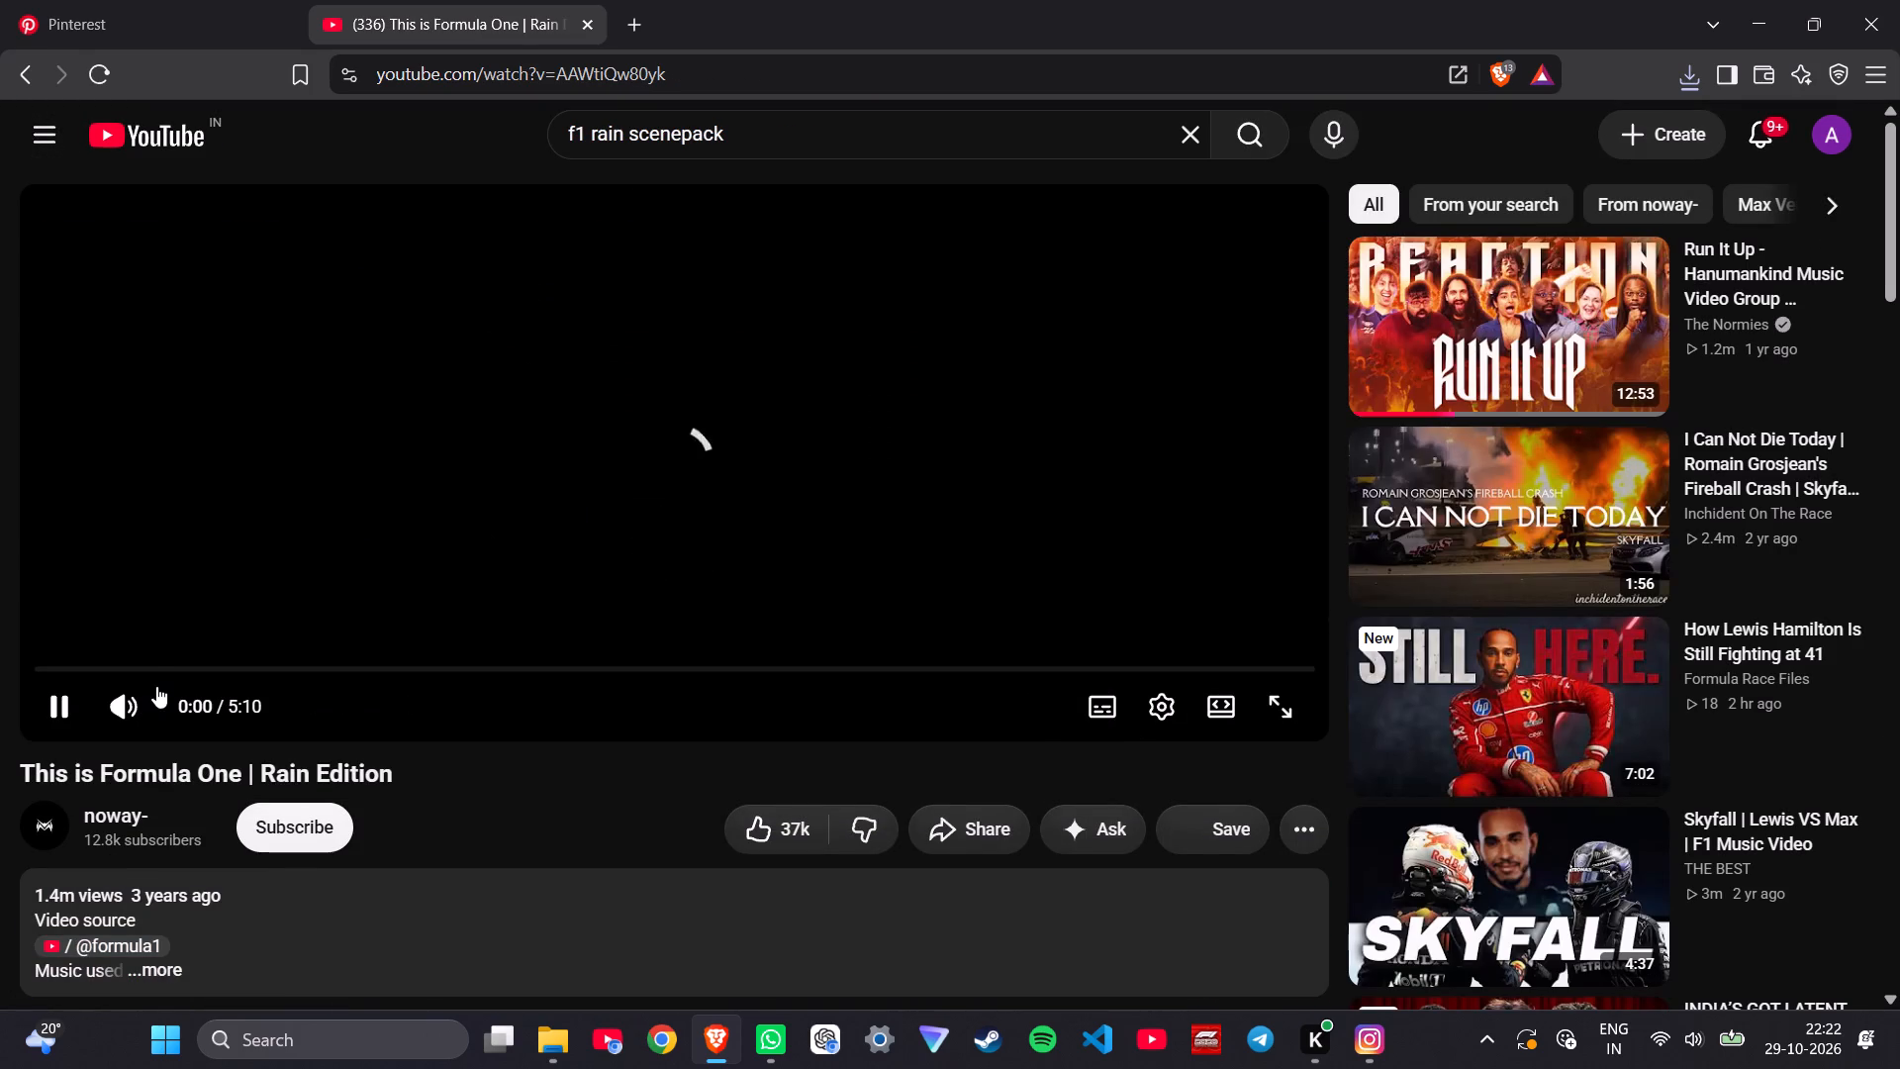
Skim the Rain Edition video by skipping ahead to several points up to about 4:22, and pause it there.
click(156, 658)
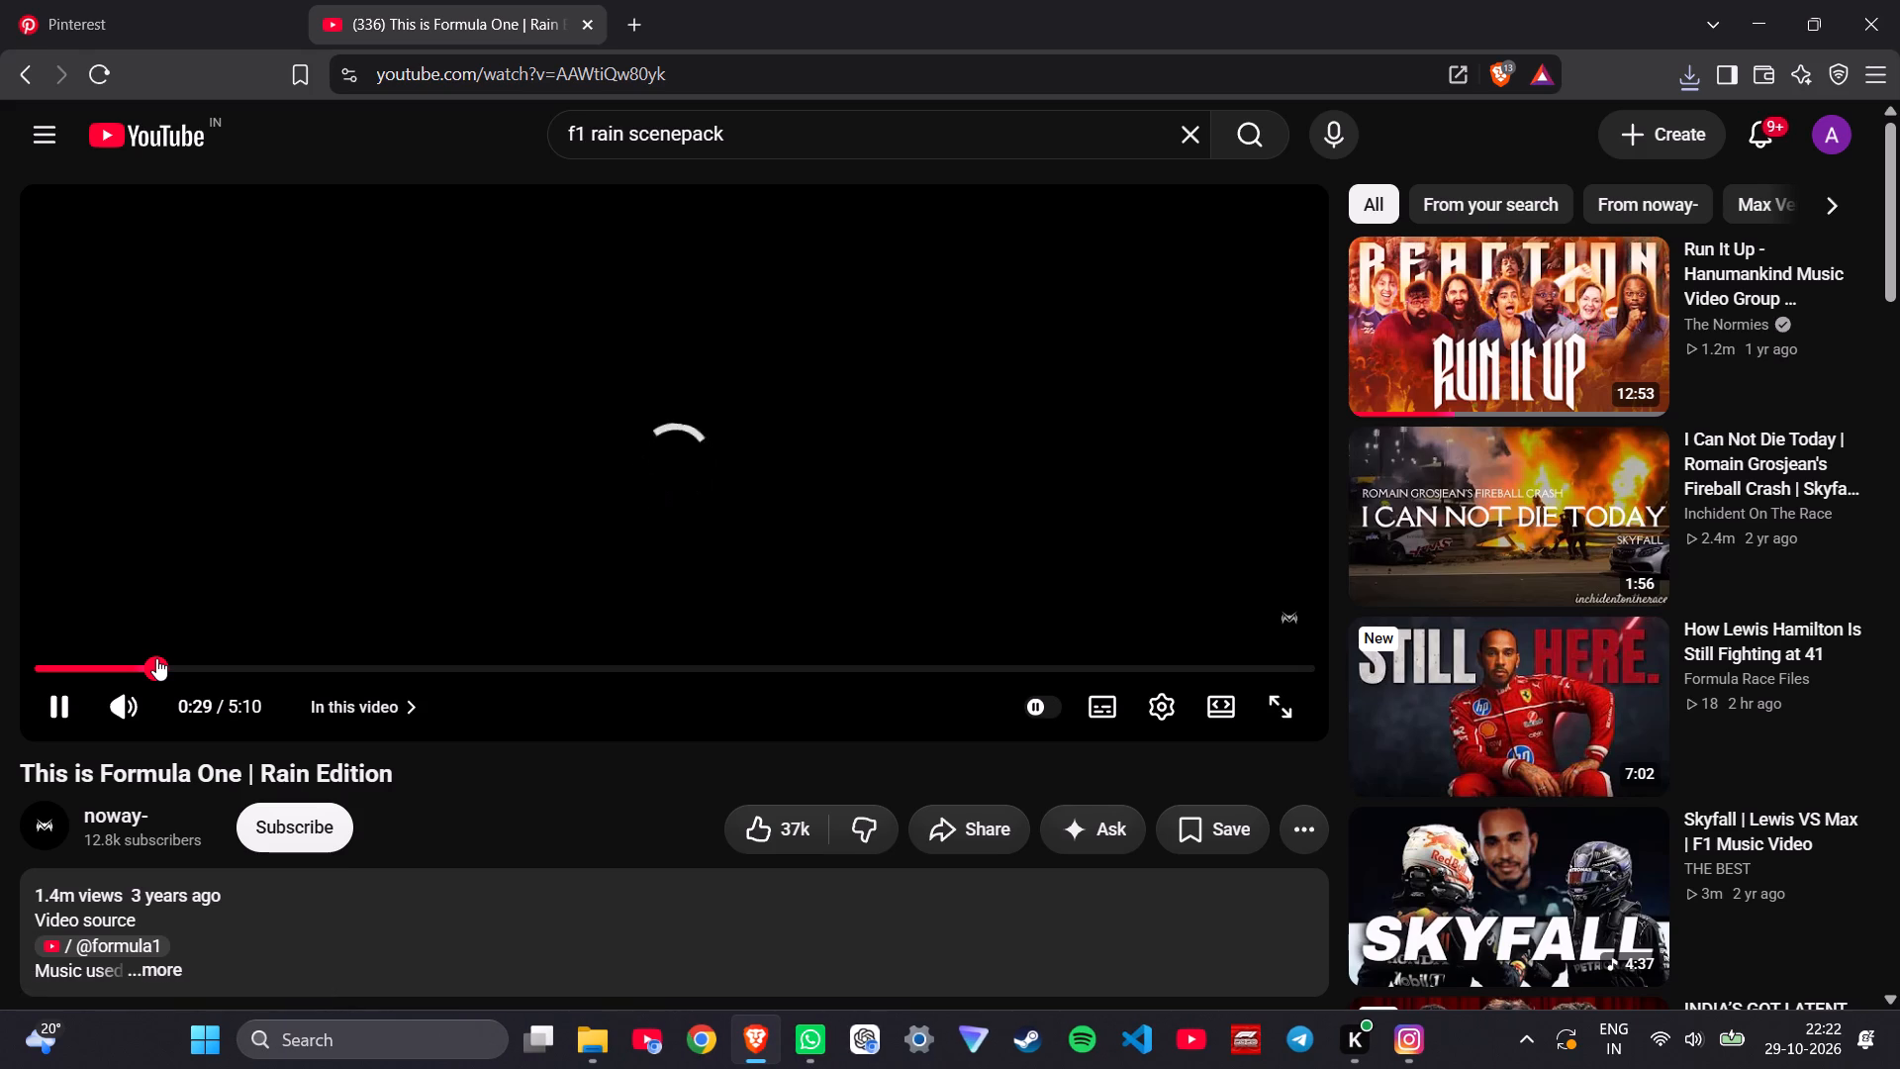
scroll(196, 631, down, 6)
scroll(215, 632, up, 3)
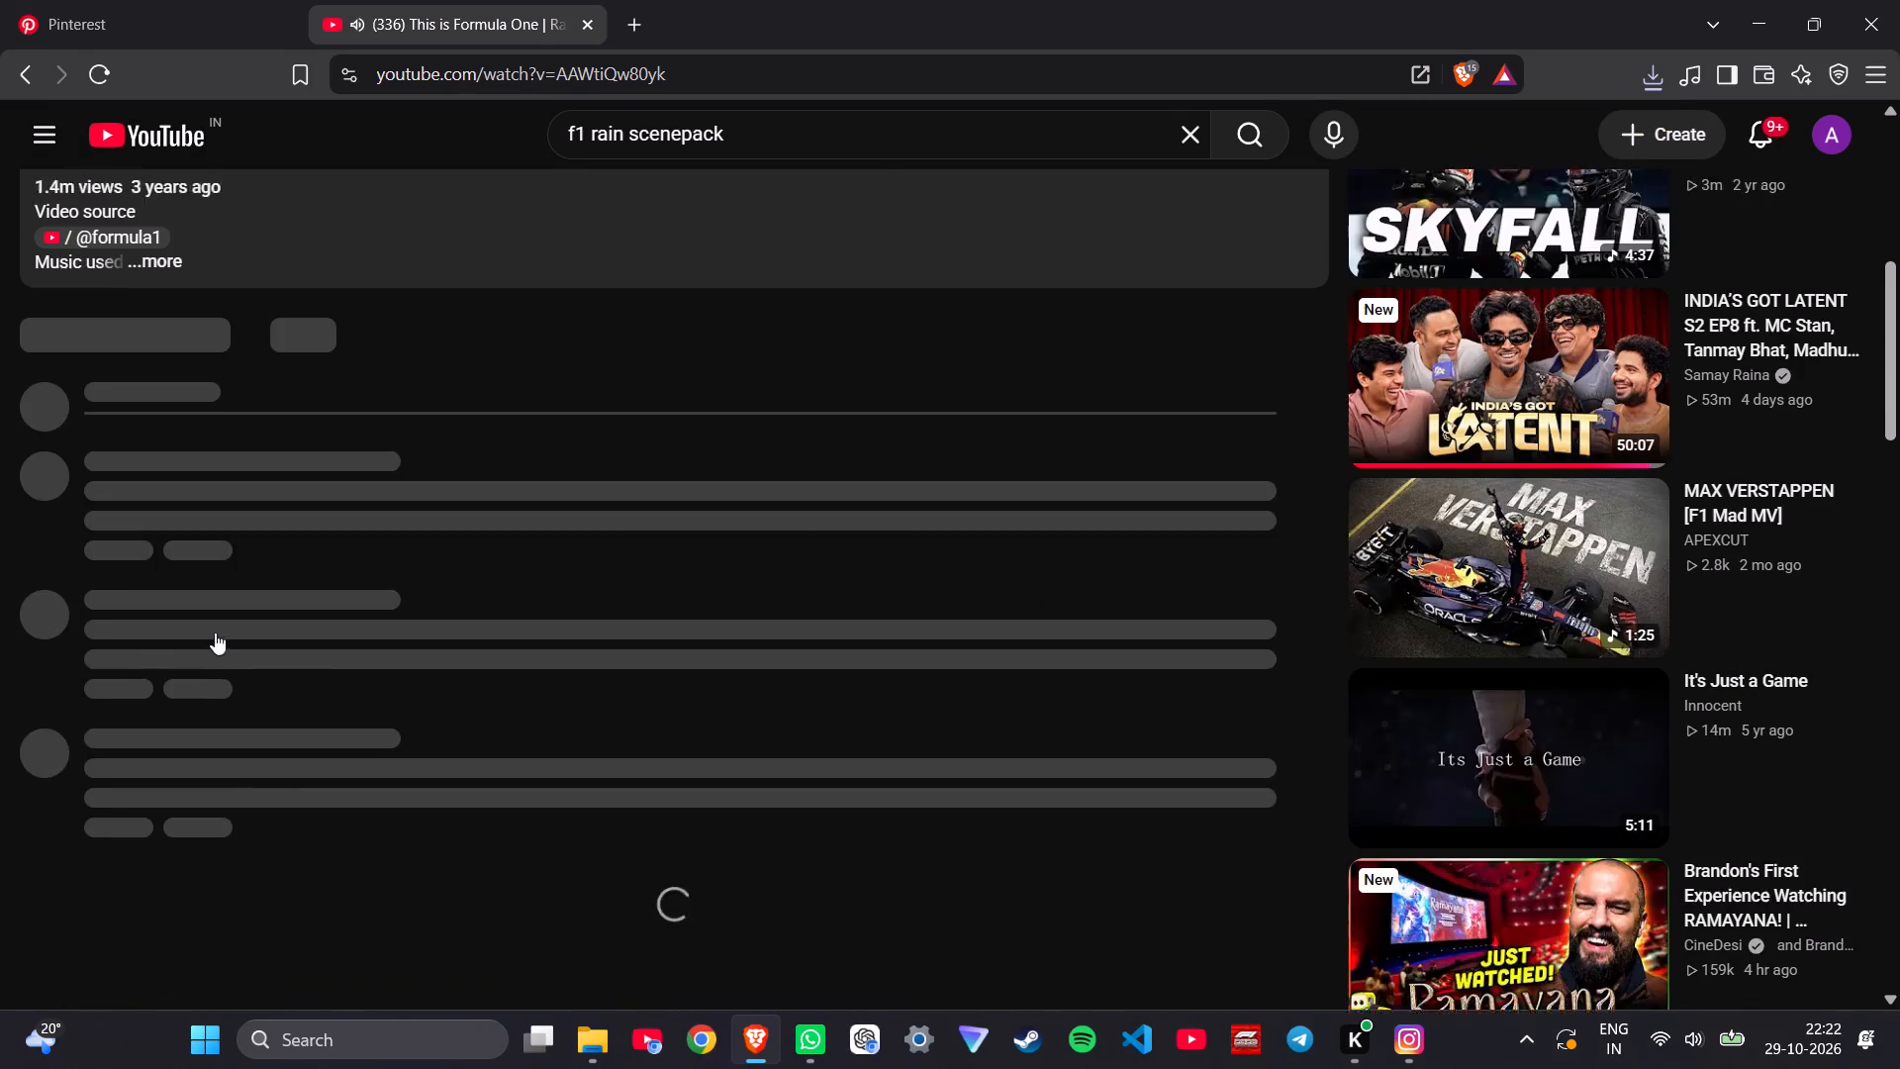
scroll(215, 632, up, 4)
click(328, 657)
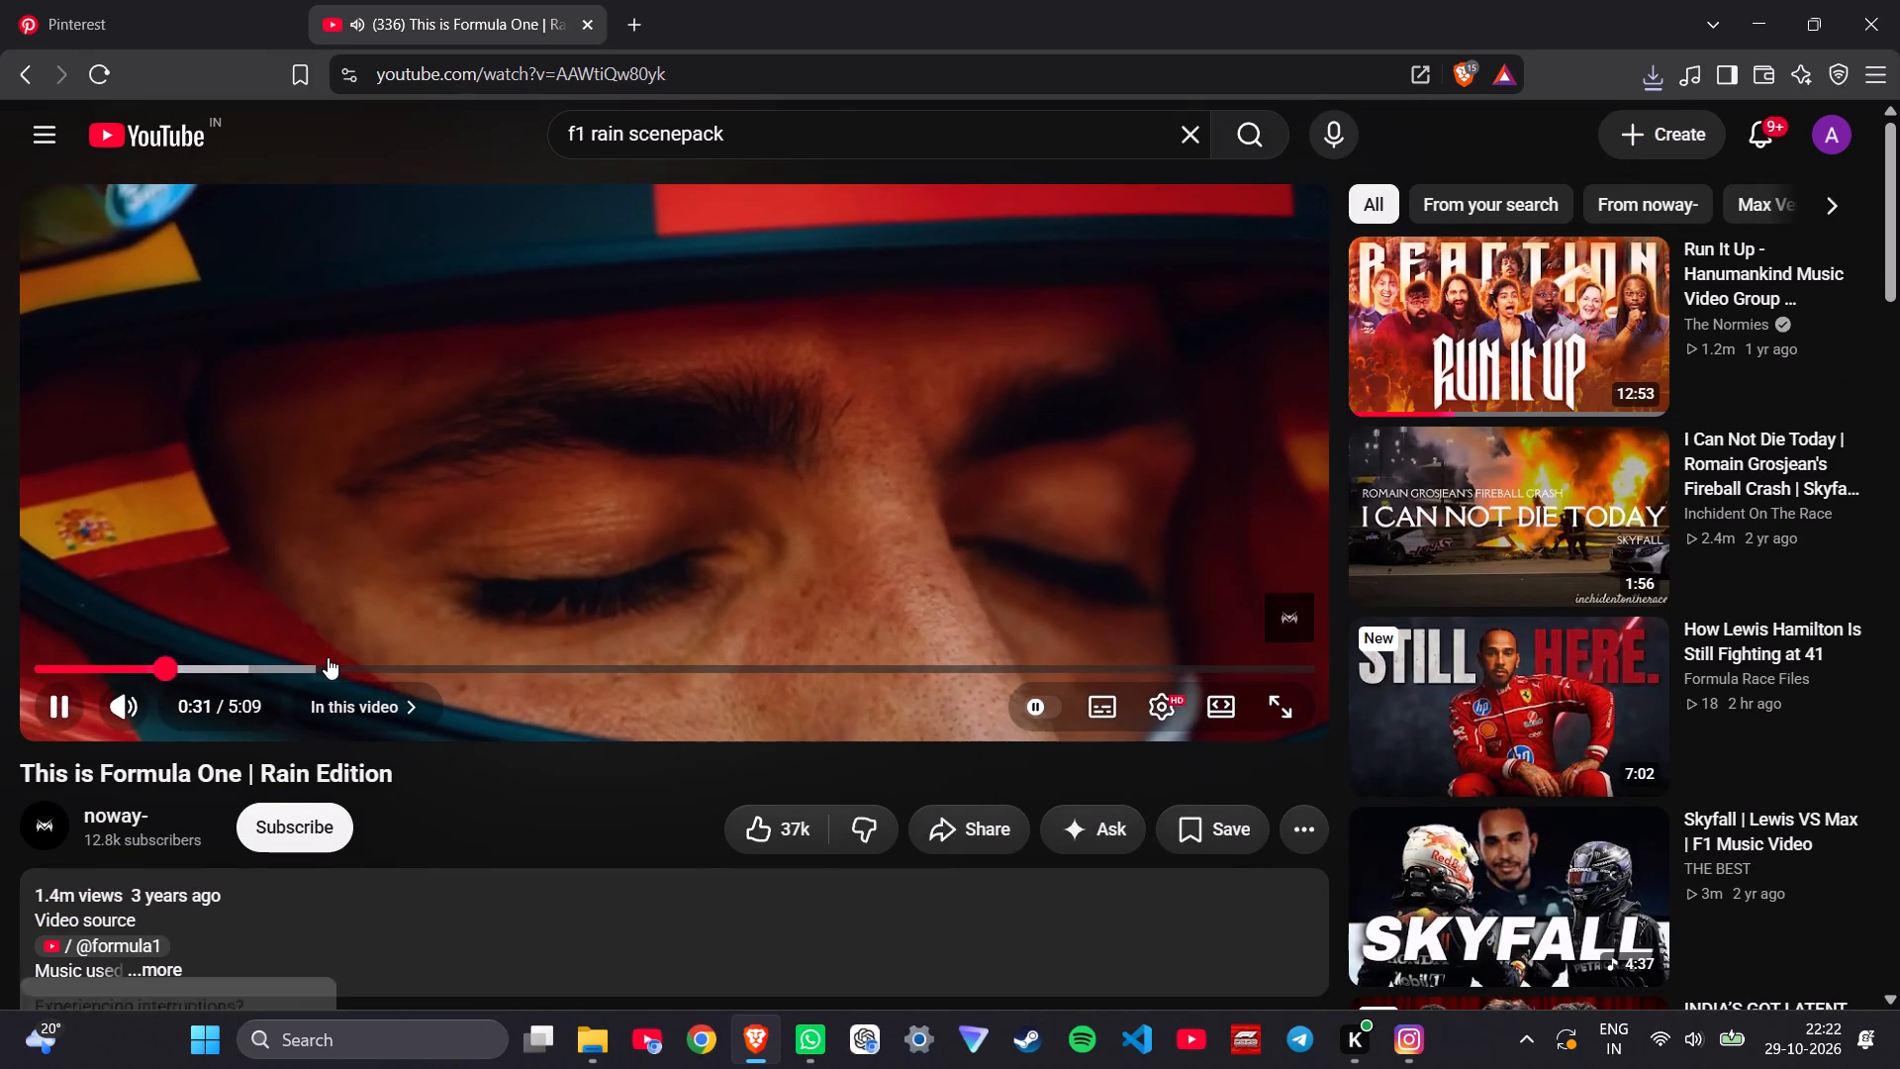
scroll(433, 649, up, 2)
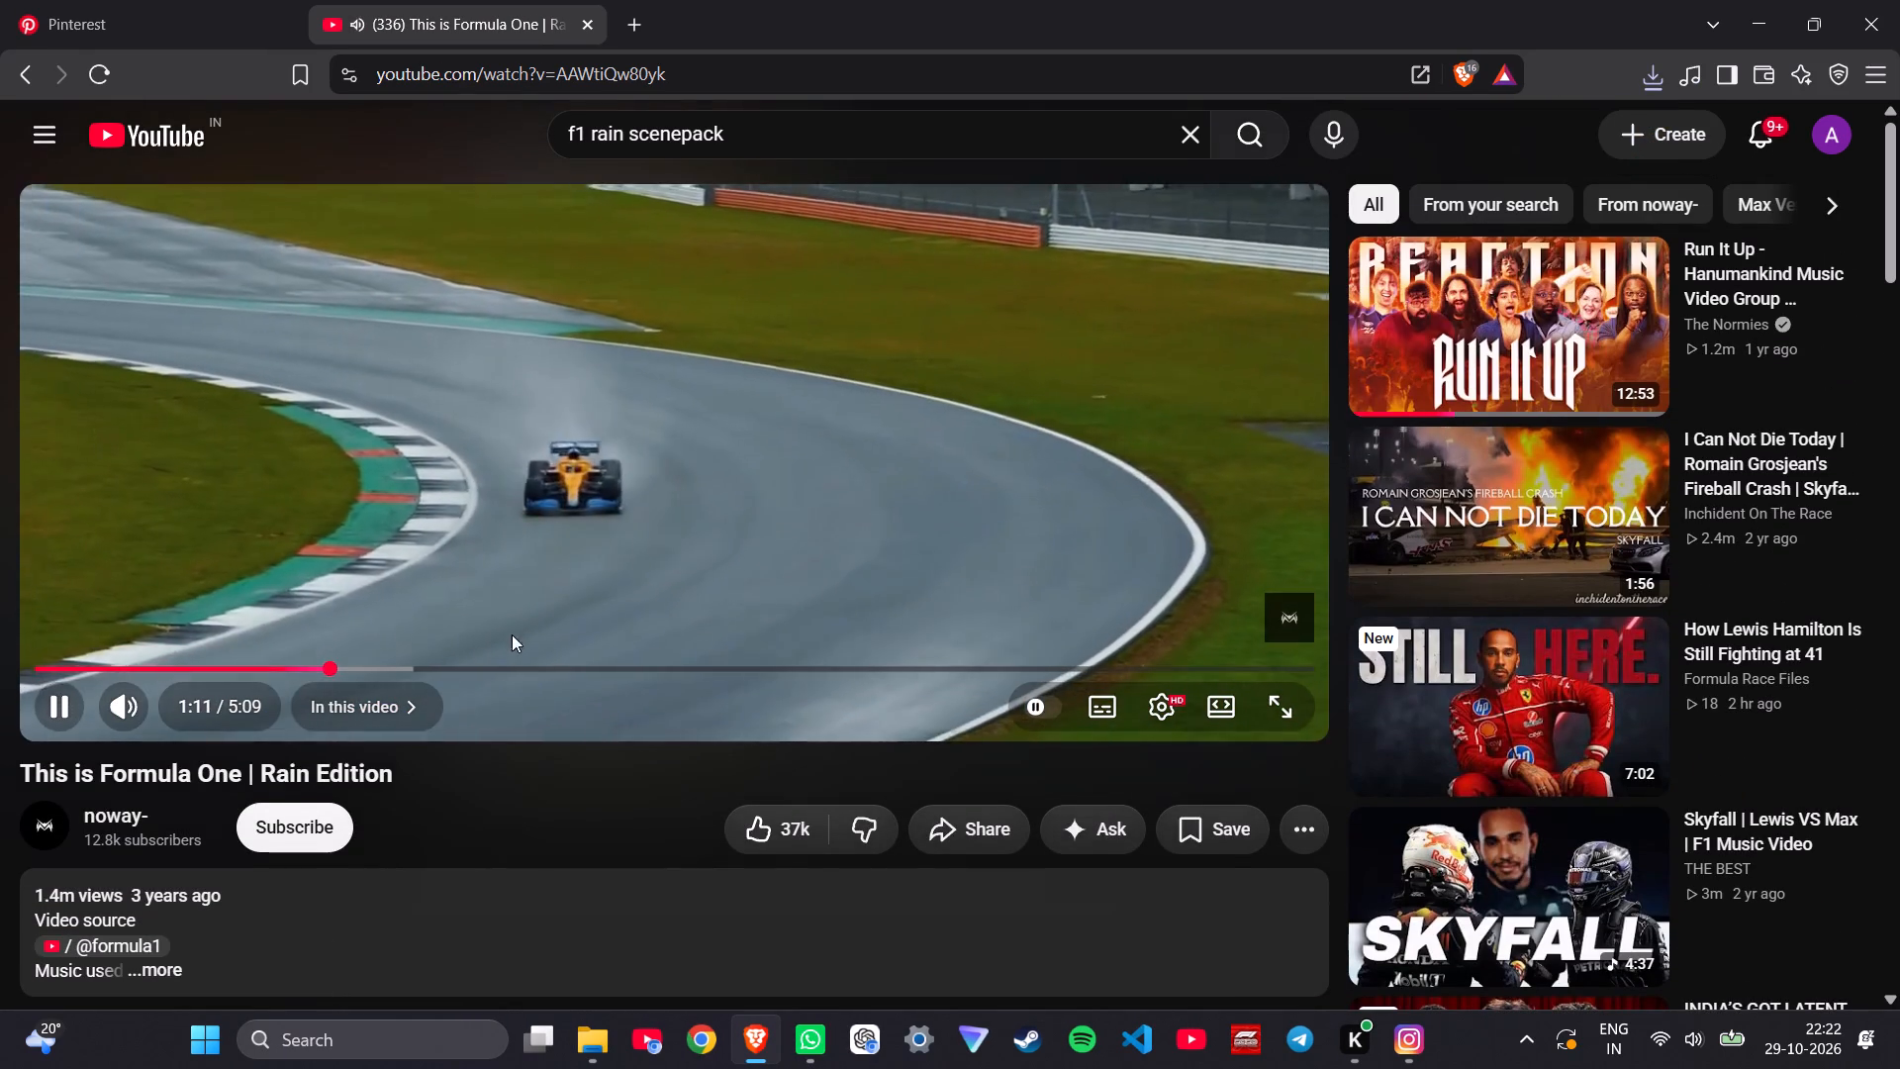
click(521, 665)
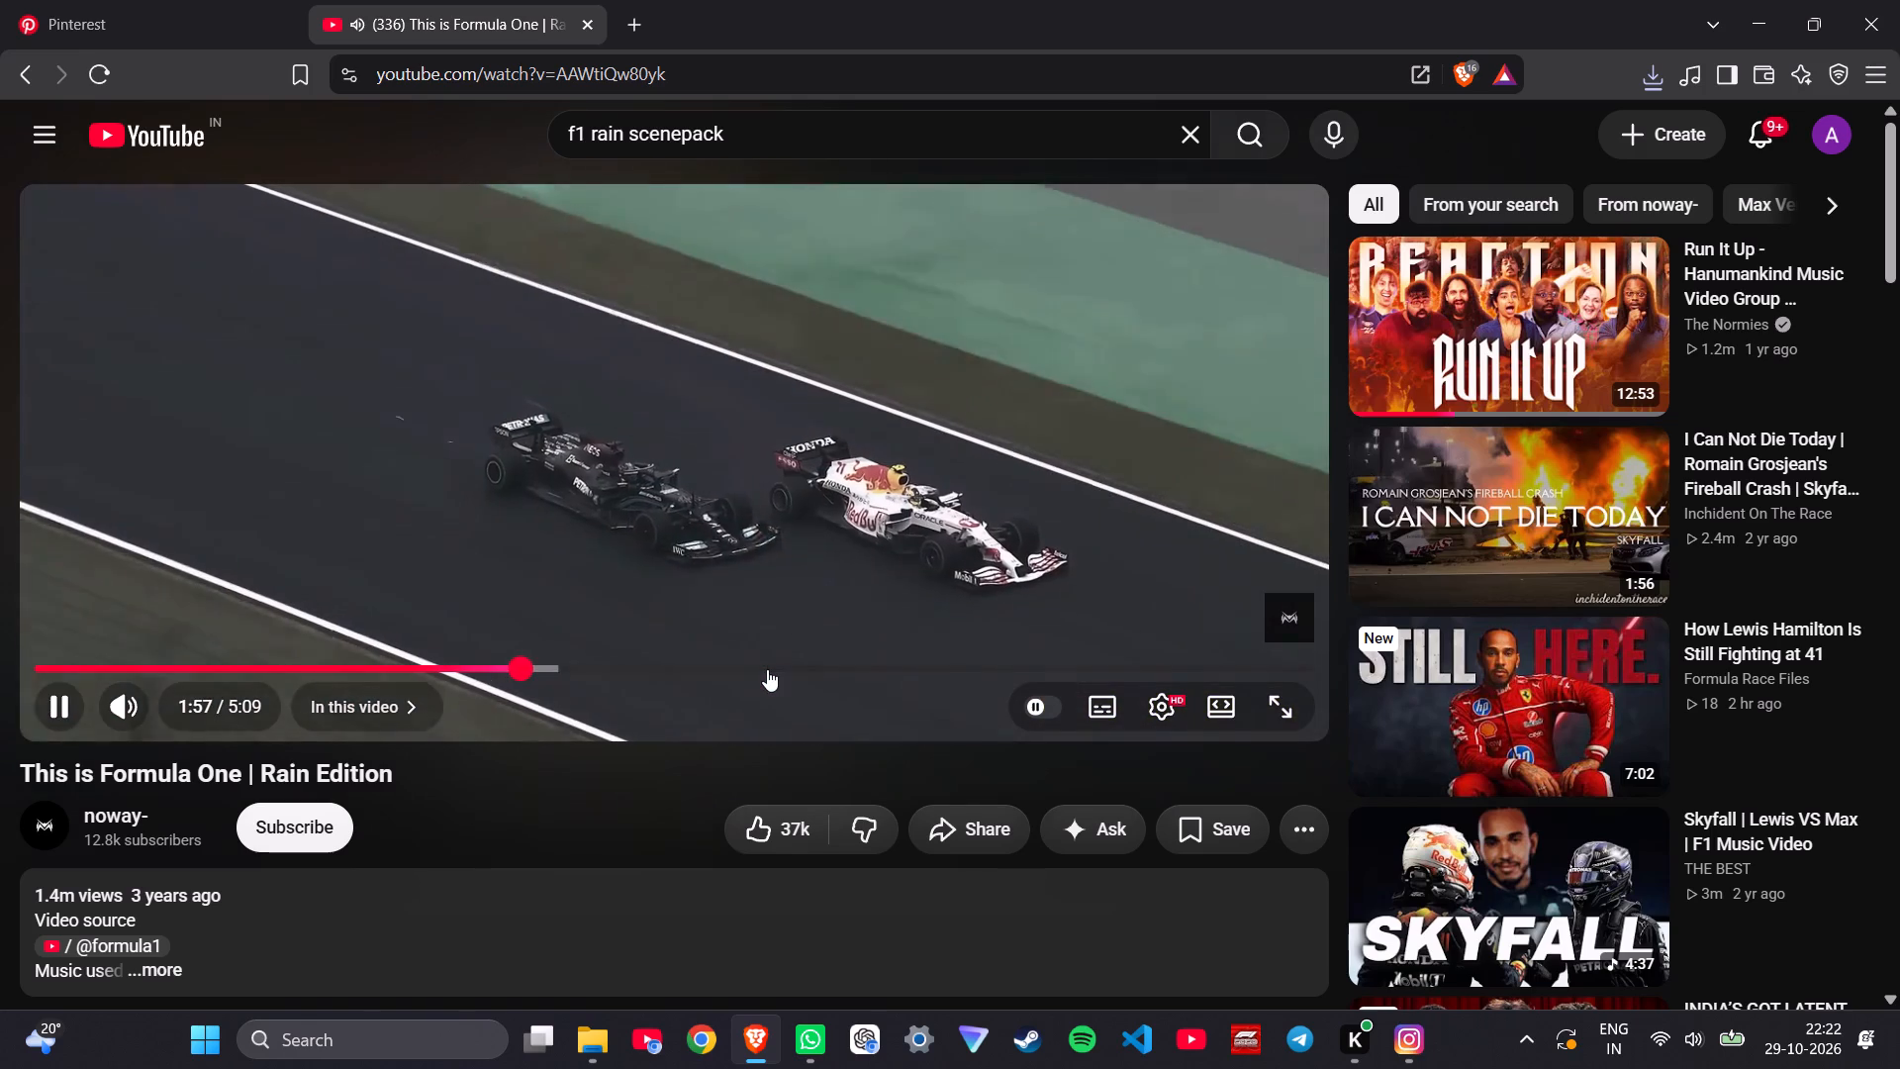
click(767, 669)
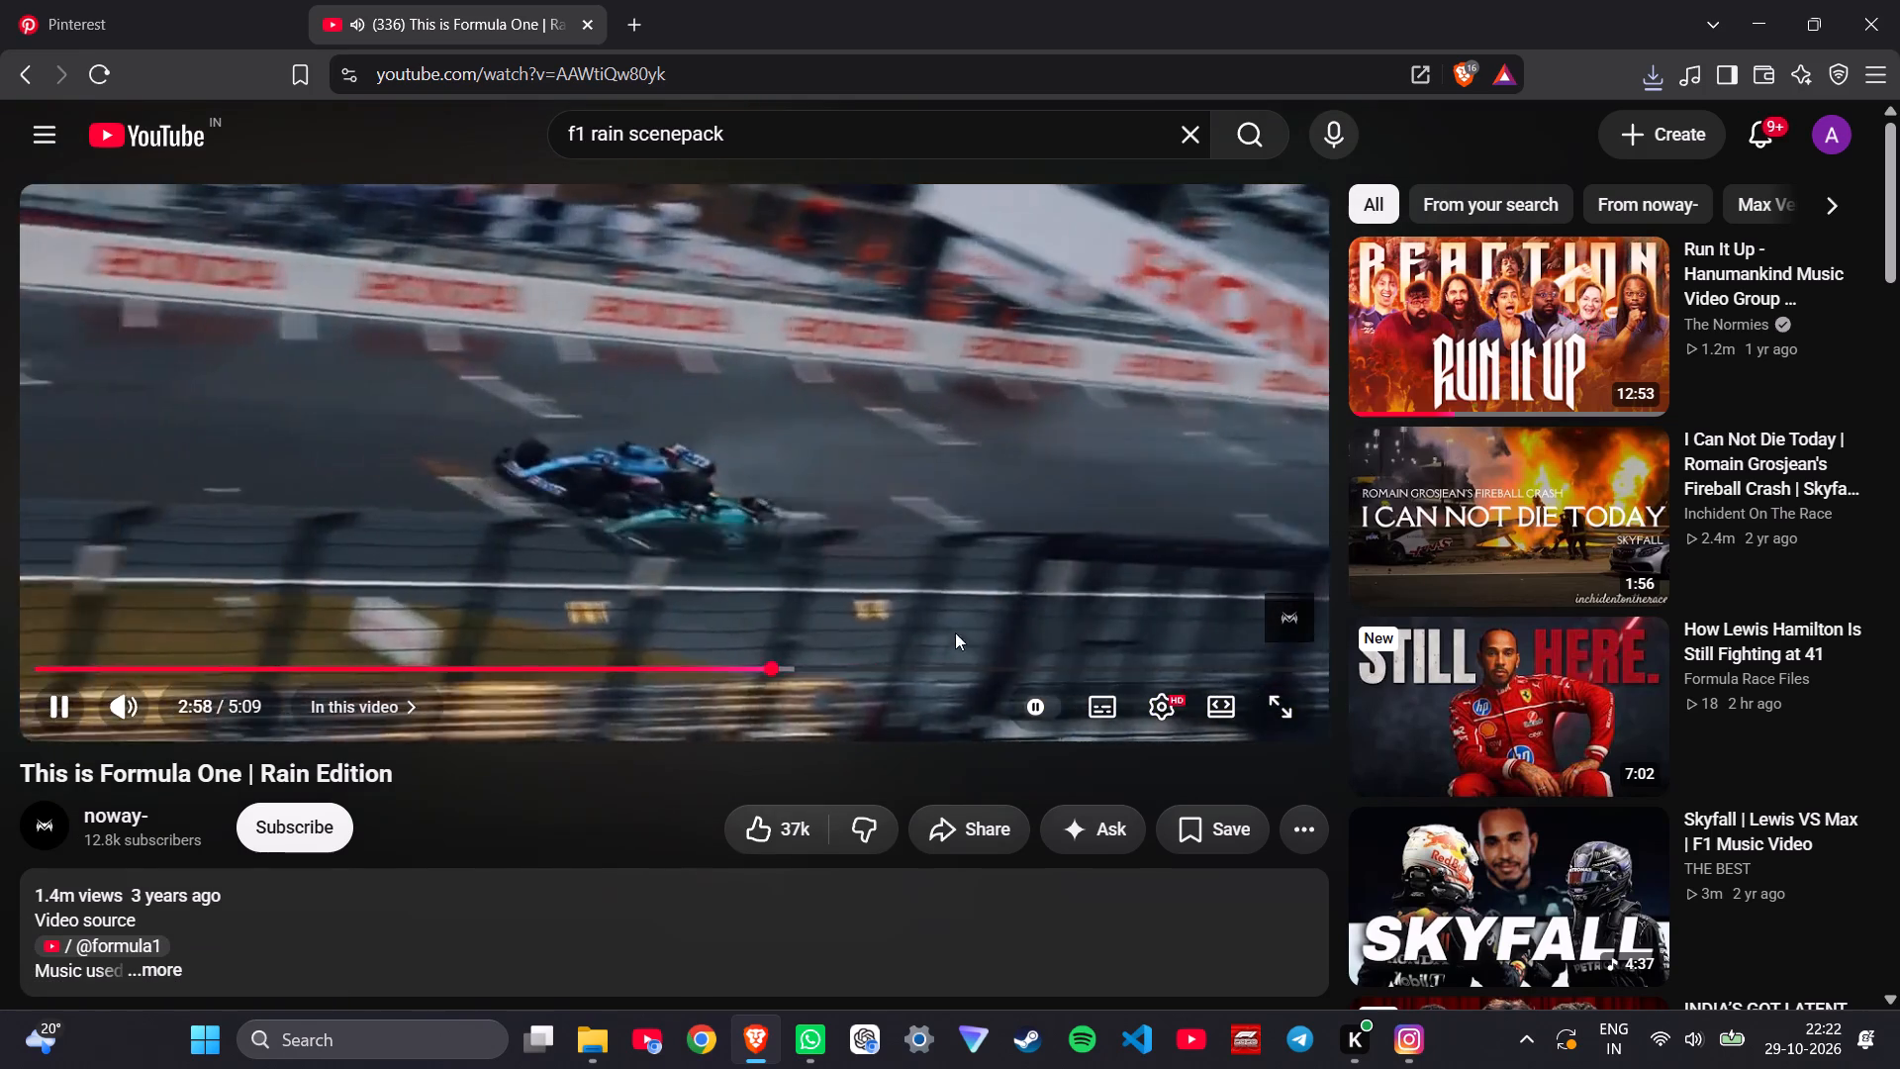
click(955, 676)
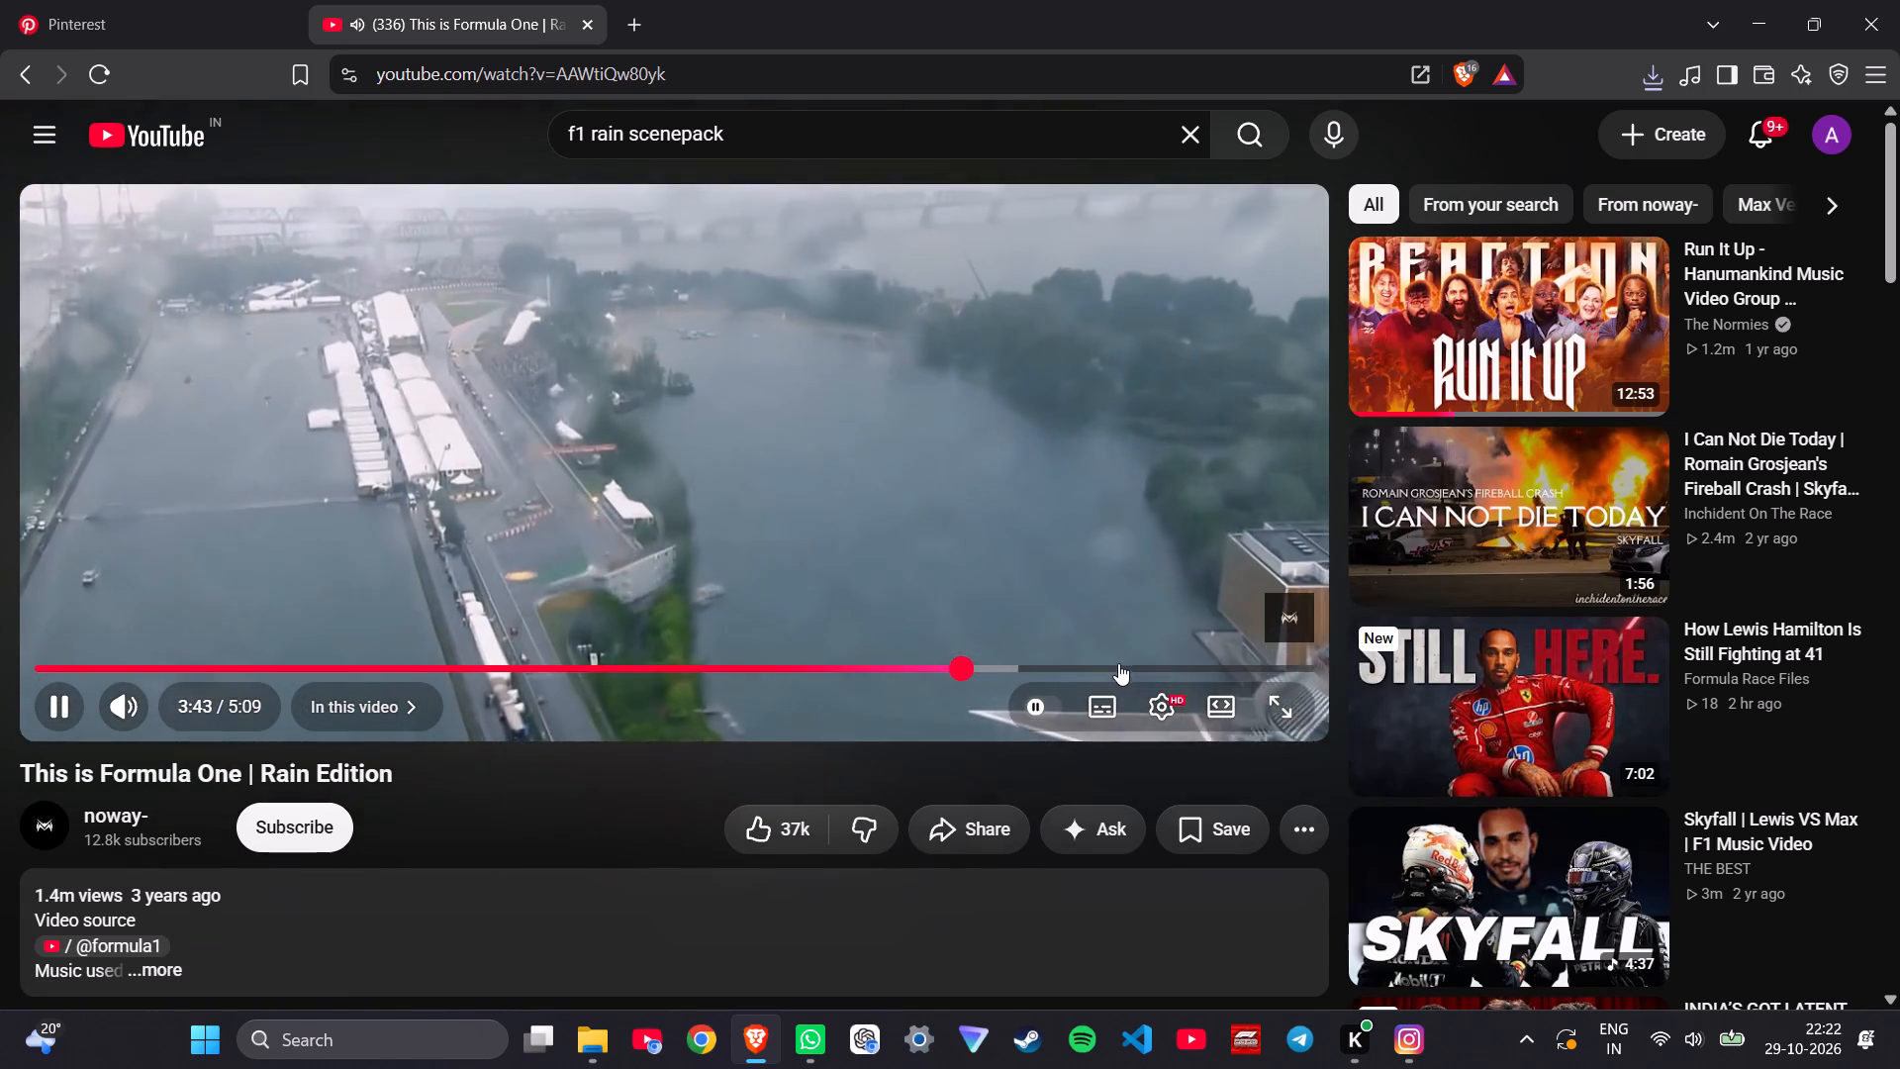
click(1118, 662)
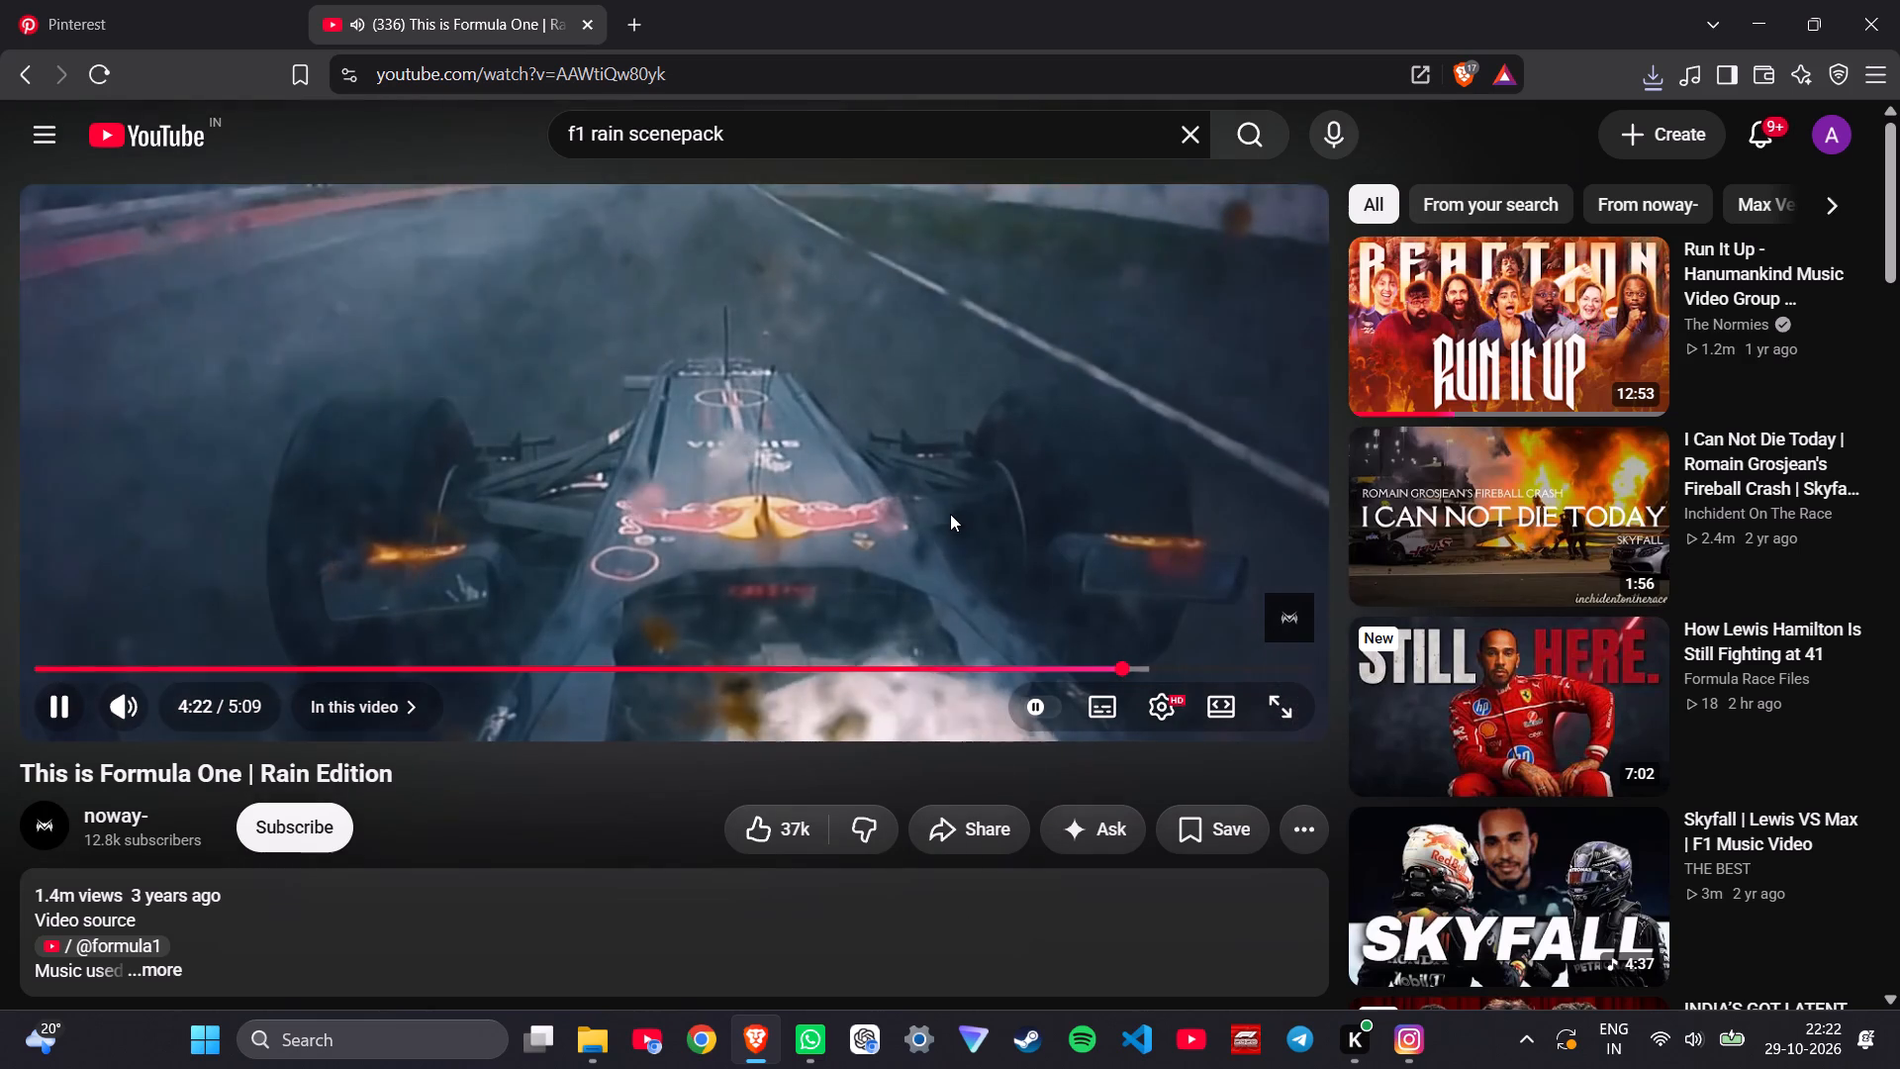
click(949, 514)
Copy the share link of the Rain Edition video.
click(947, 816)
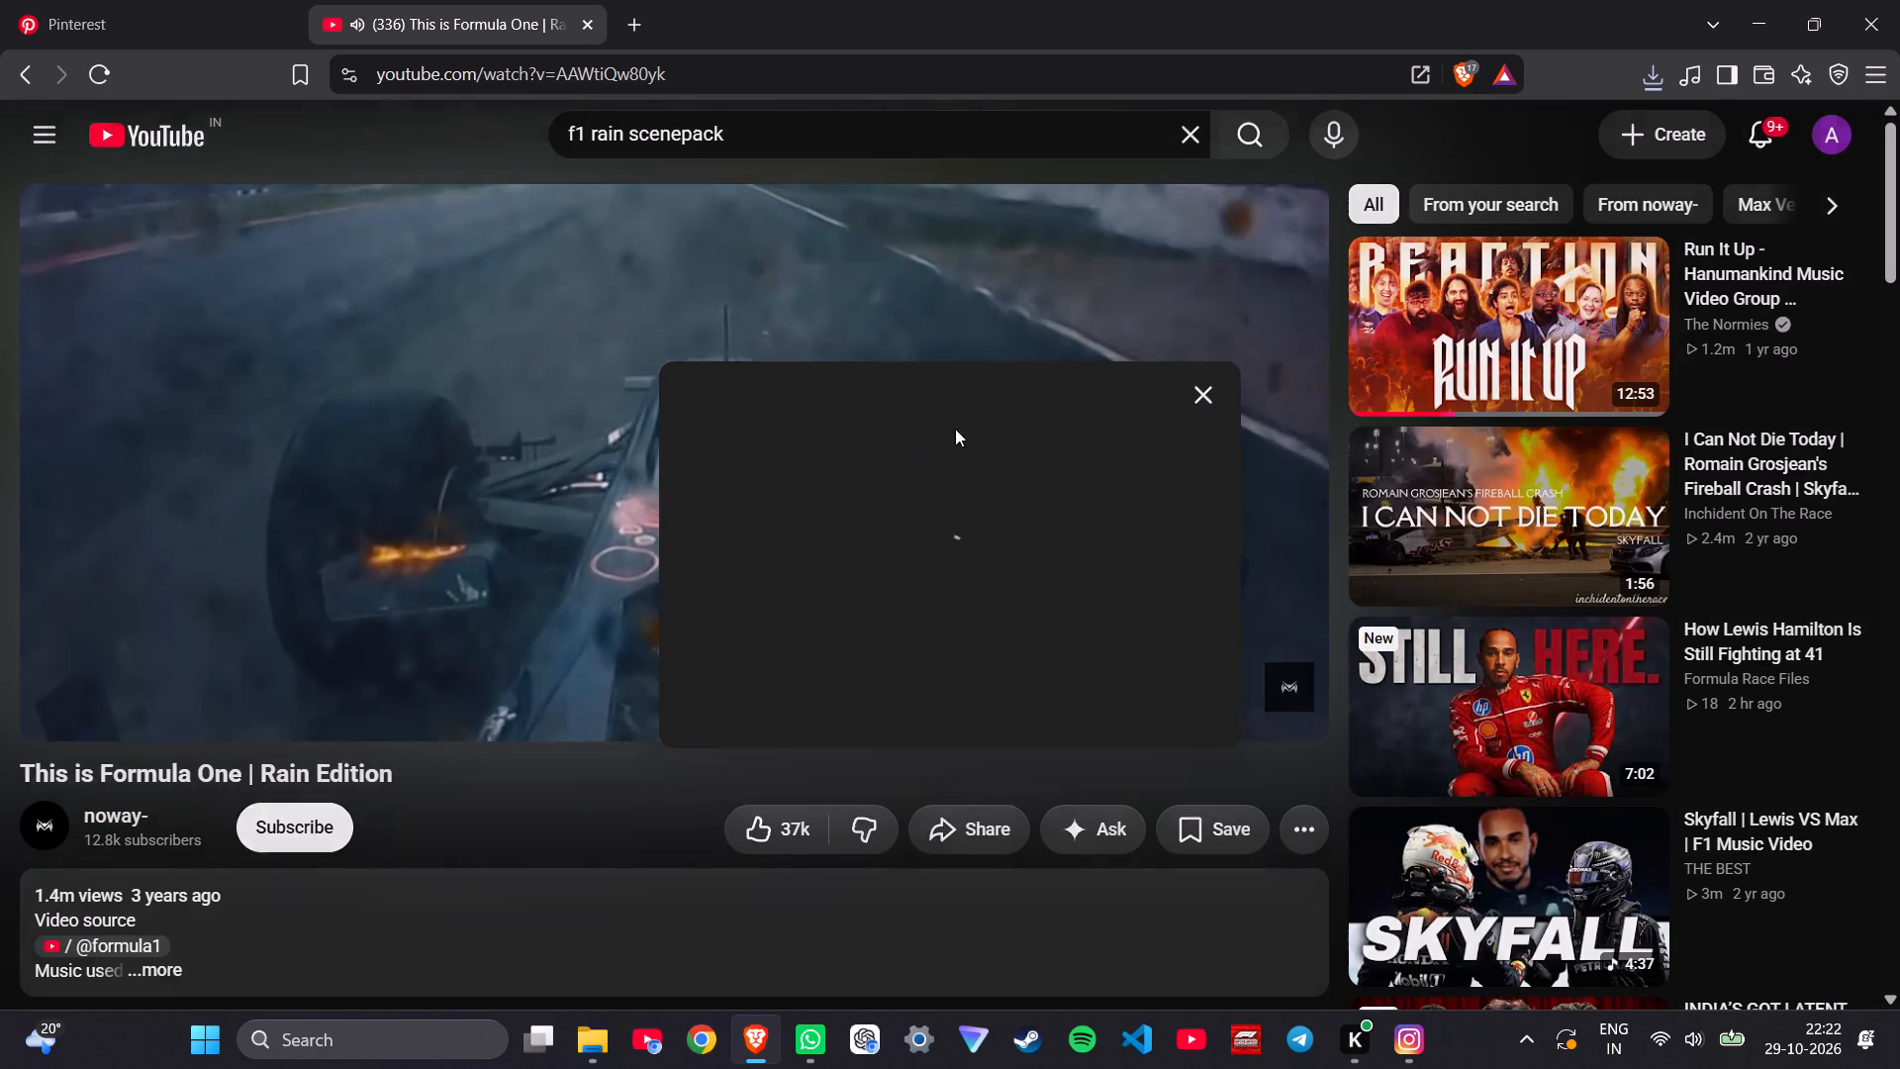
click(1157, 699)
Find y2meta in a new tab, open its YouTube Downloader page and submit the copied video link.
key(ctrl+t)
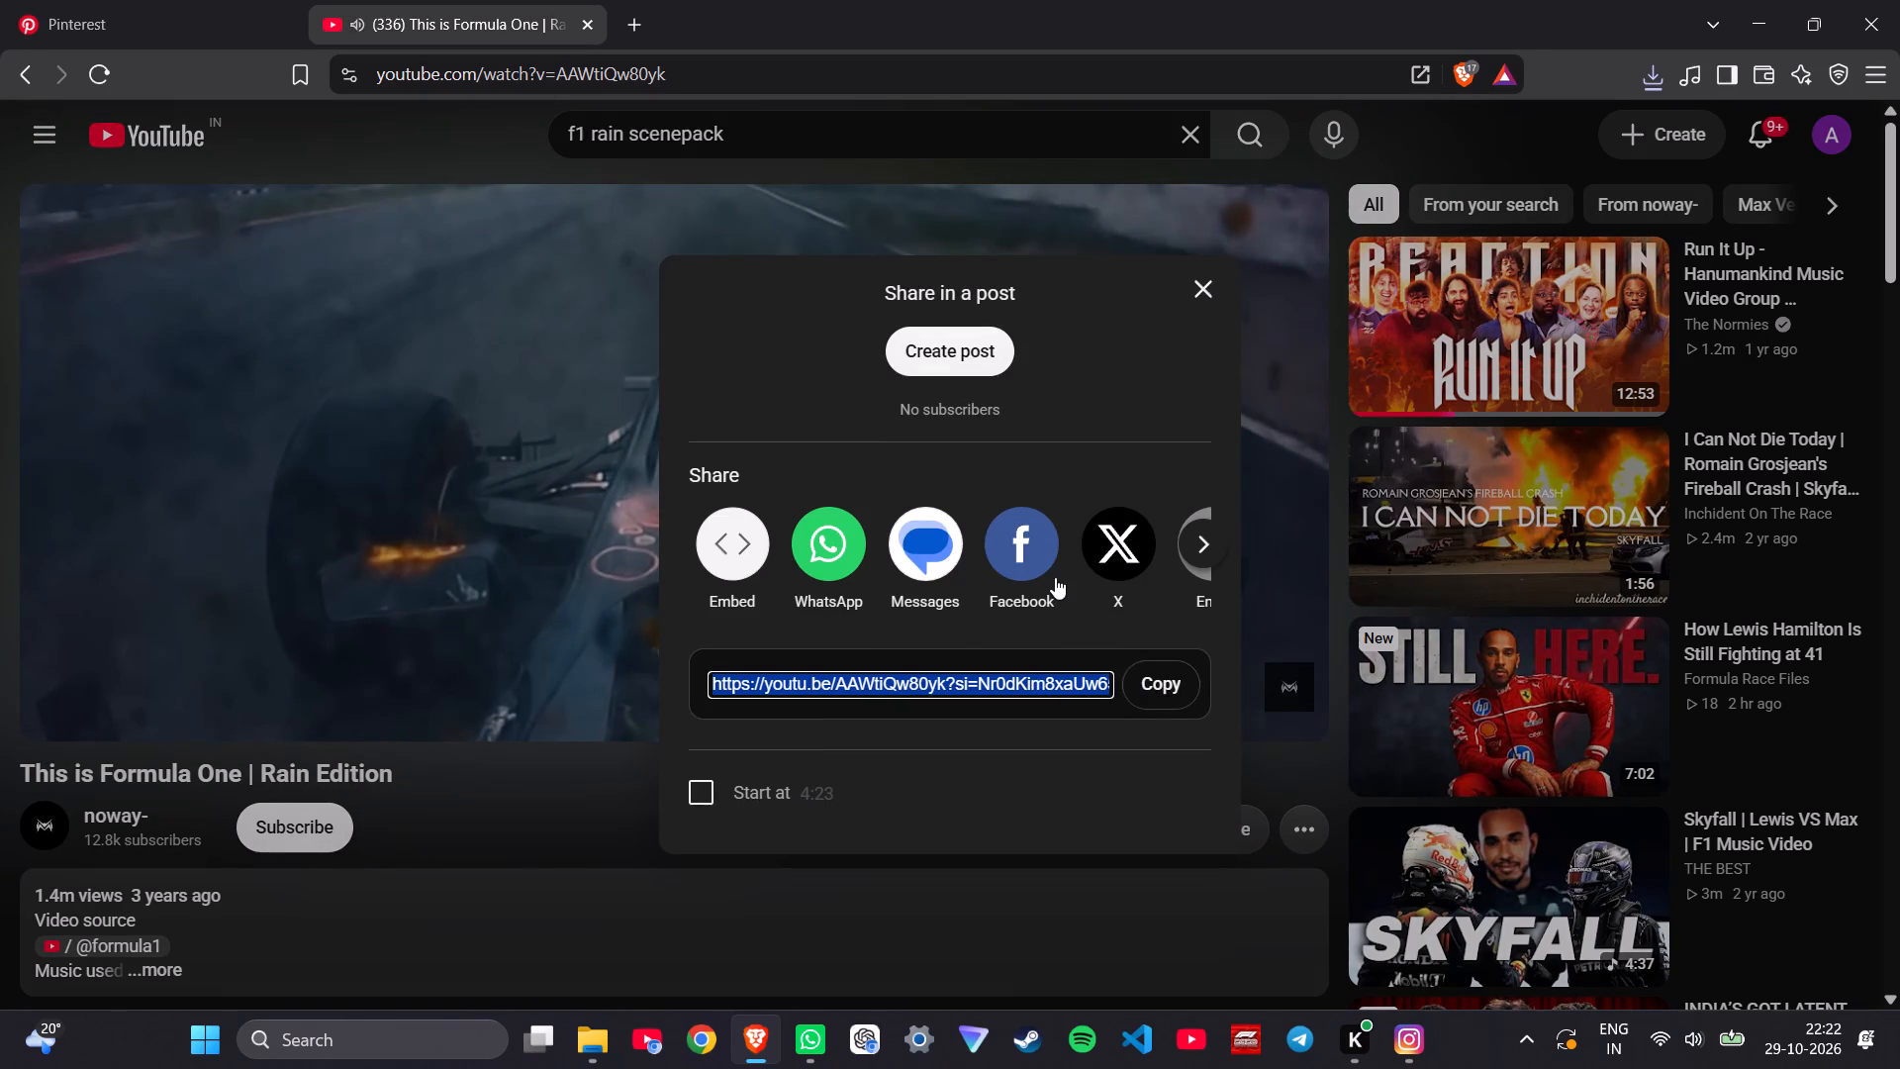
text(y2meta)
key(Return)
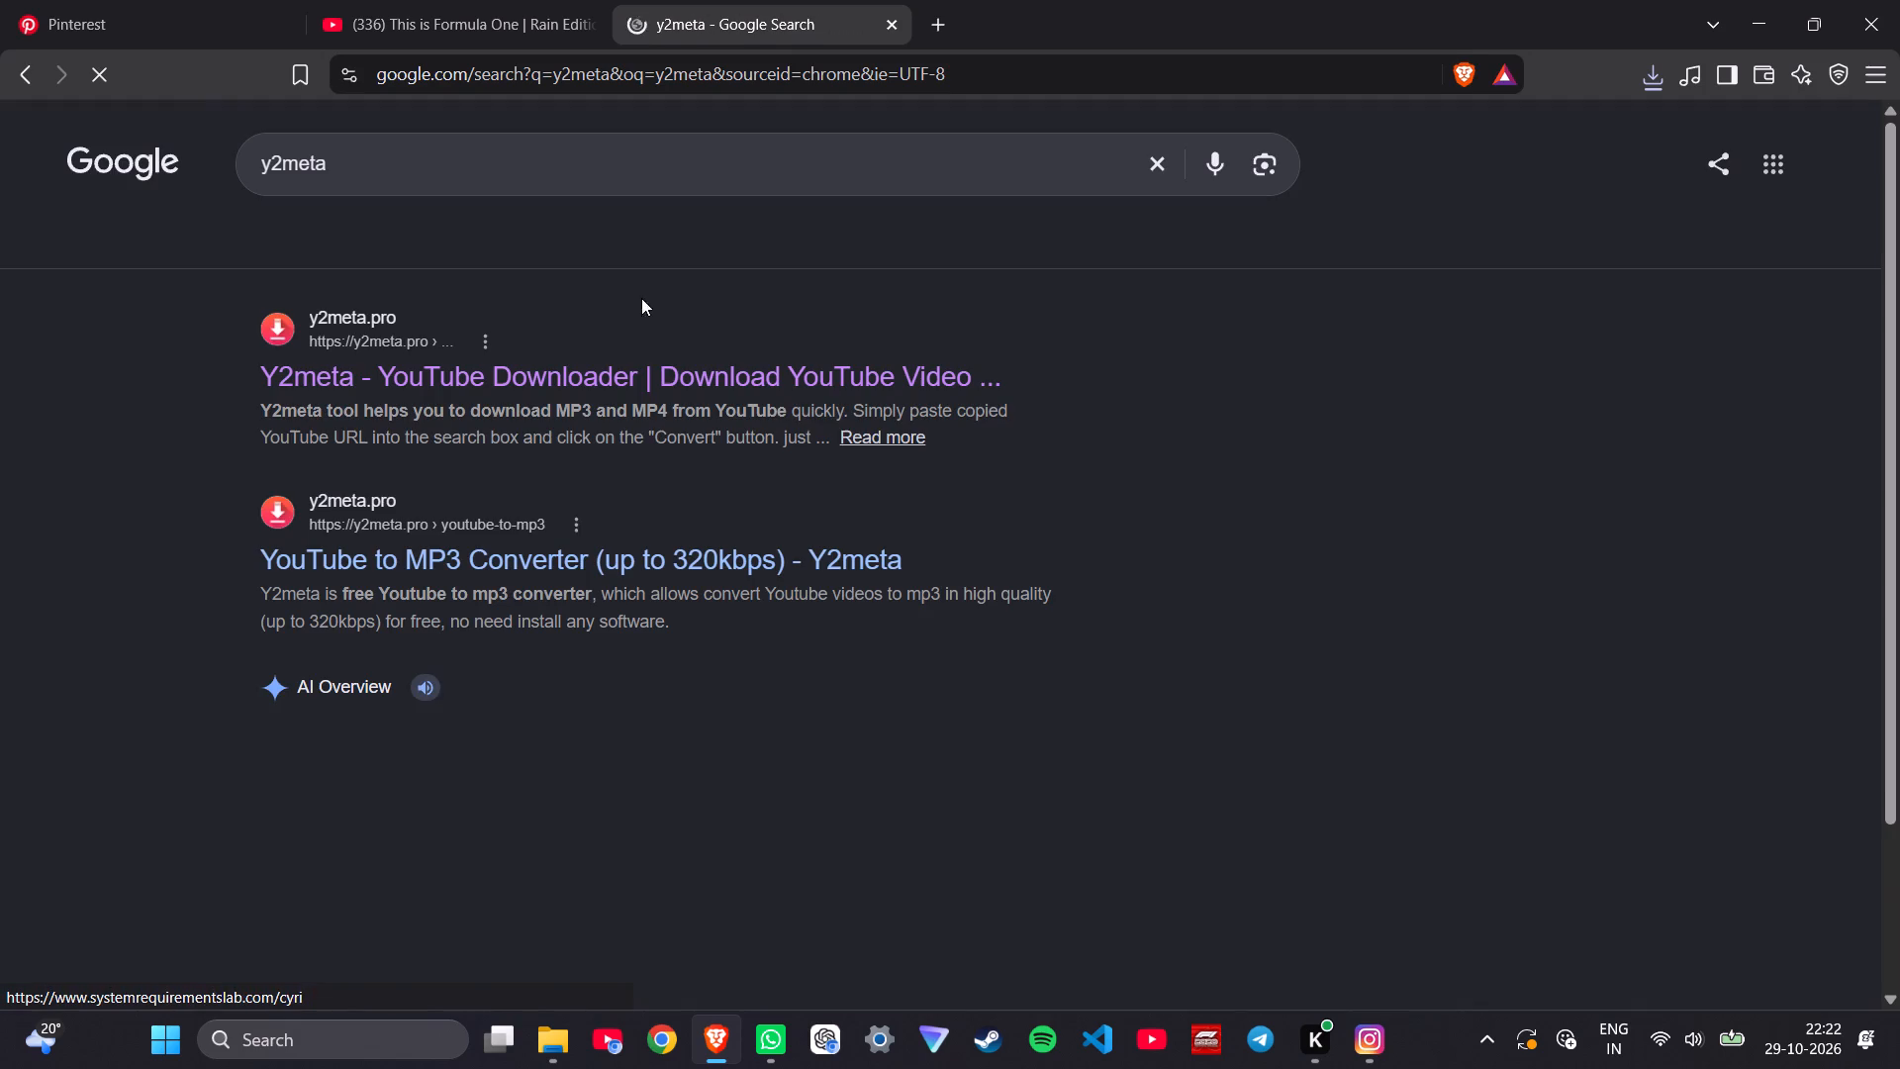
click(534, 382)
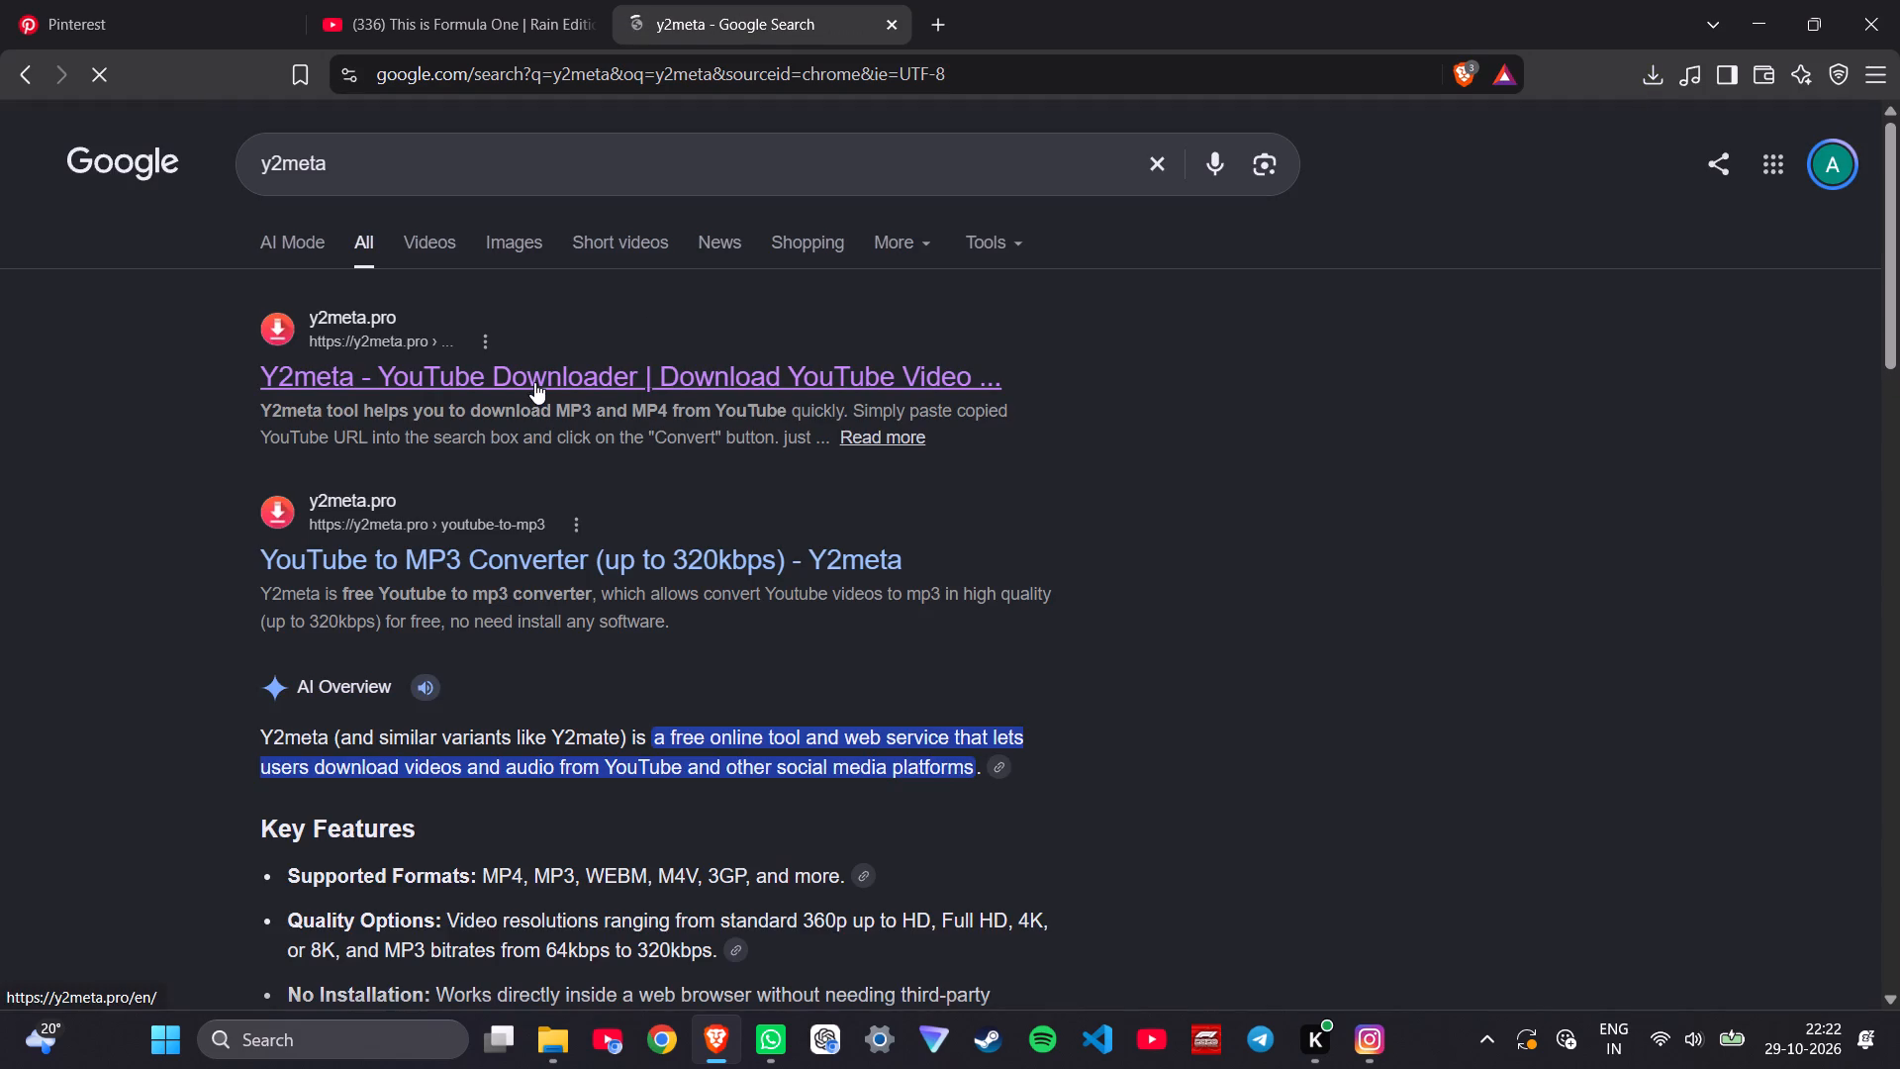
right_click(677, 416)
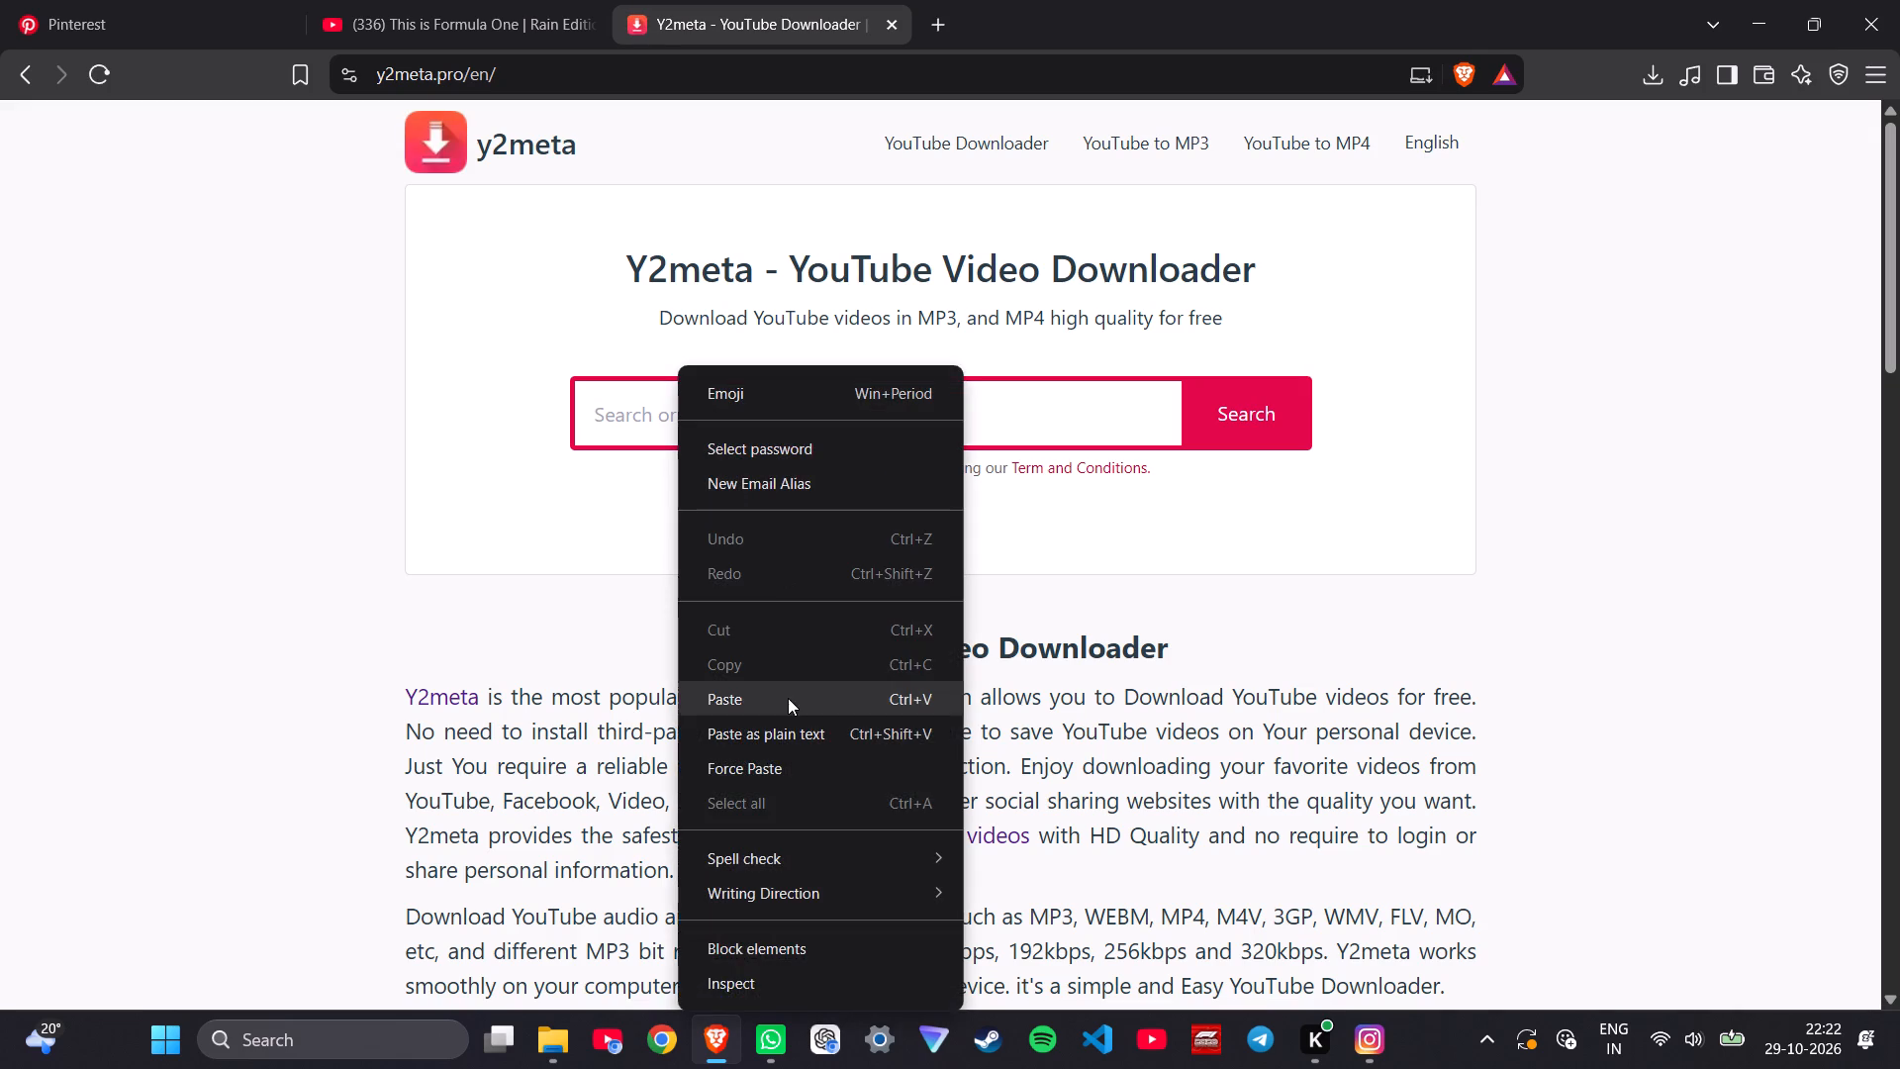
click(788, 698)
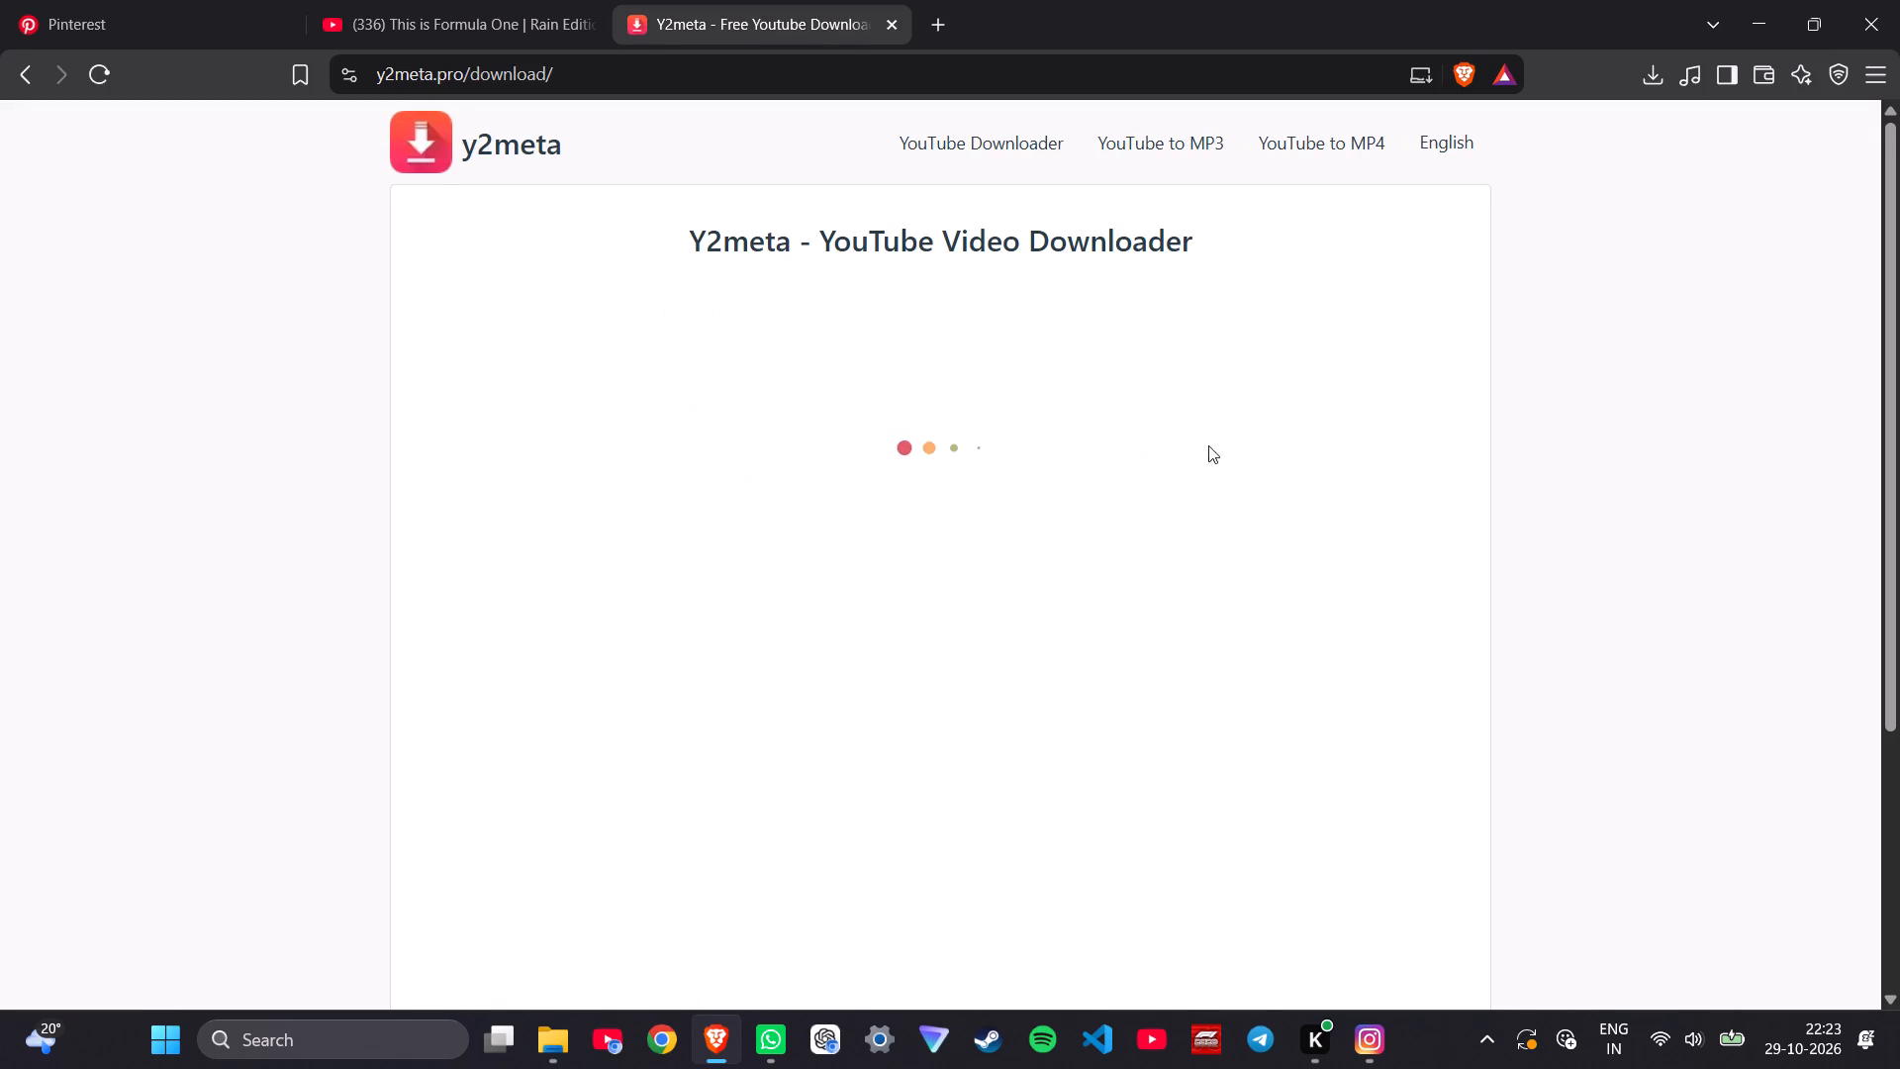
Choose the 1080p mp4 video download for the Rain Edition clip and close the advertising tab that opens.
scroll(1163, 477, down, 1)
click(970, 533)
scroll(970, 533, down, 2)
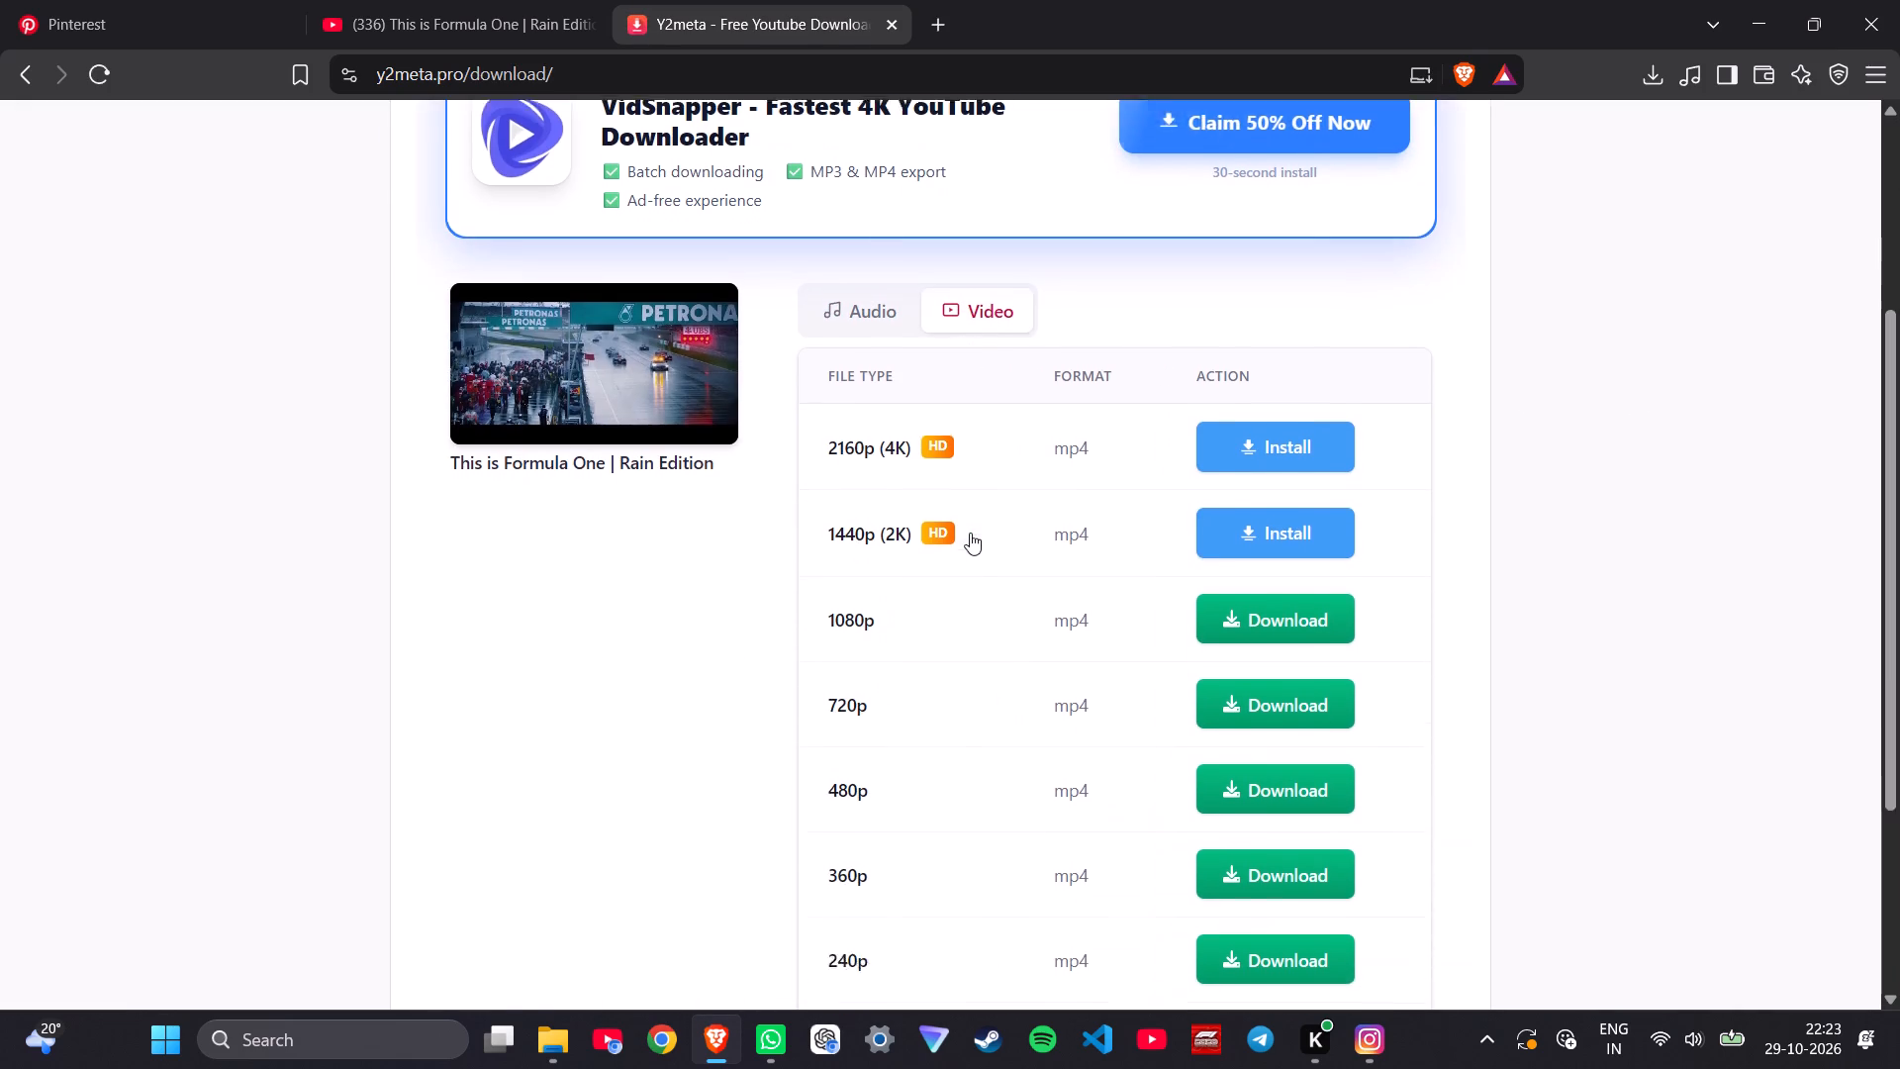
click(1295, 578)
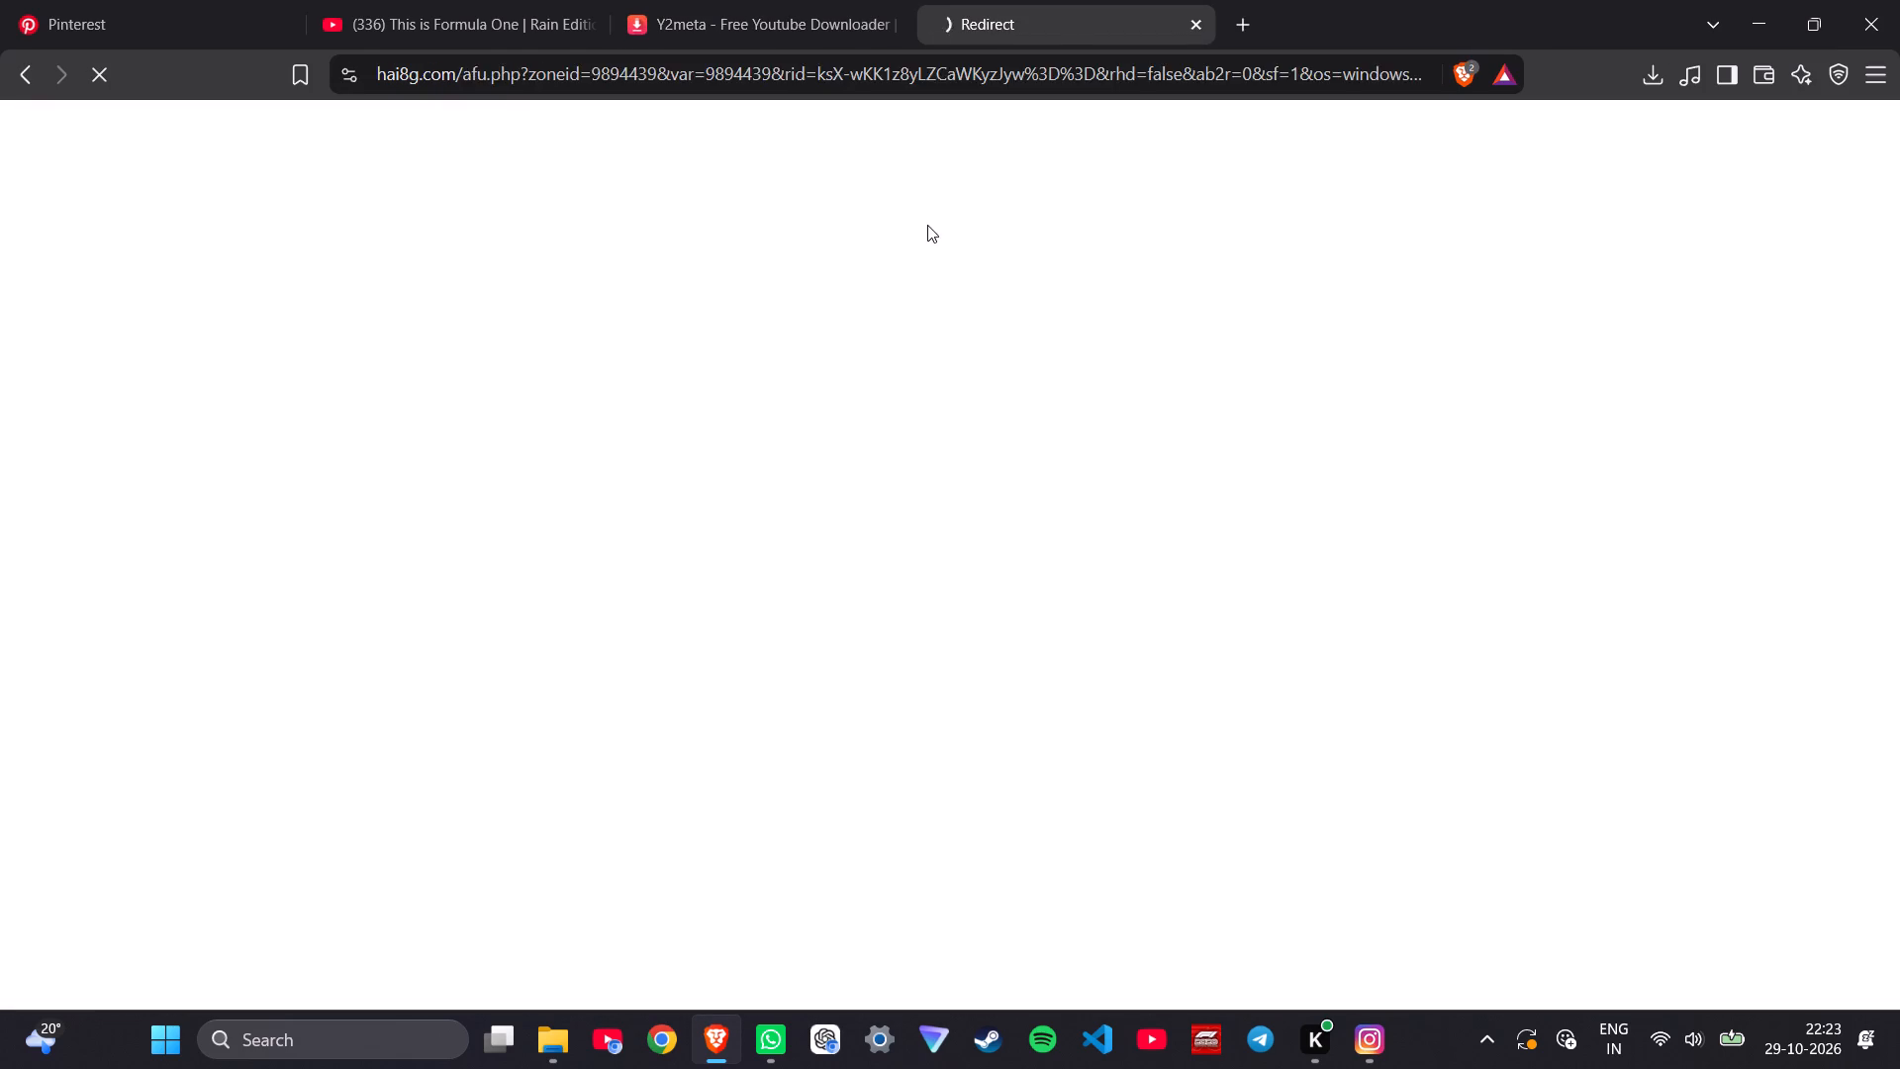
click(842, 0)
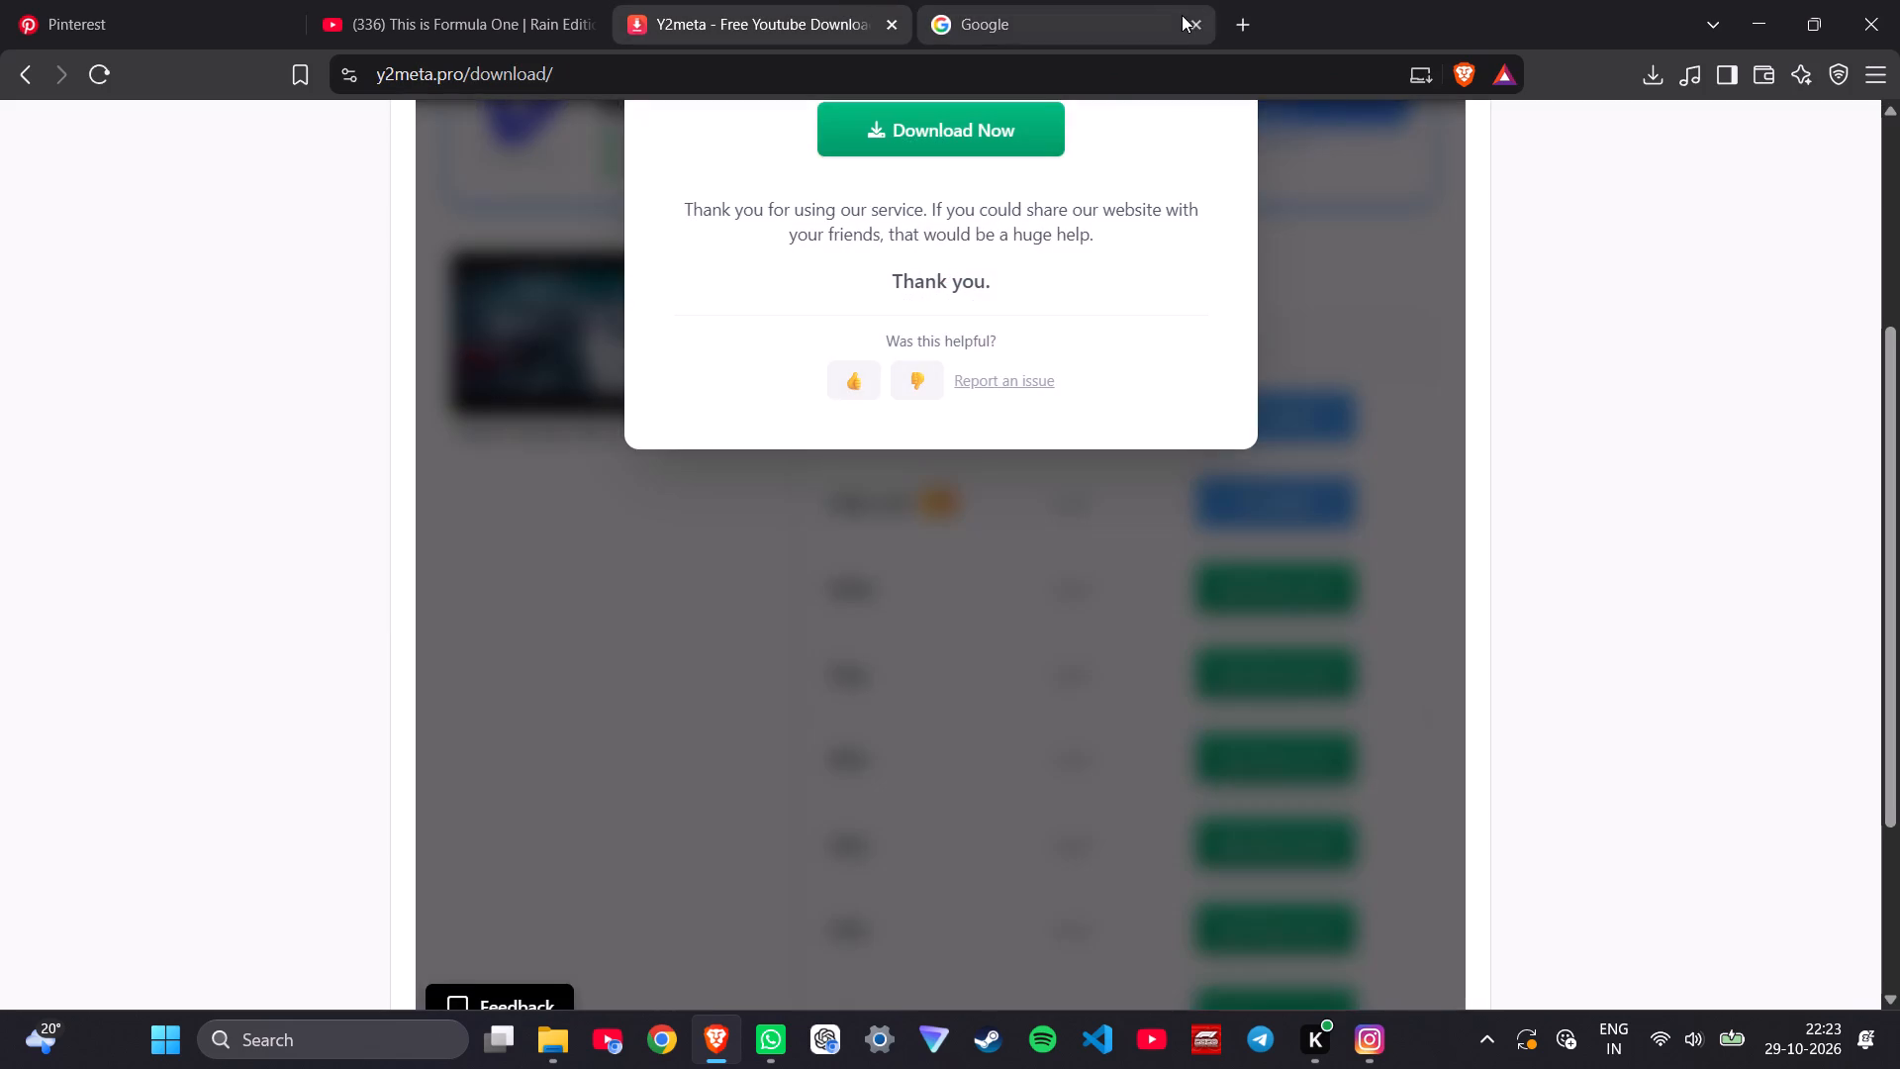
click(1184, 19)
click(1202, 23)
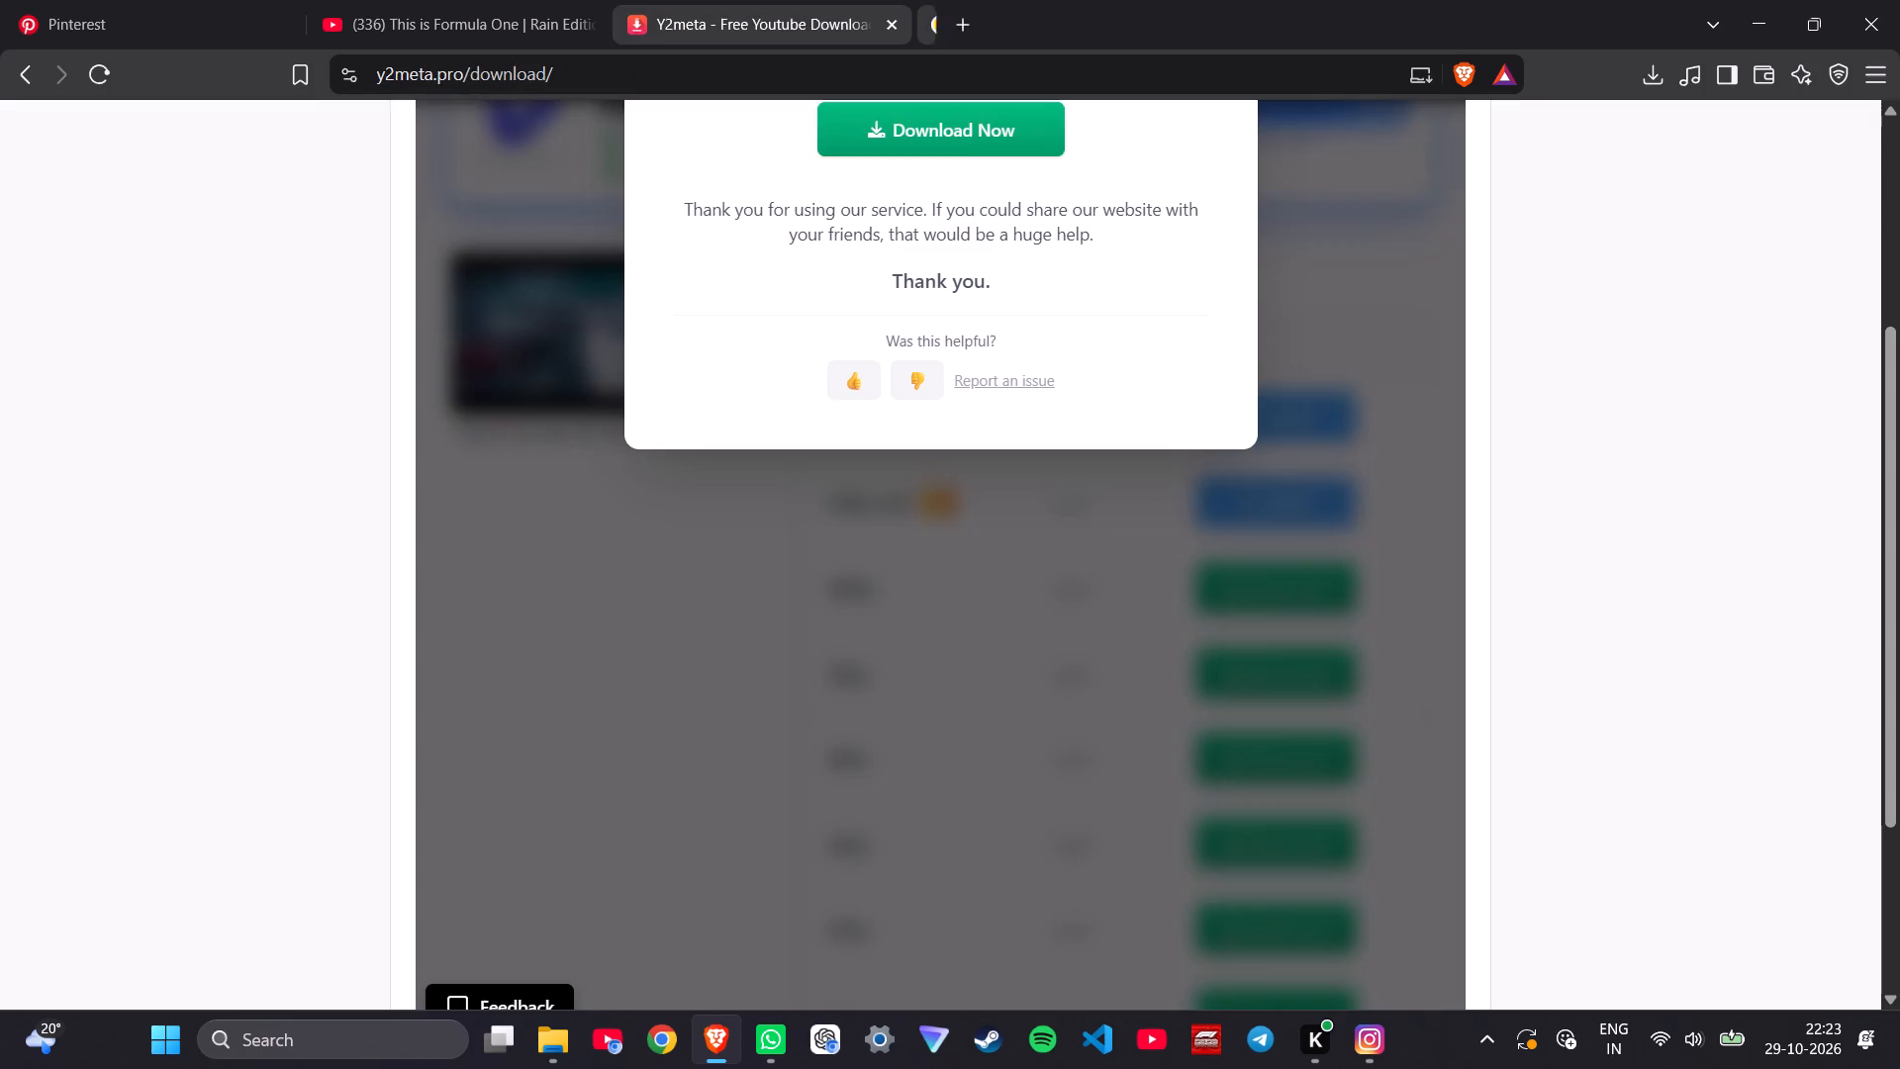
Download the 1080p MP4 into the edit\f1 folder on drive D under its suggested name, and close the pop-up ad tab.
click(1028, 130)
click(850, 18)
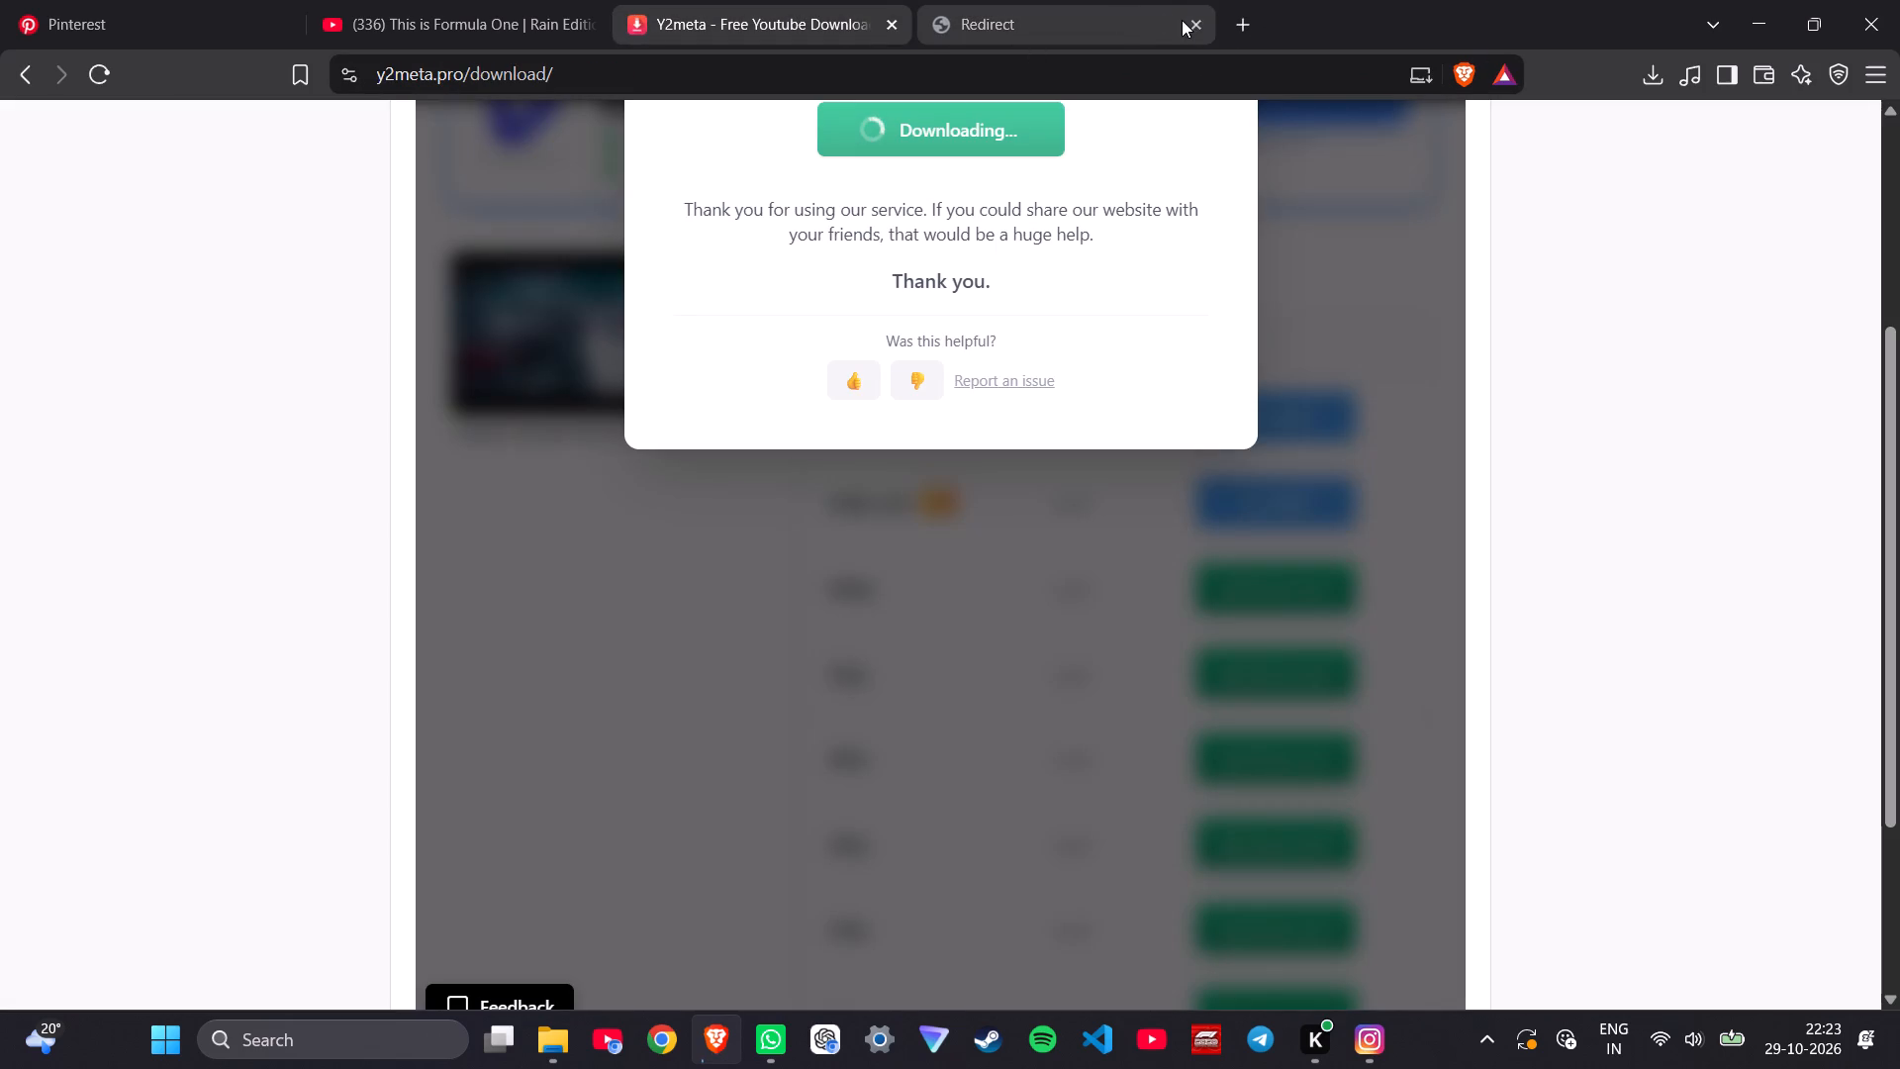
click(1193, 25)
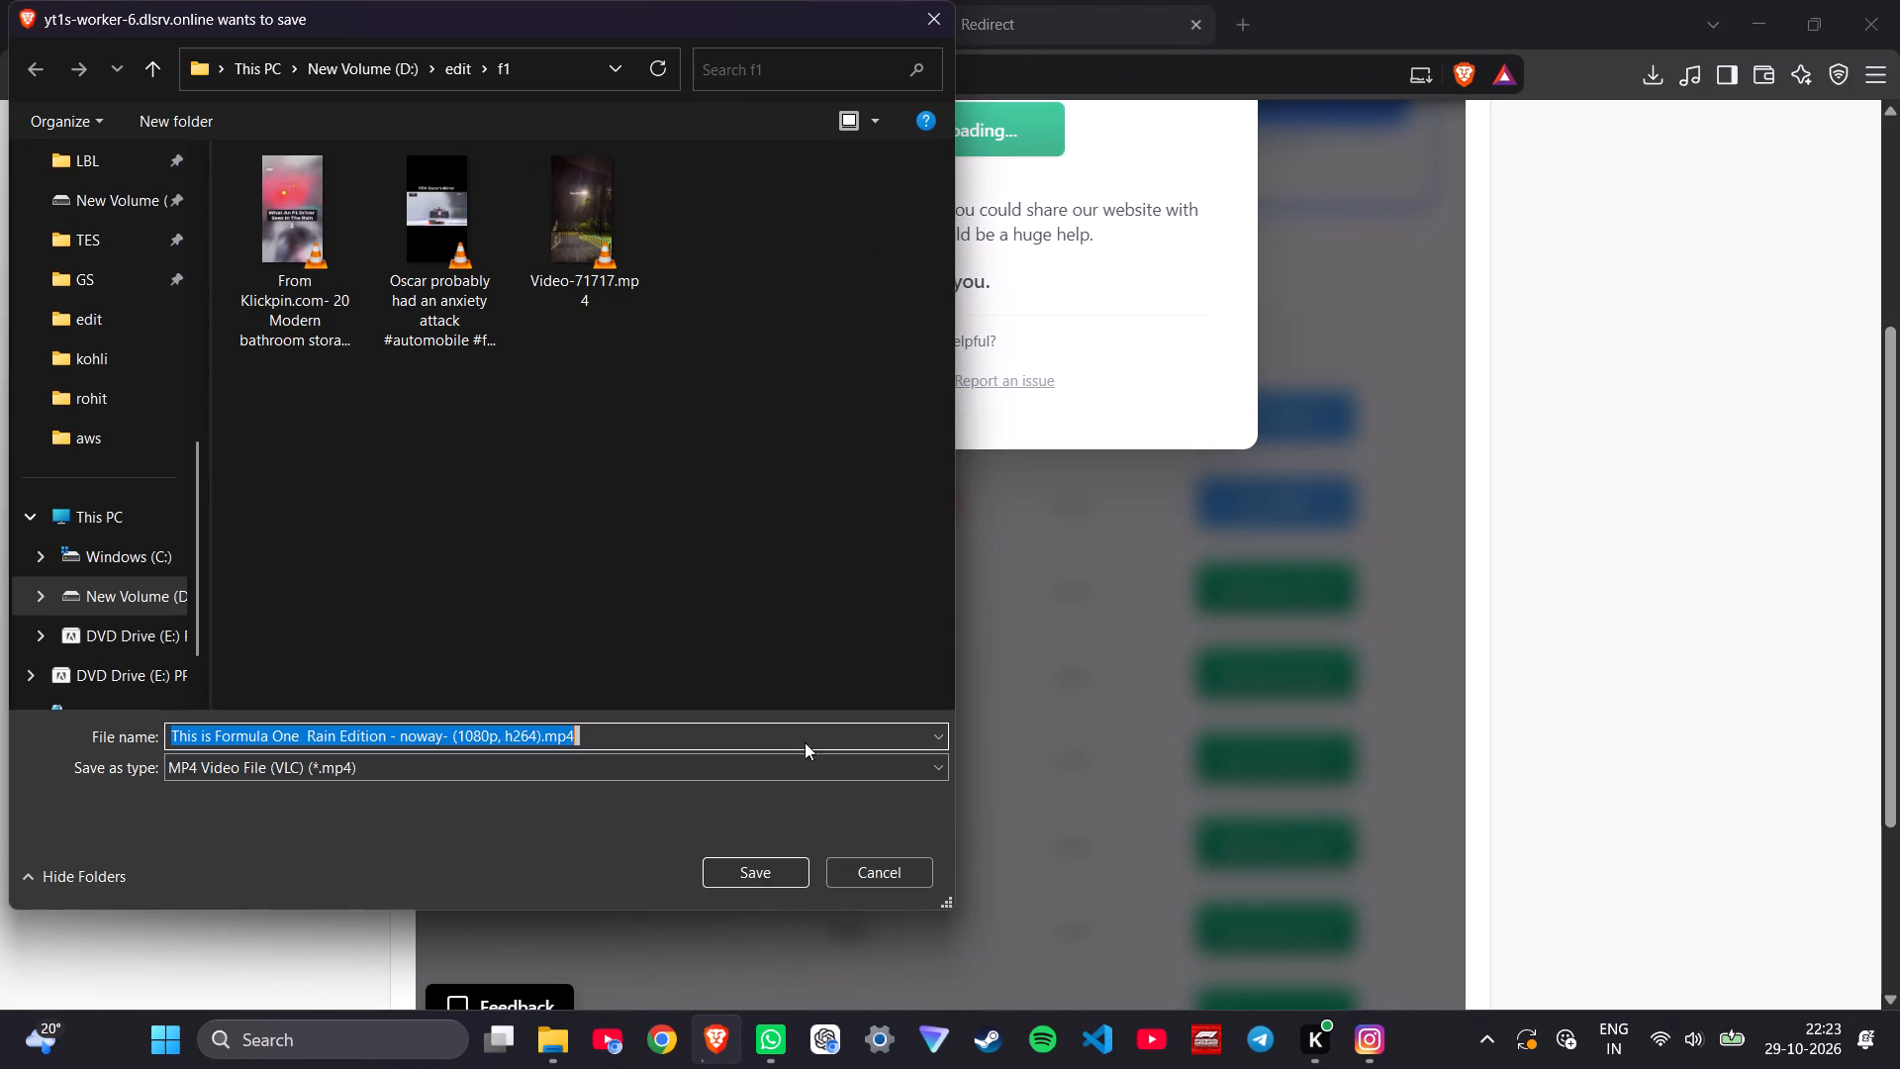
click(763, 873)
click(1198, 25)
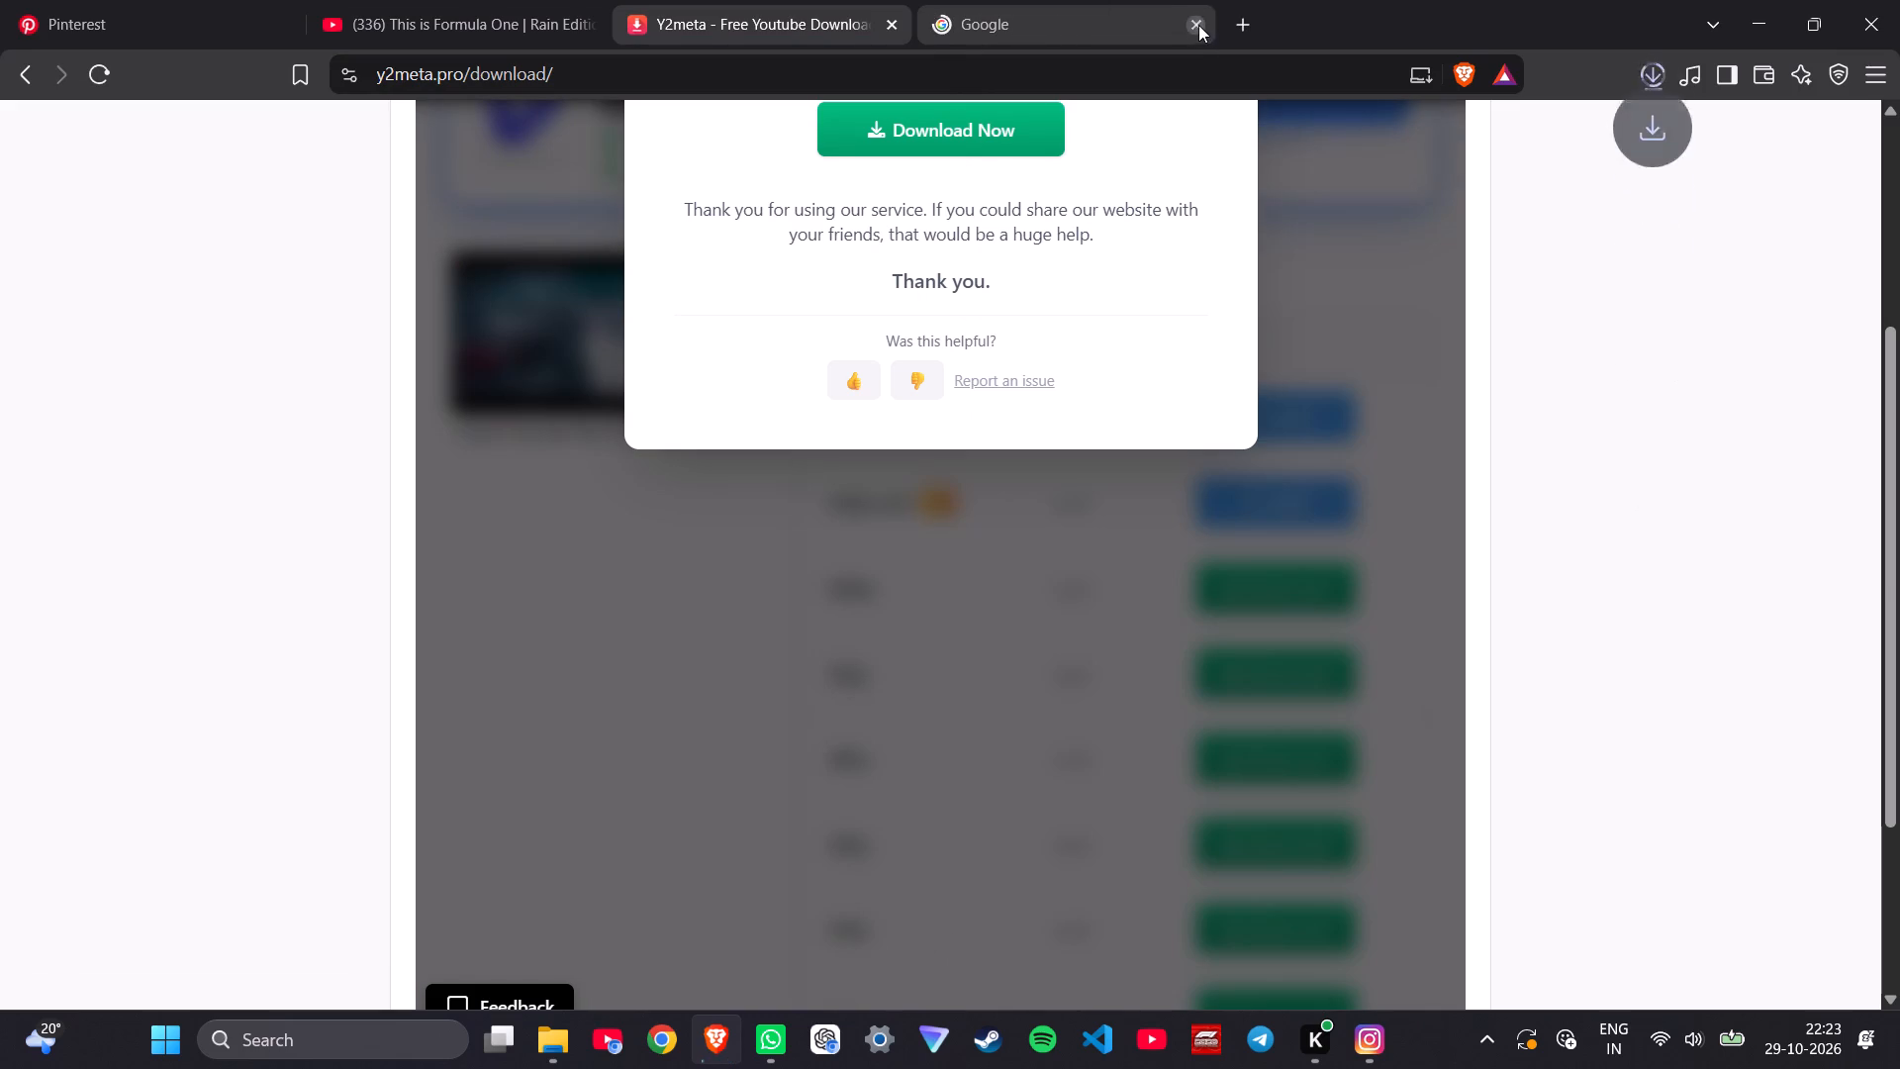
Return to Pinterest and look through the "f1 rain race" pins for usable rain footage.
click(185, 23)
scroll(428, 317, down, 2)
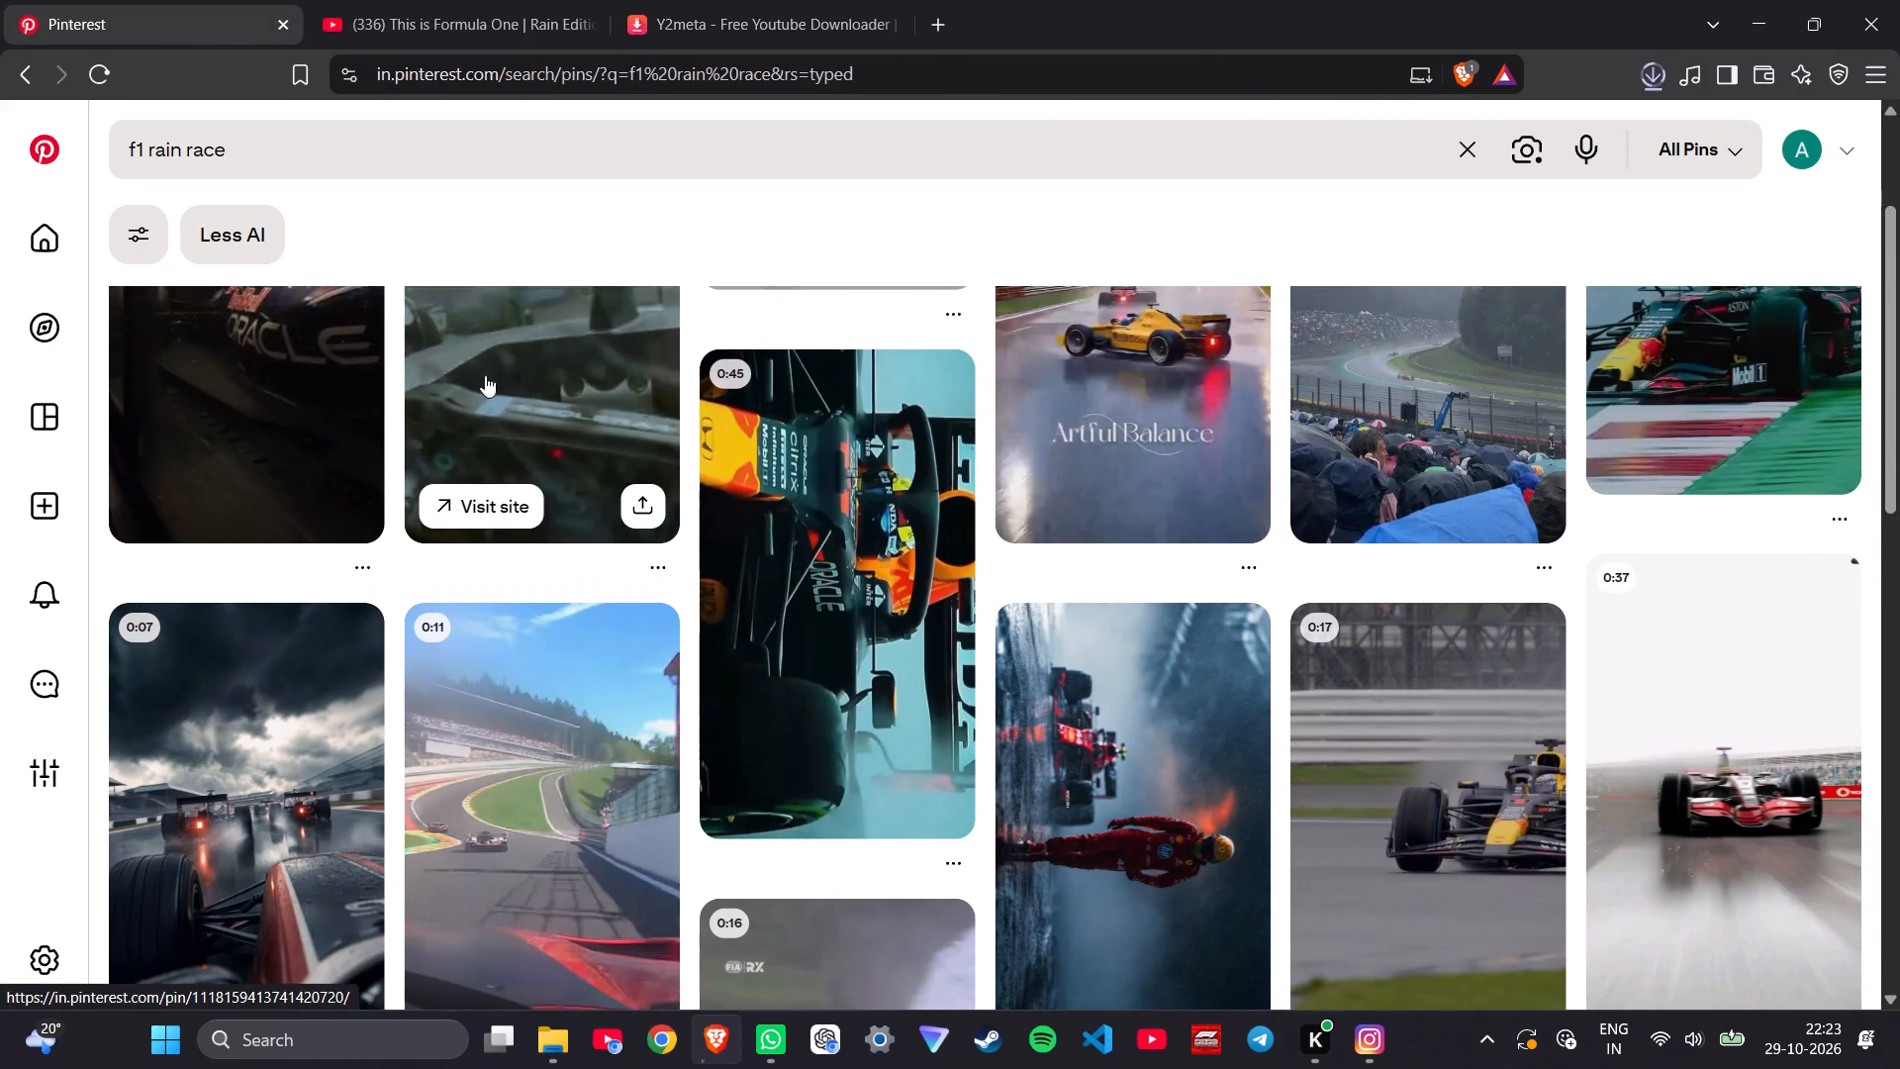
scroll(486, 377, down, 4)
scroll(496, 392, up, 3)
scroll(496, 392, down, 5)
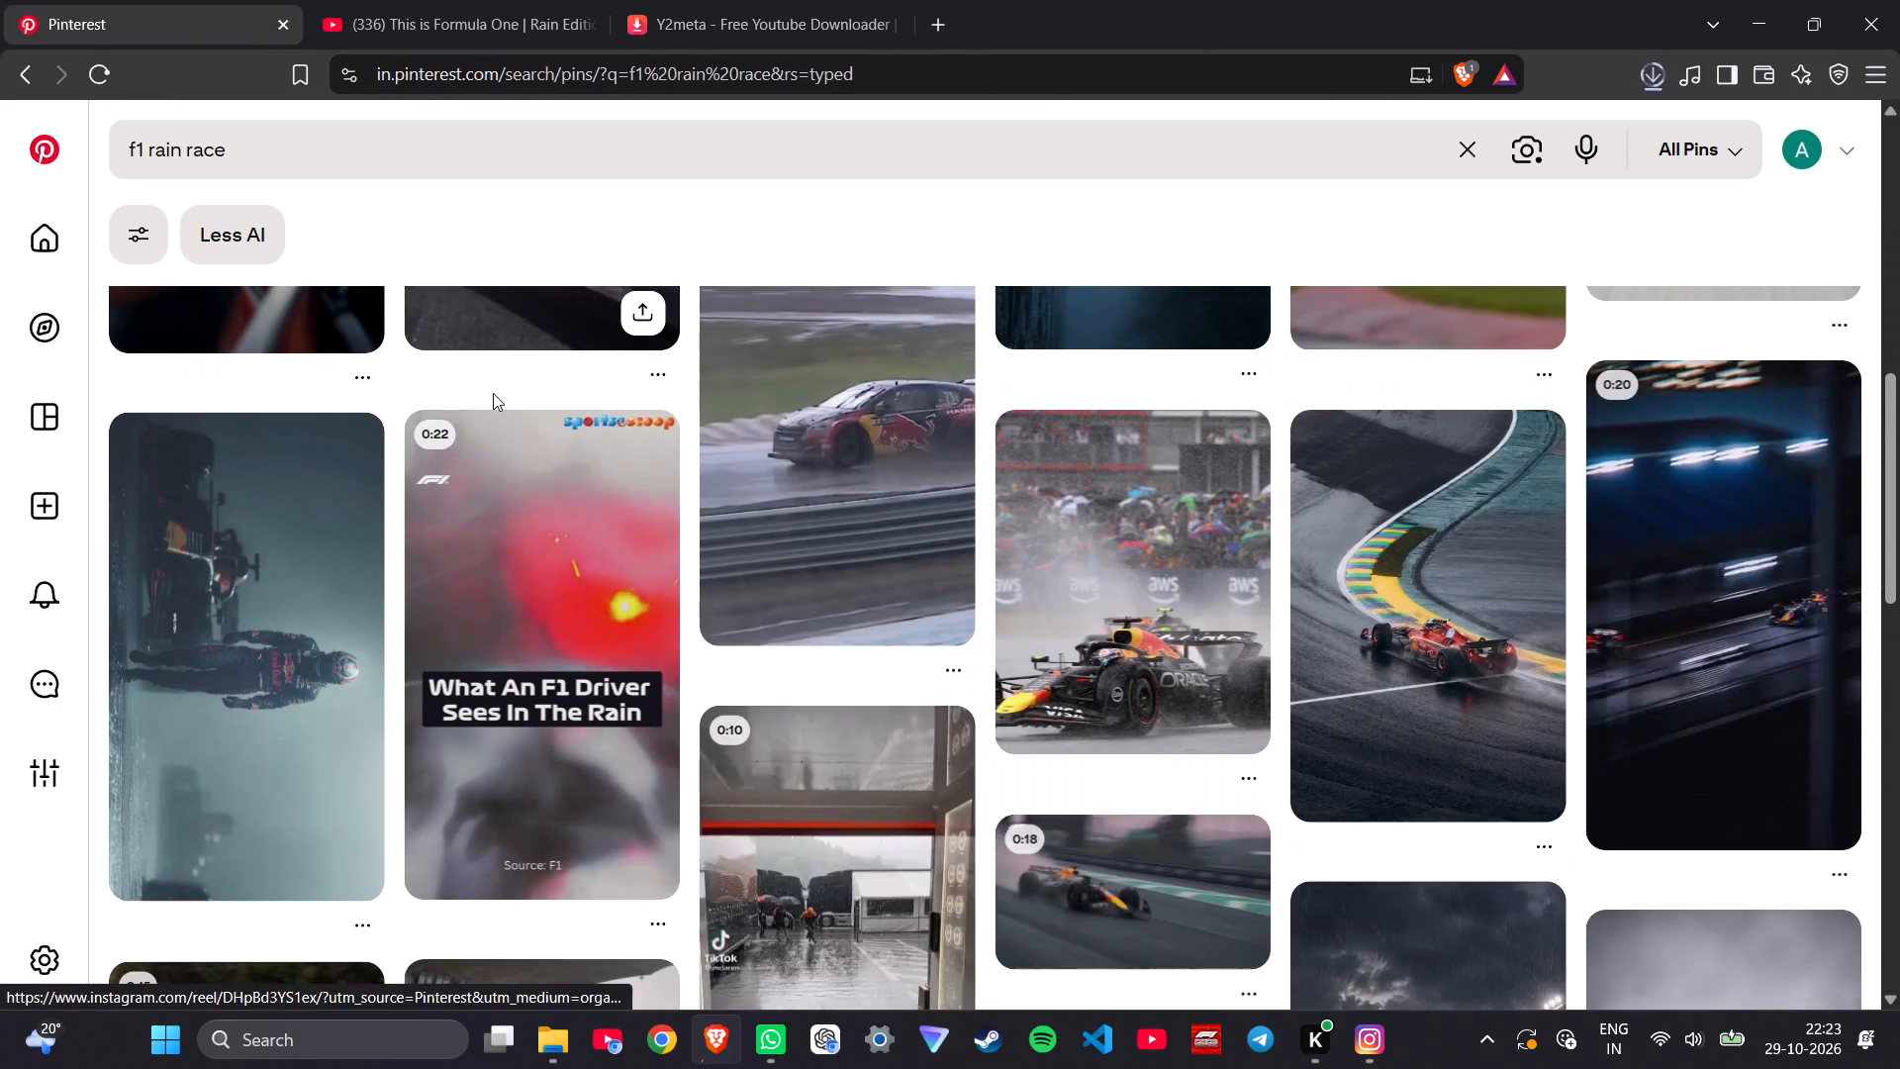
scroll(587, 659, down, 3)
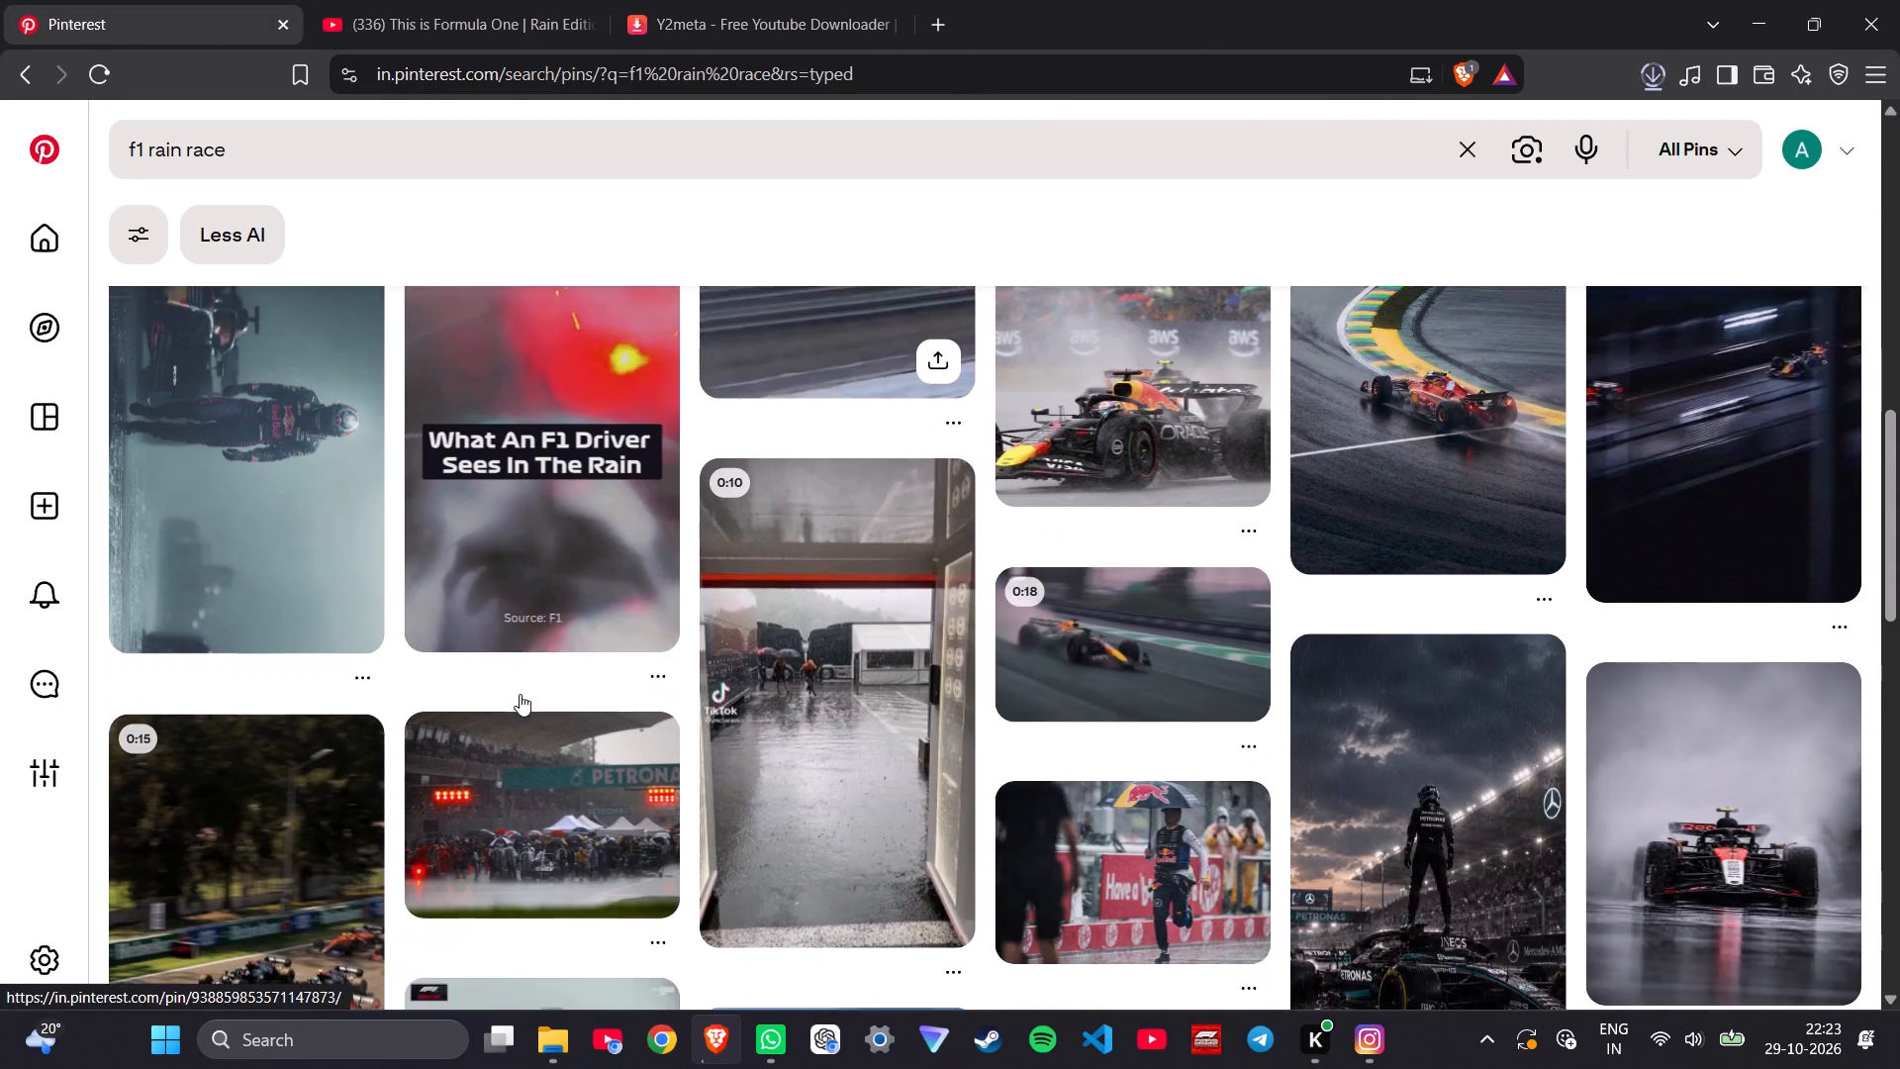
scroll(520, 694, down, 1)
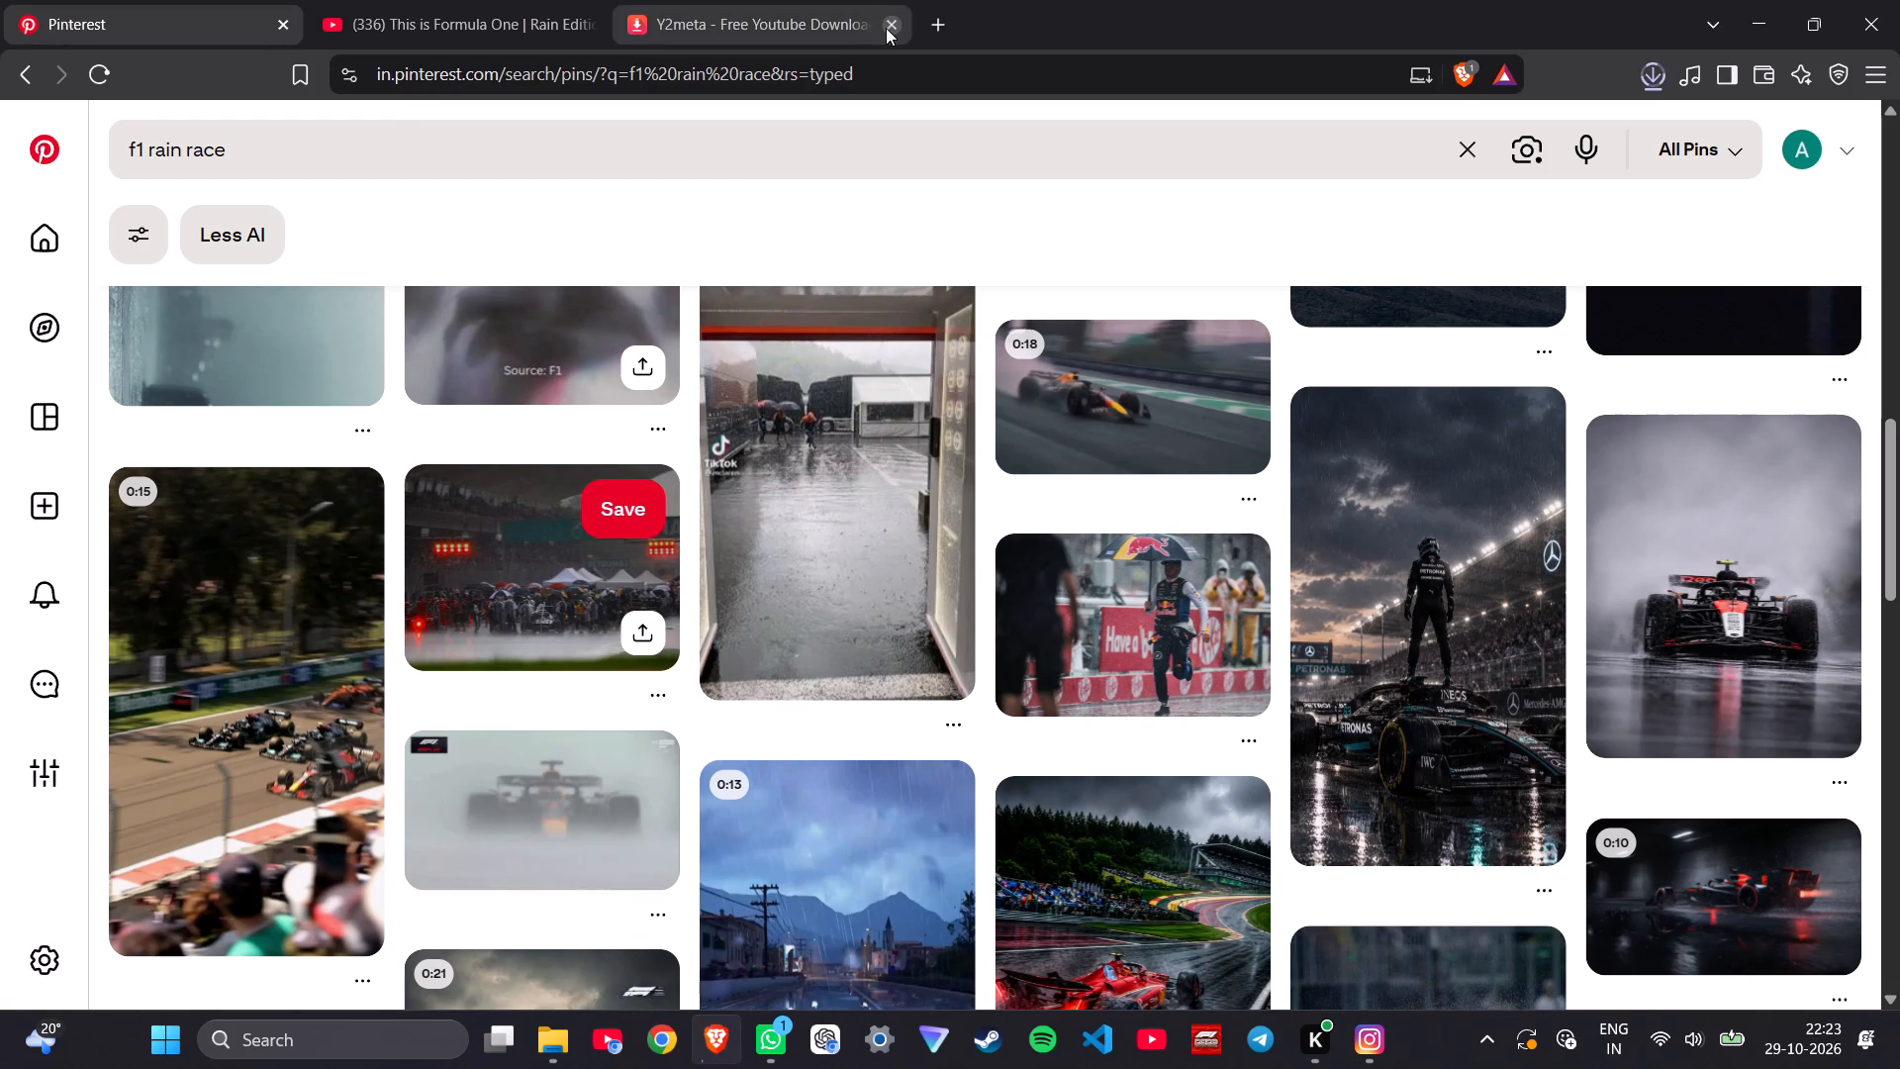
Open the browser's downloads list.
key(ctrl+j)
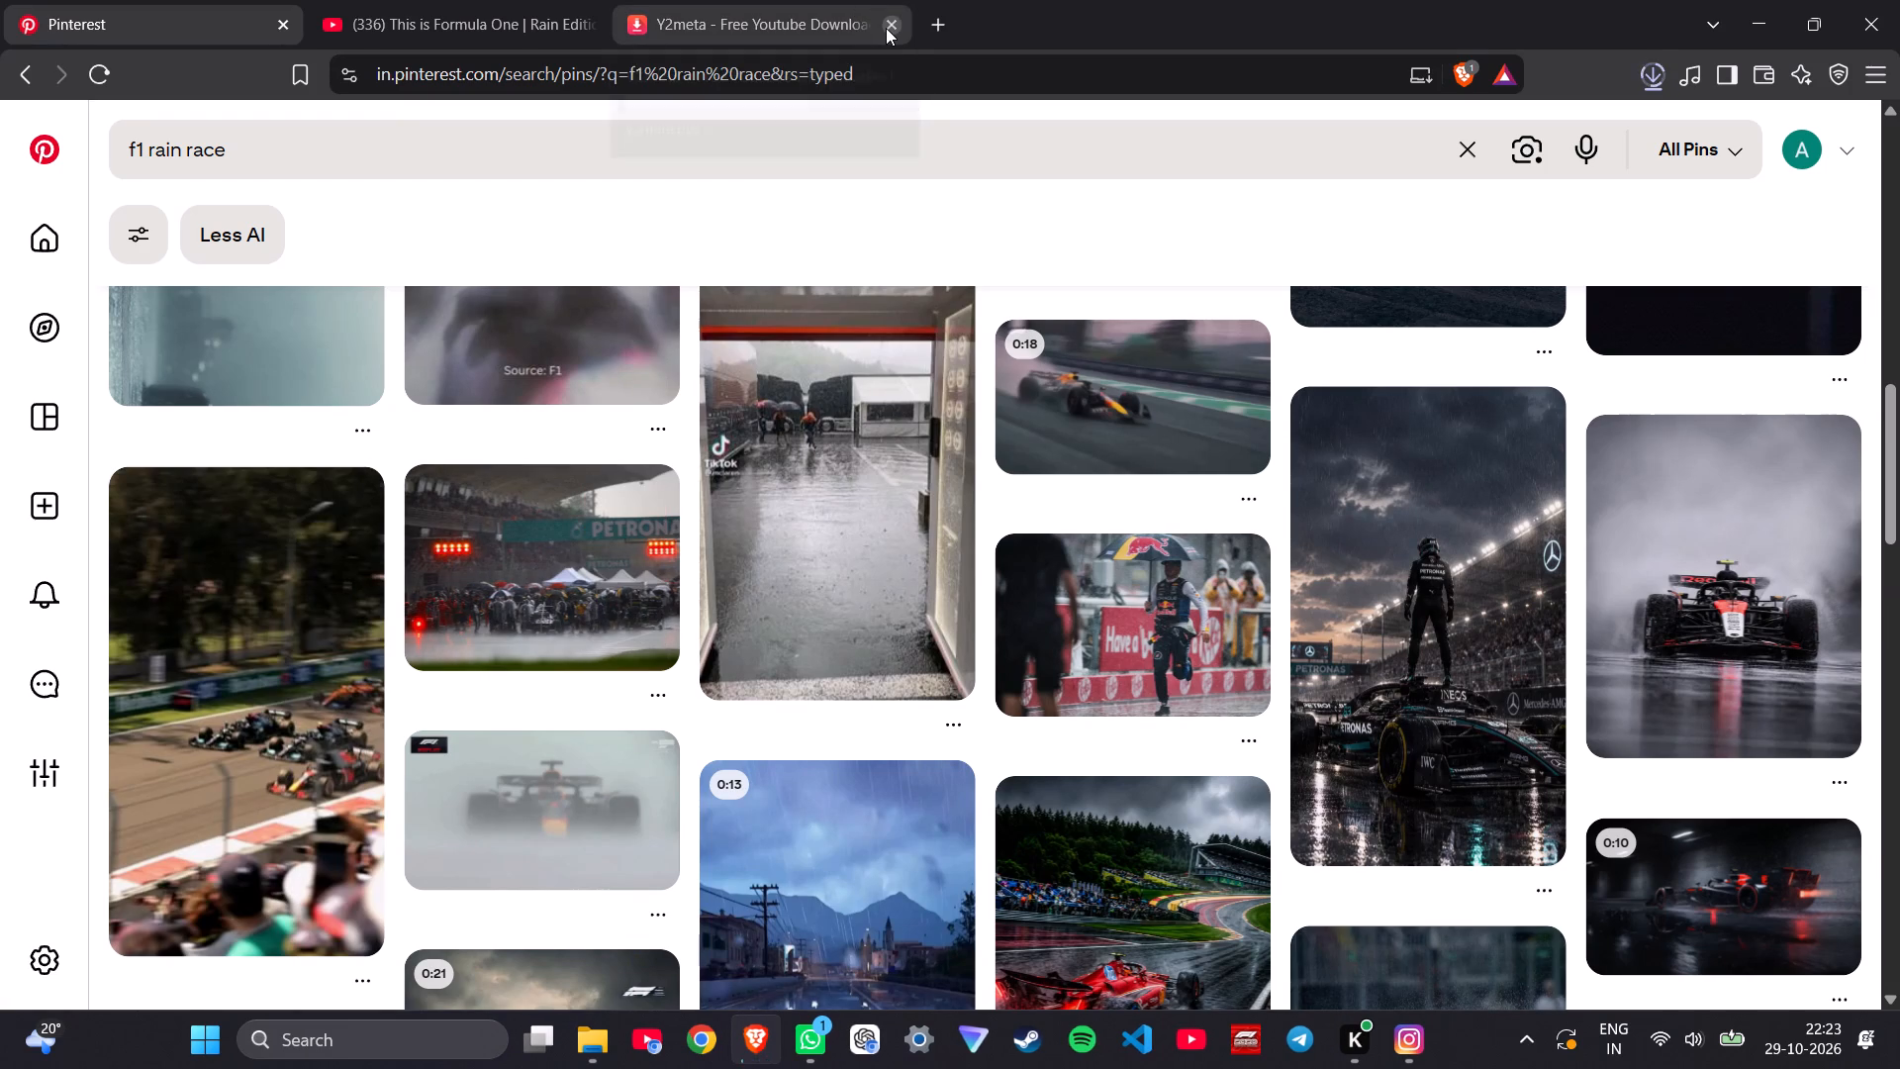
Switch from the browser's downloads list to the previously used application window.
key(alt+Tab)
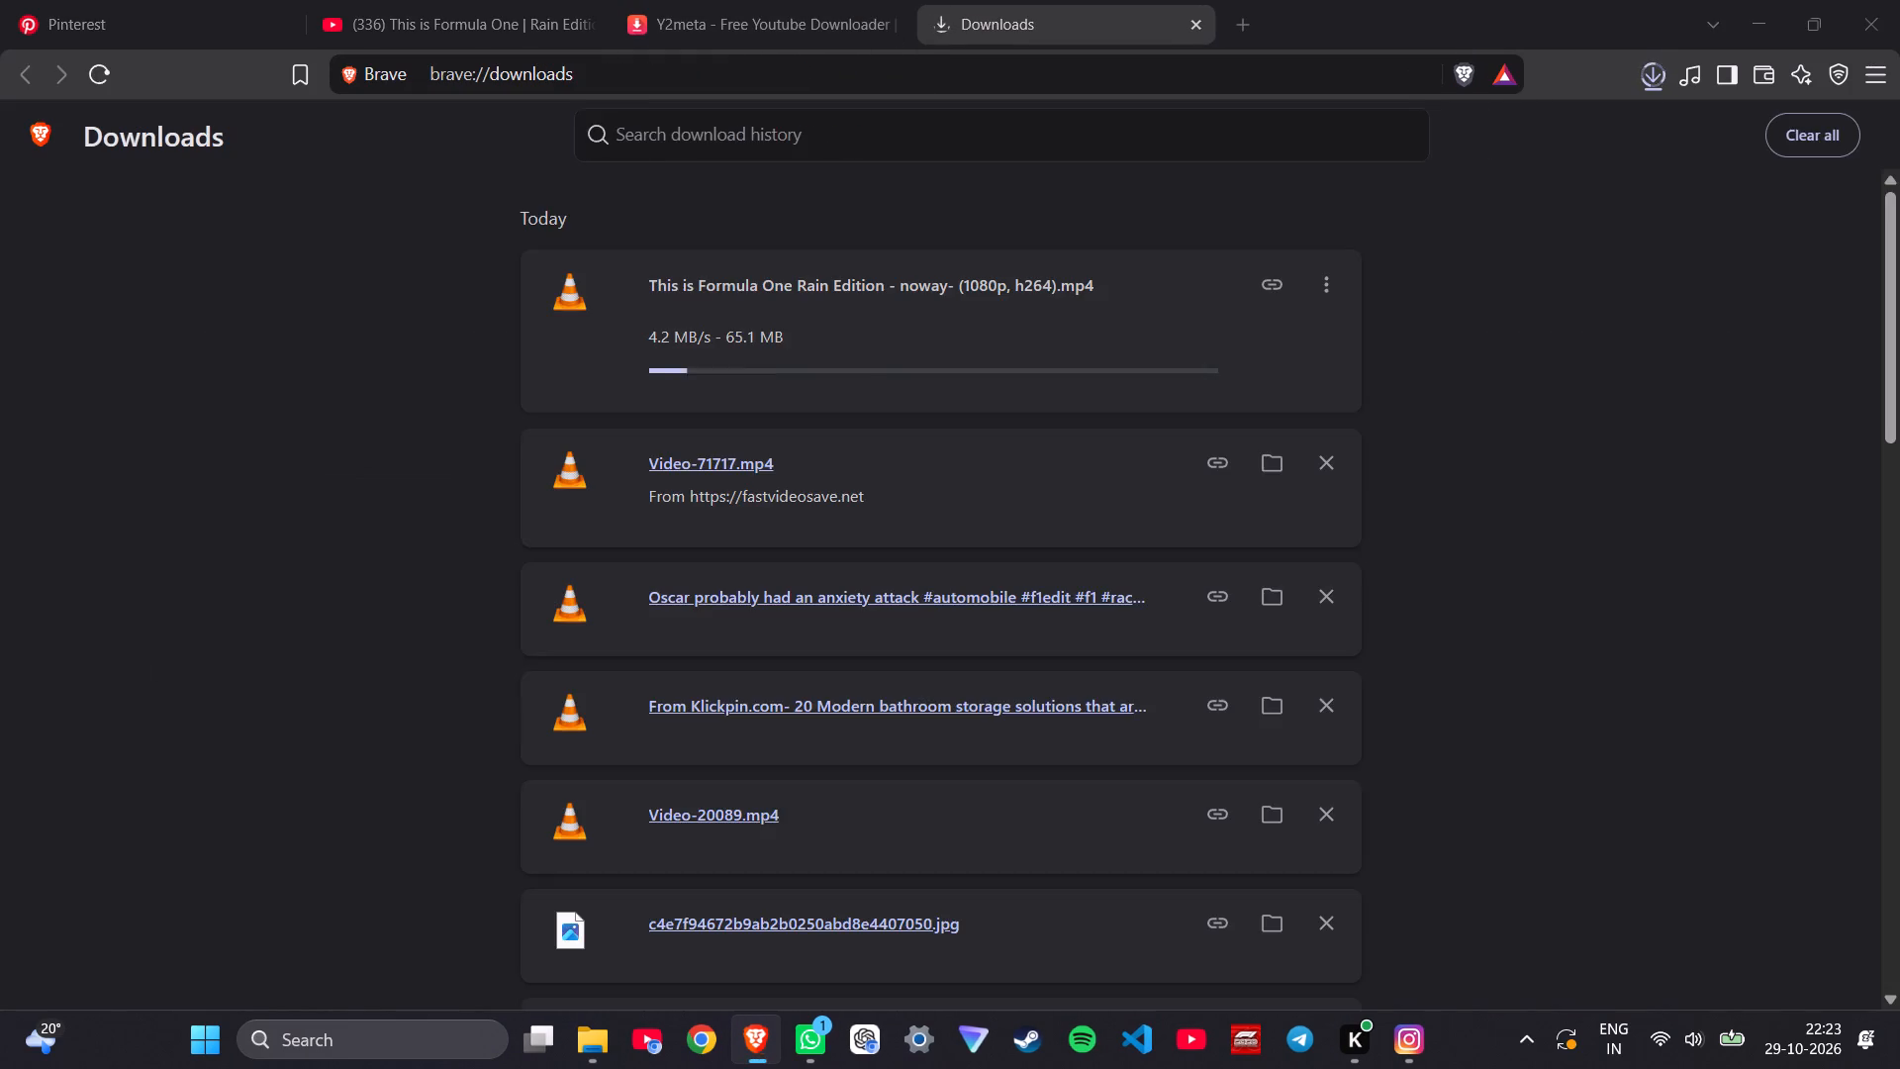
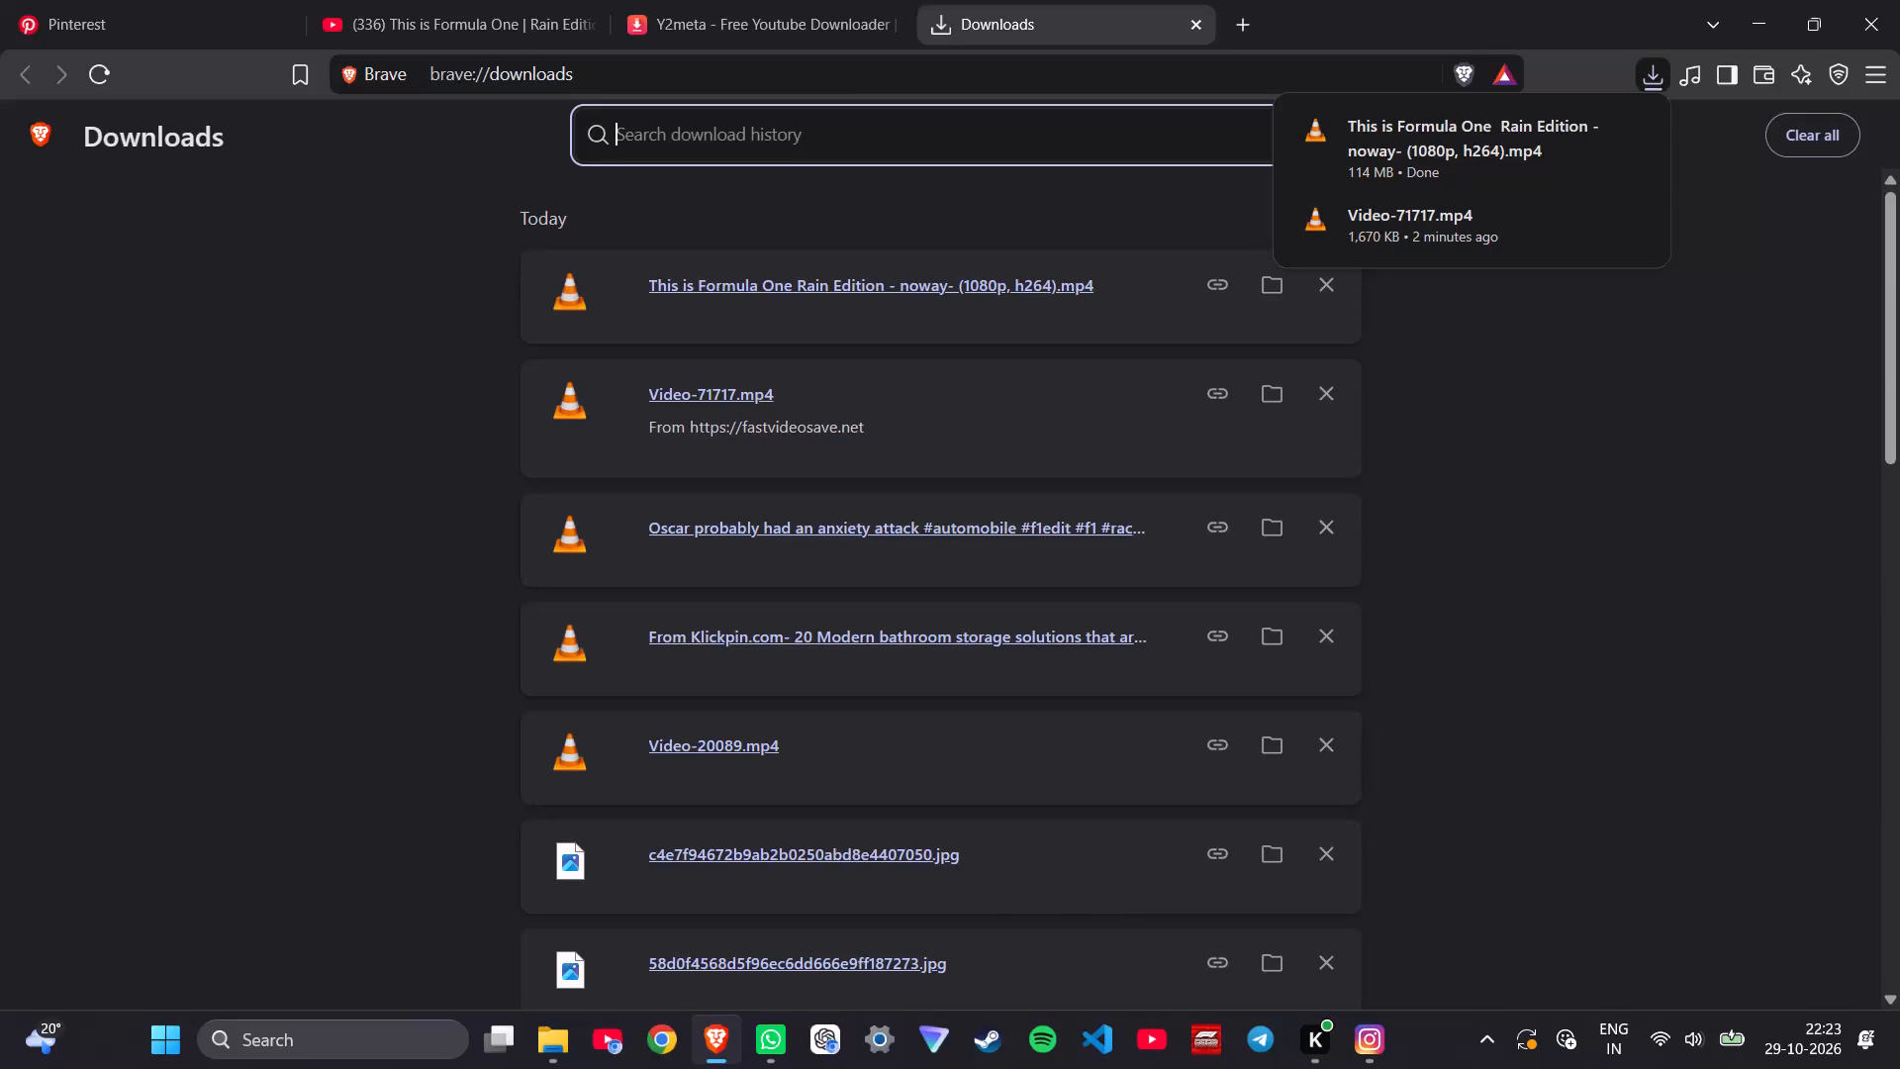
Close the browser tabs for the downloads list, Pinterest and the YouTube Rain Edition video.
key(ctrl+w)
key(ctrl+w)
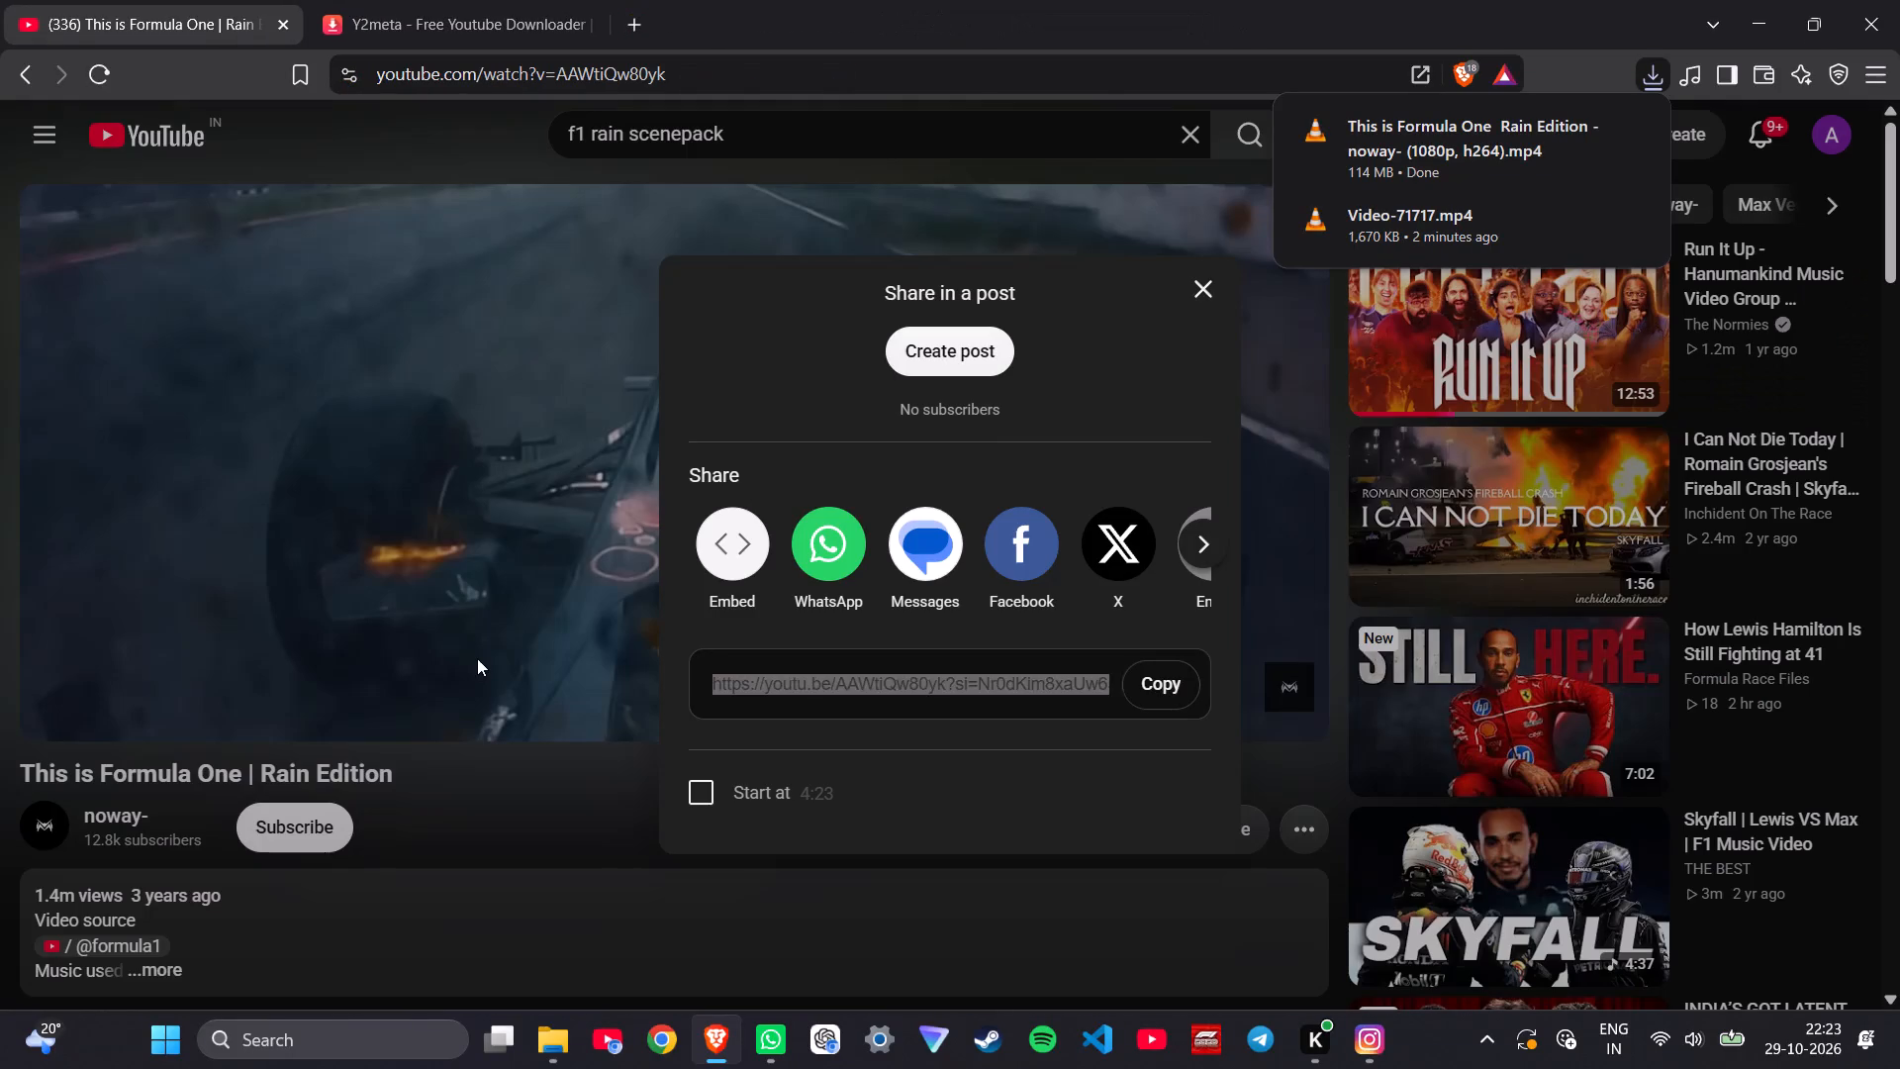
key(ctrl+w)
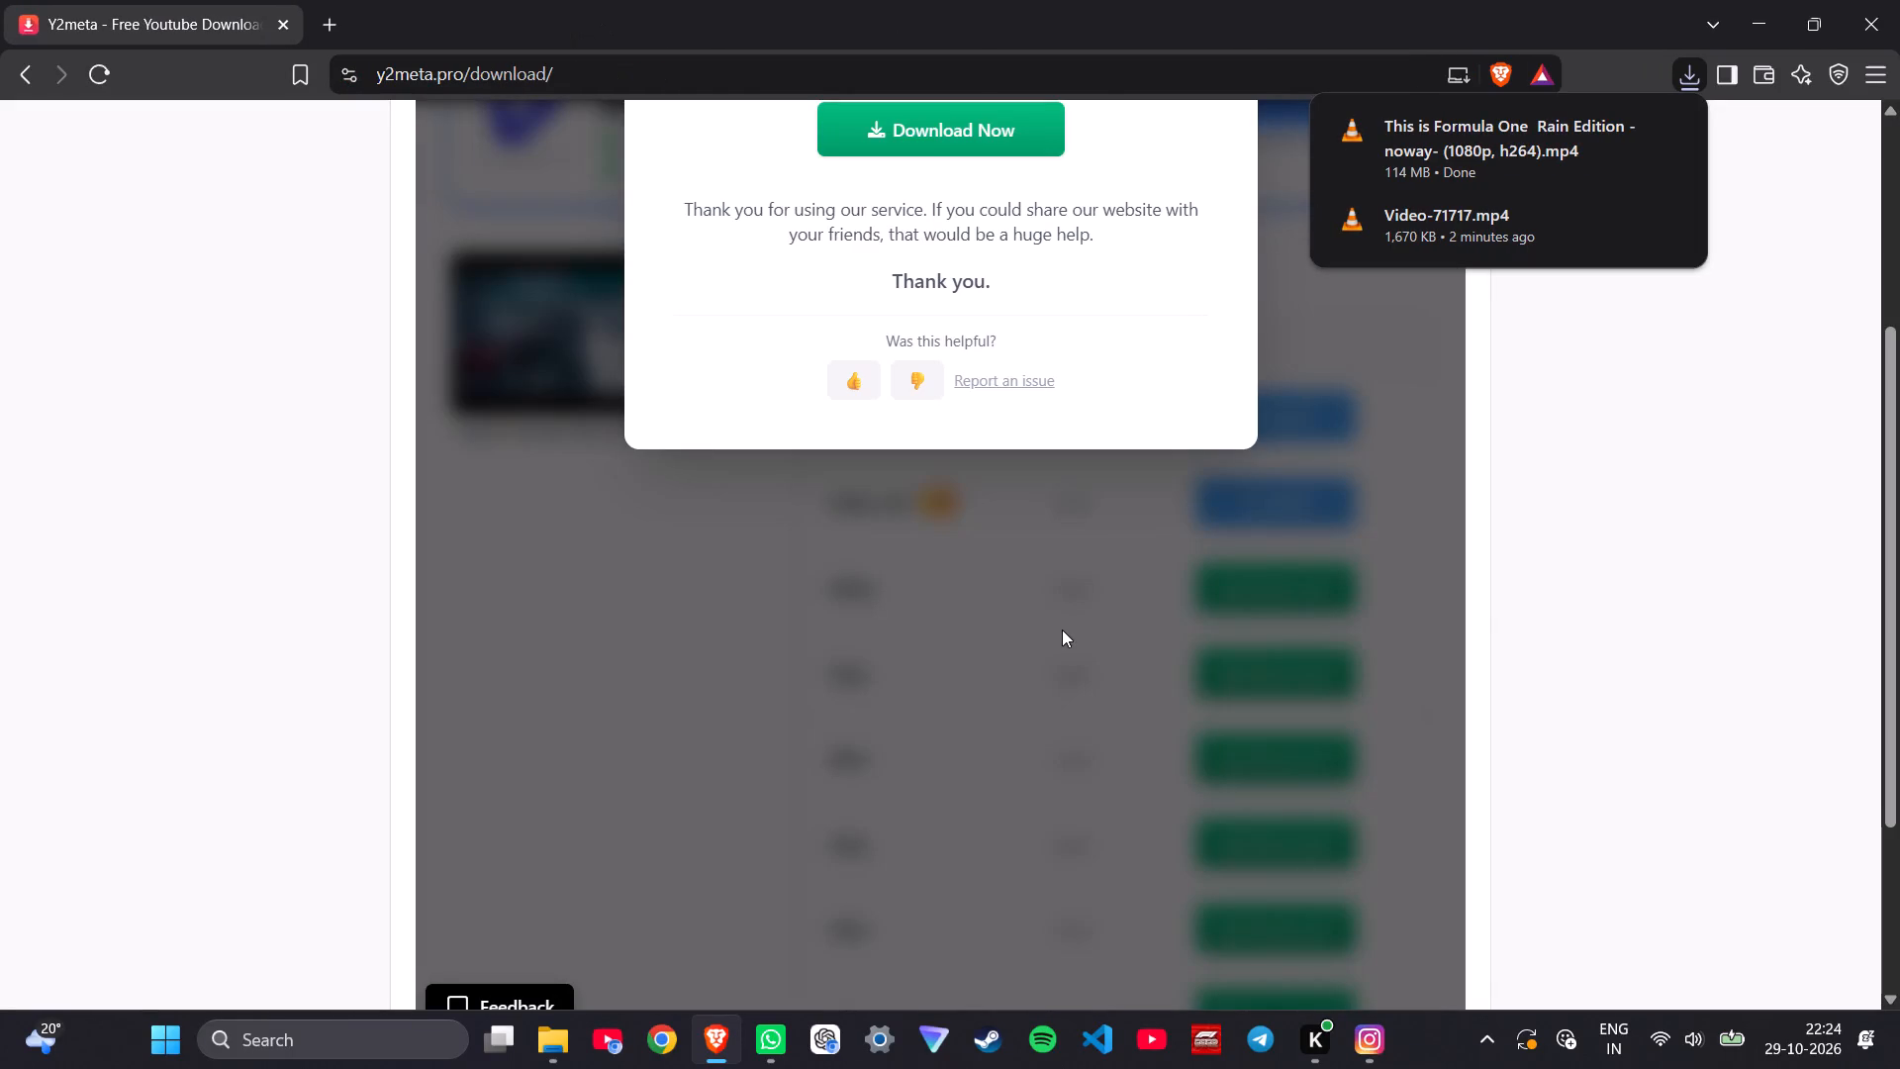
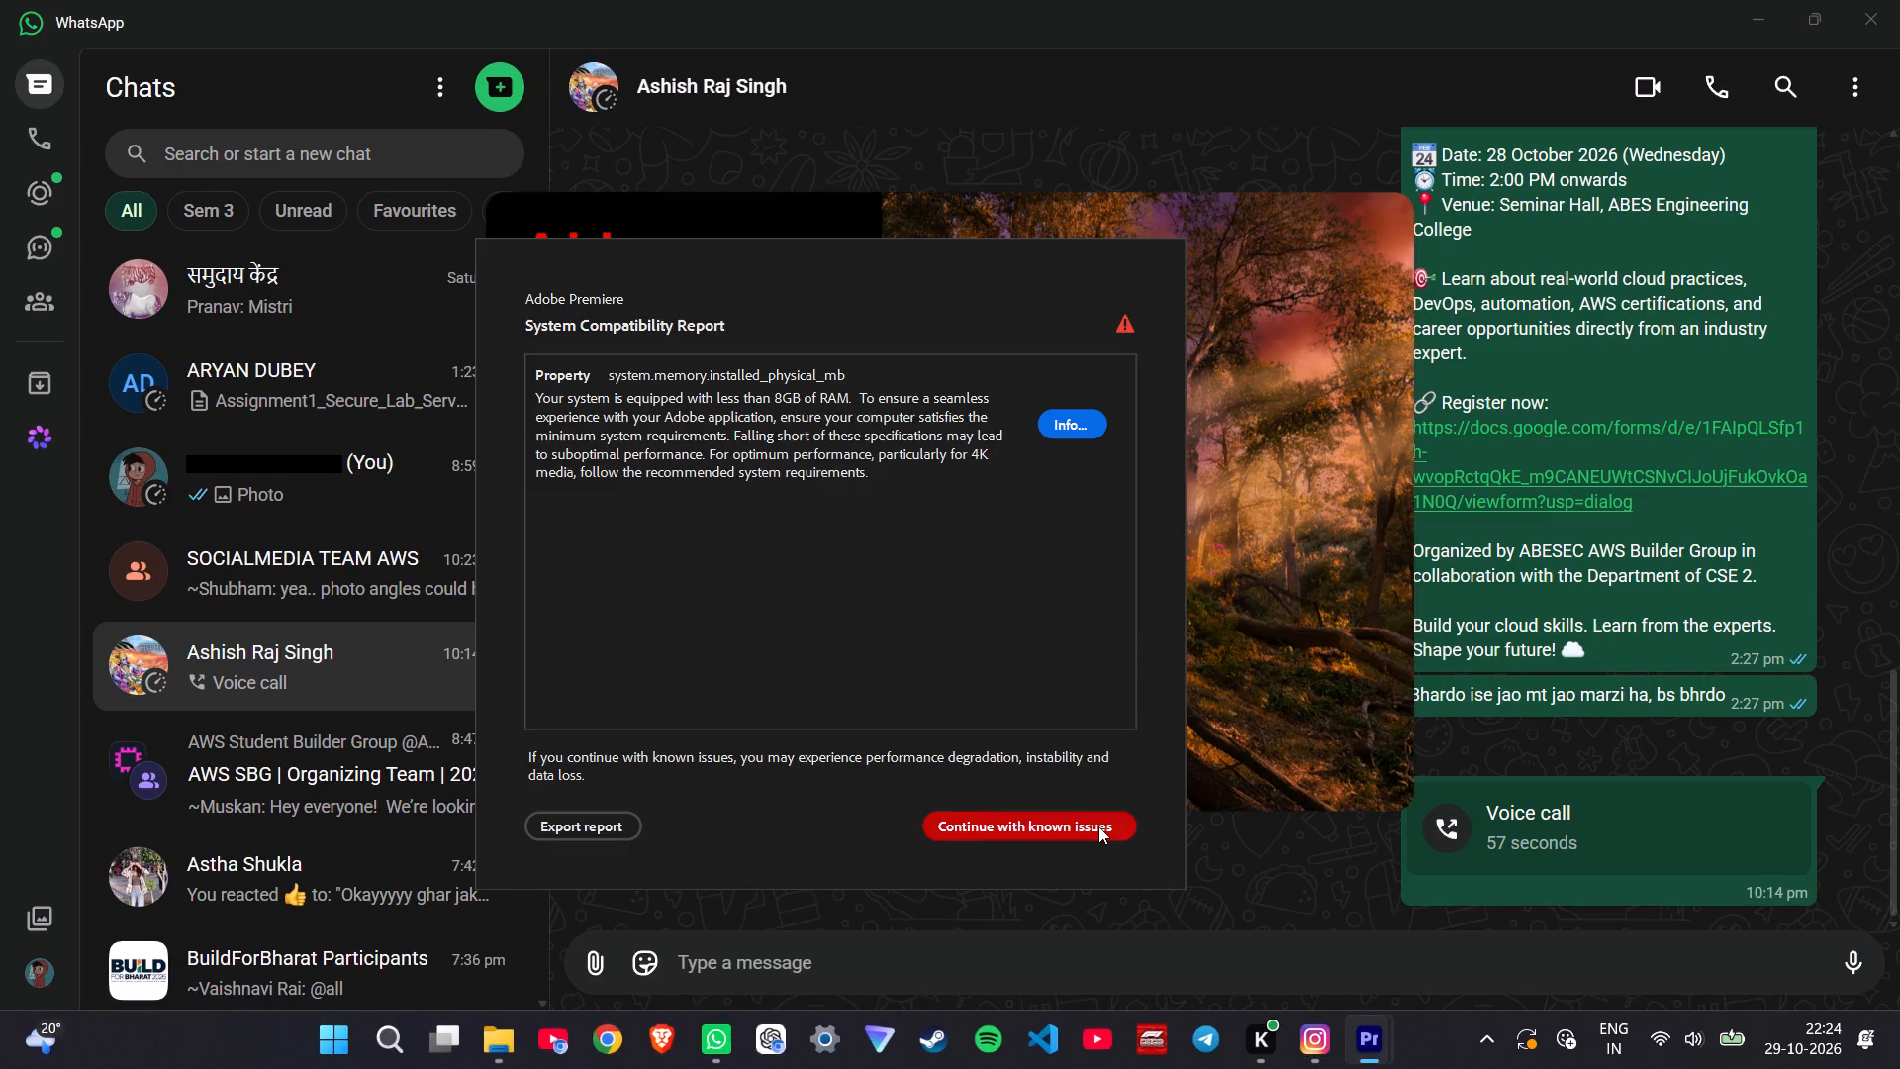
Continue launching Adobe Premiere despite the known issues in the System Compatibility Report.
ctrl+click(1098, 826)
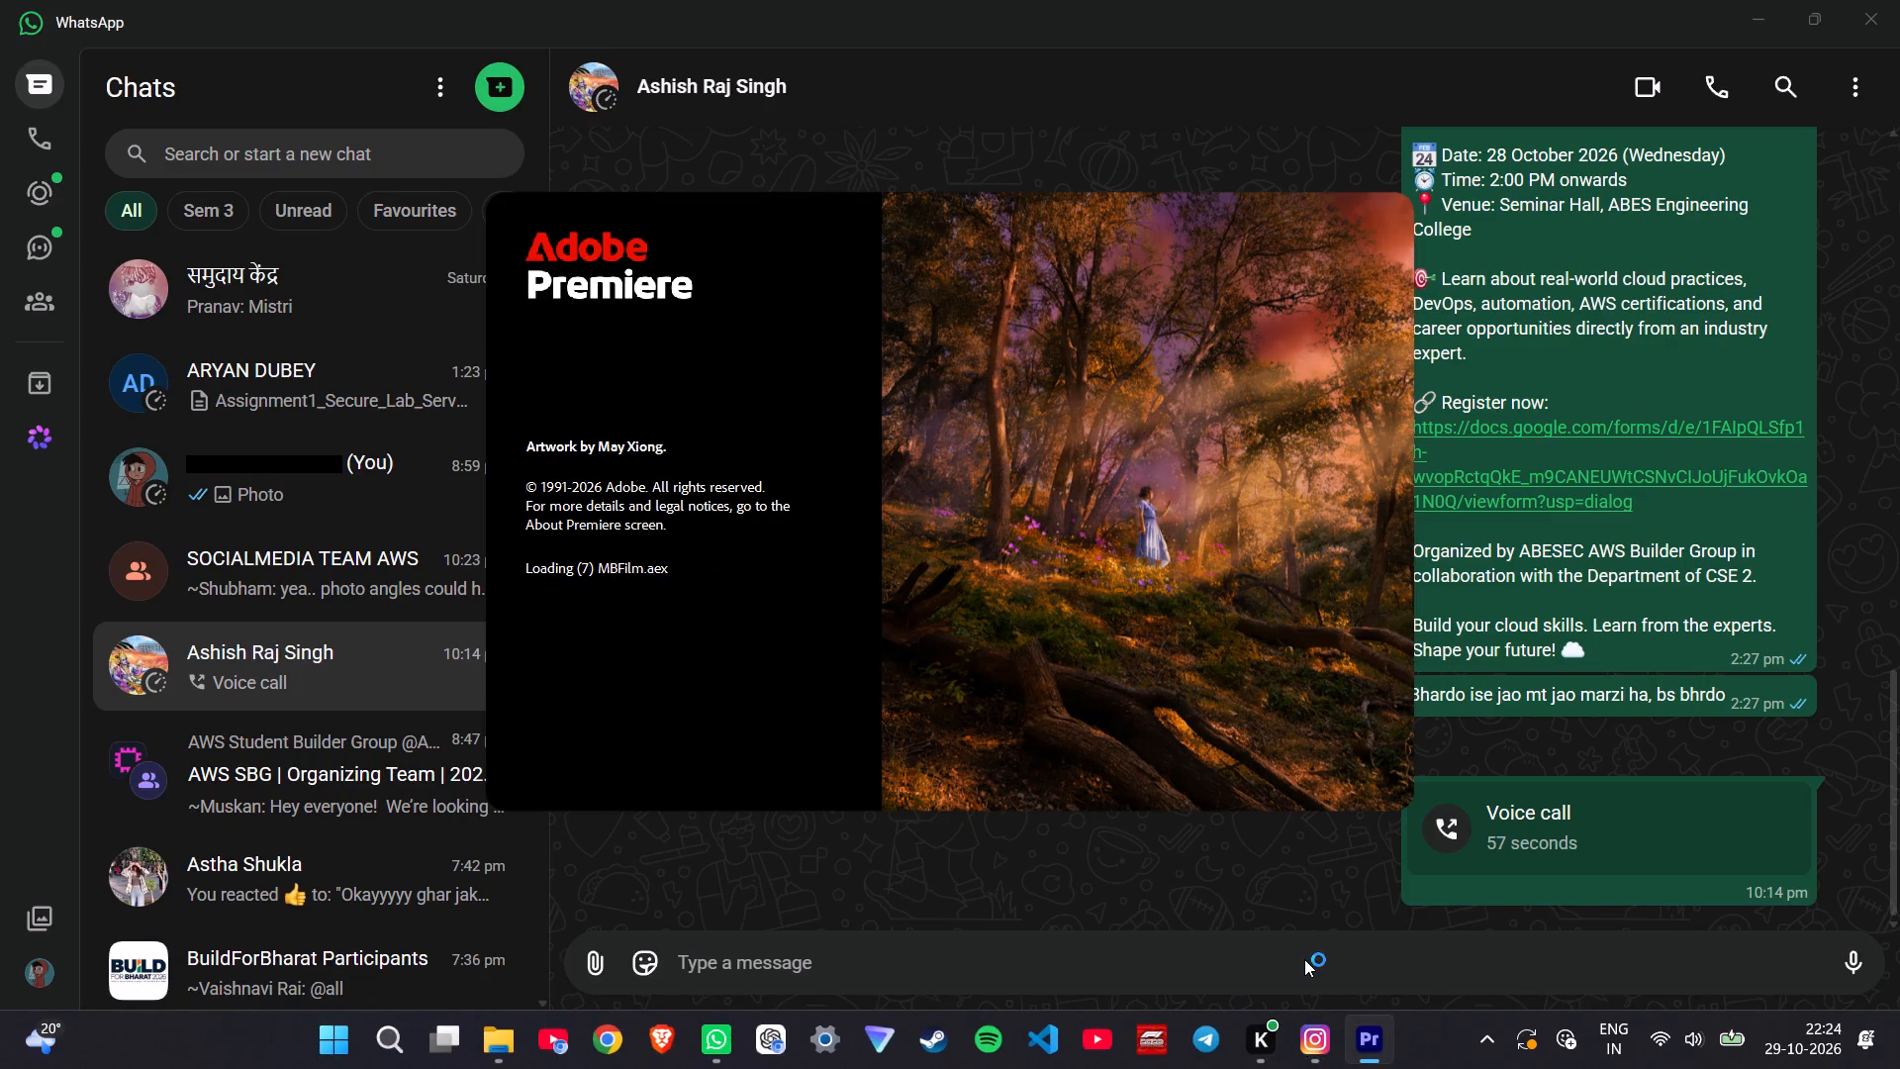
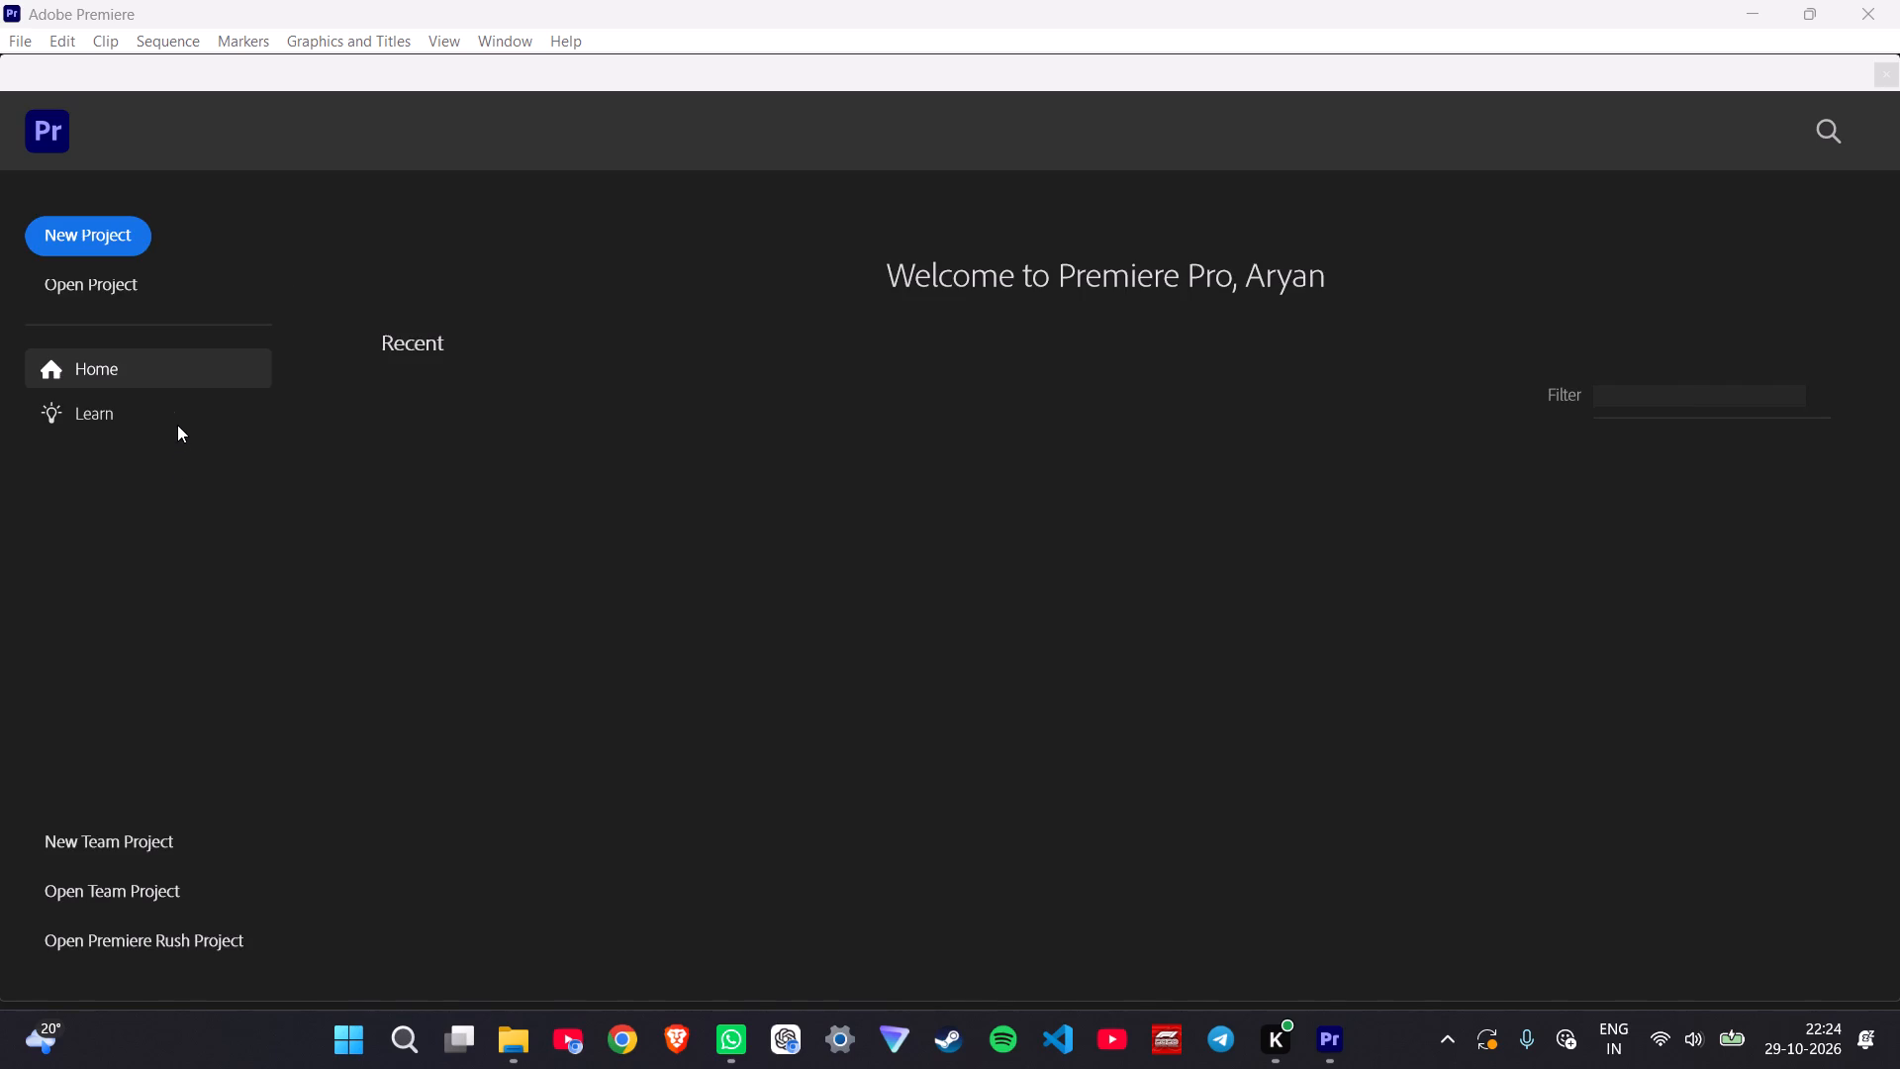
Start a new Premiere project and try to create it as f1, without replacing the existing project of that name.
ctrl+click(76, 237)
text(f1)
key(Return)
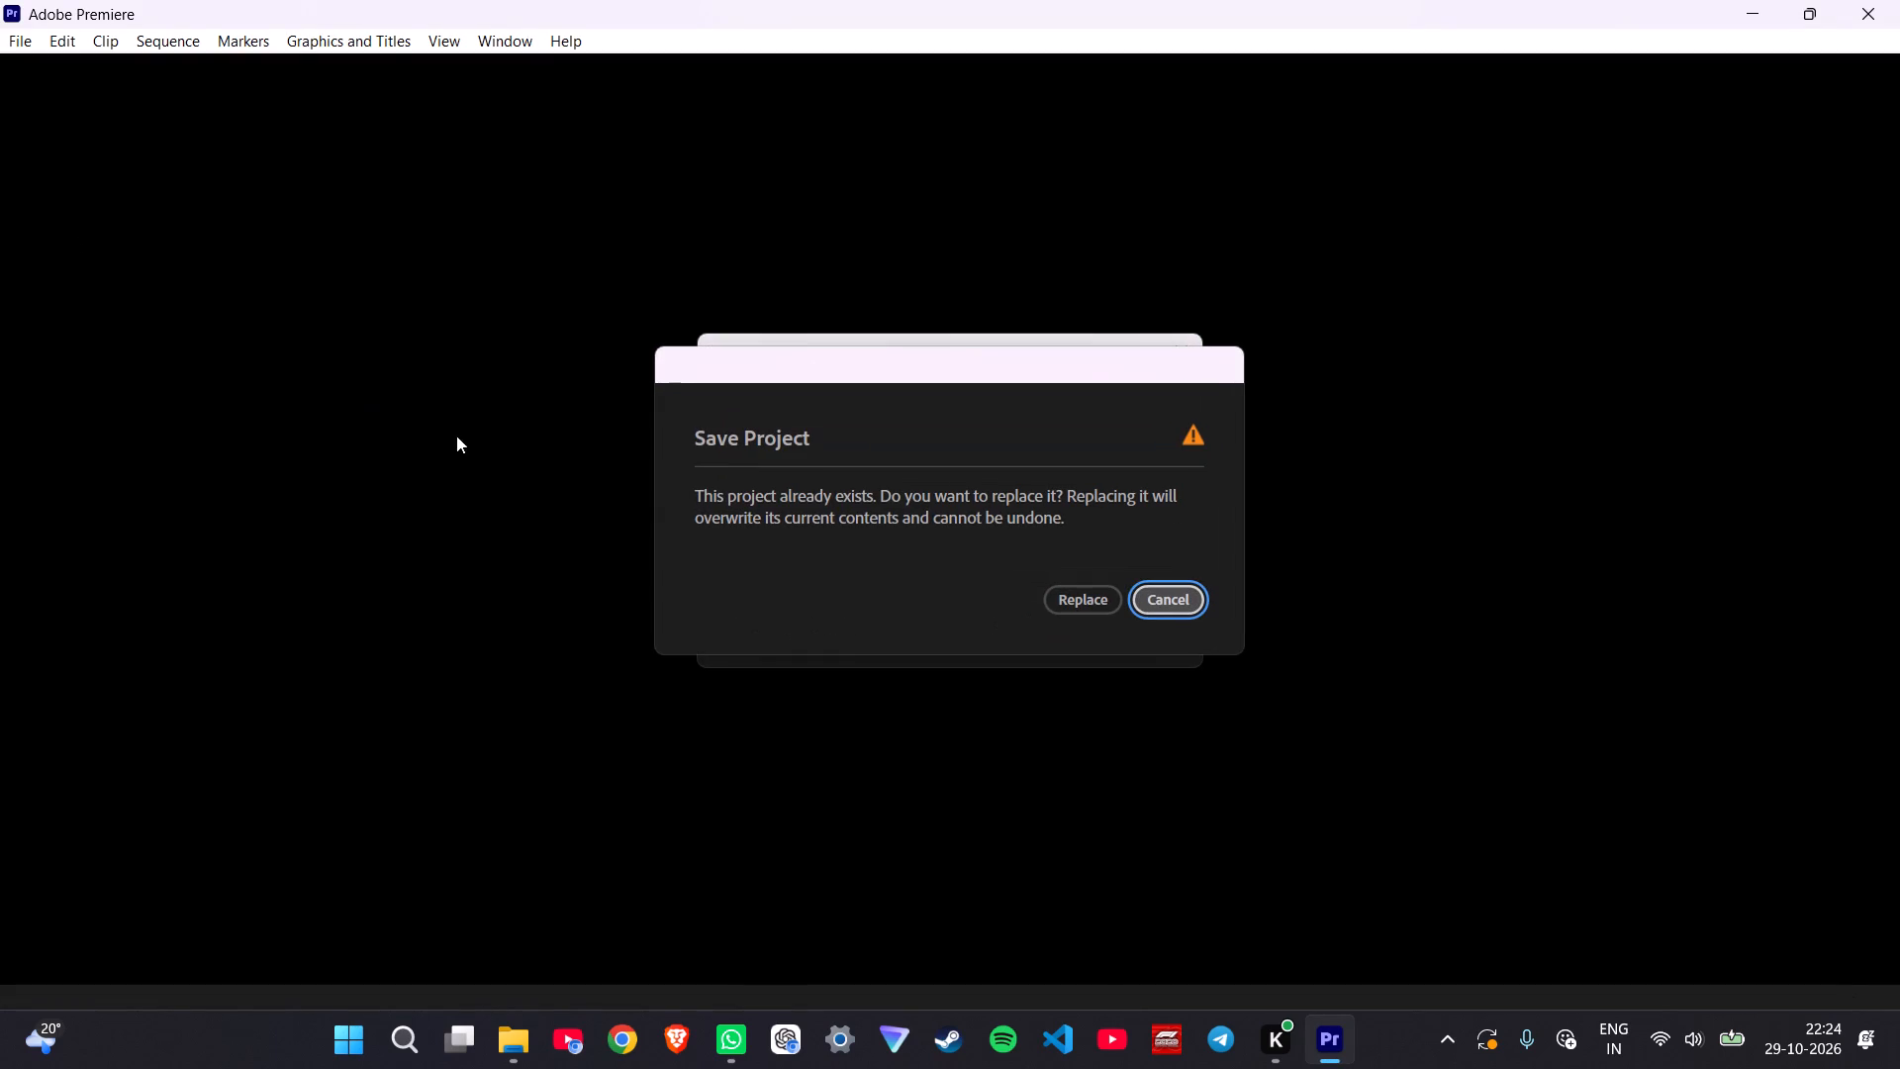
ctrl+click(1188, 597)
Open the new project's name for editing.
ctrl+click(817, 434)
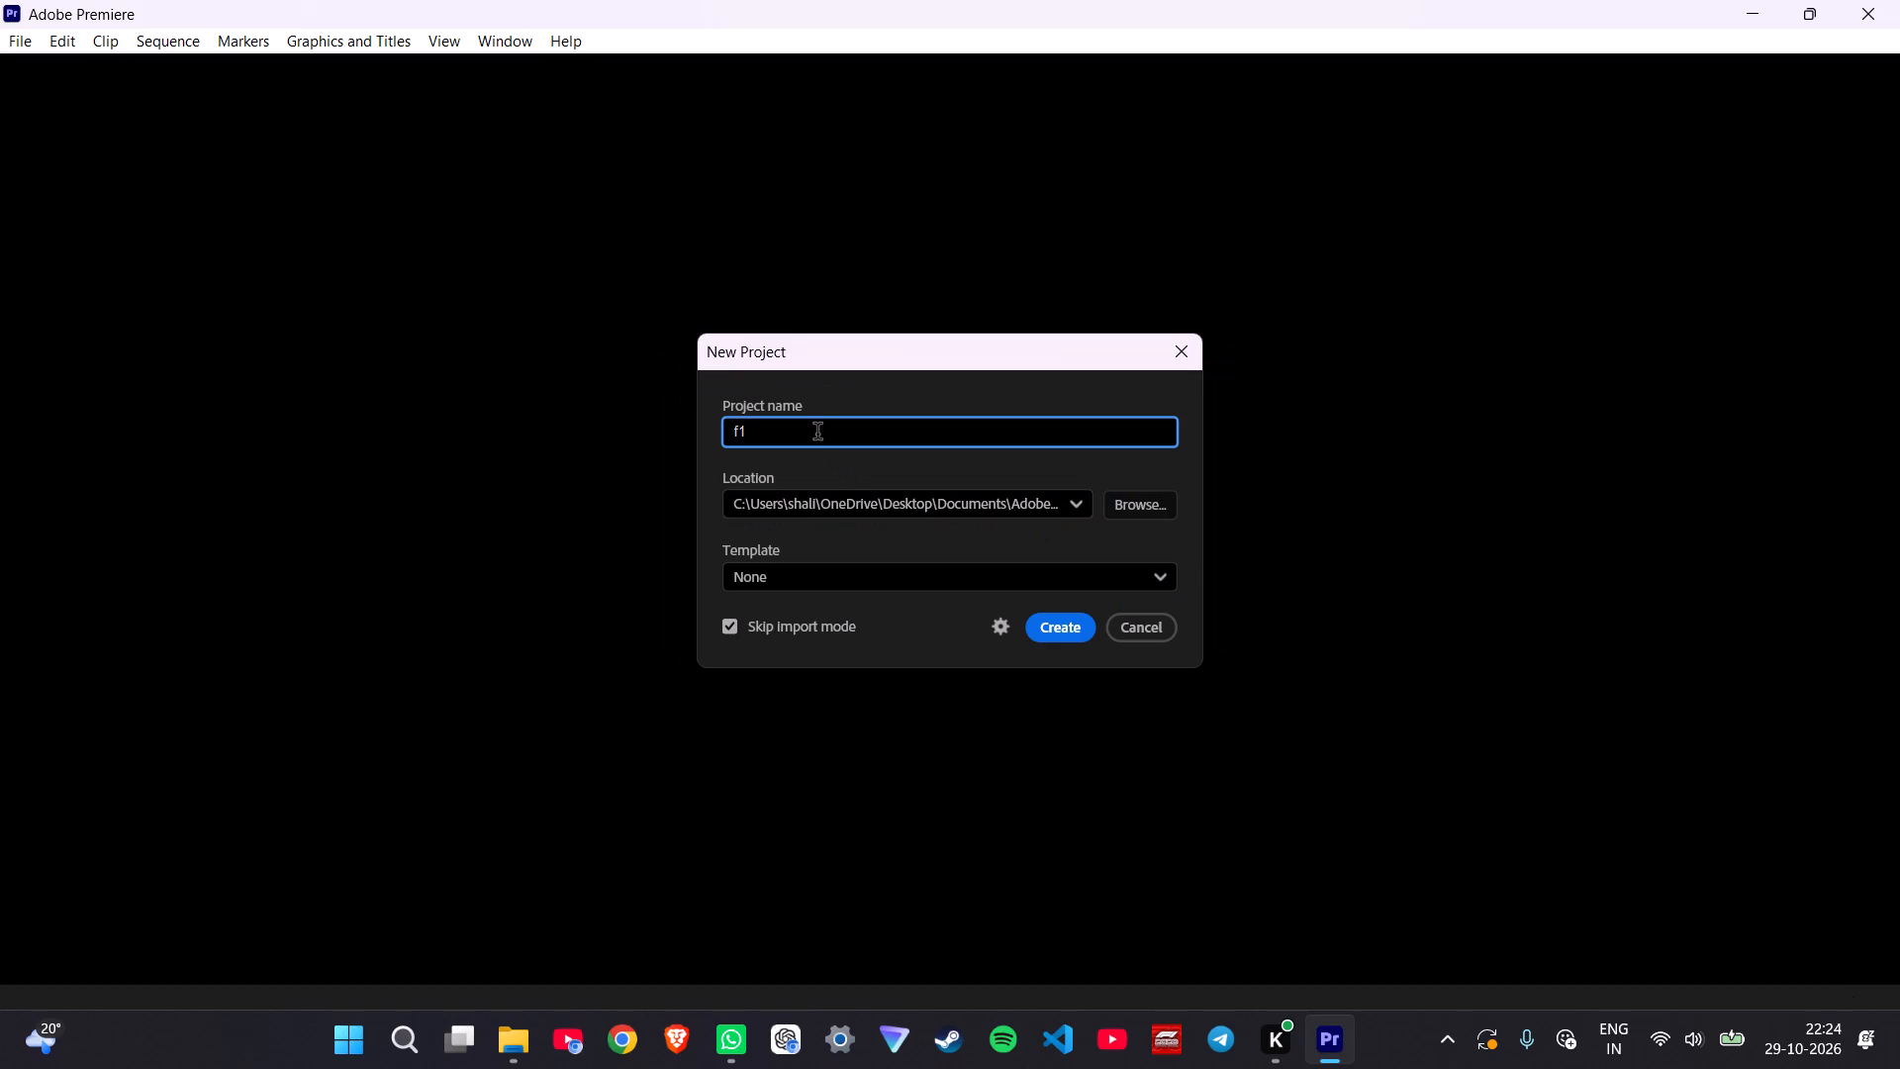
Complete the new project's name as "f1 rain" and create the project in the default location.
key(space)
text(rain)
key(Return)
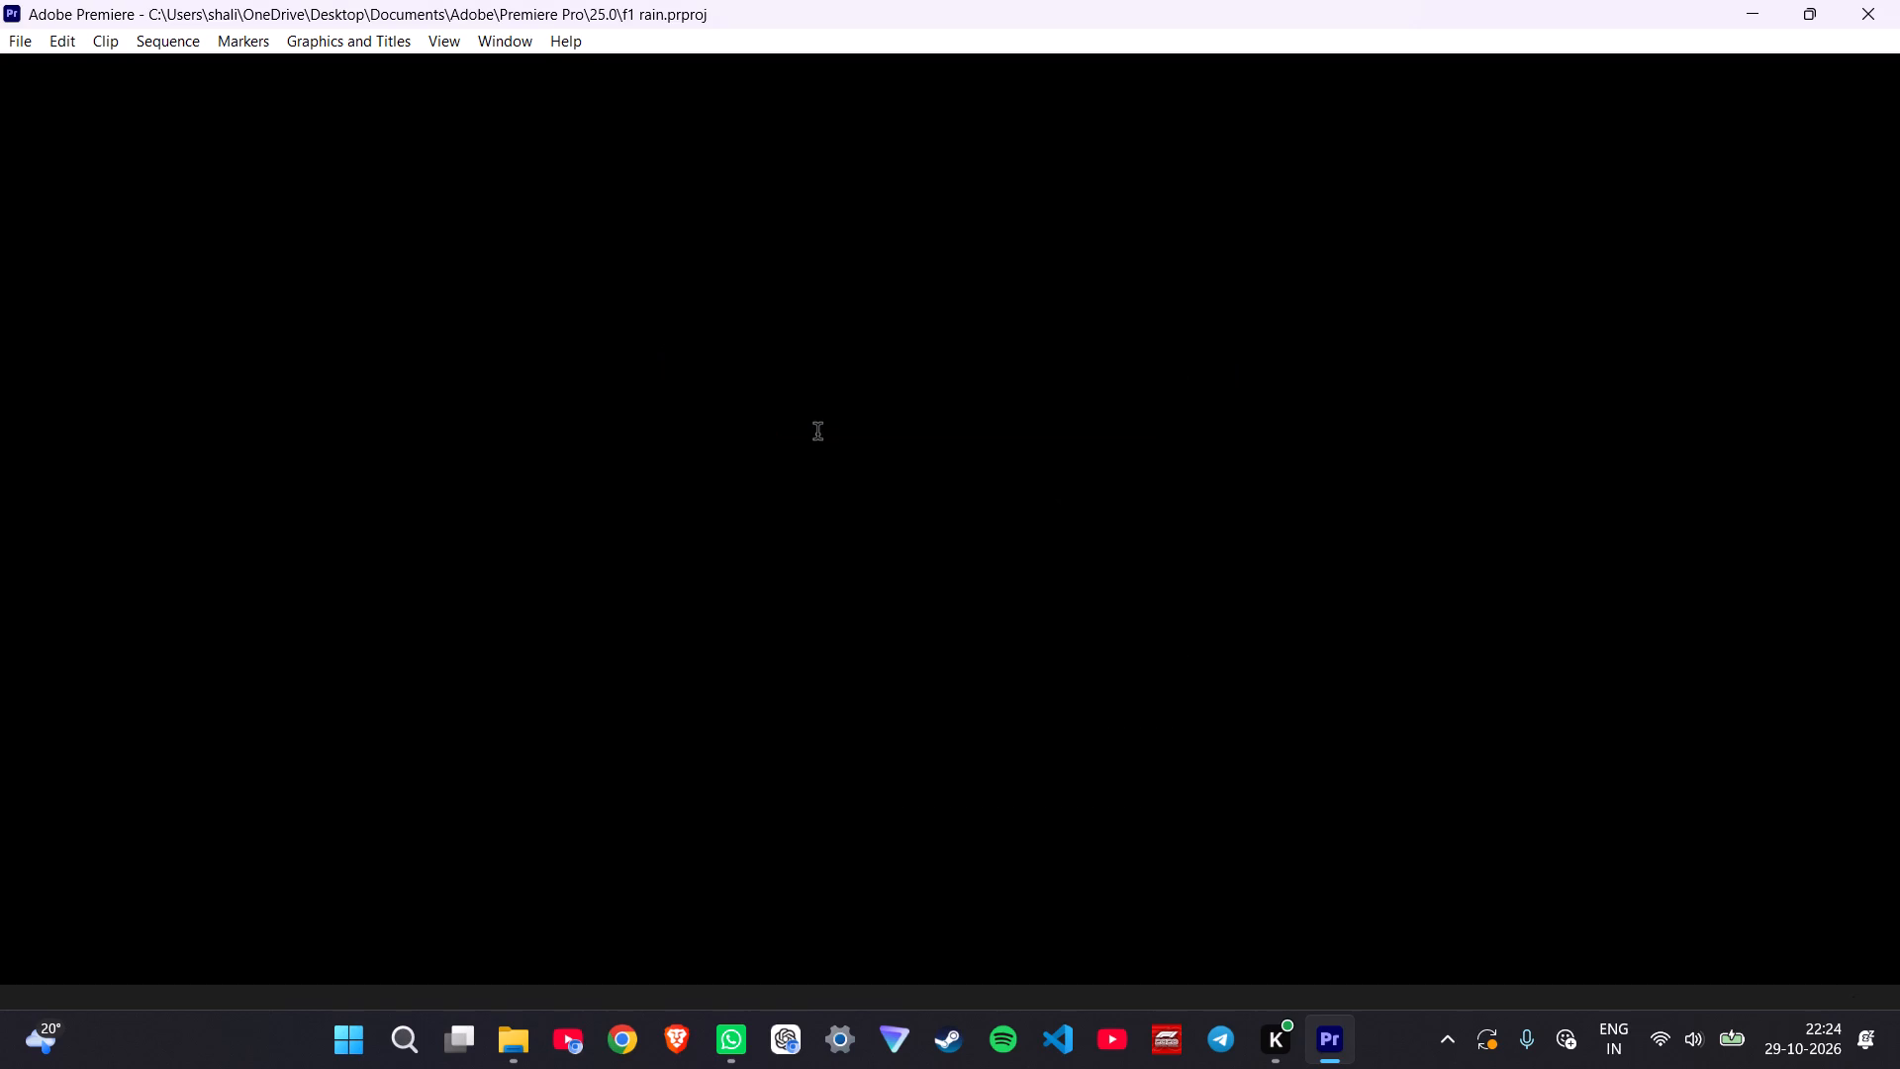
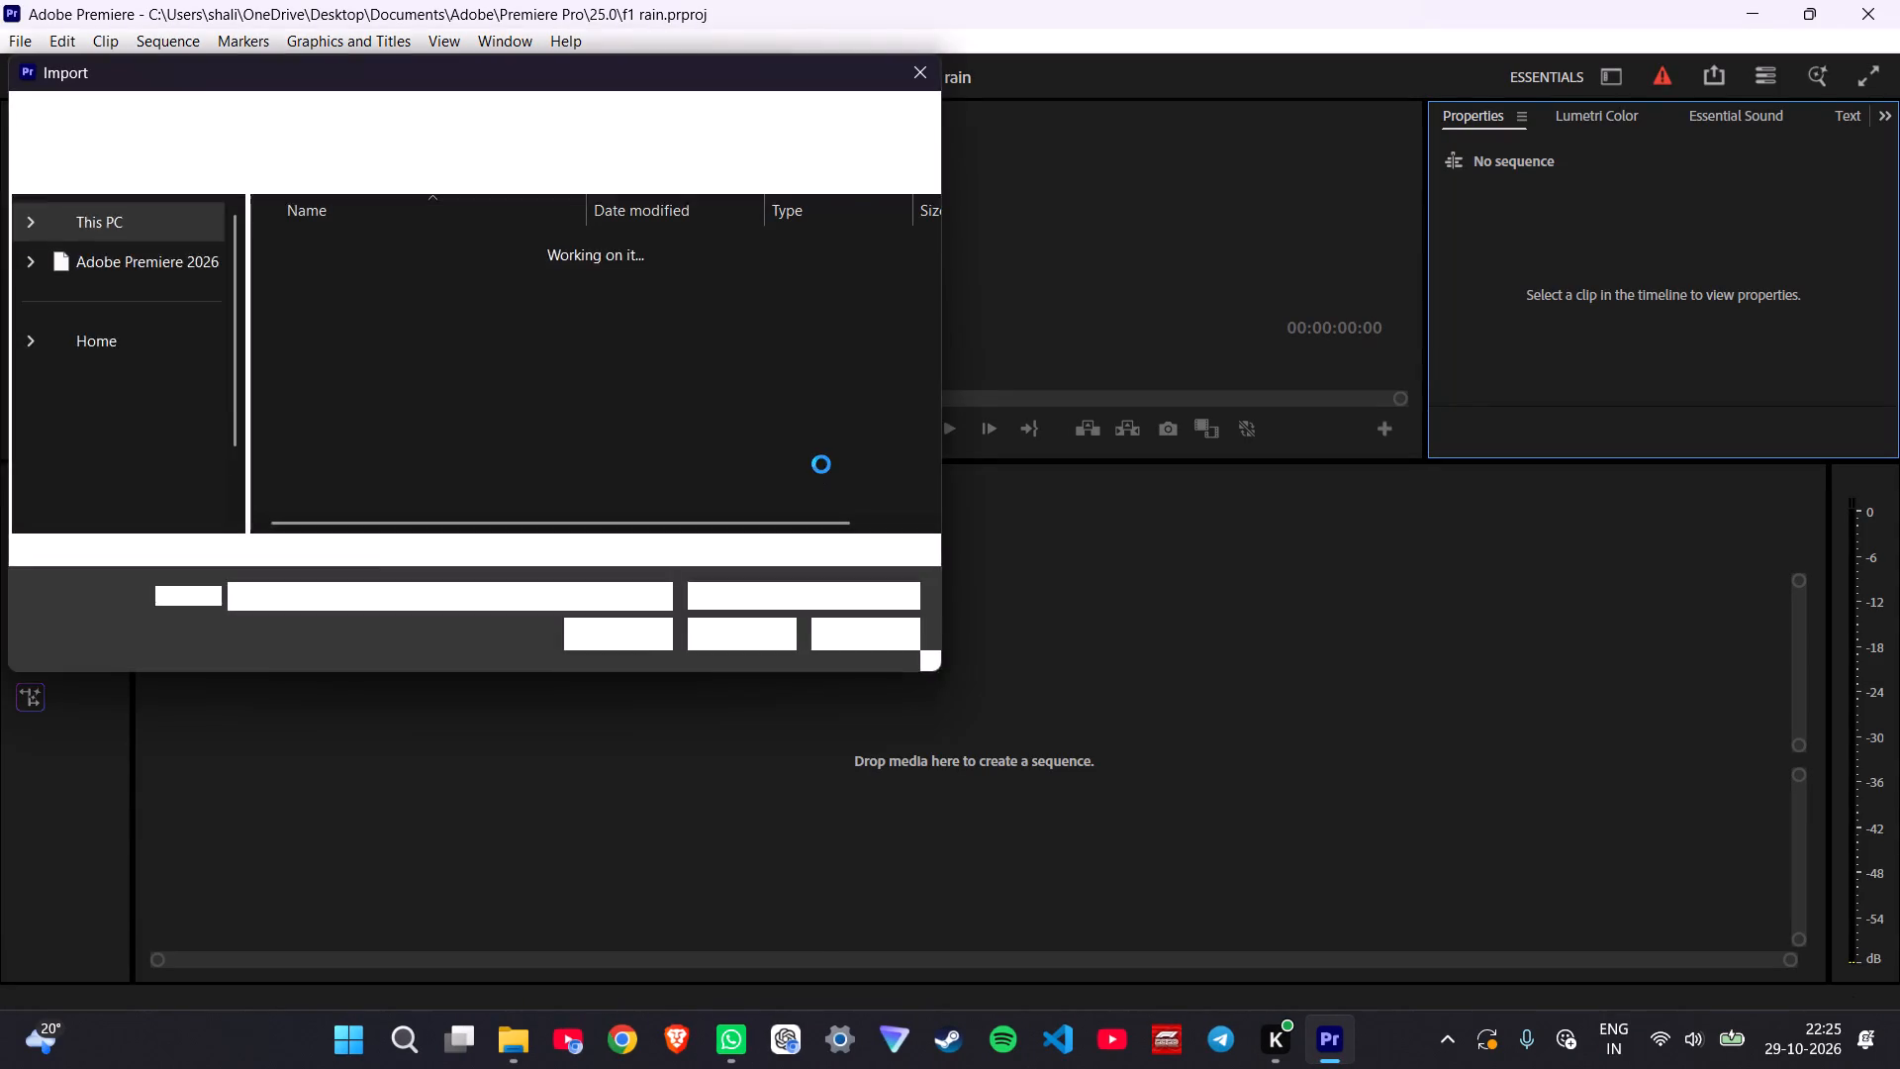
Import the whole f1 folder from the edit folder on New Volume (D:) into the project.
ctrl+click(281, 272)
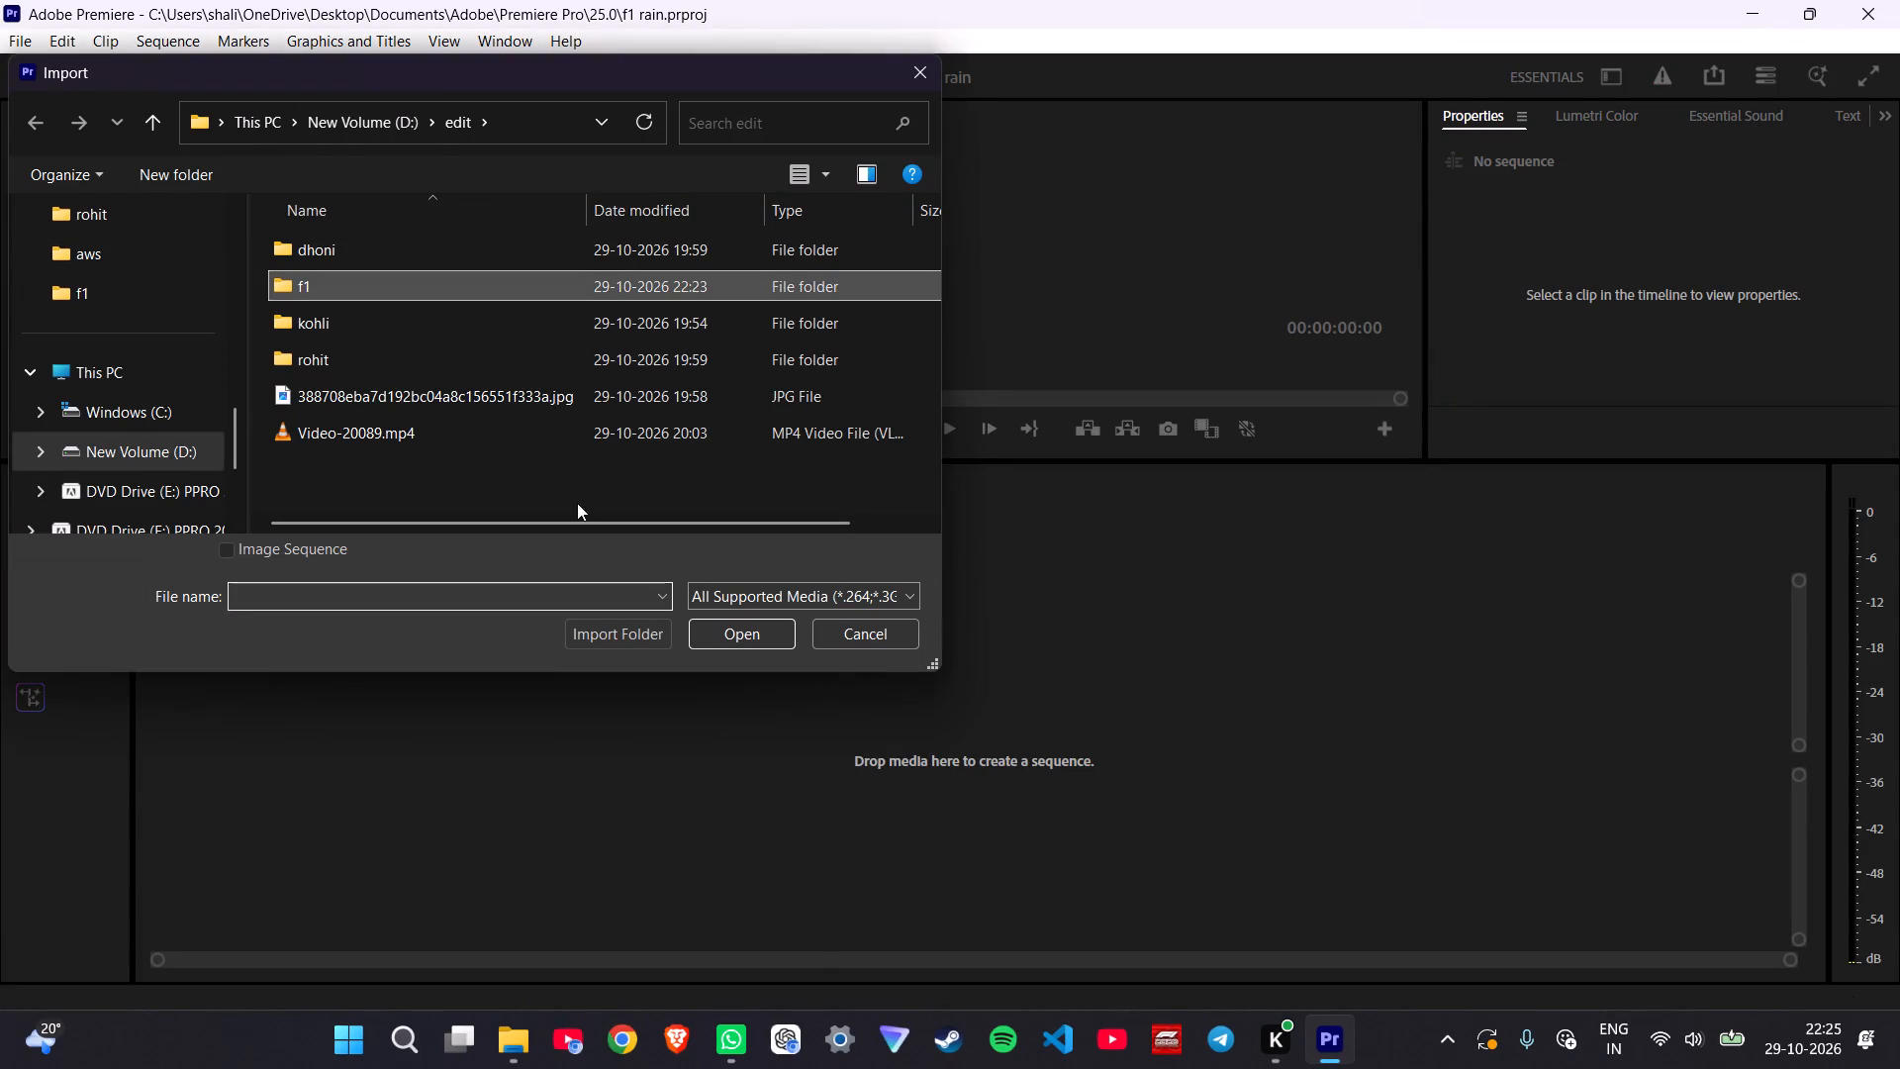
ctrl+click(610, 633)
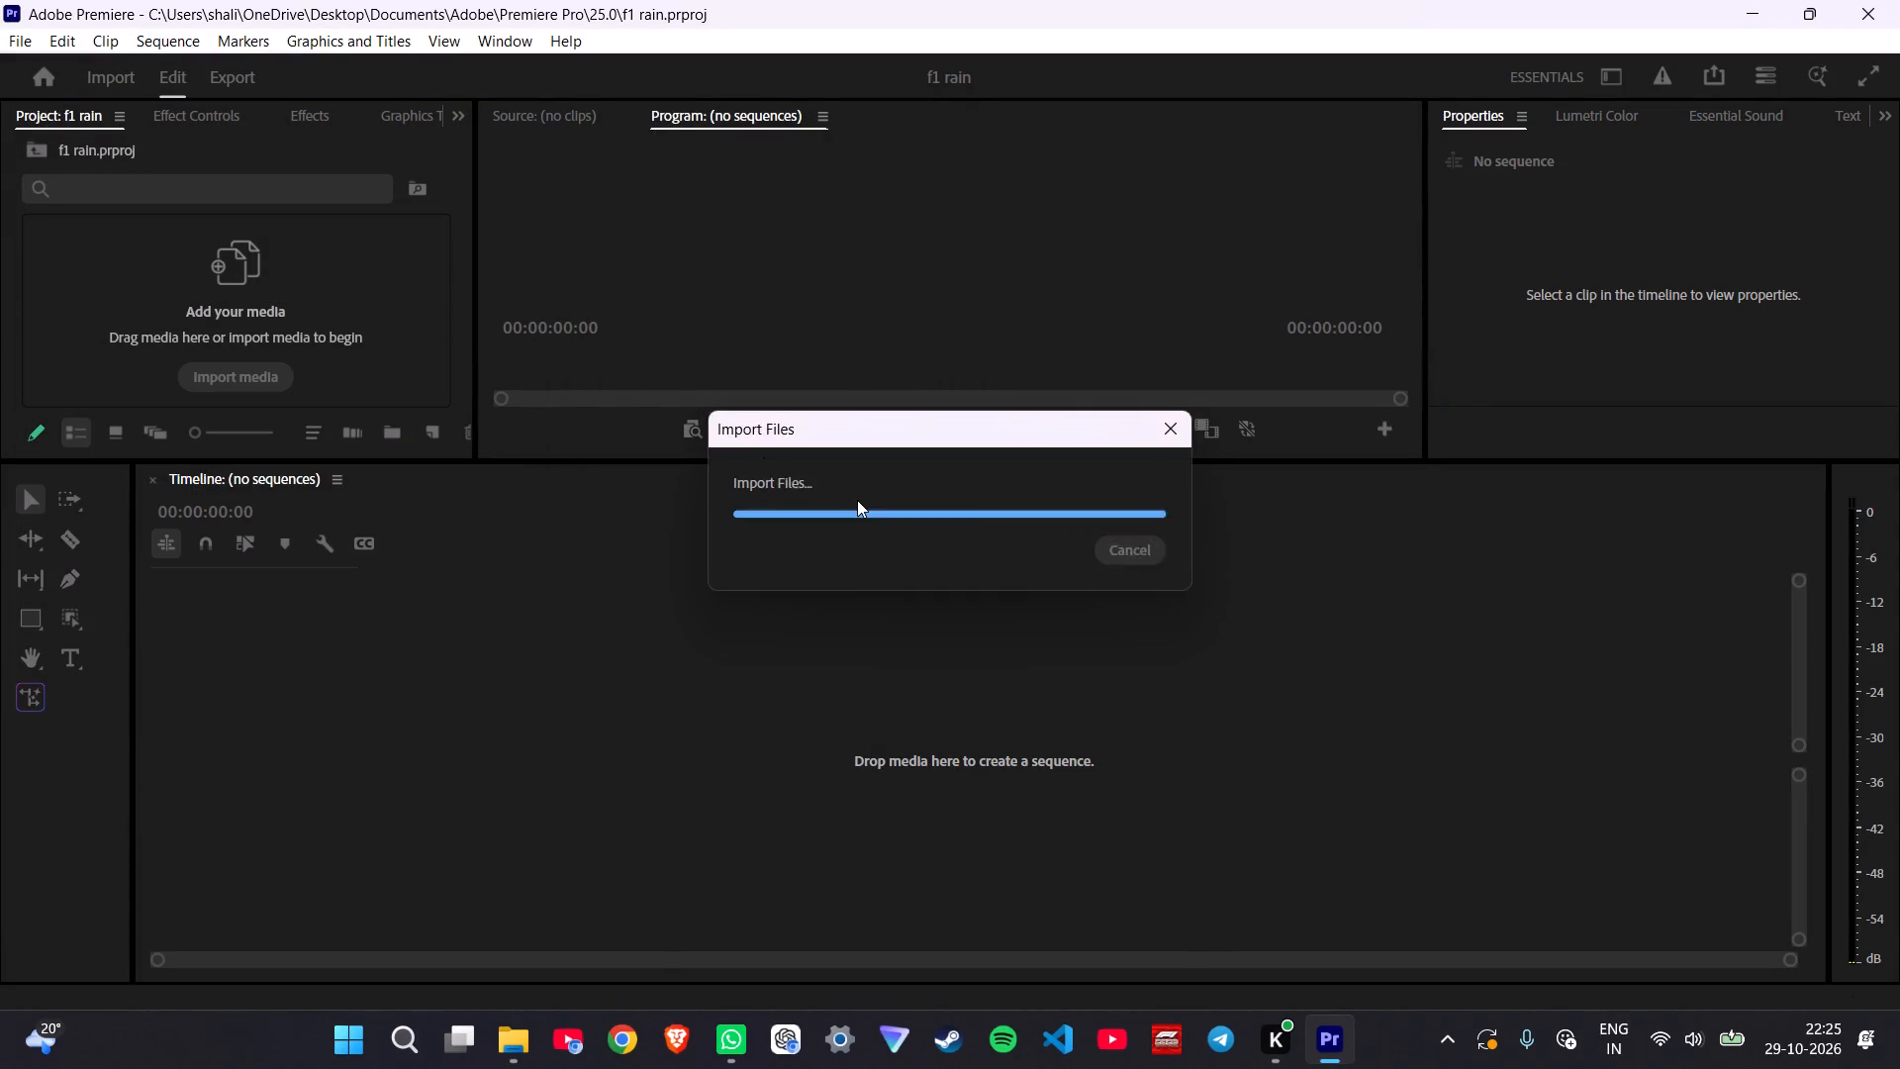
Enlarge the project and monitor area by lowering its border with the timeline.
ctrl+drag(842, 460, 854, 588)
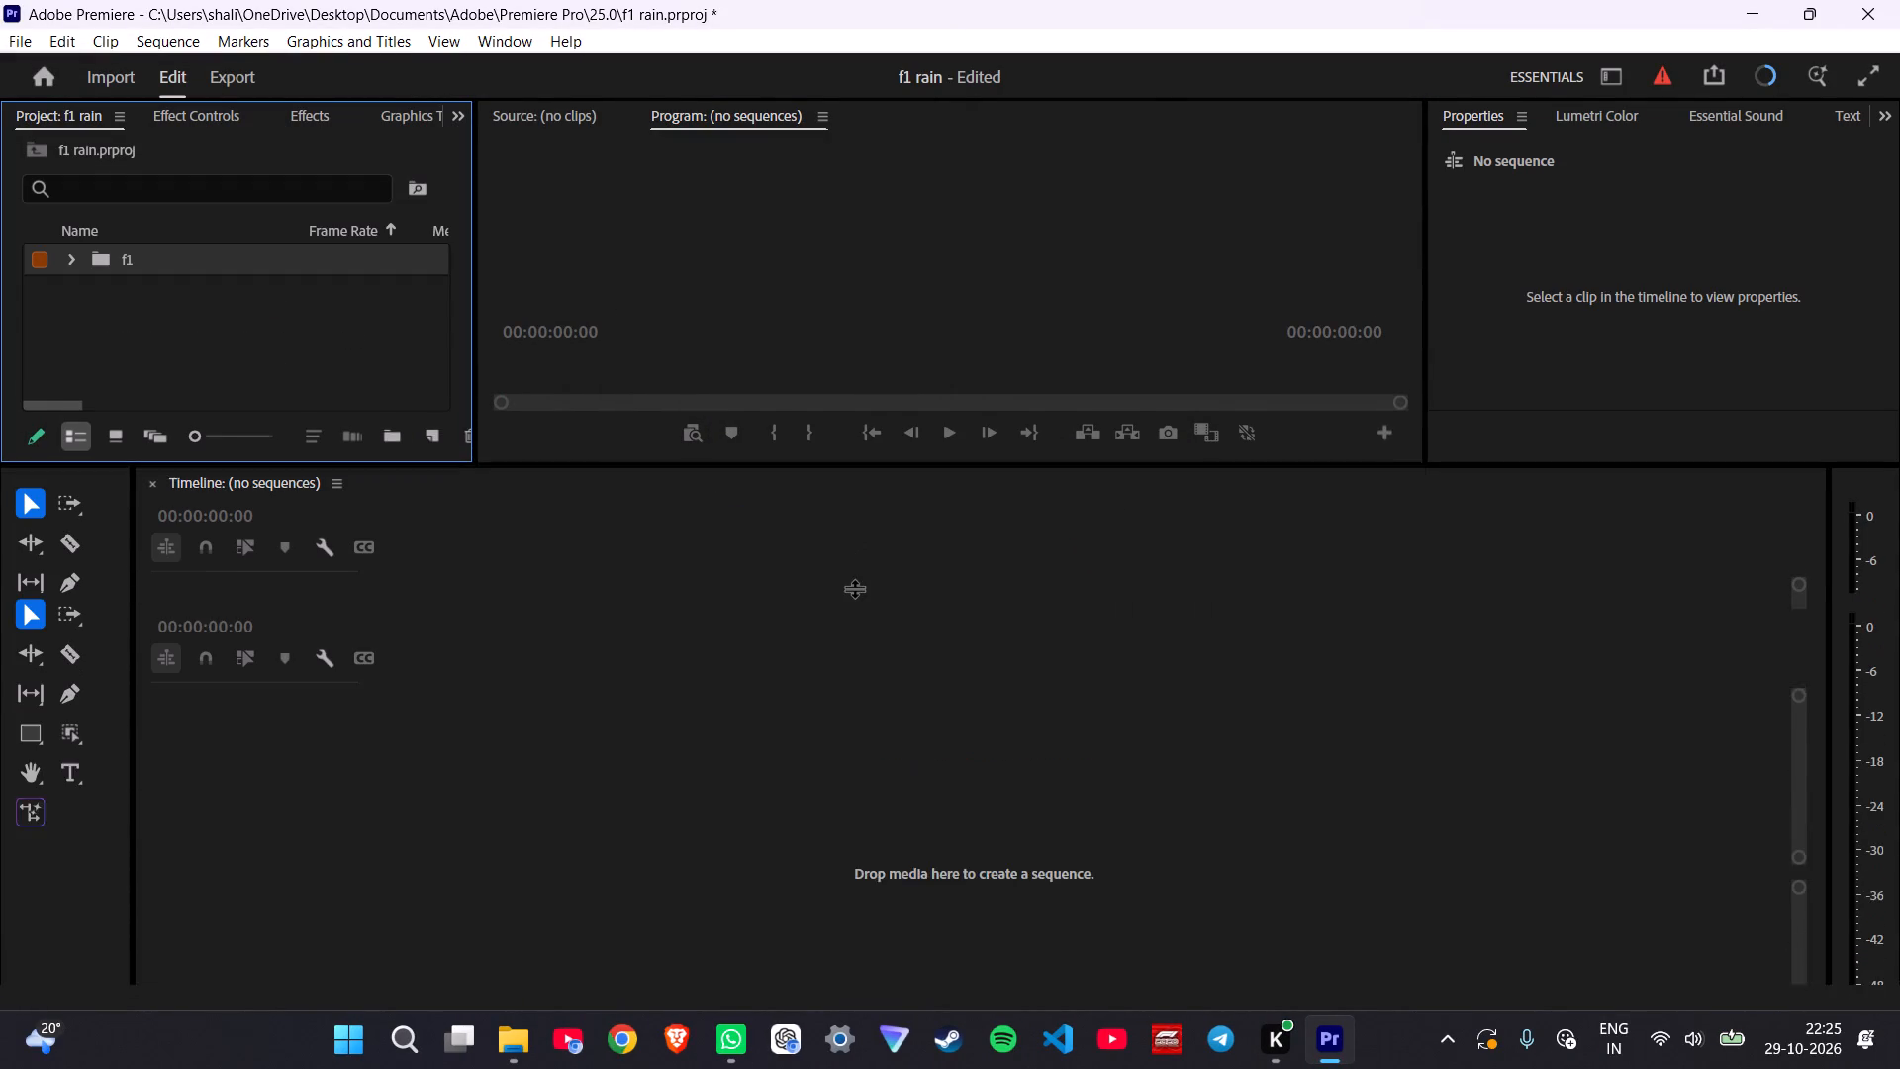
ctrl+drag(854, 588, 854, 589)
Open Video-71717.mp4 from the f1 bin in the Source monitor and create a new sequence from its audio only.
ctrl+click(76, 267)
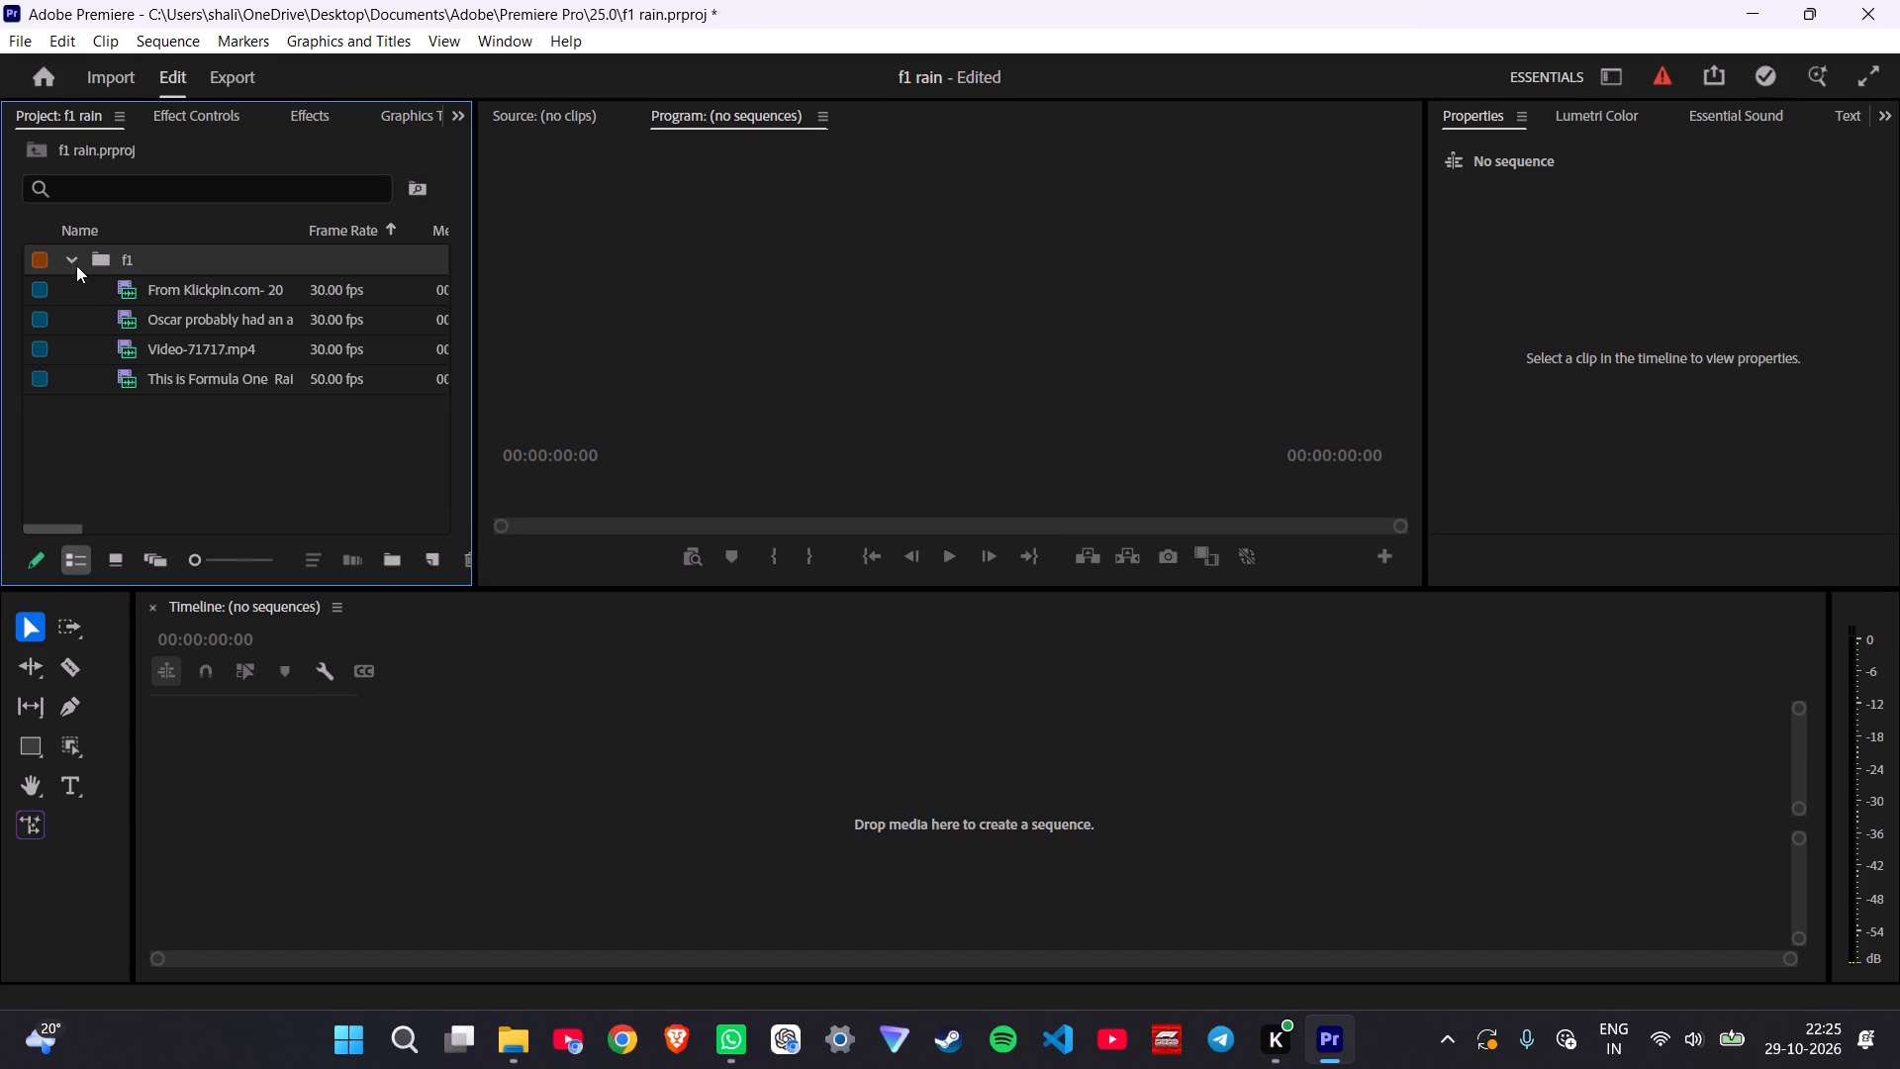
ctrl+click(197, 323)
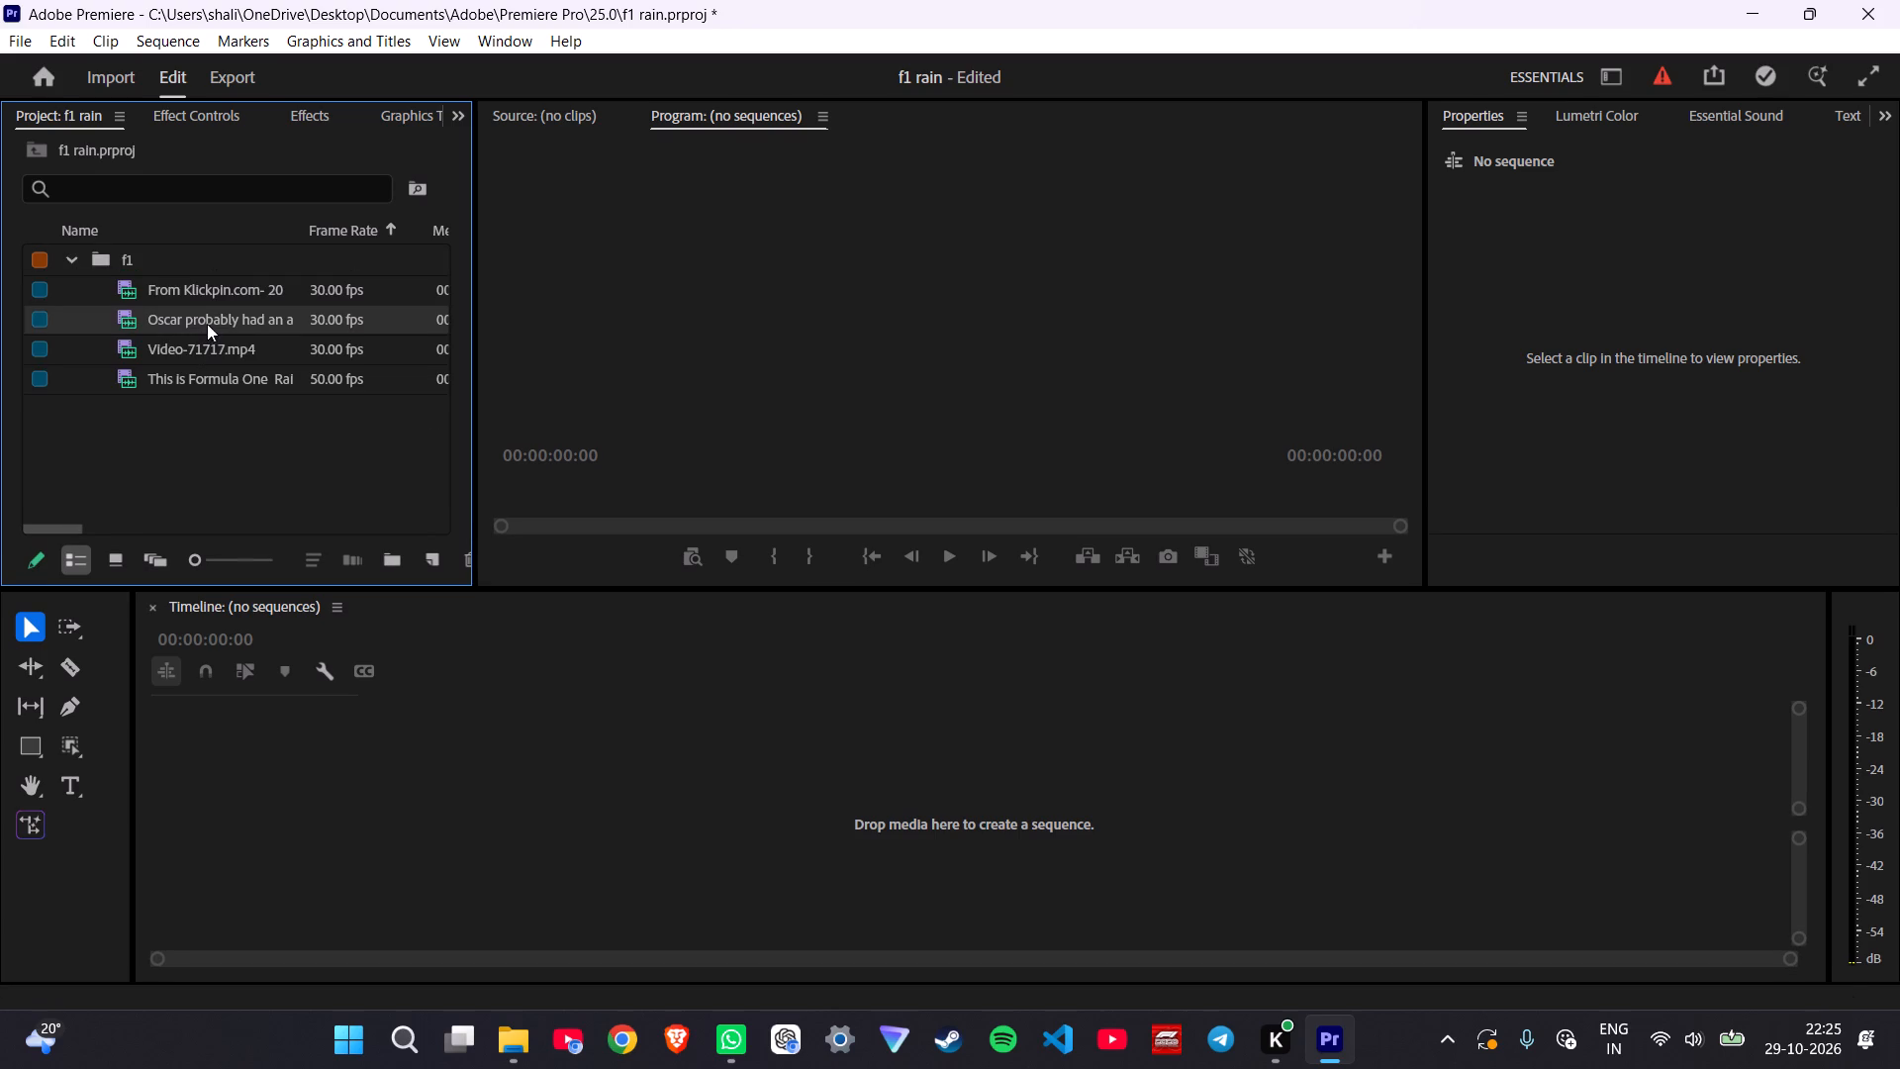
ctrl+click(218, 293)
ctrl+double_click(218, 345)
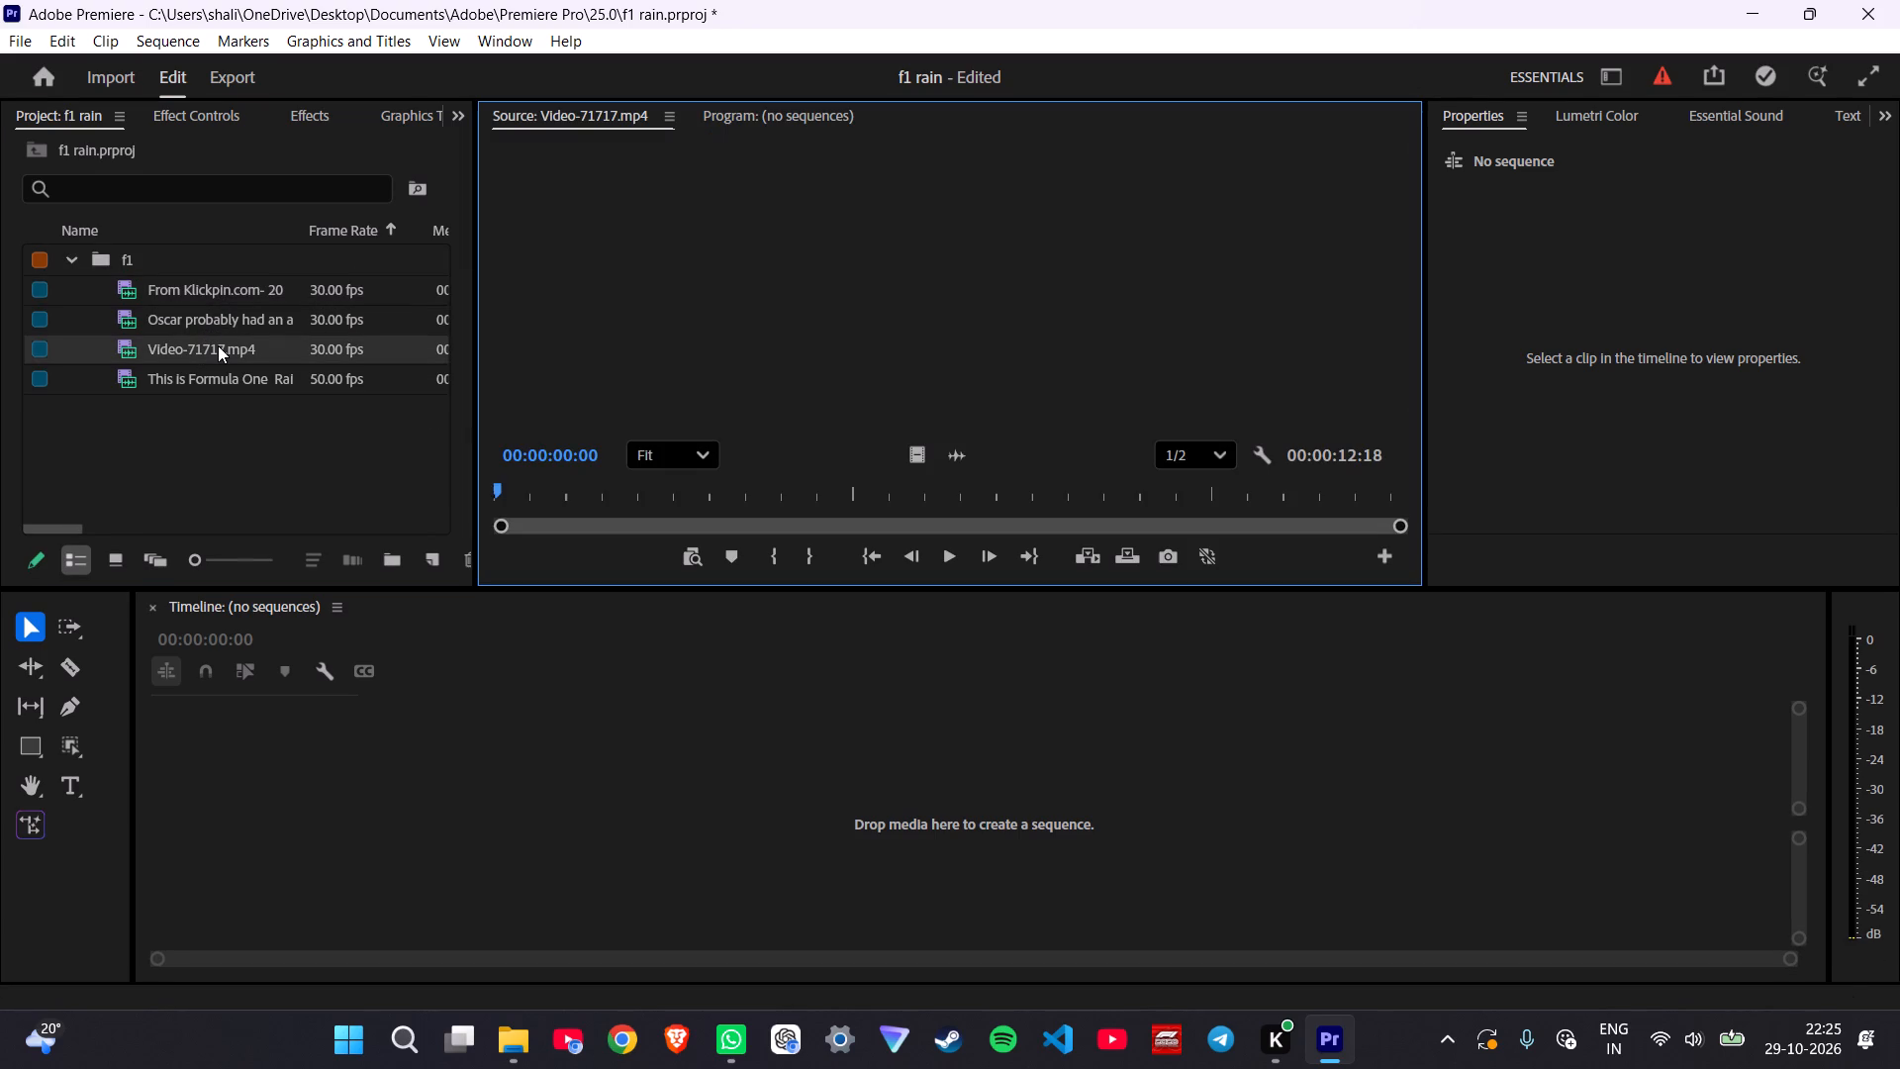
ctrl+drag(917, 354, 819, 573)
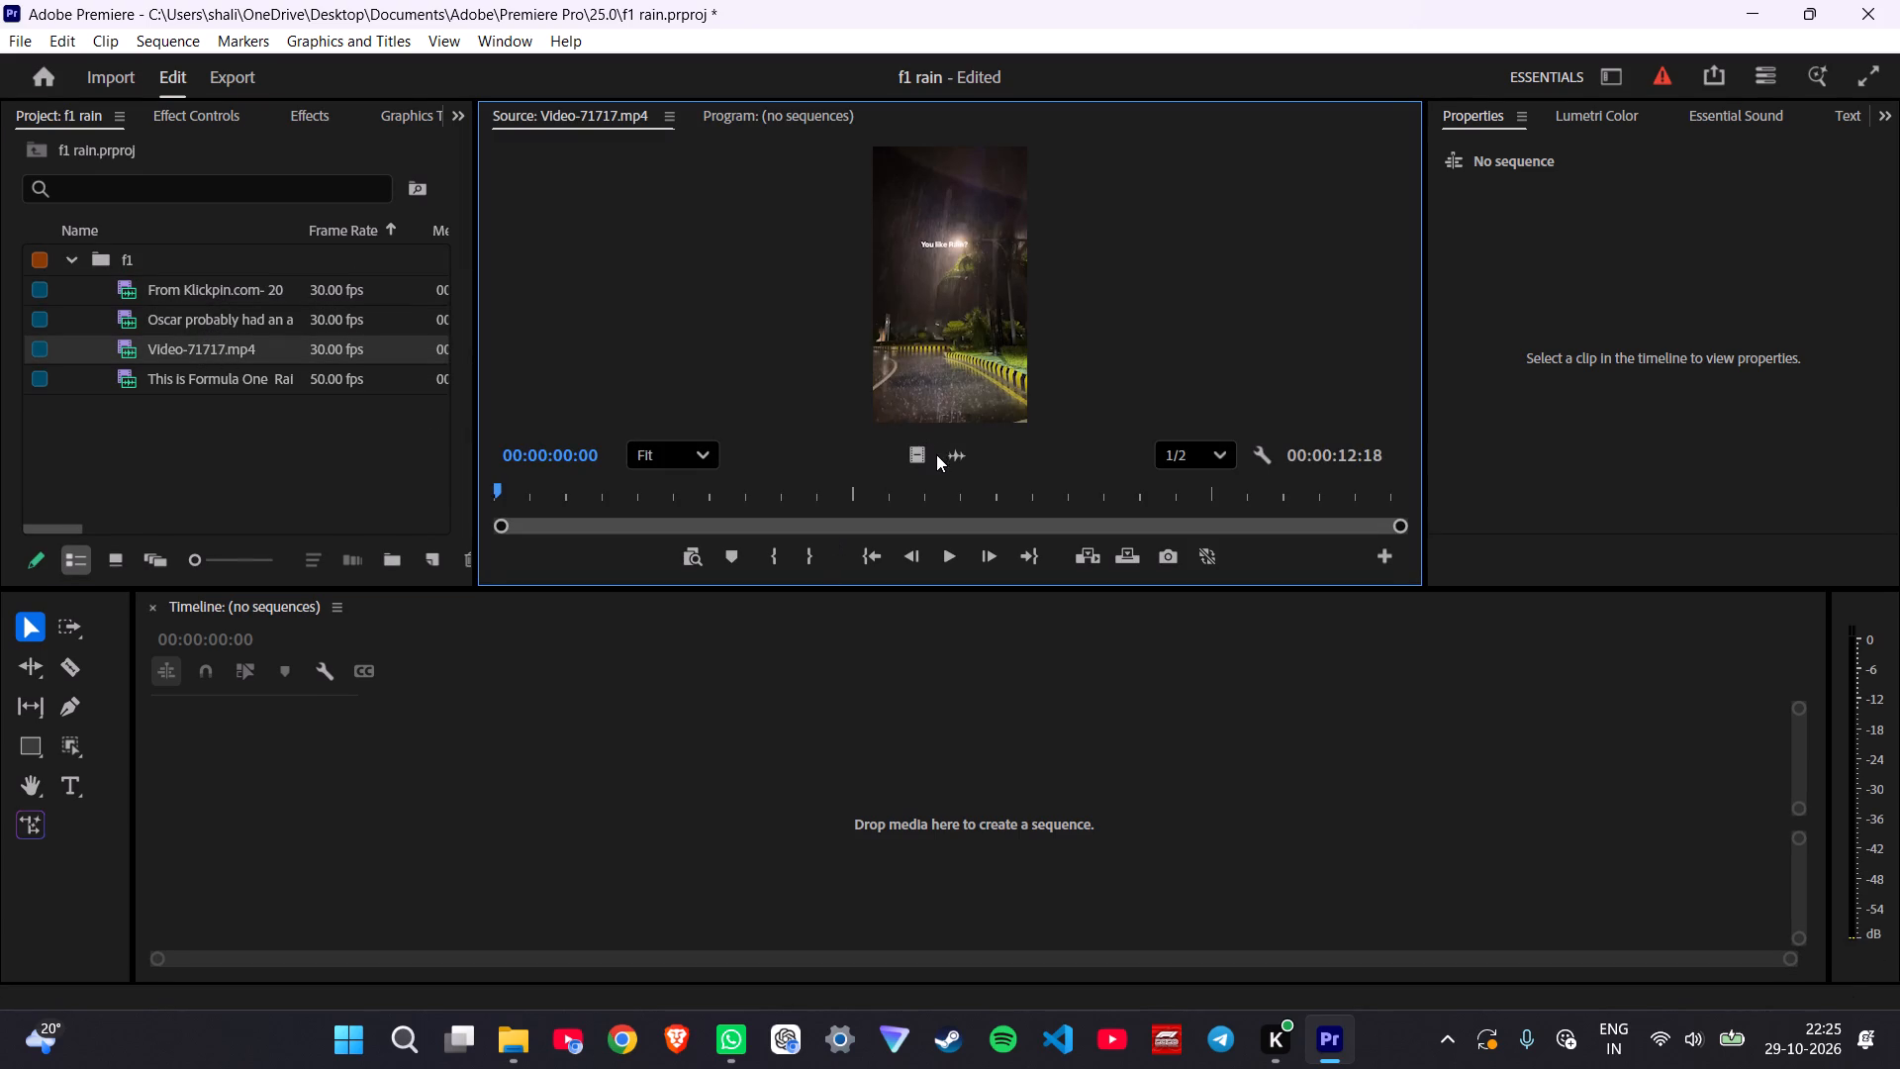
ctrl+drag(955, 462, 551, 717)
ctrl+drag(551, 717, 539, 722)
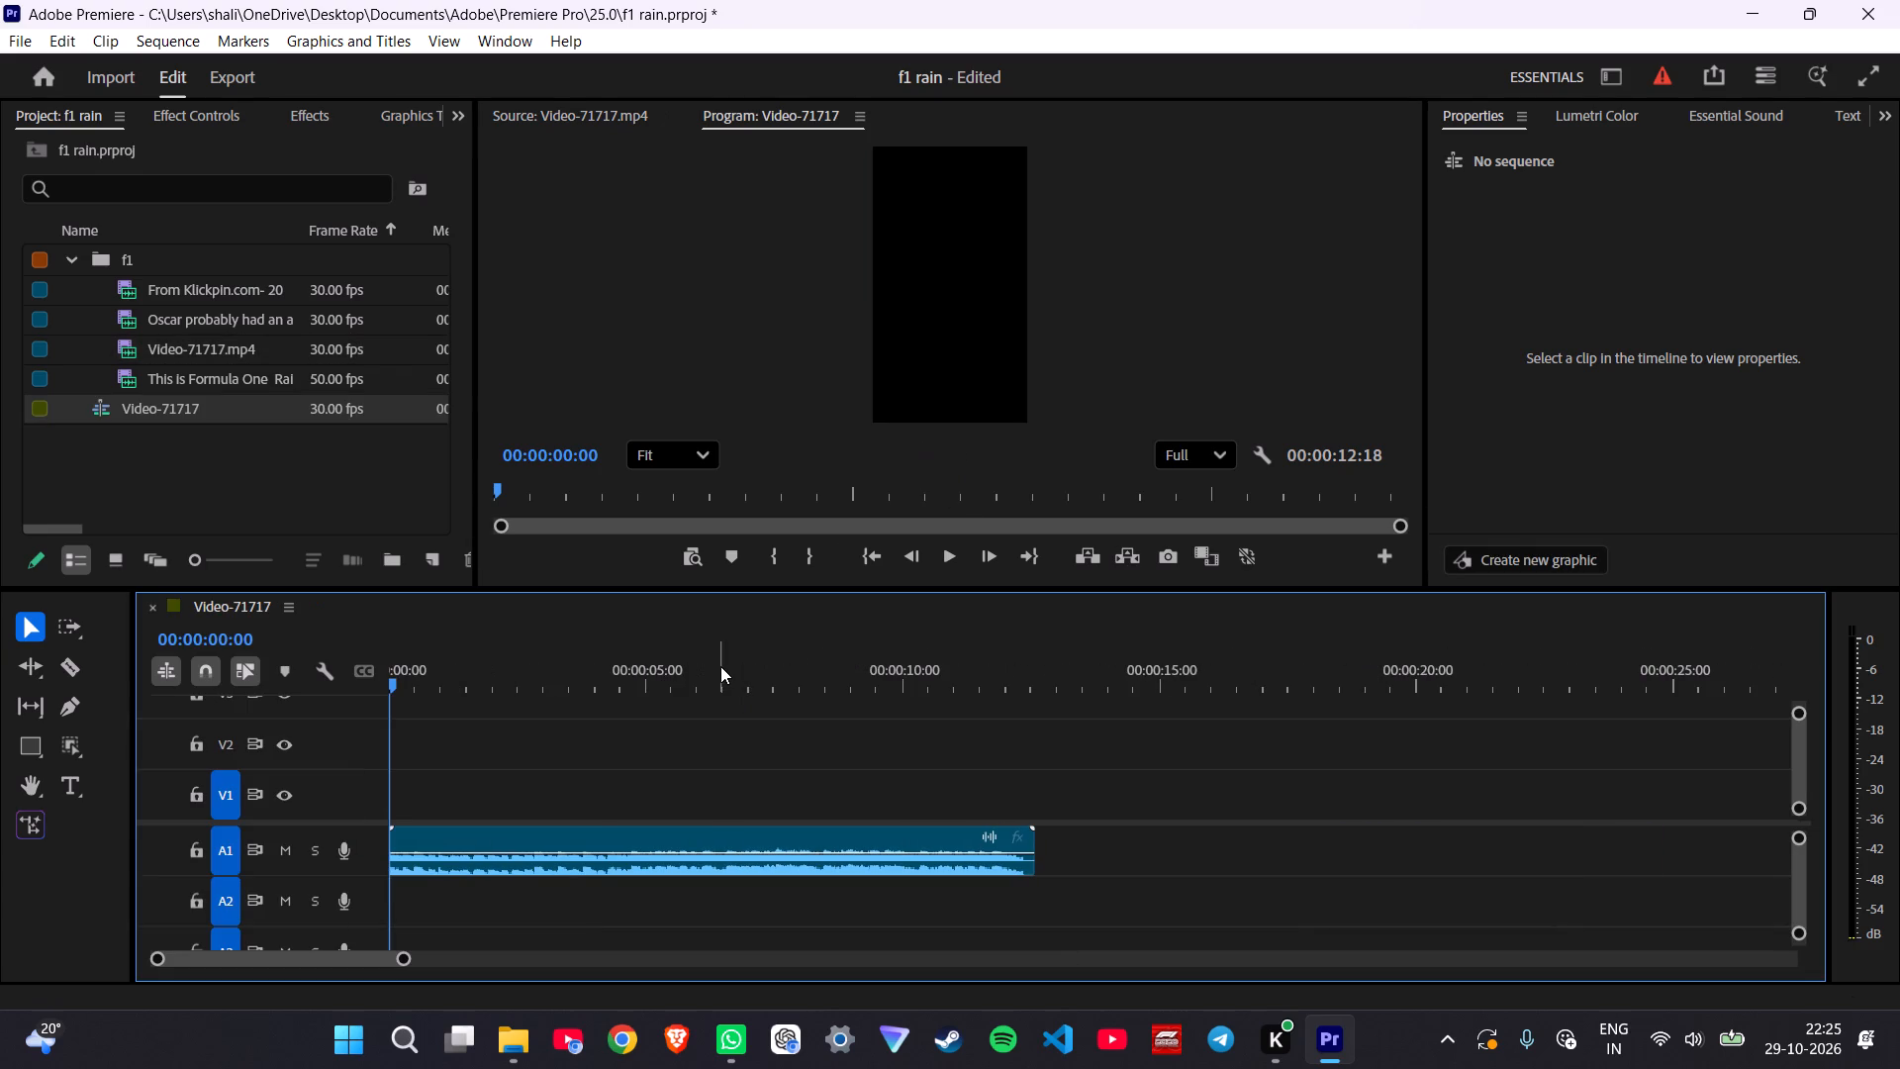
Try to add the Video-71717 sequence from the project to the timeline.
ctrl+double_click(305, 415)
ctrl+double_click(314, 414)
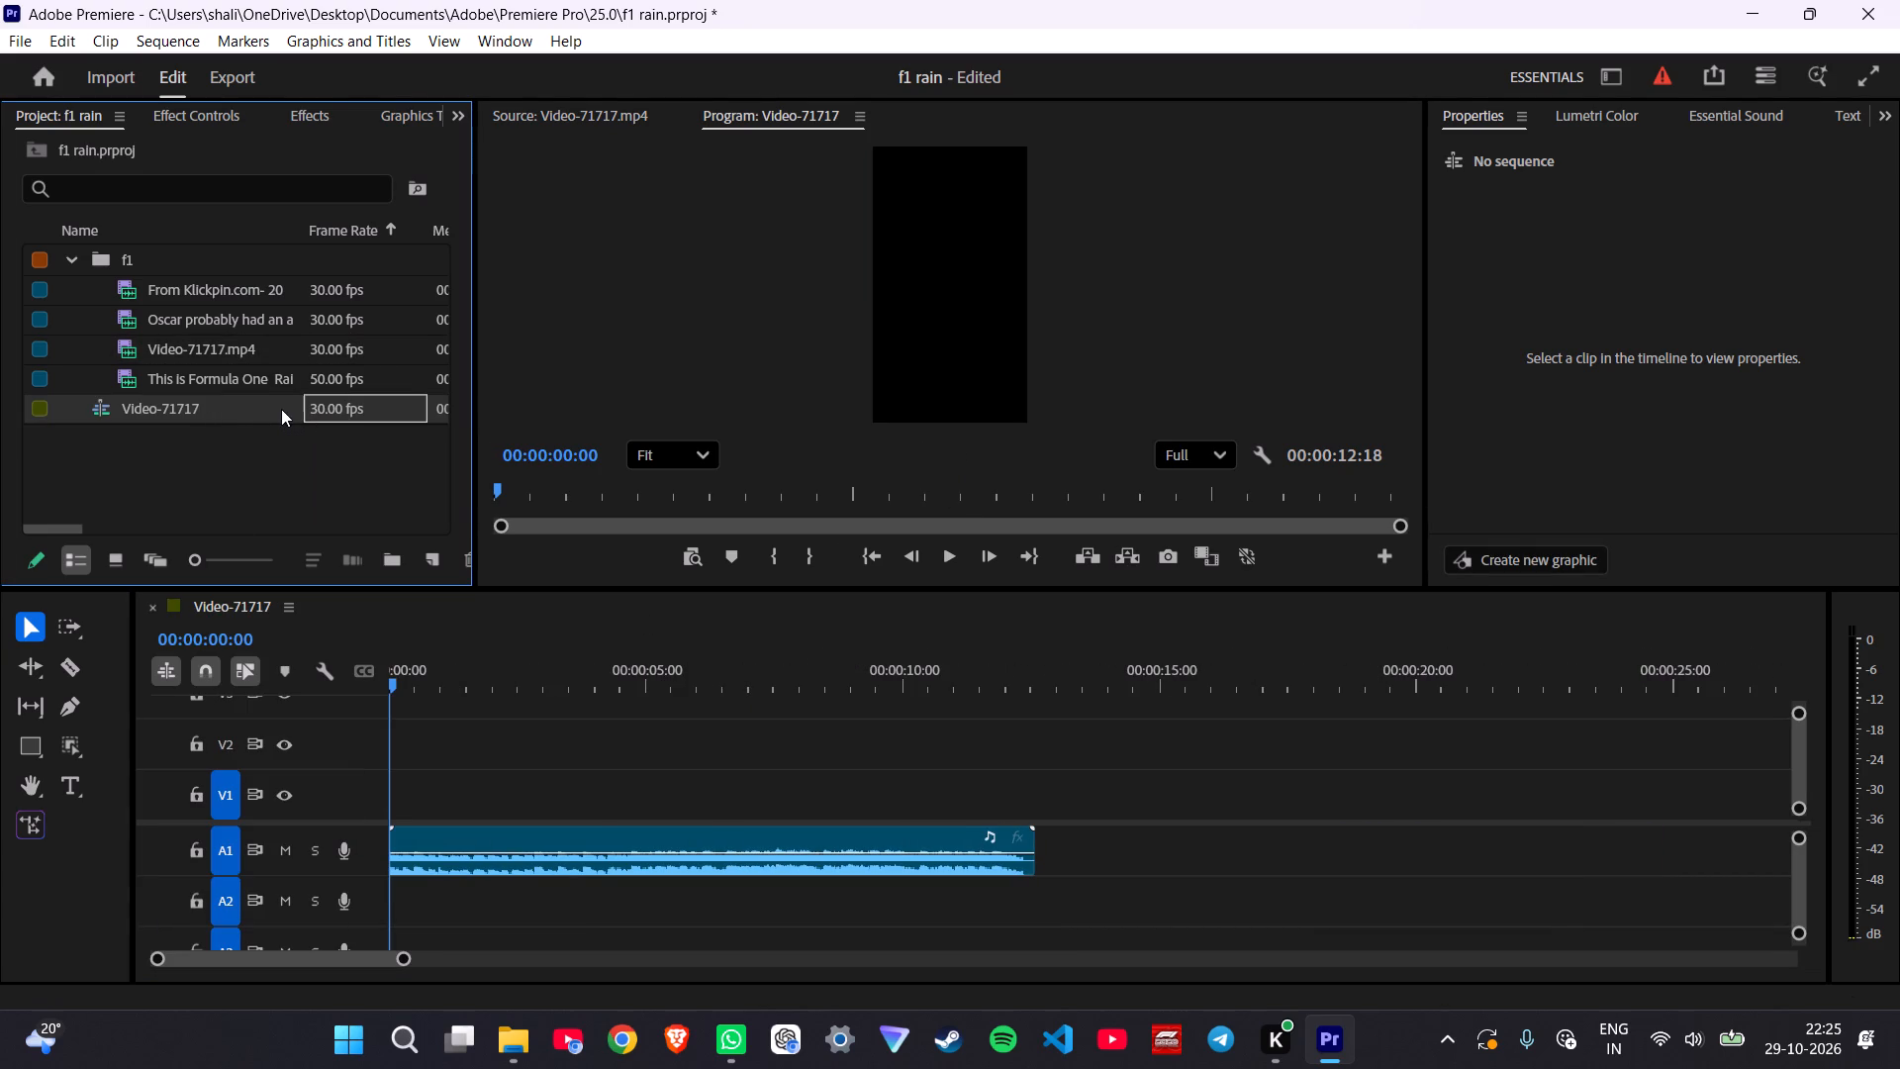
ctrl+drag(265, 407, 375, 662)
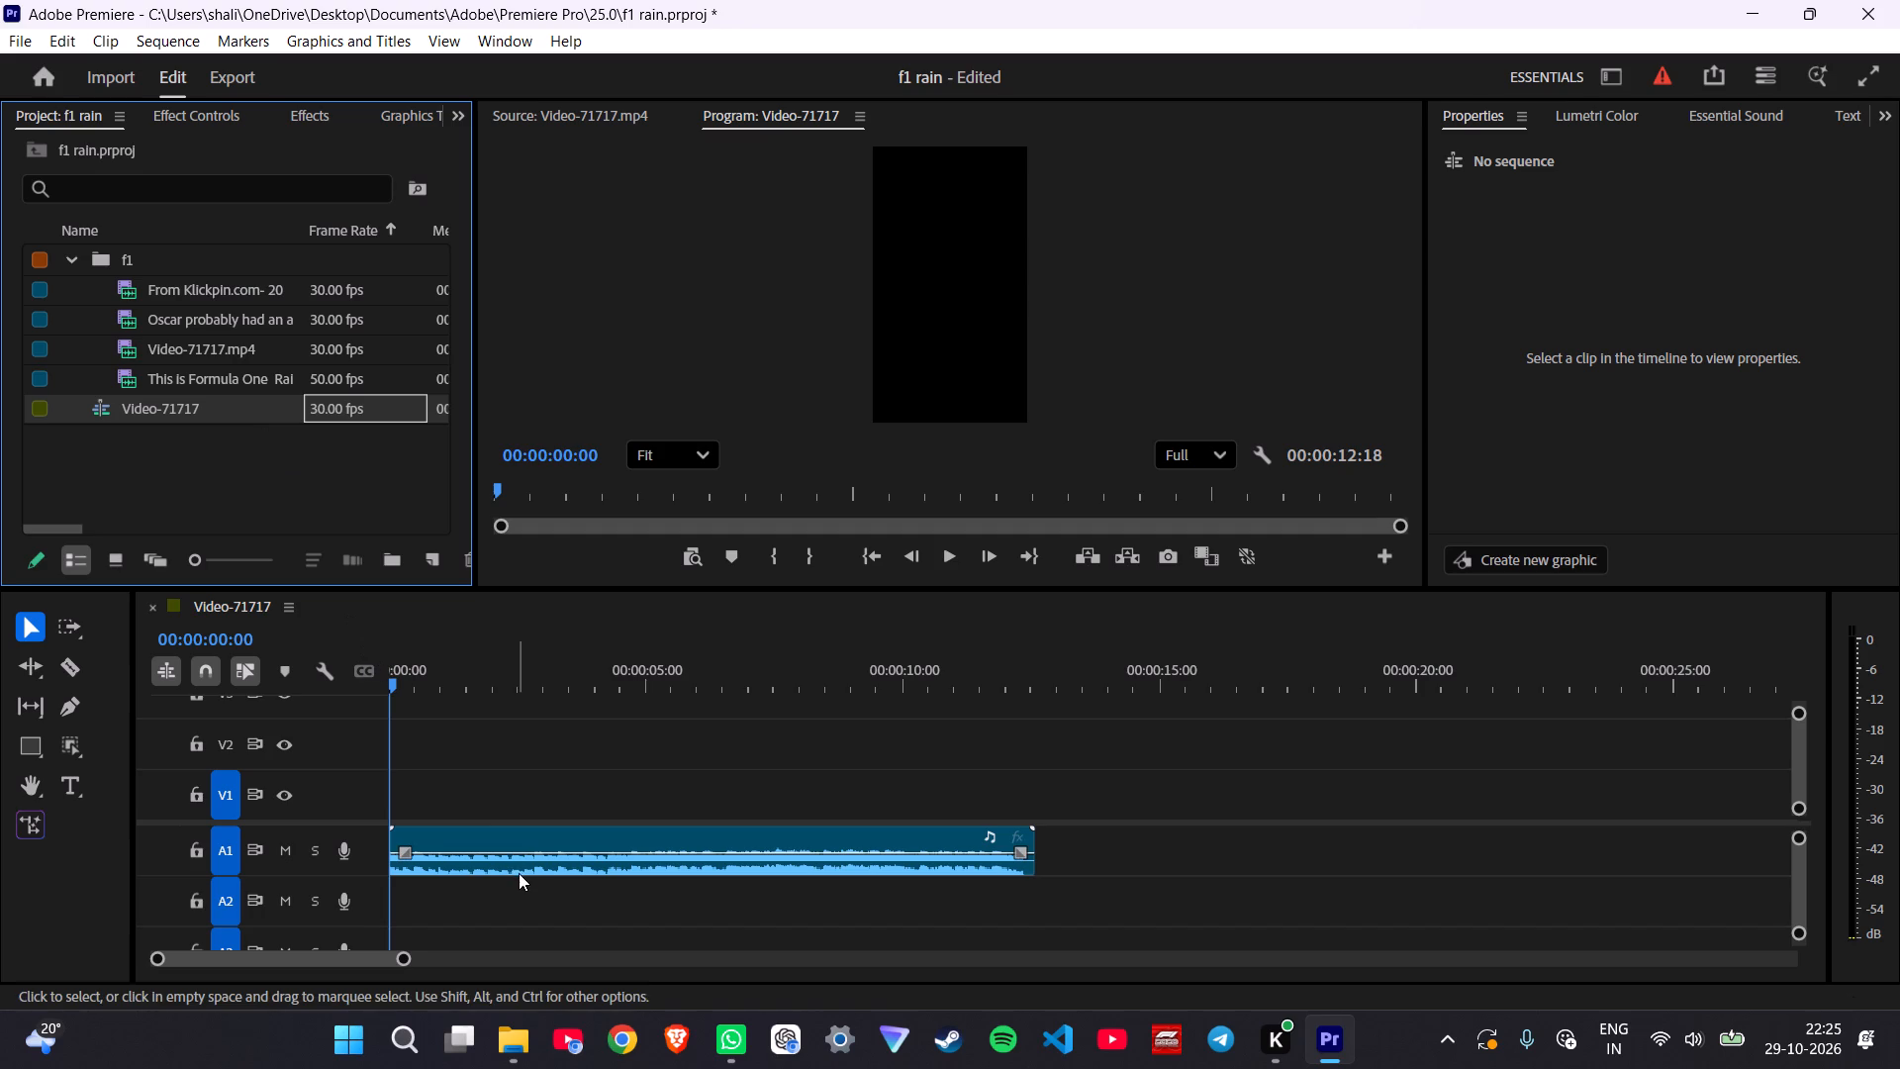
Delete the audio-only clip from track A1 of the Video-71717 sequence.
ctrl+click(519, 856)
key(Delete)
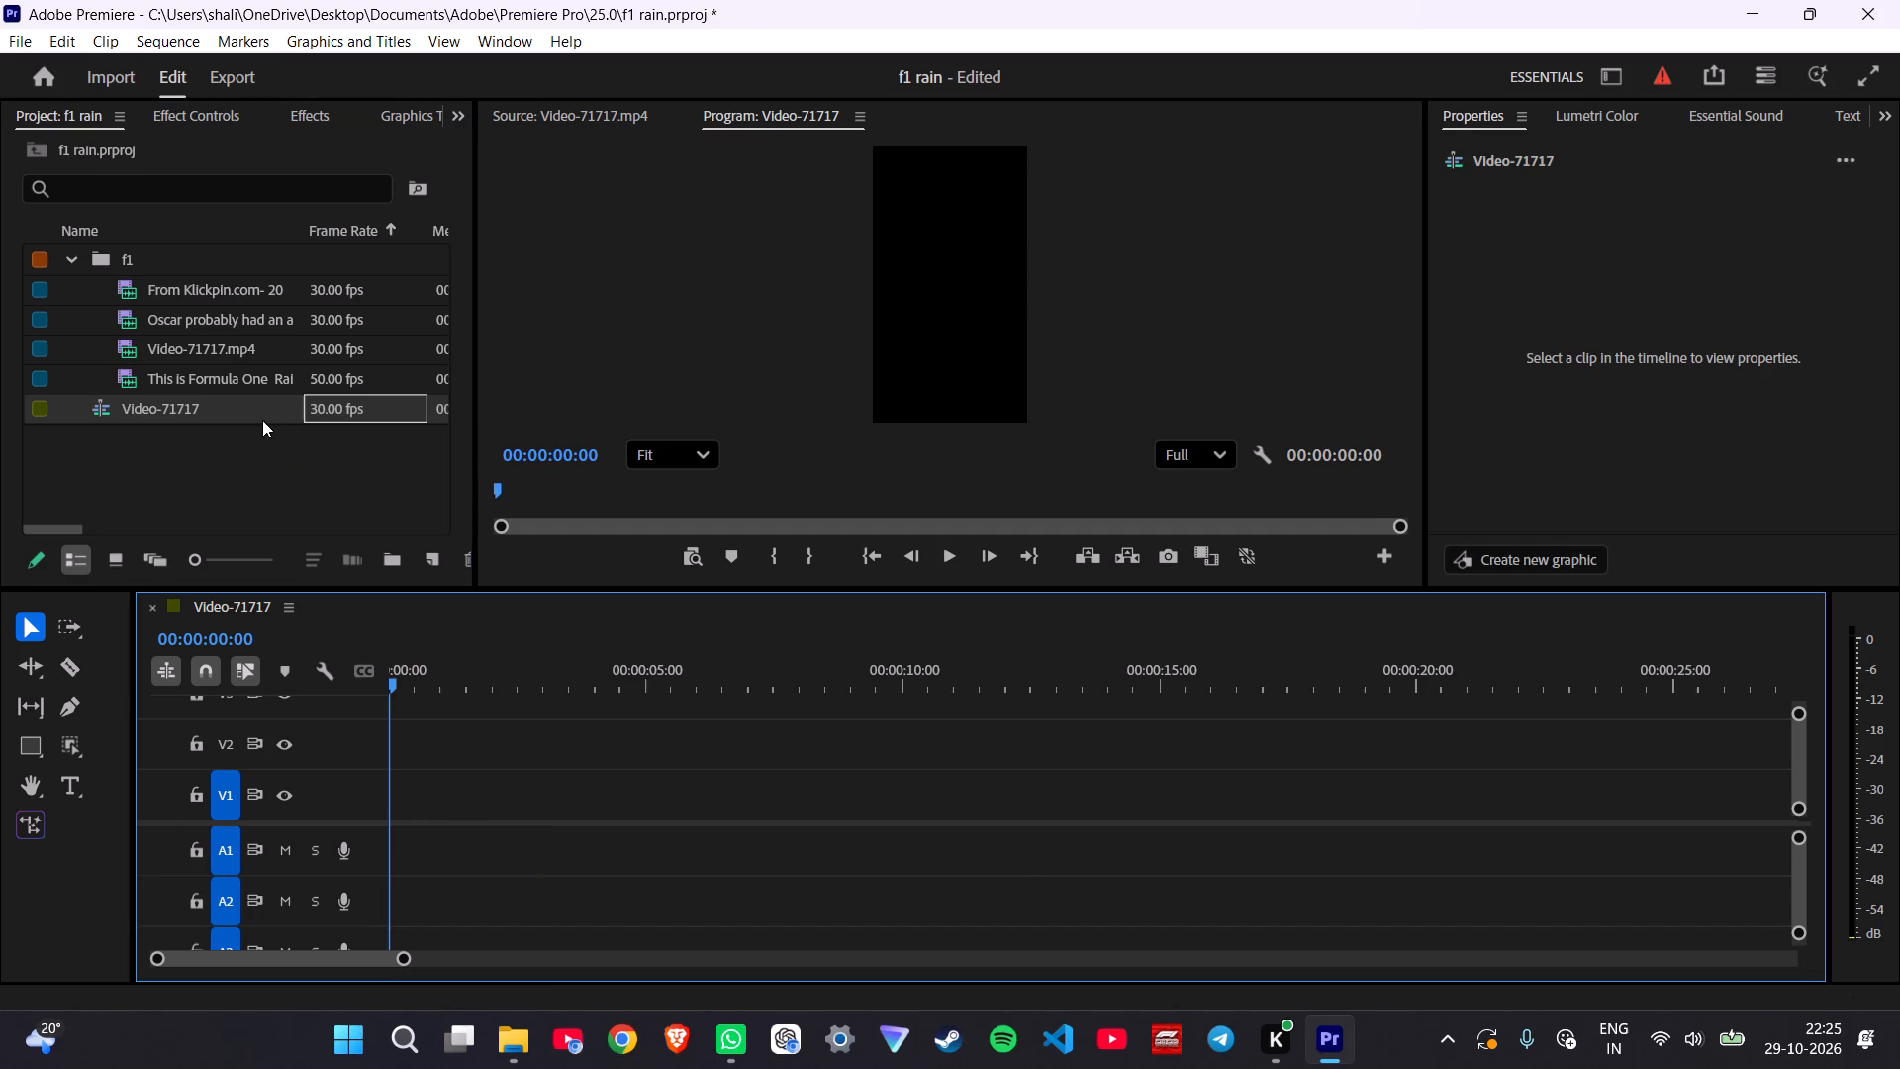
Place Video-71717.mp4 with both its video and audio on tracks V1 and A1 at the start of the sequence.
ctrl+drag(274, 409, 428, 875)
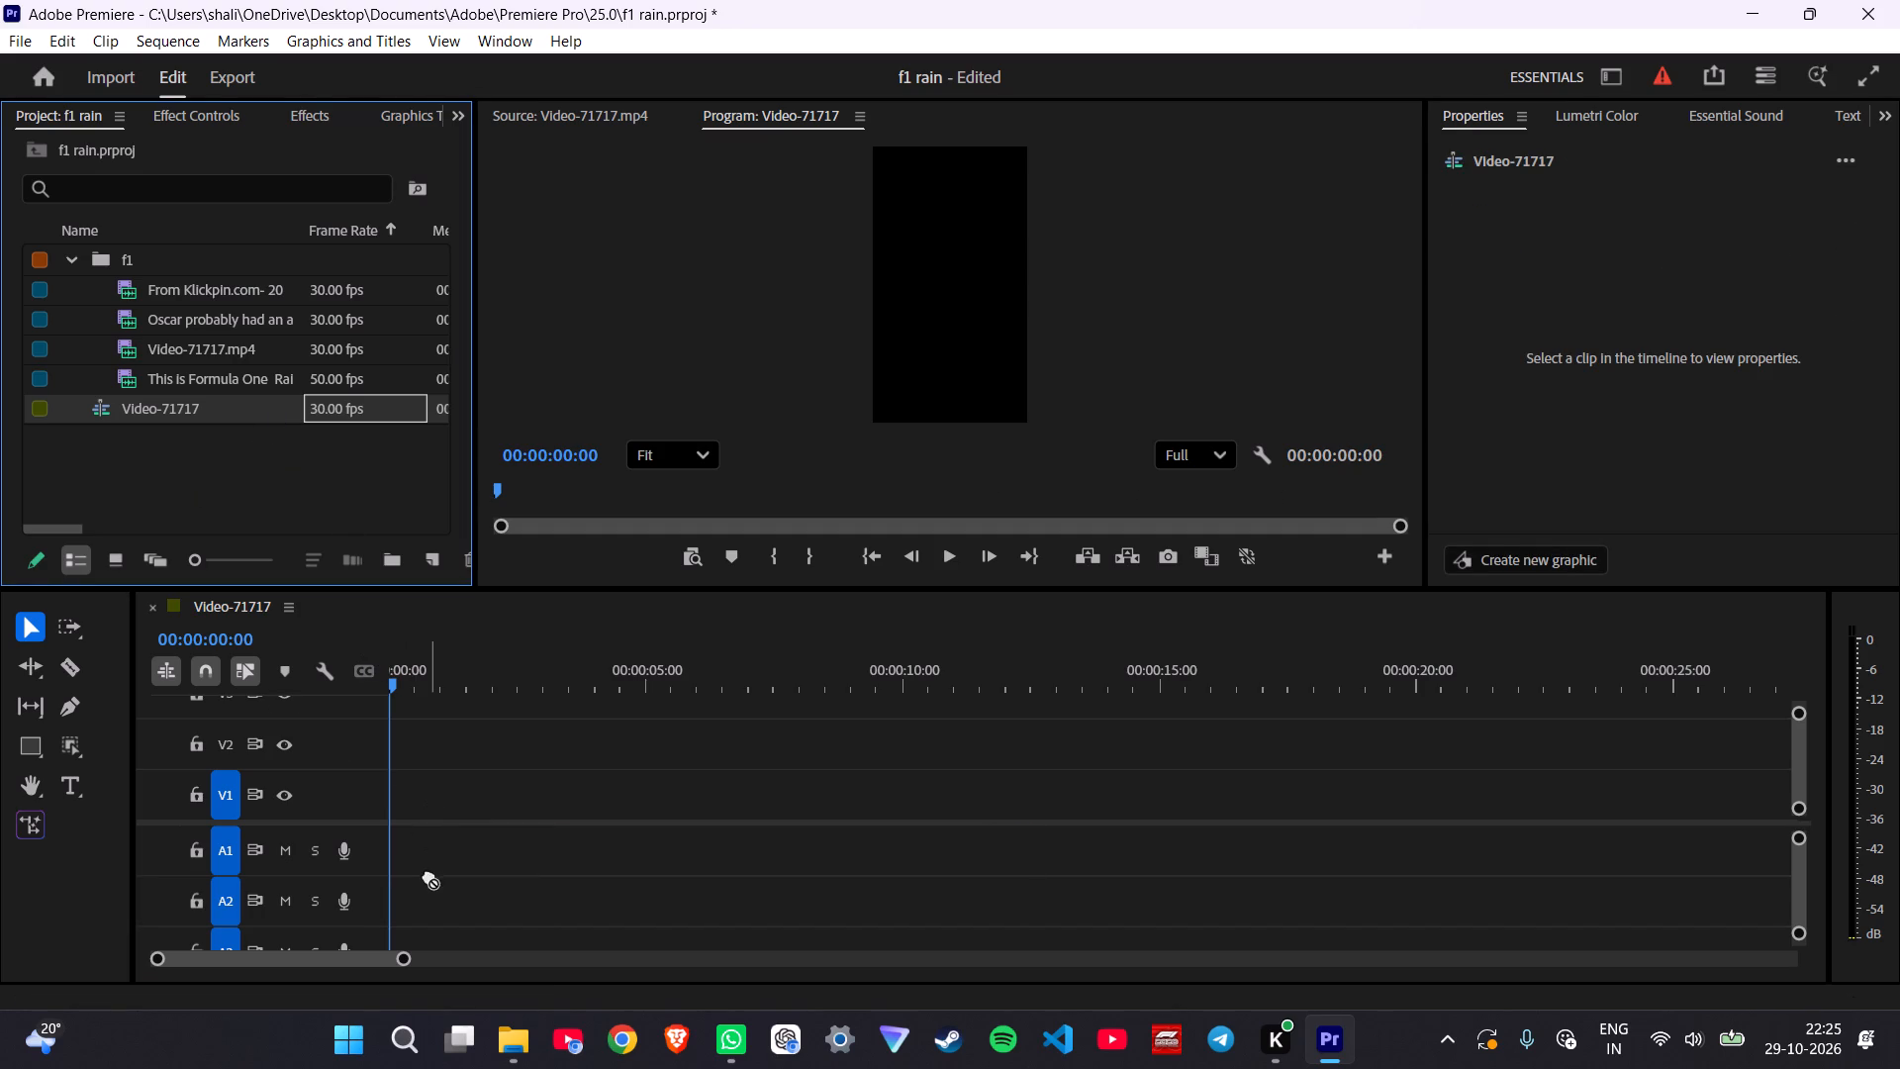
ctrl+drag(428, 875, 441, 802)
ctrl+drag(195, 346, 394, 800)
Play the sequence from the start to preview the clip and stop at about 00:00:04:19.
key(Return)
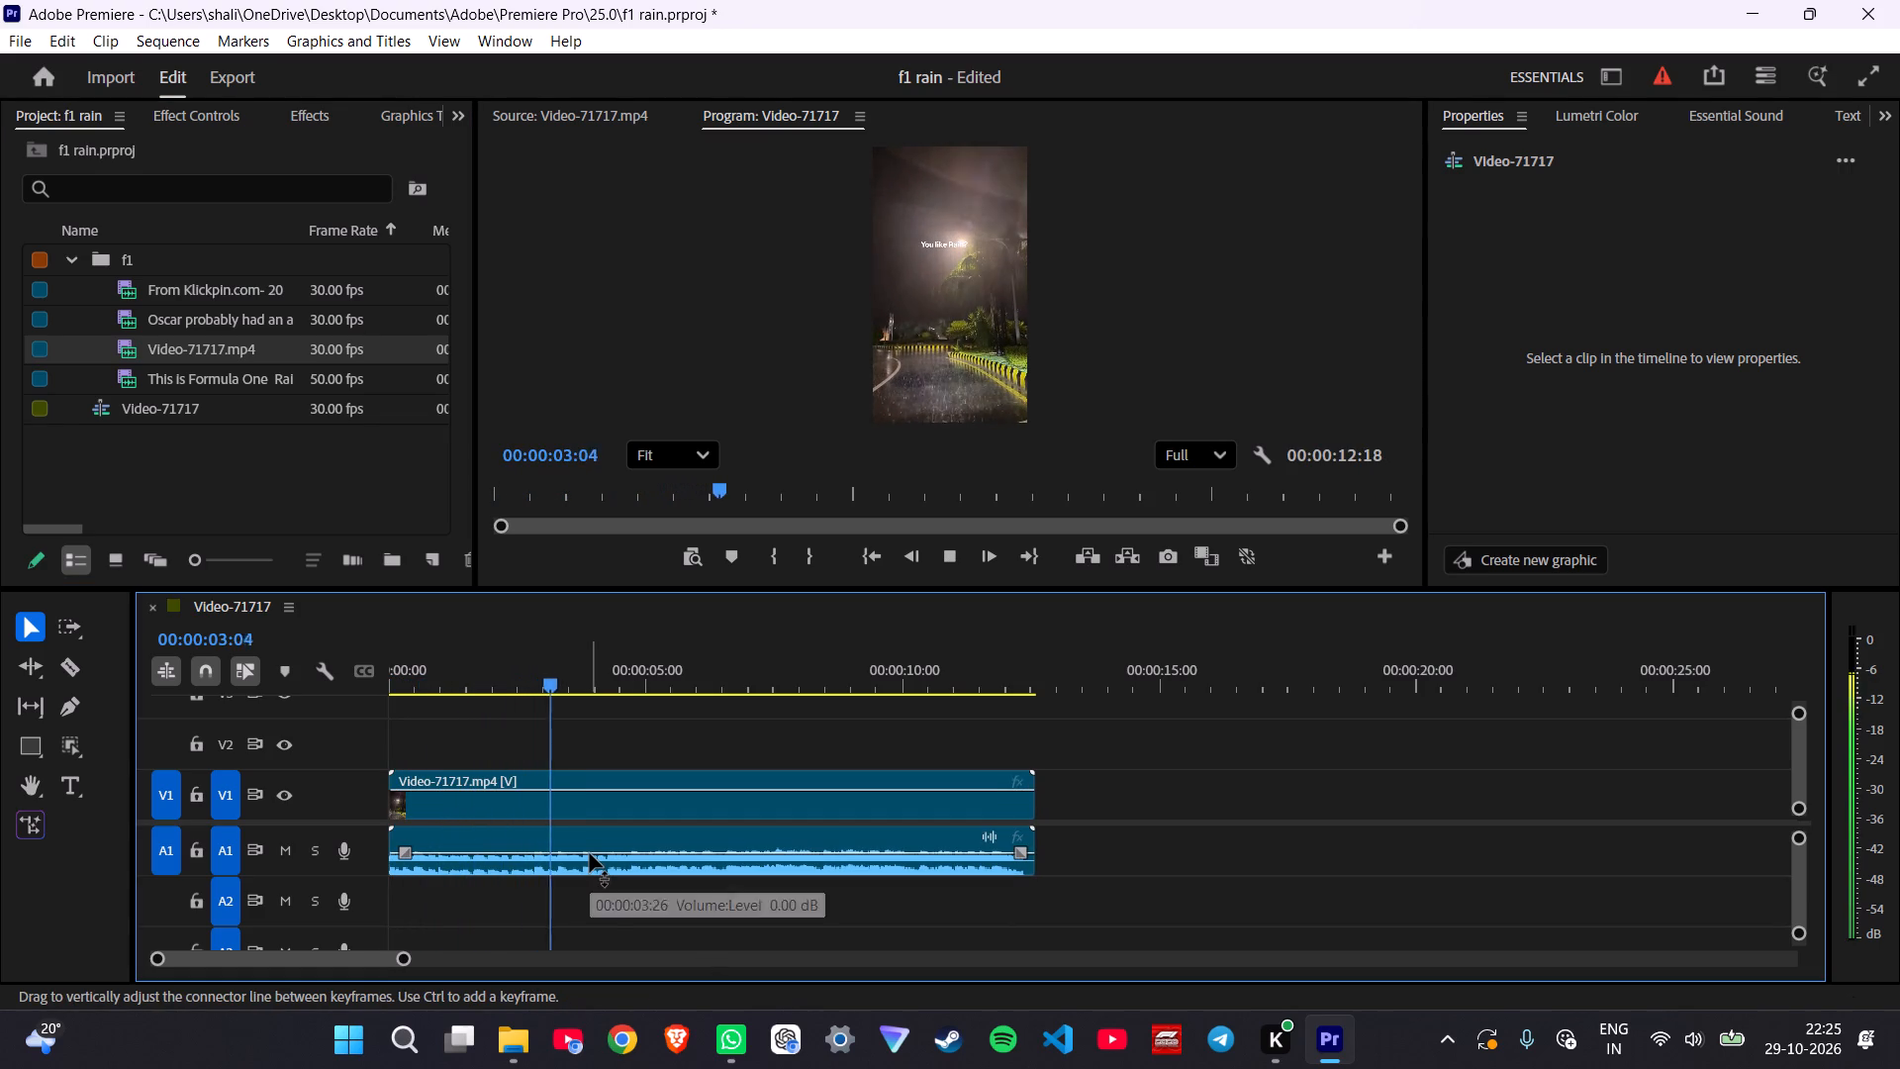
key(space)
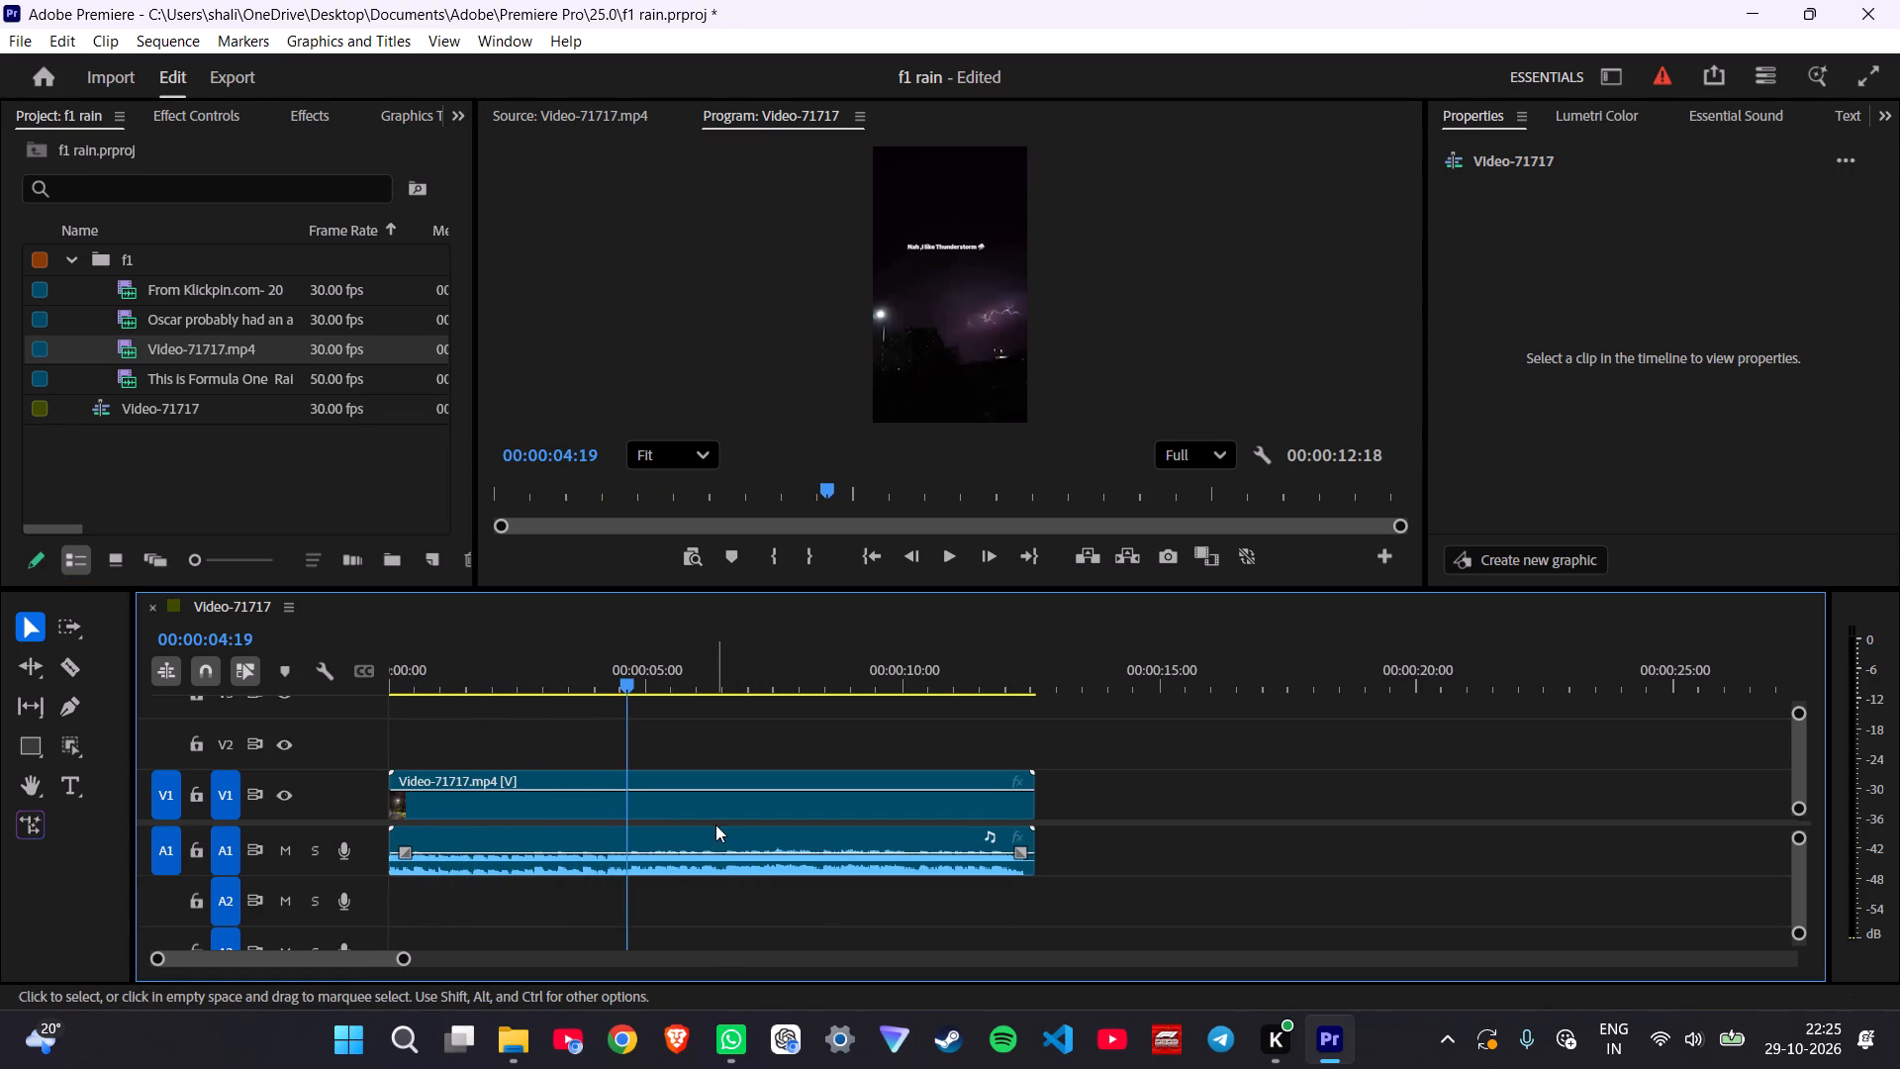
Unlink the audio from the video of the Video-71717.mp4 clip in the timeline.
ctrl+right_click(696, 840)
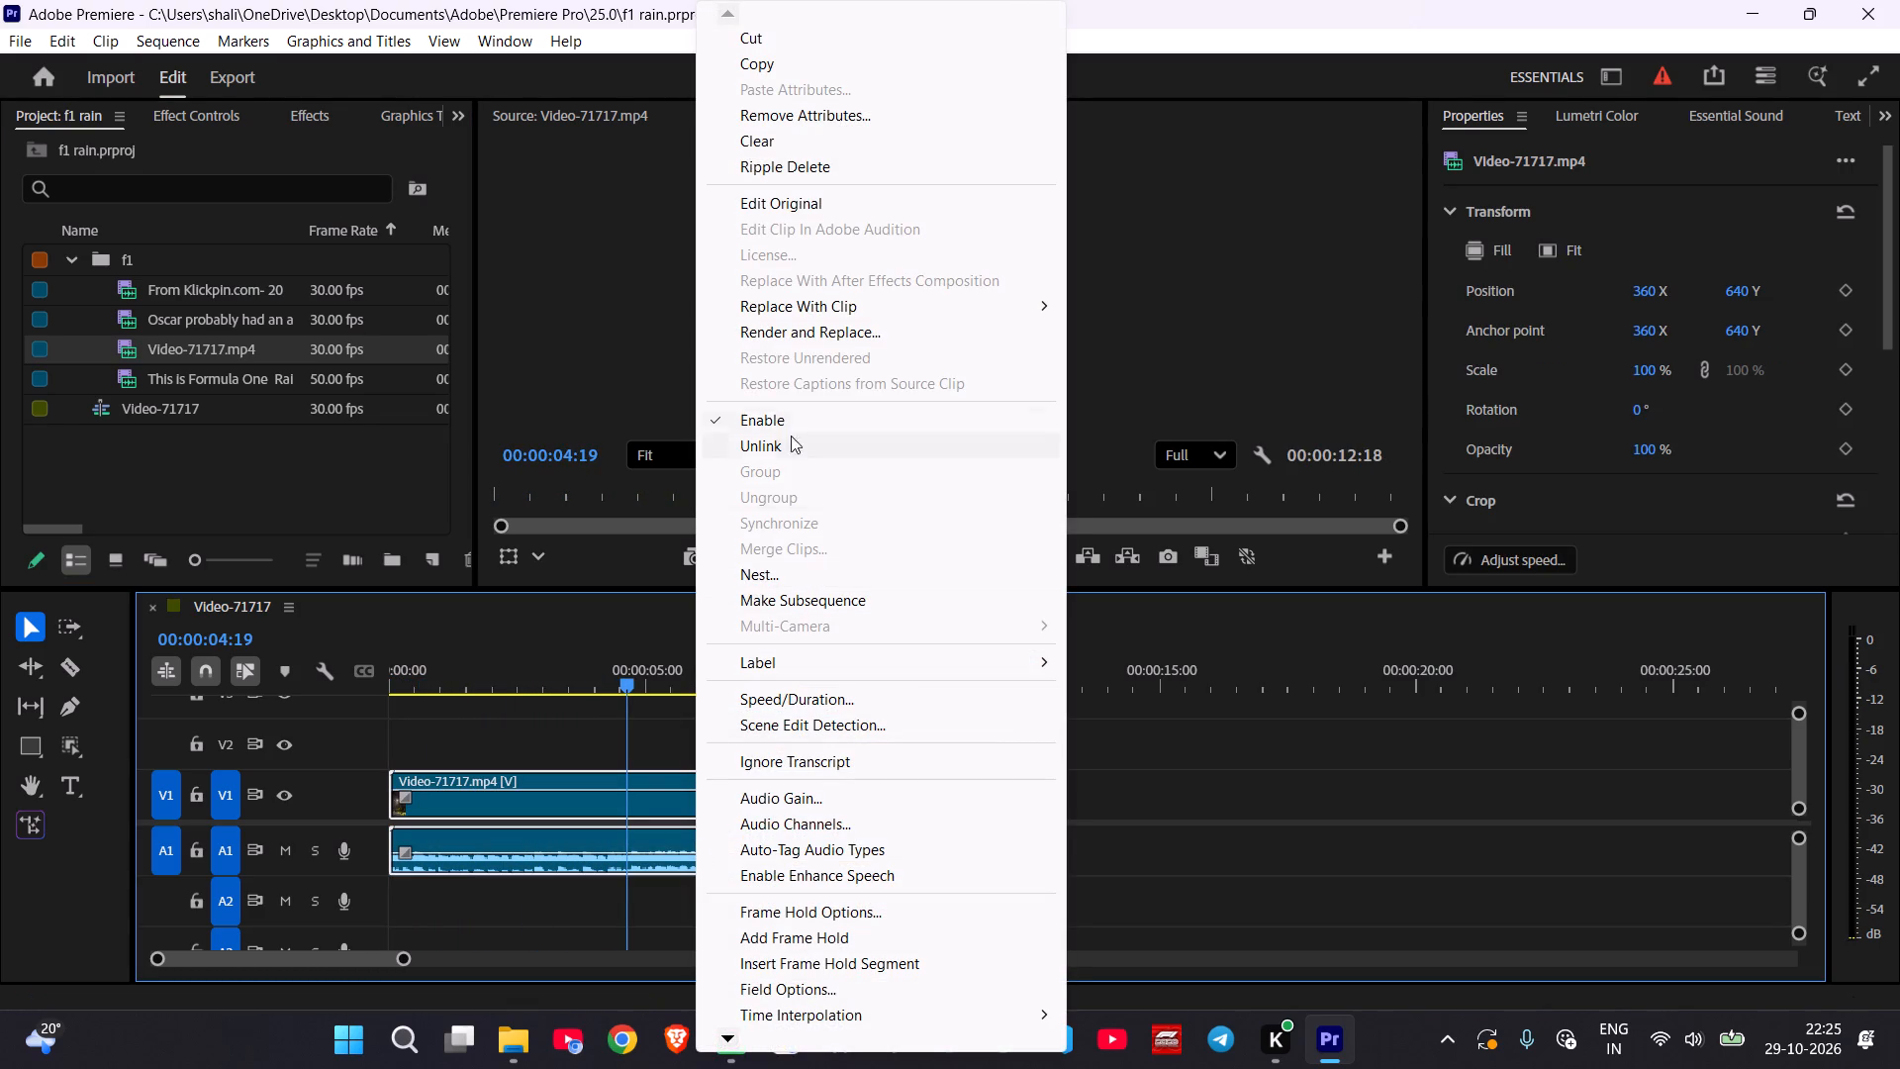
ctrl+click(796, 439)
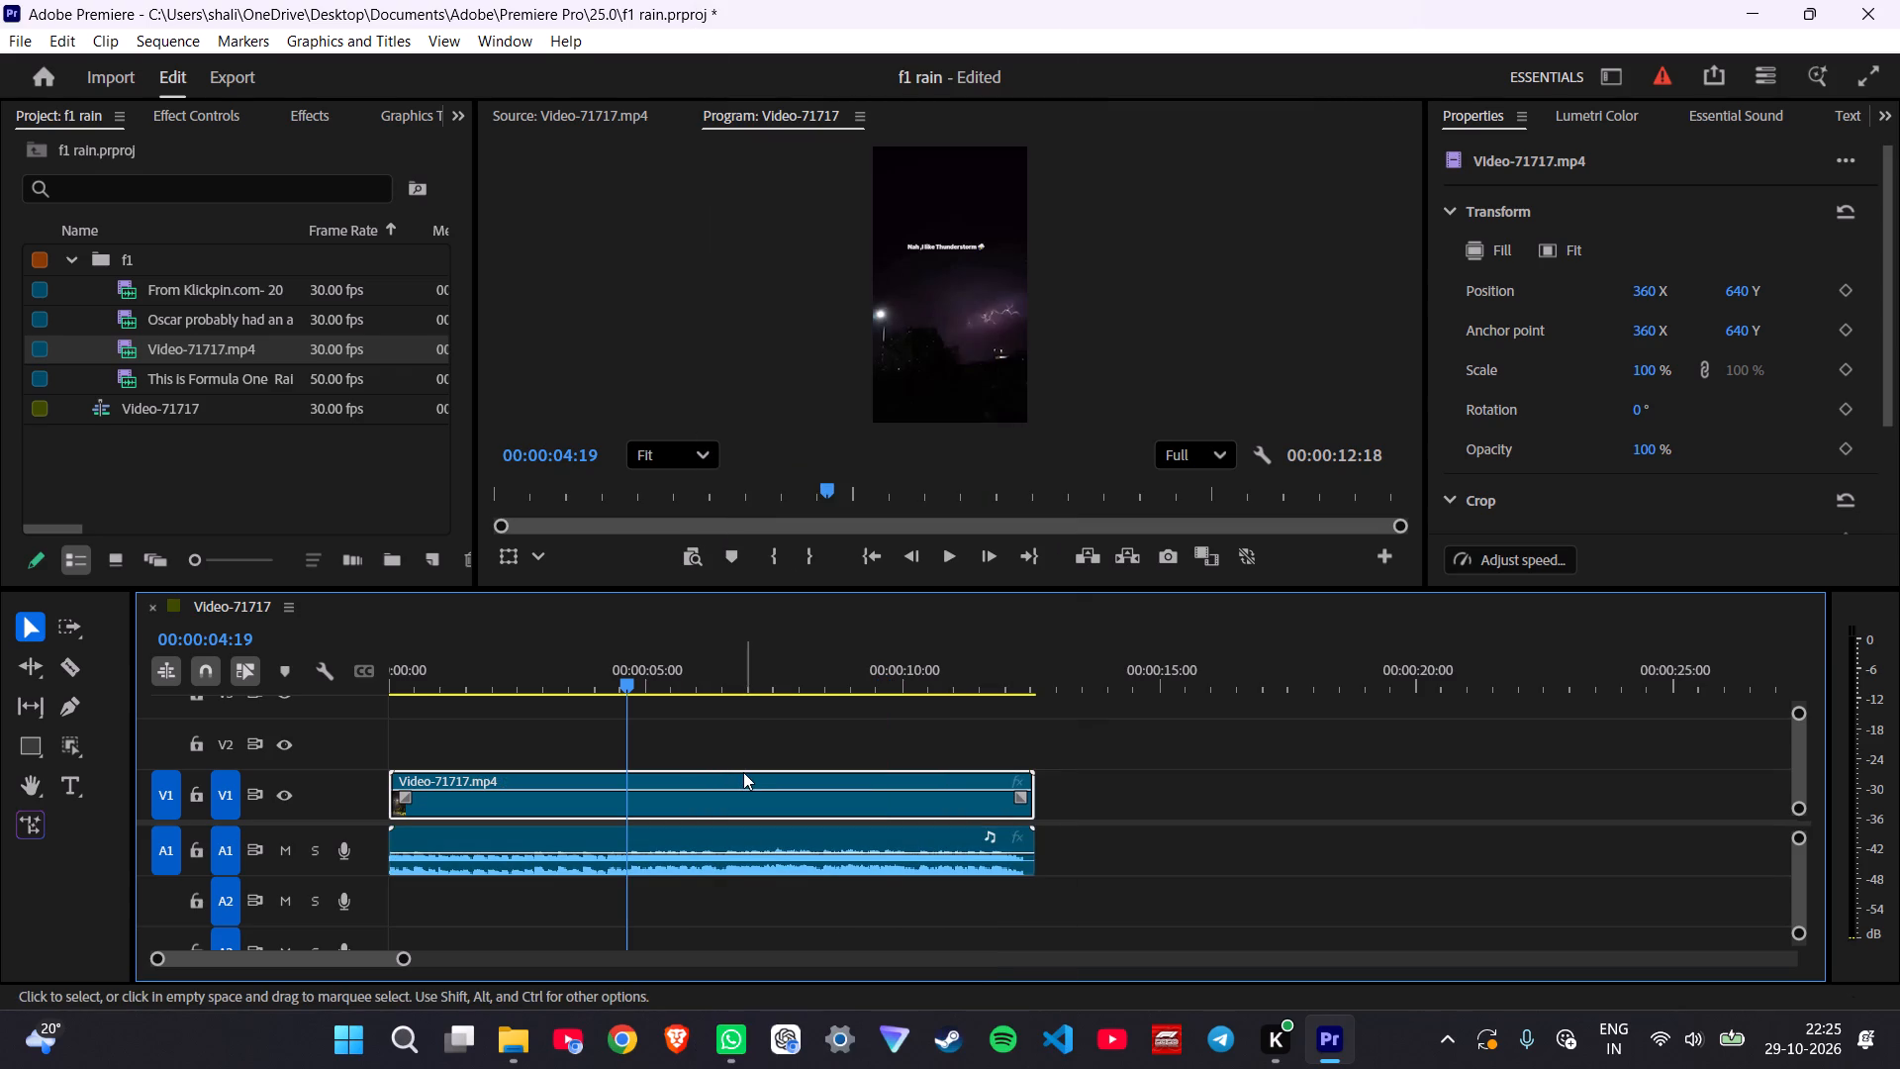
Switch from Premiere to another open application window.
key(alt+Tab)
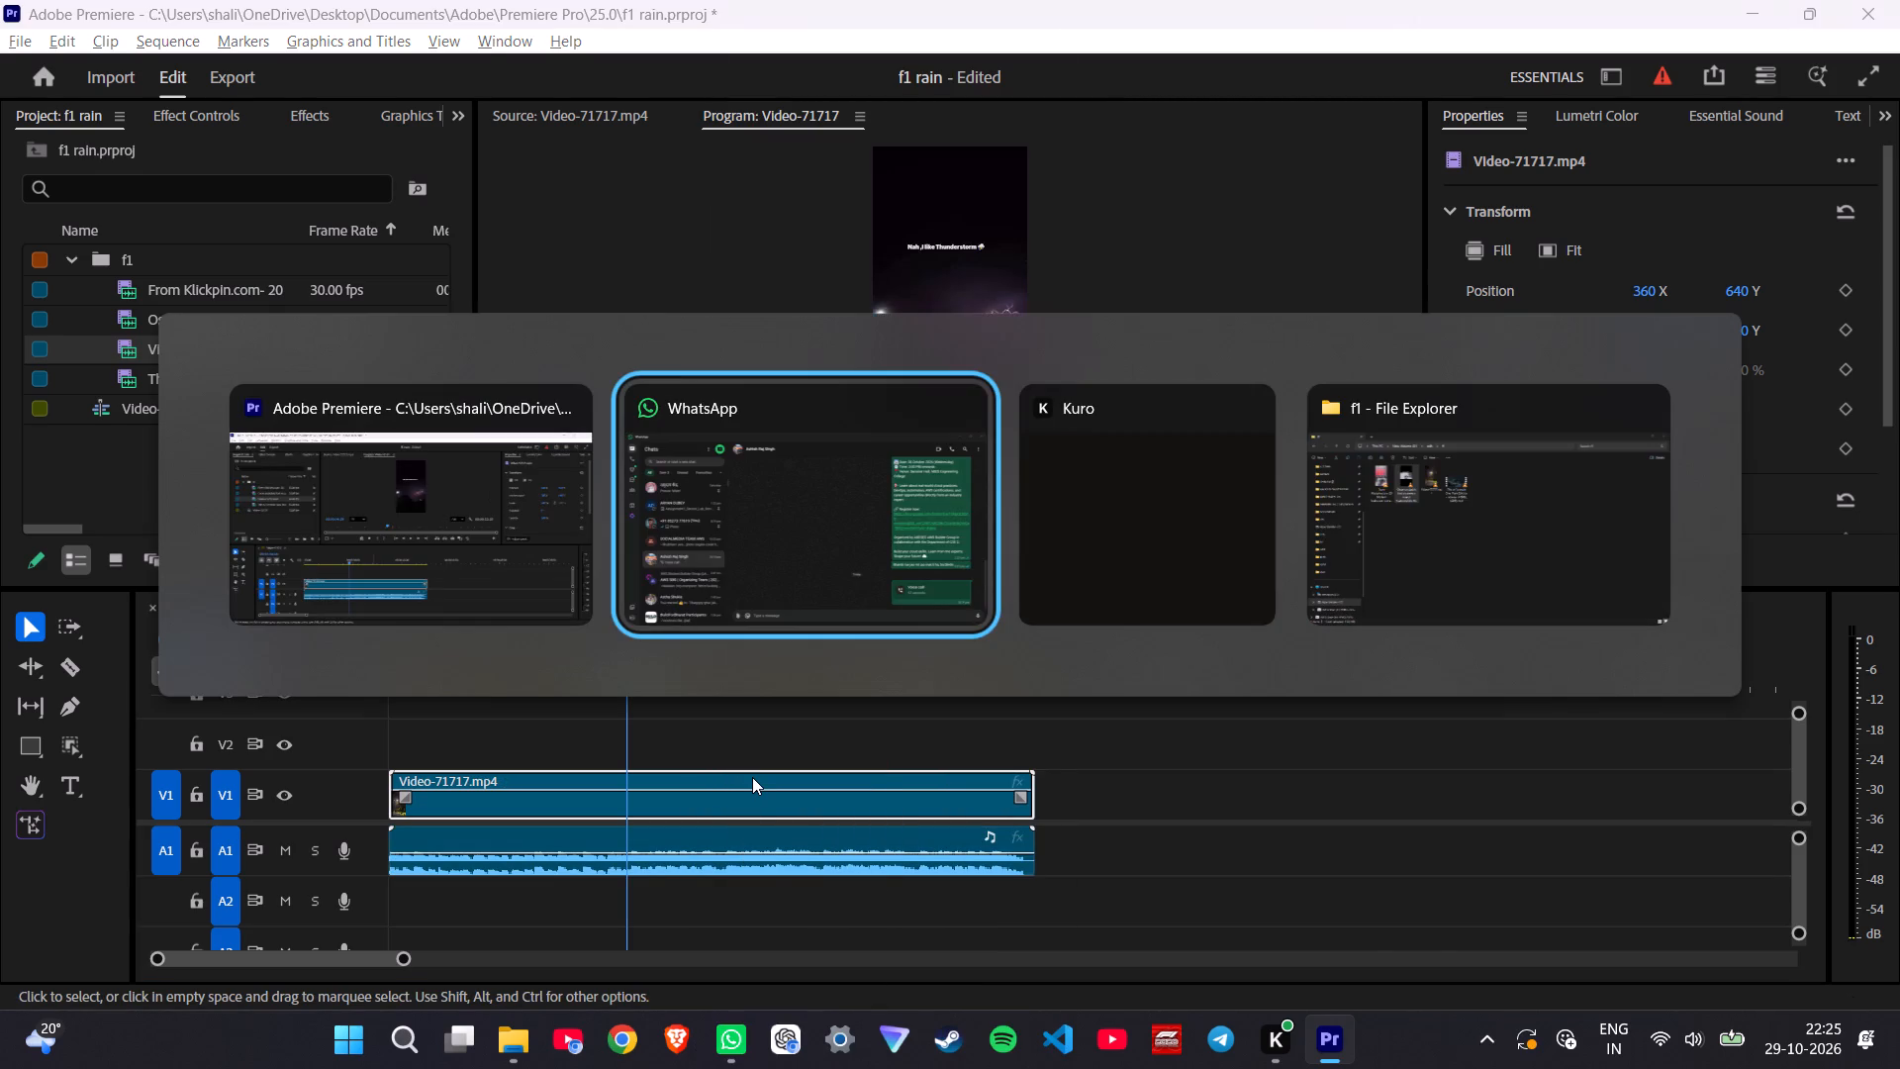
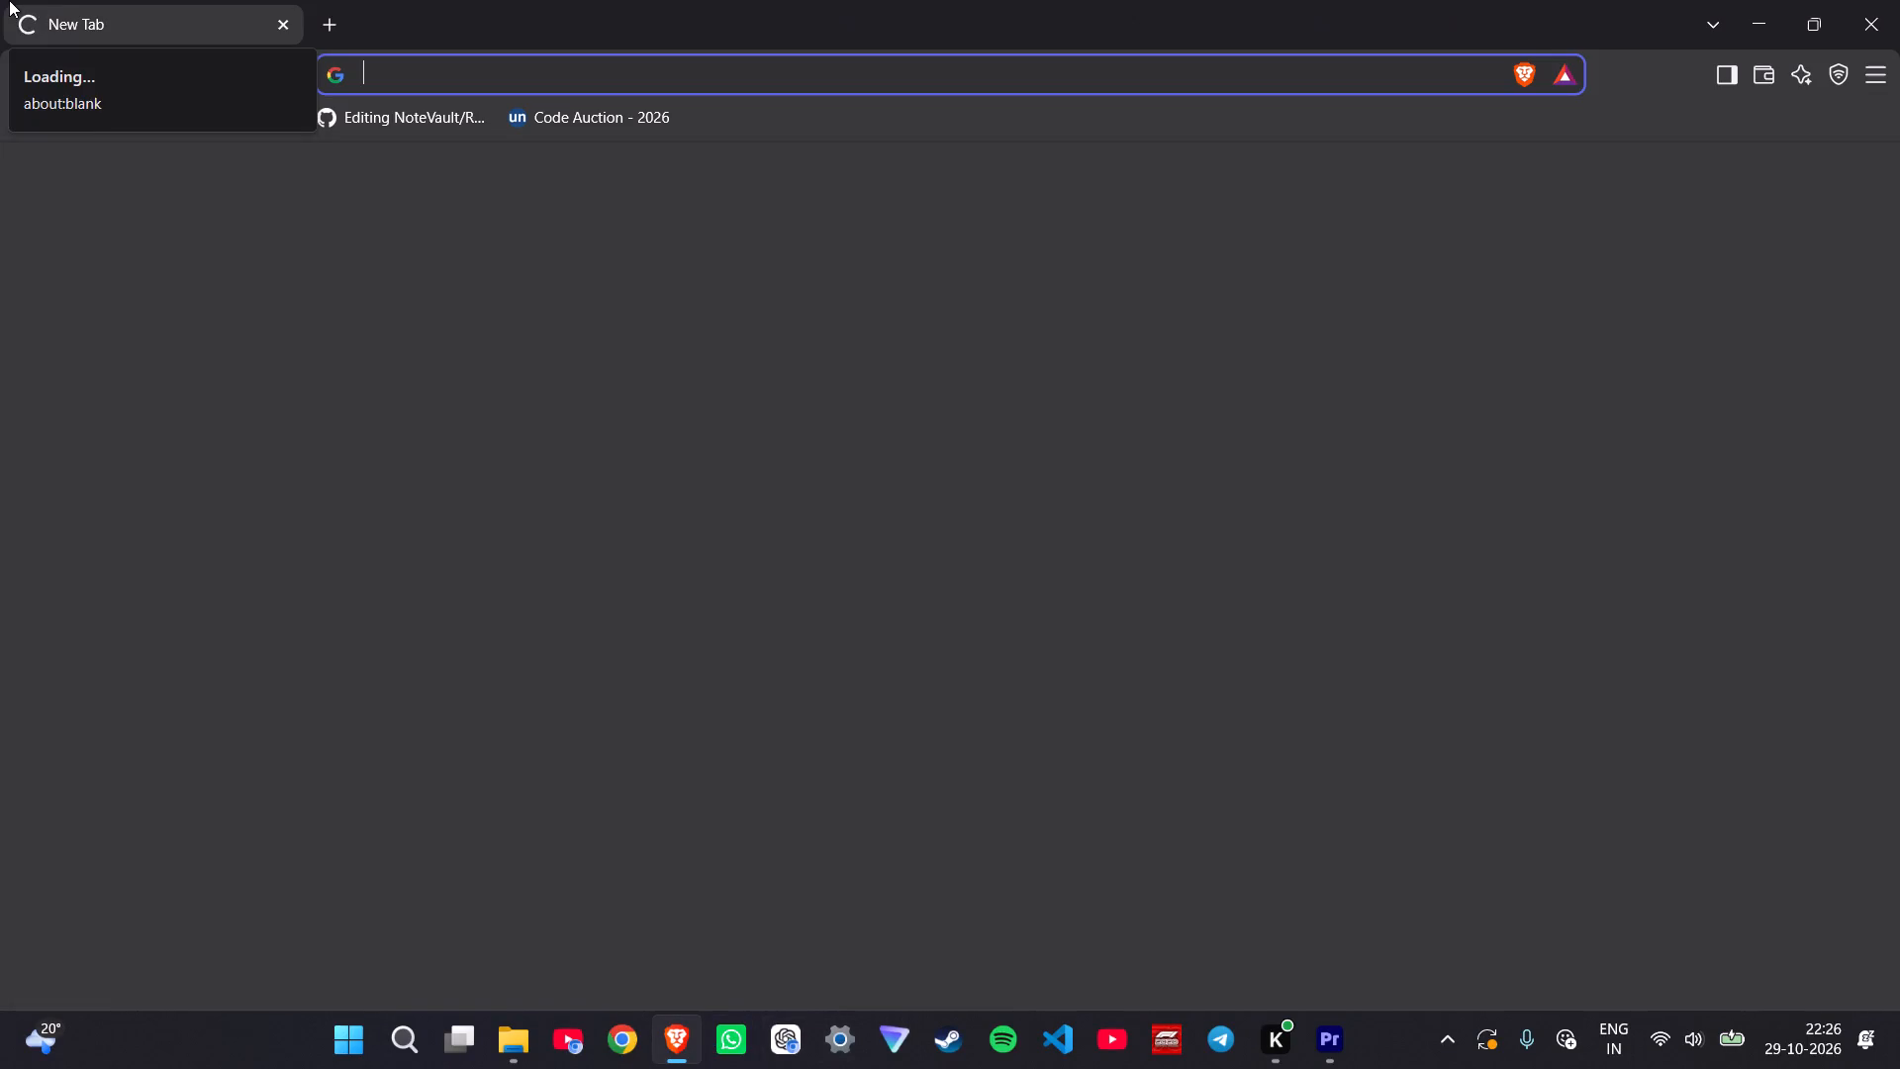
Open the Pinterest home page in a new browser tab.
key(ctrl+t)
text(pin)
key(Down)
key(Down)
key(Down)
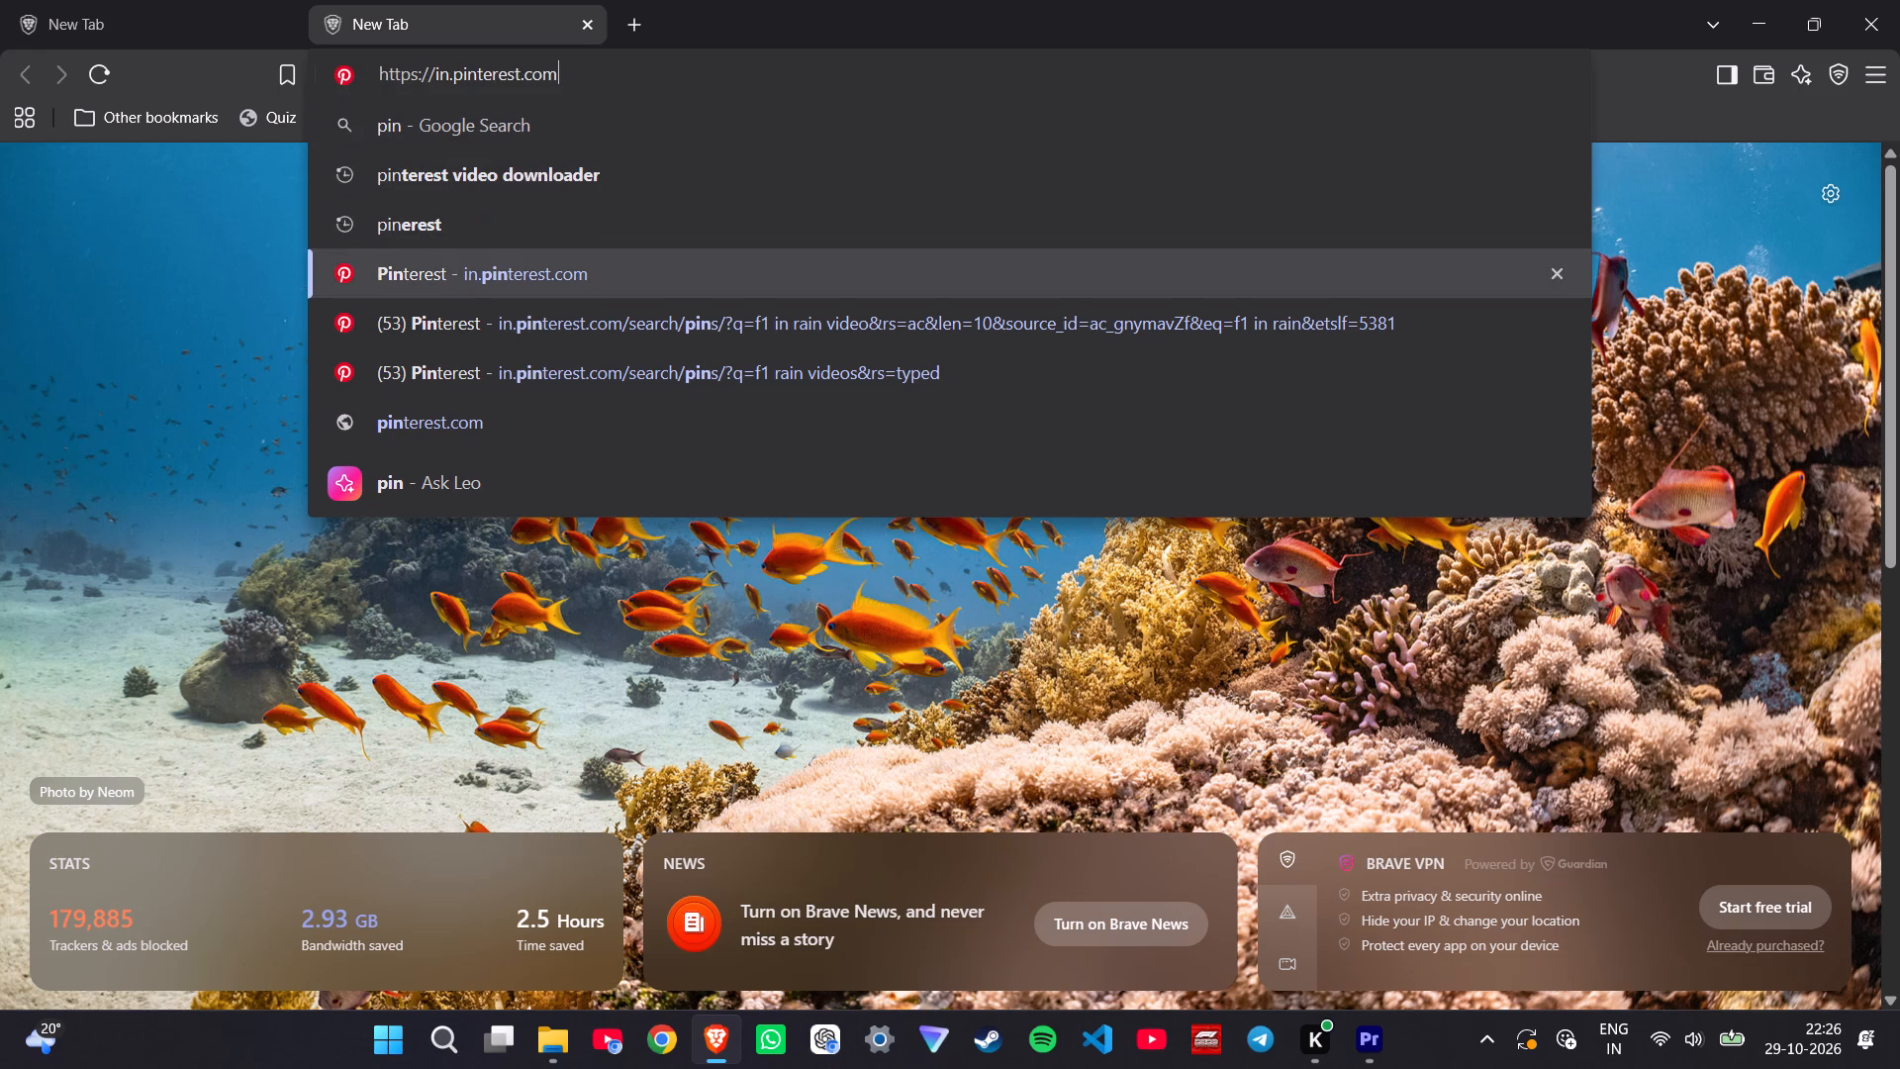
key(Return)
Switch back to Premiere and move the sequence playhead to 00:00:01:25.
key(alt+Tab)
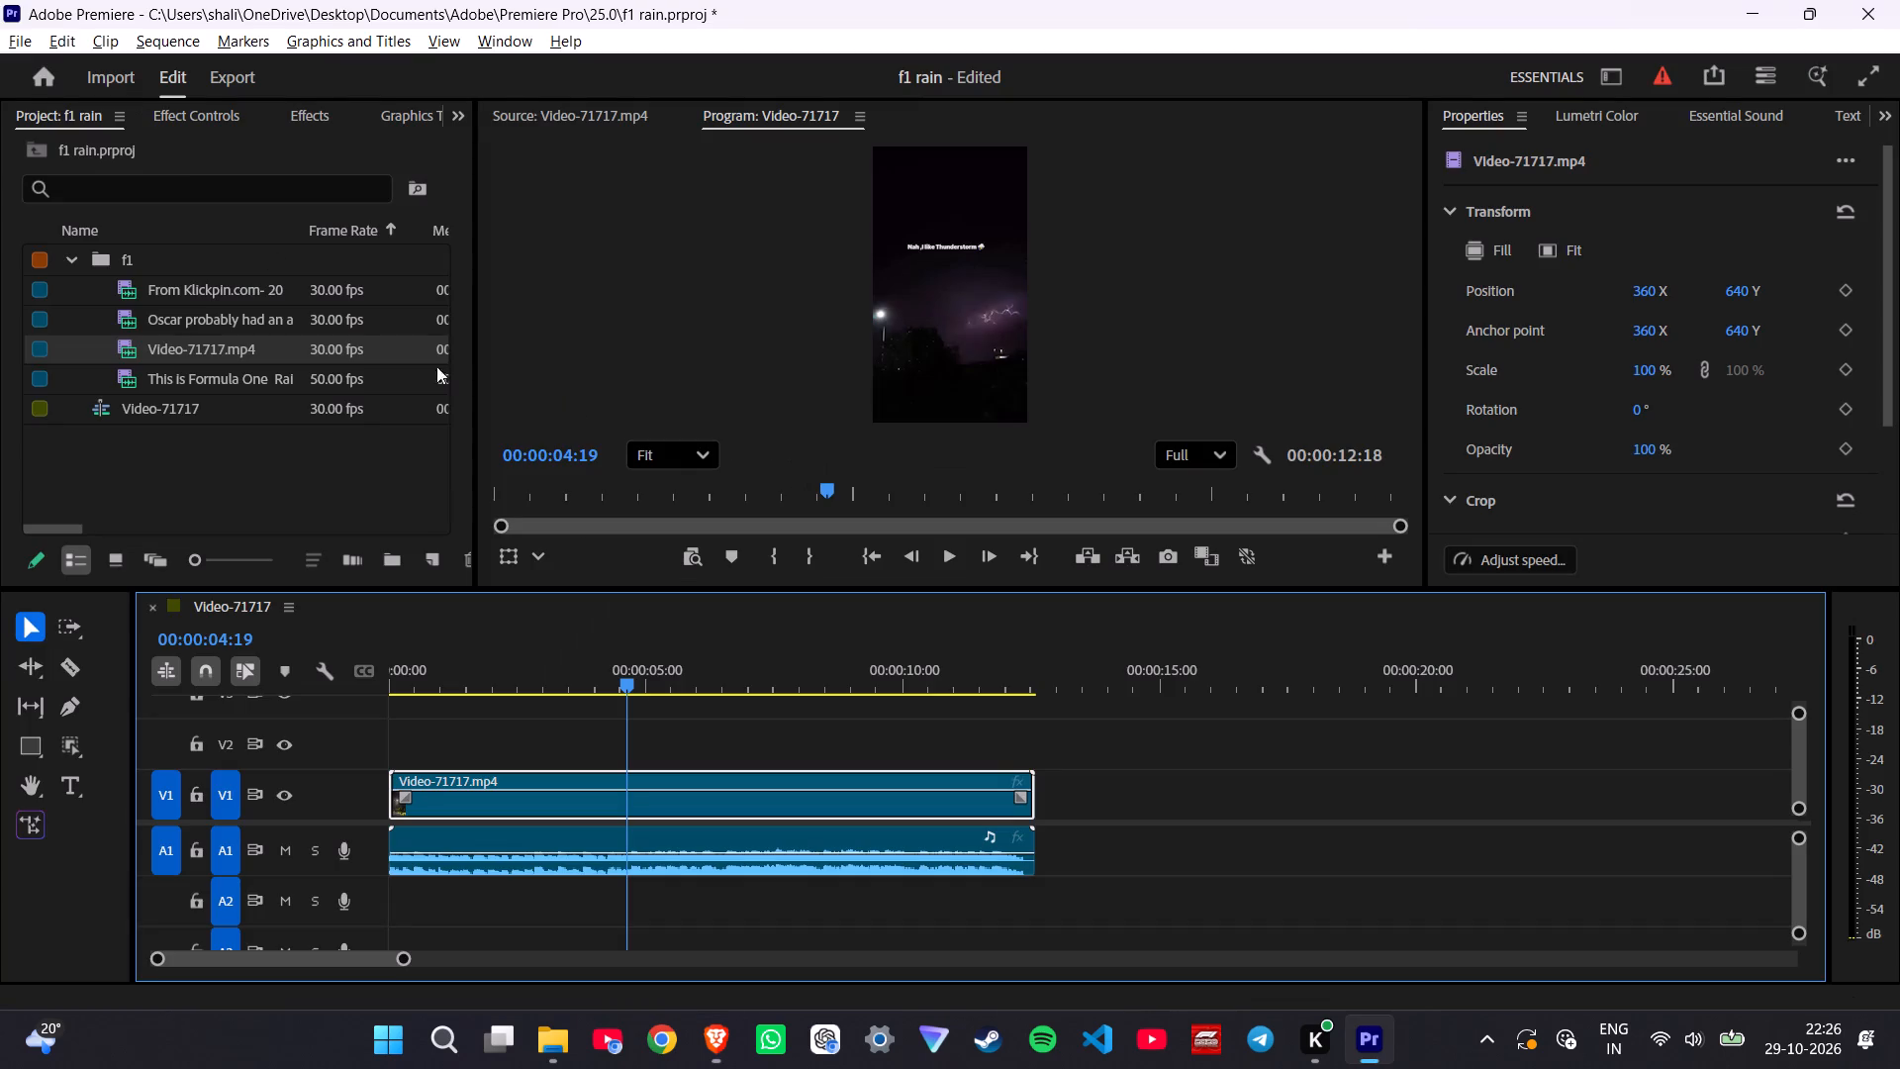
drag(600, 693, 521, 707)
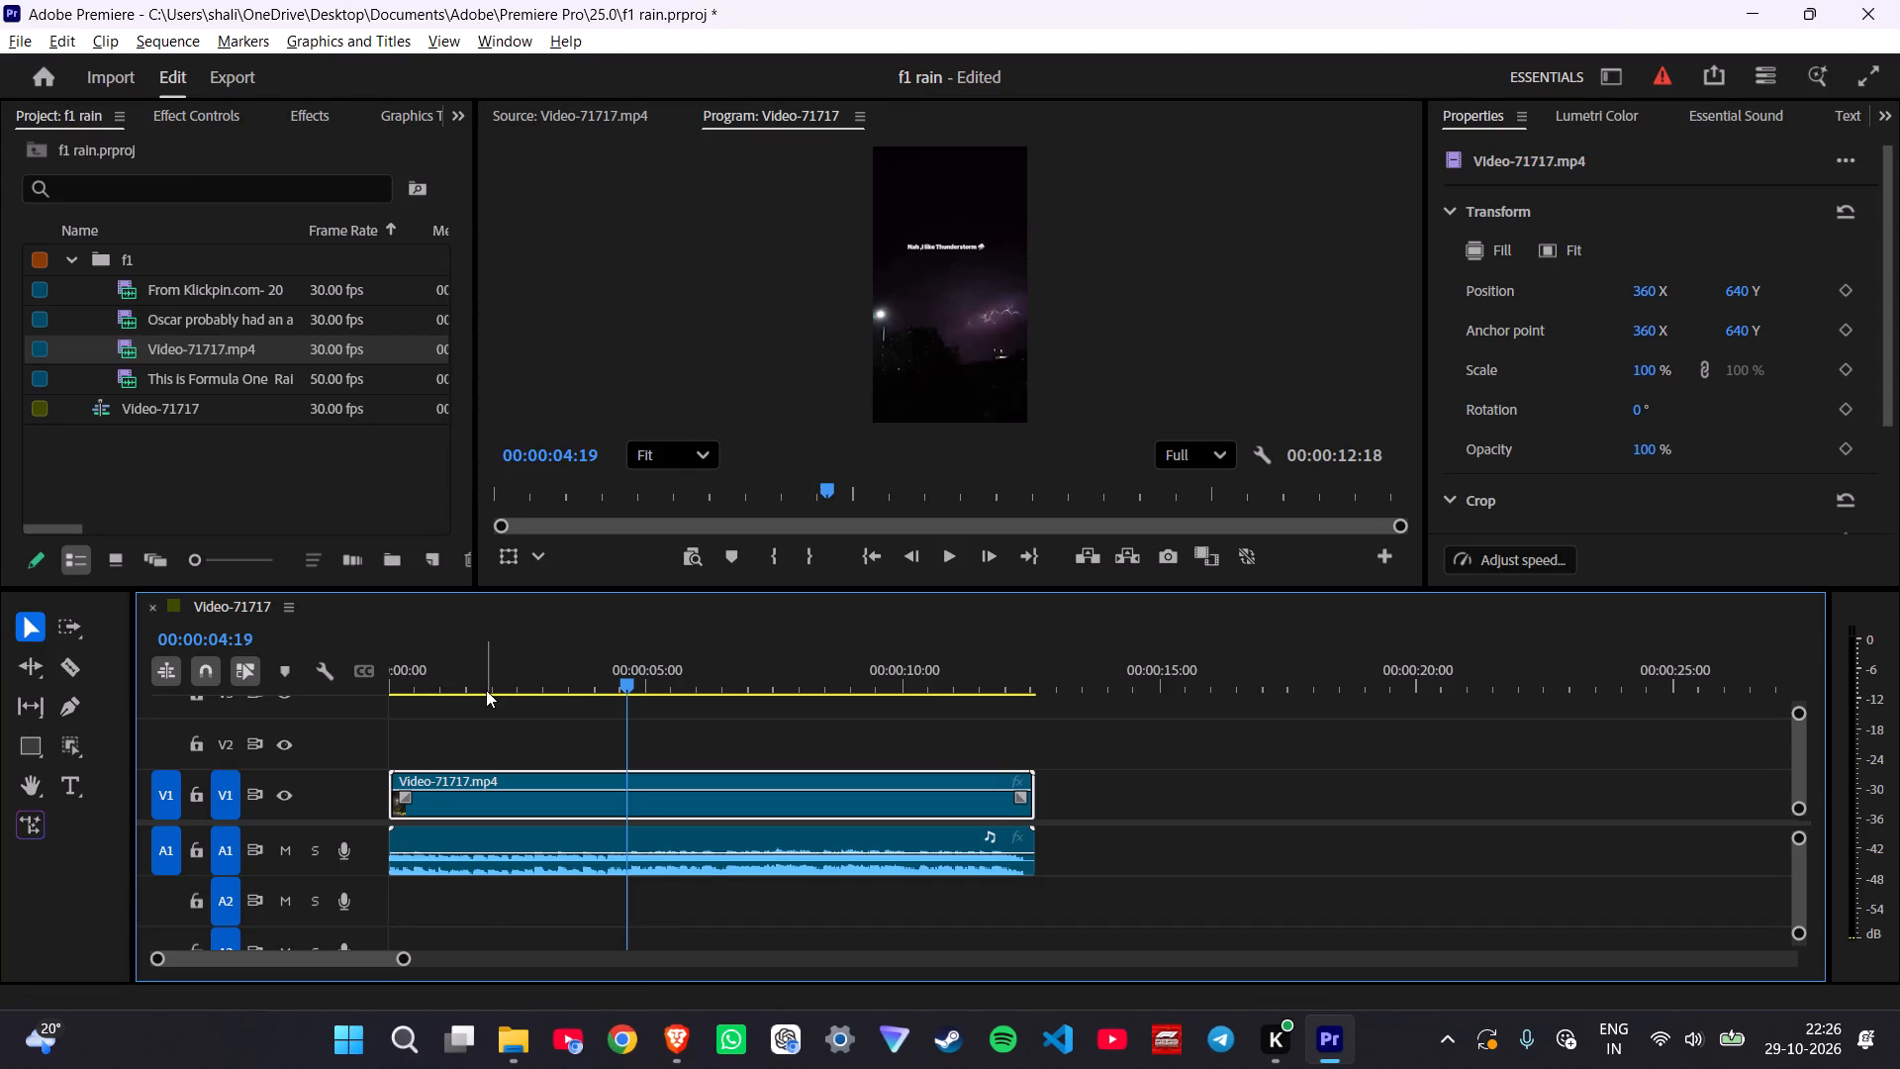
click(486, 690)
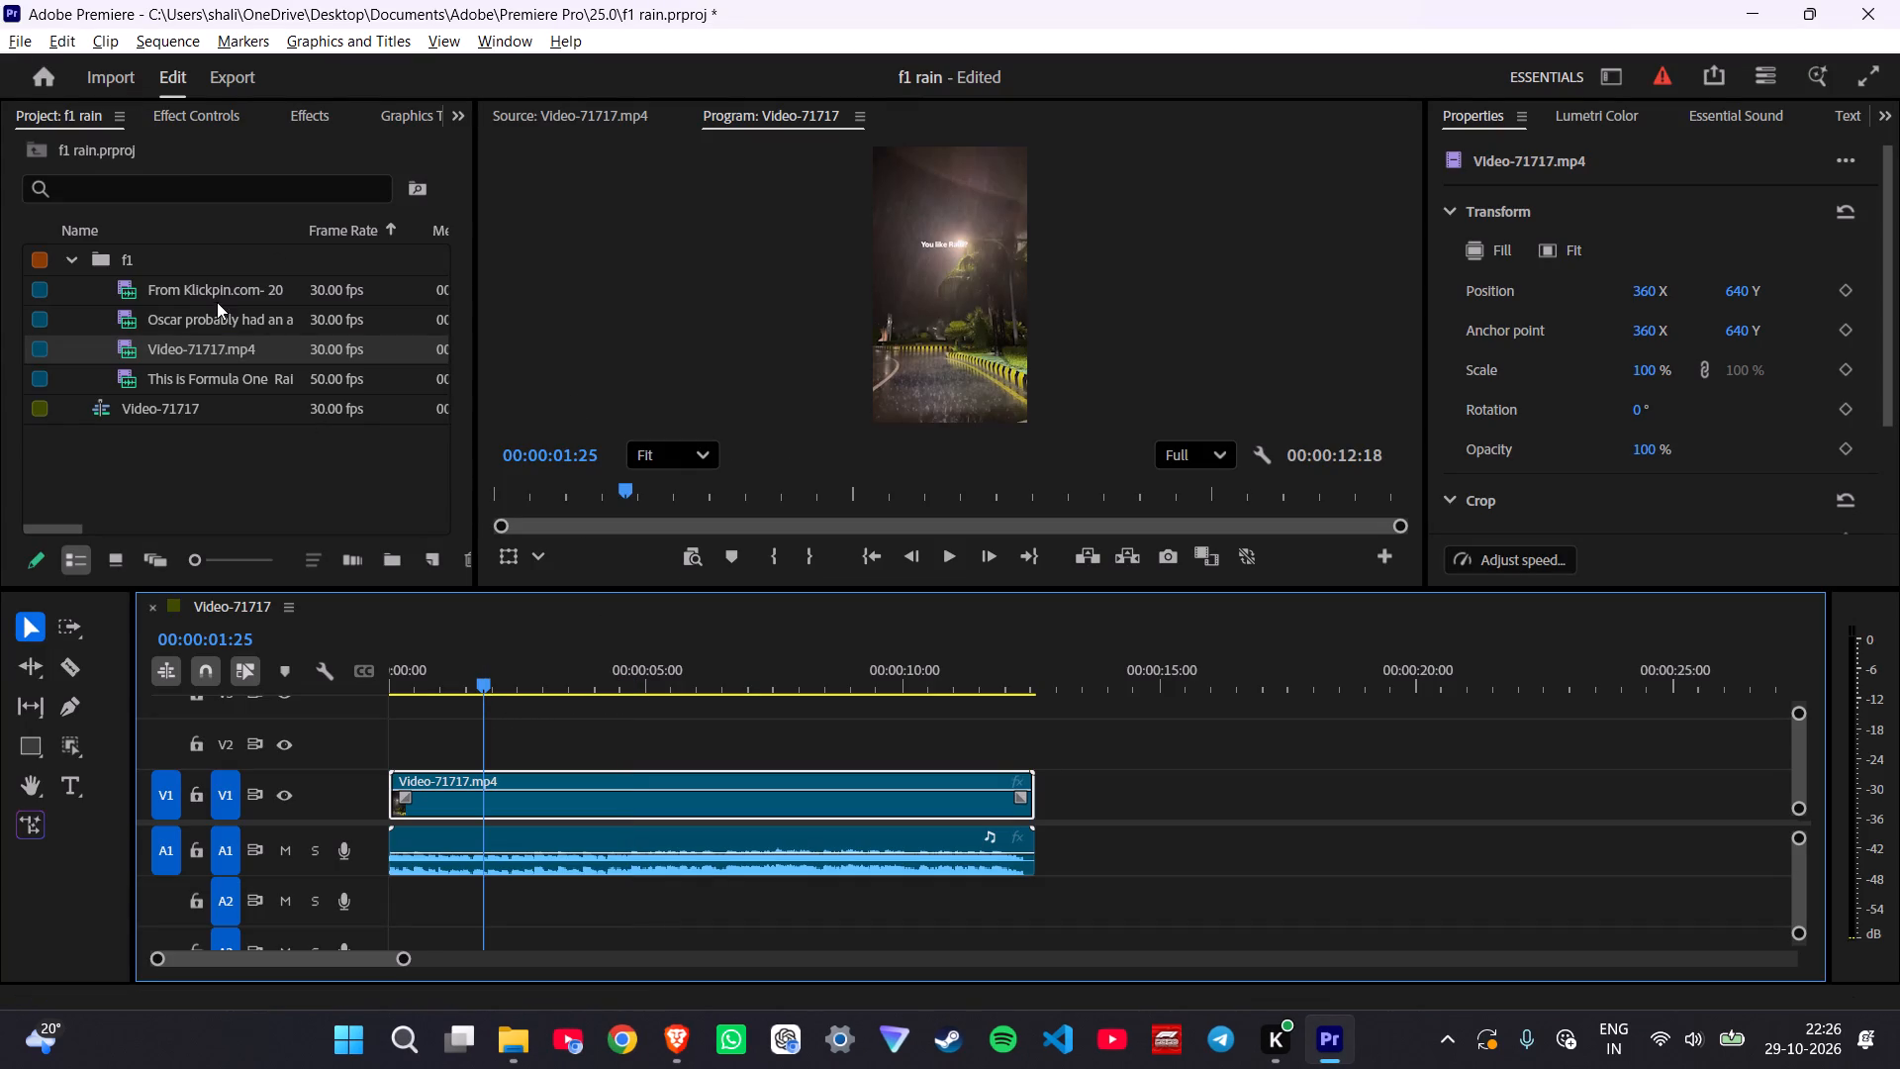
Open the Oscar clip, then the From Klickpin.com- 20 Modern clip in the Source Monitor, and play the latter to preview it.
double_click(213, 326)
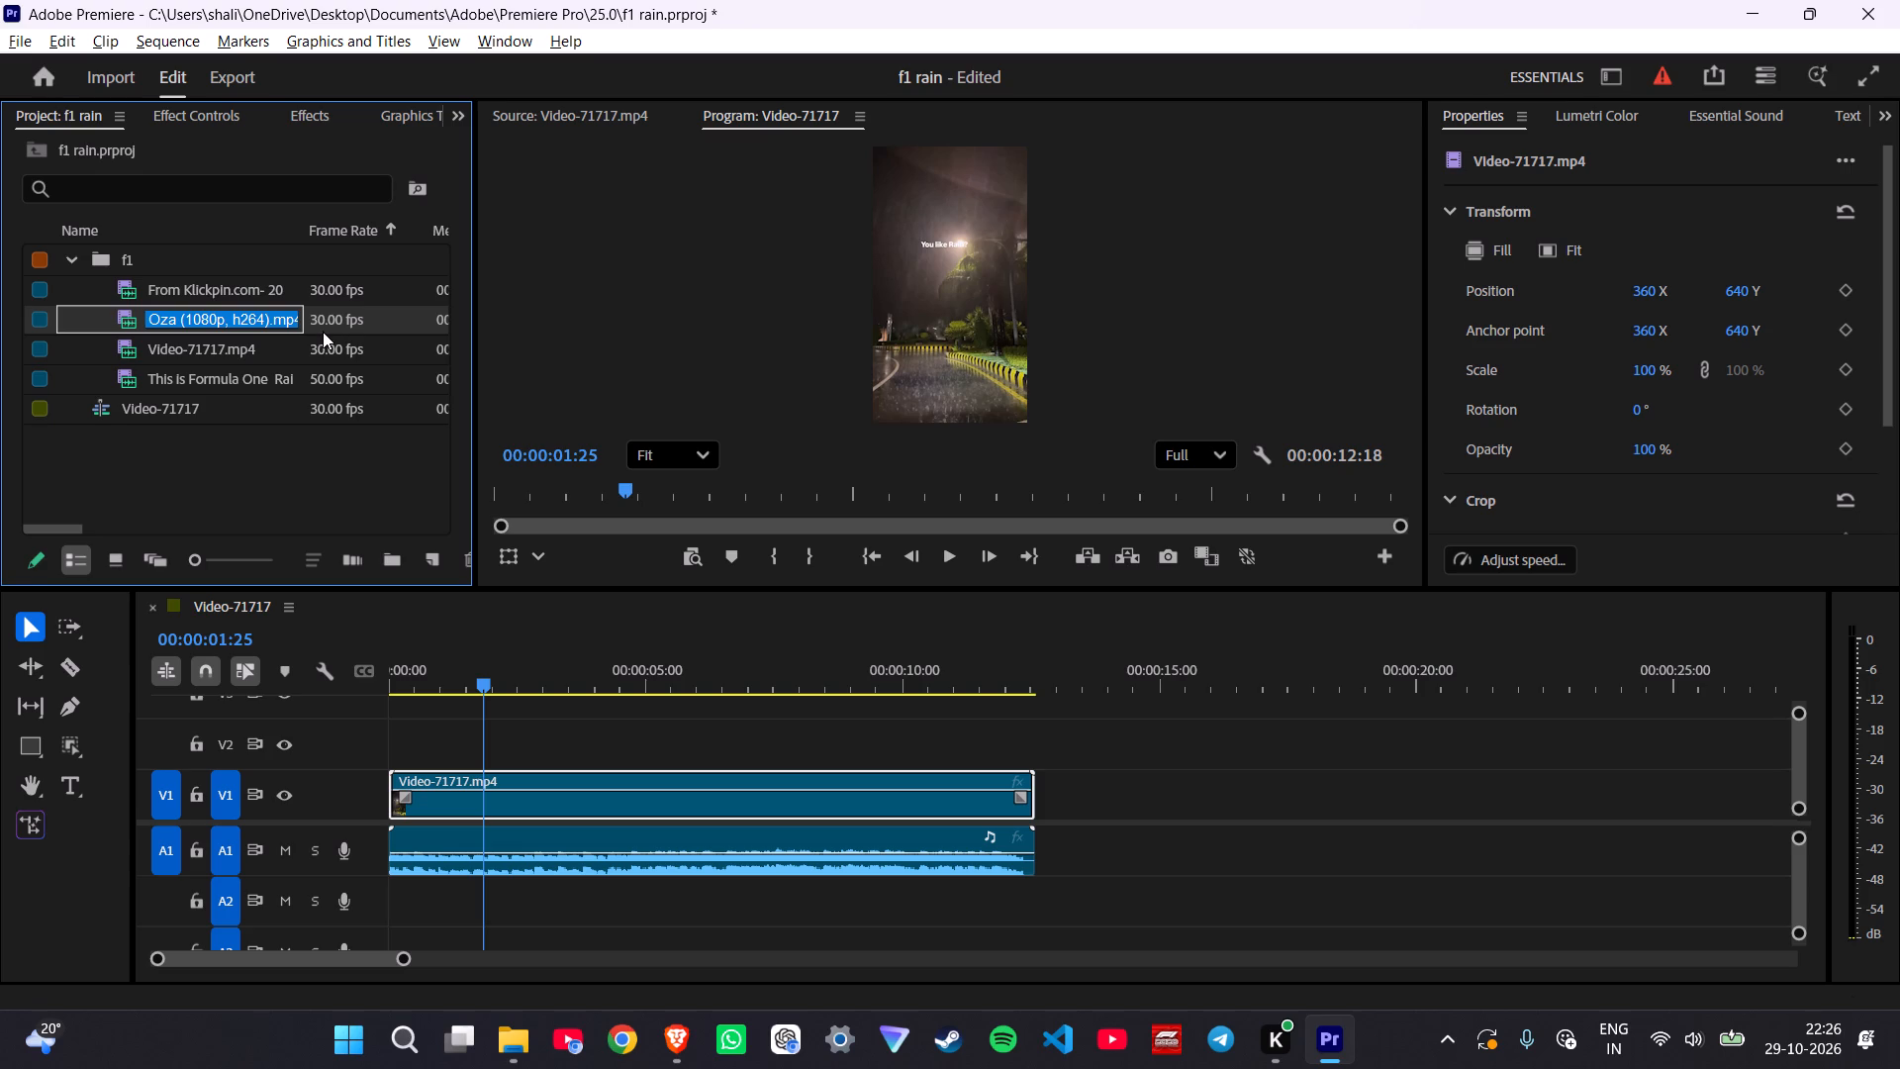
double_click(323, 329)
double_click(324, 294)
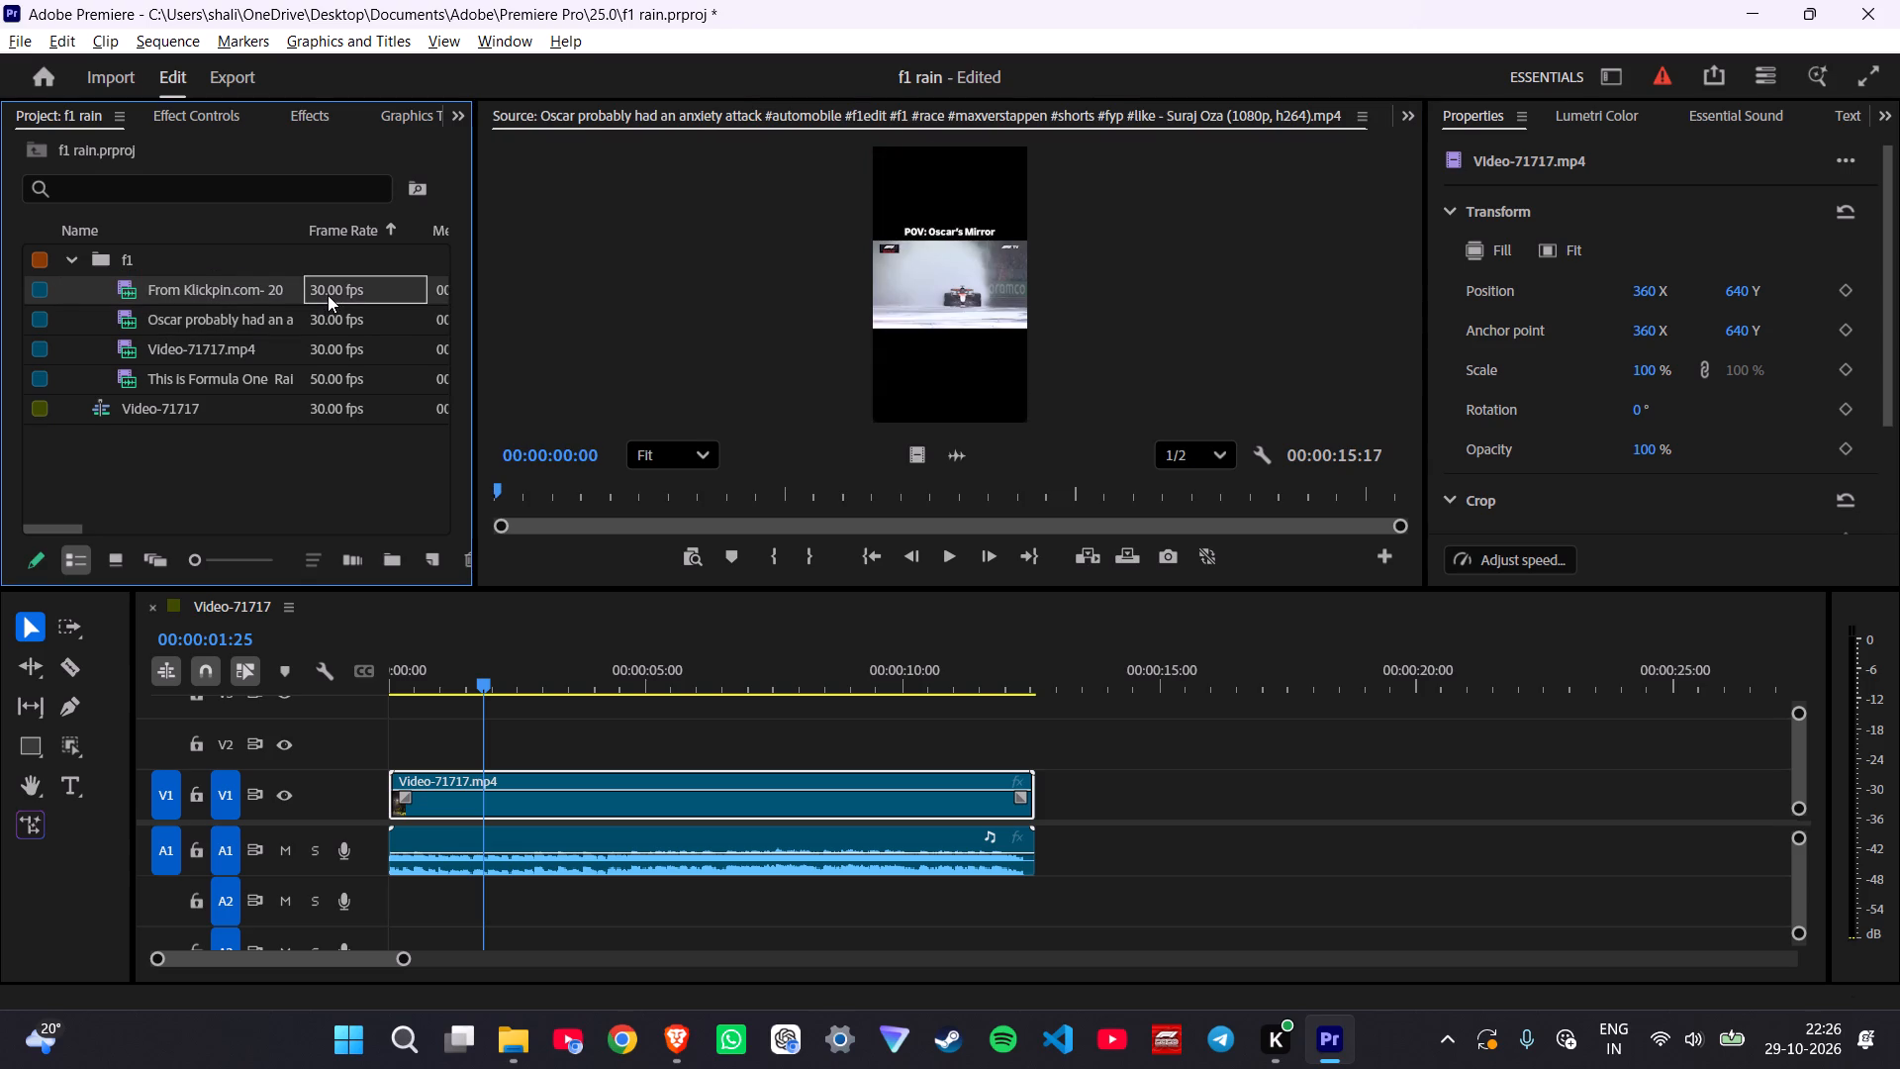
double_click(288, 285)
double_click(313, 291)
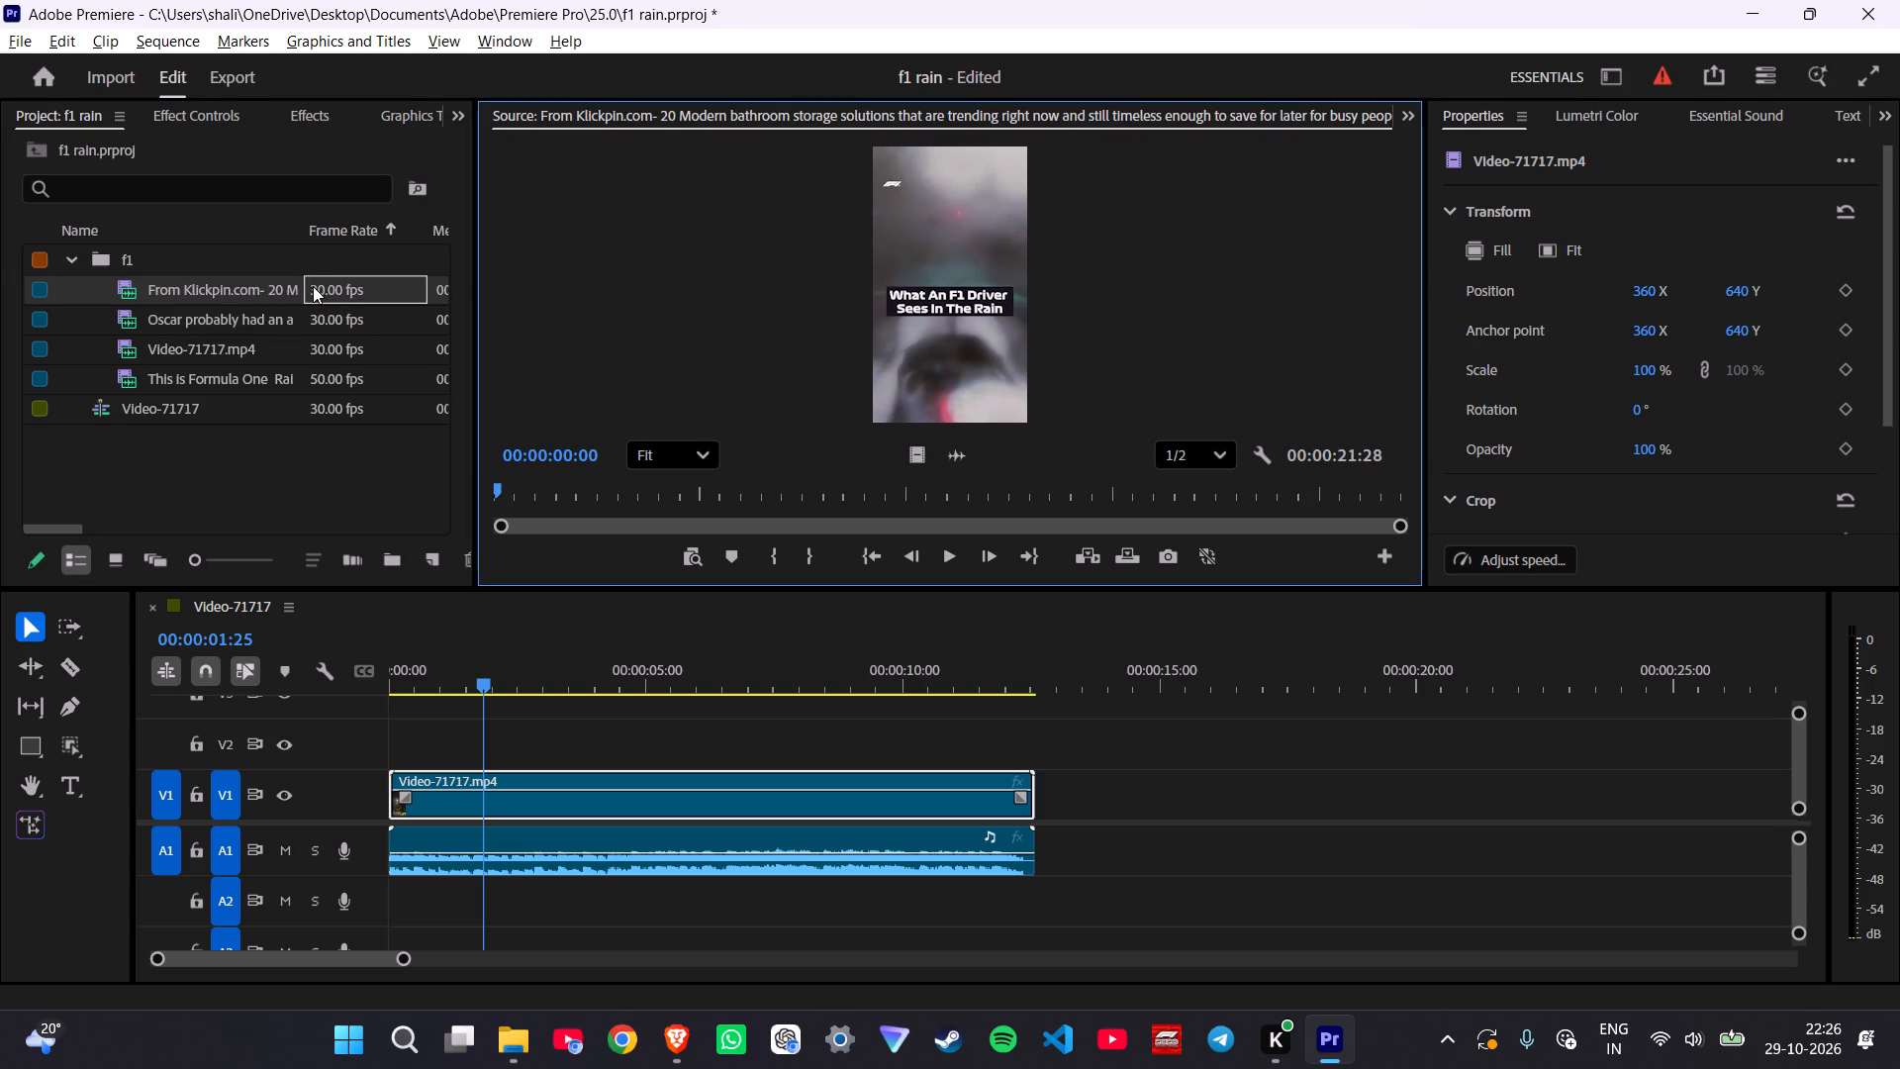
key(space)
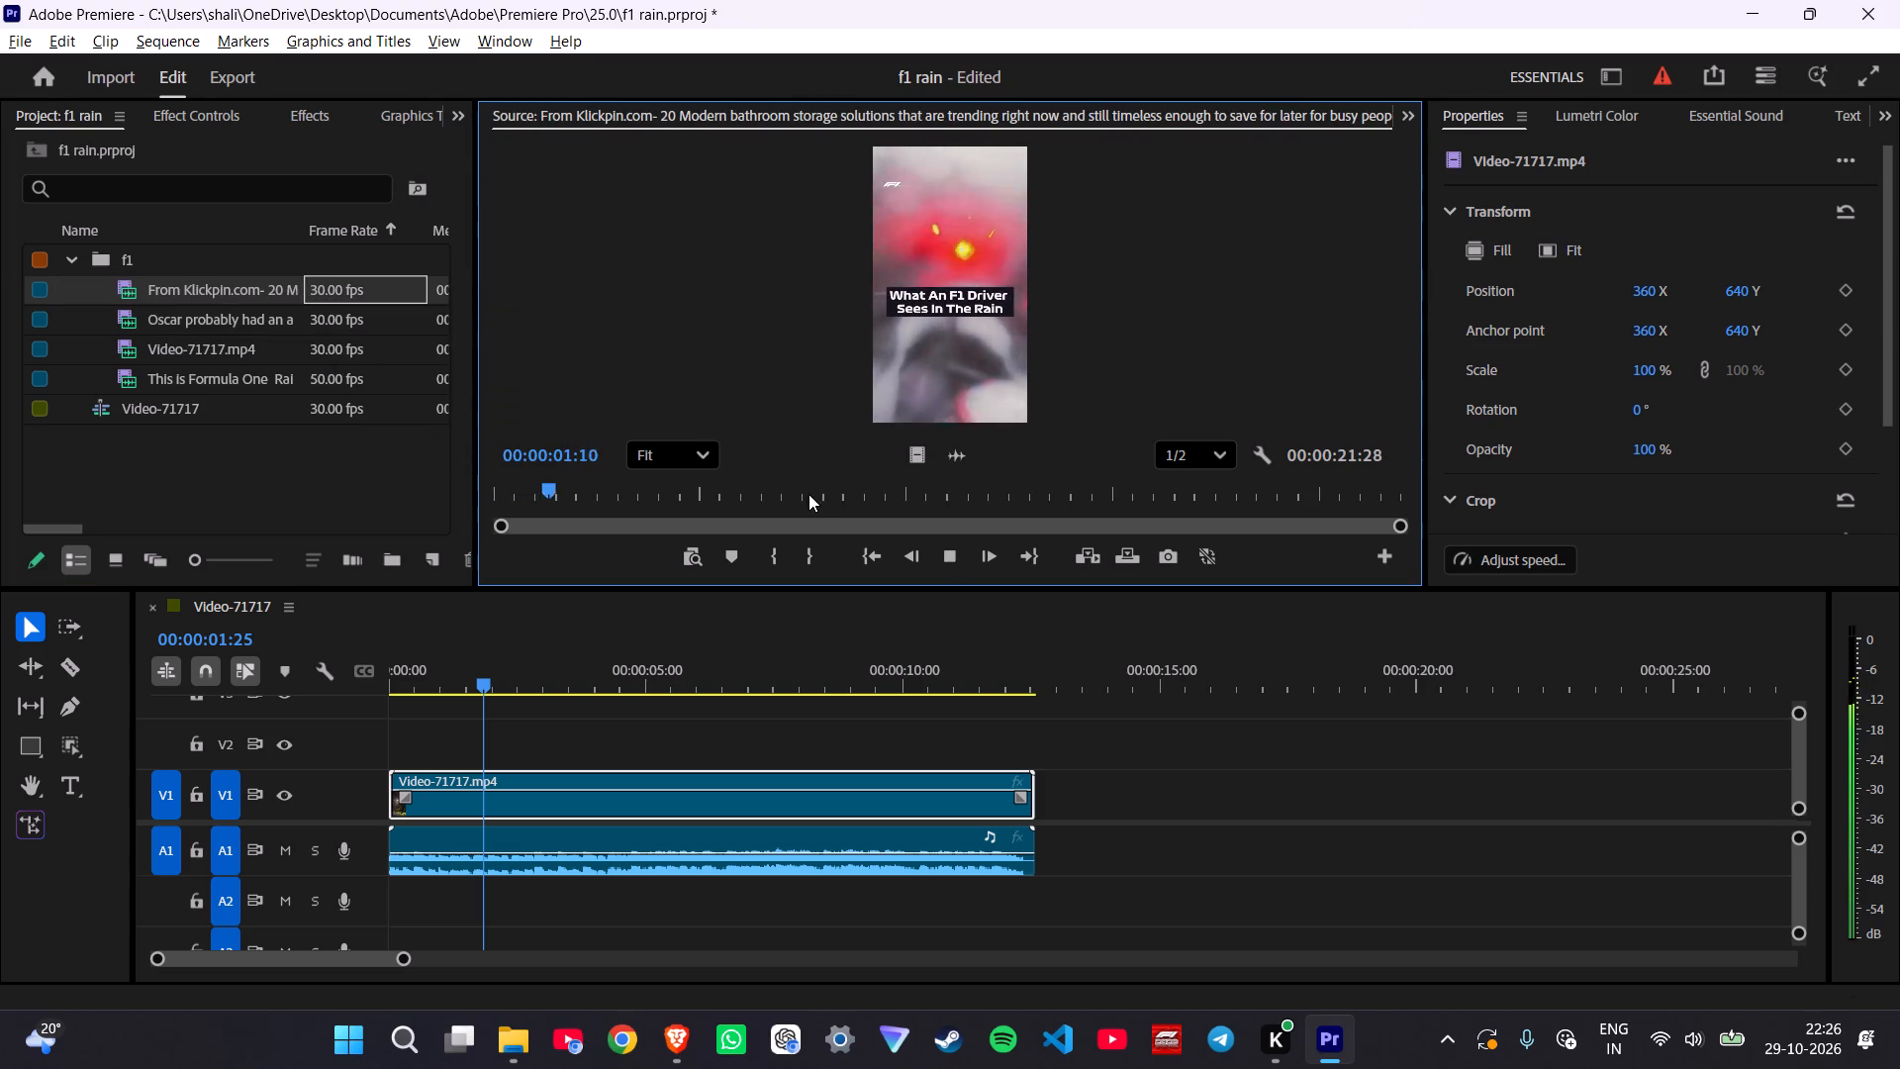
click(800, 498)
key(space)
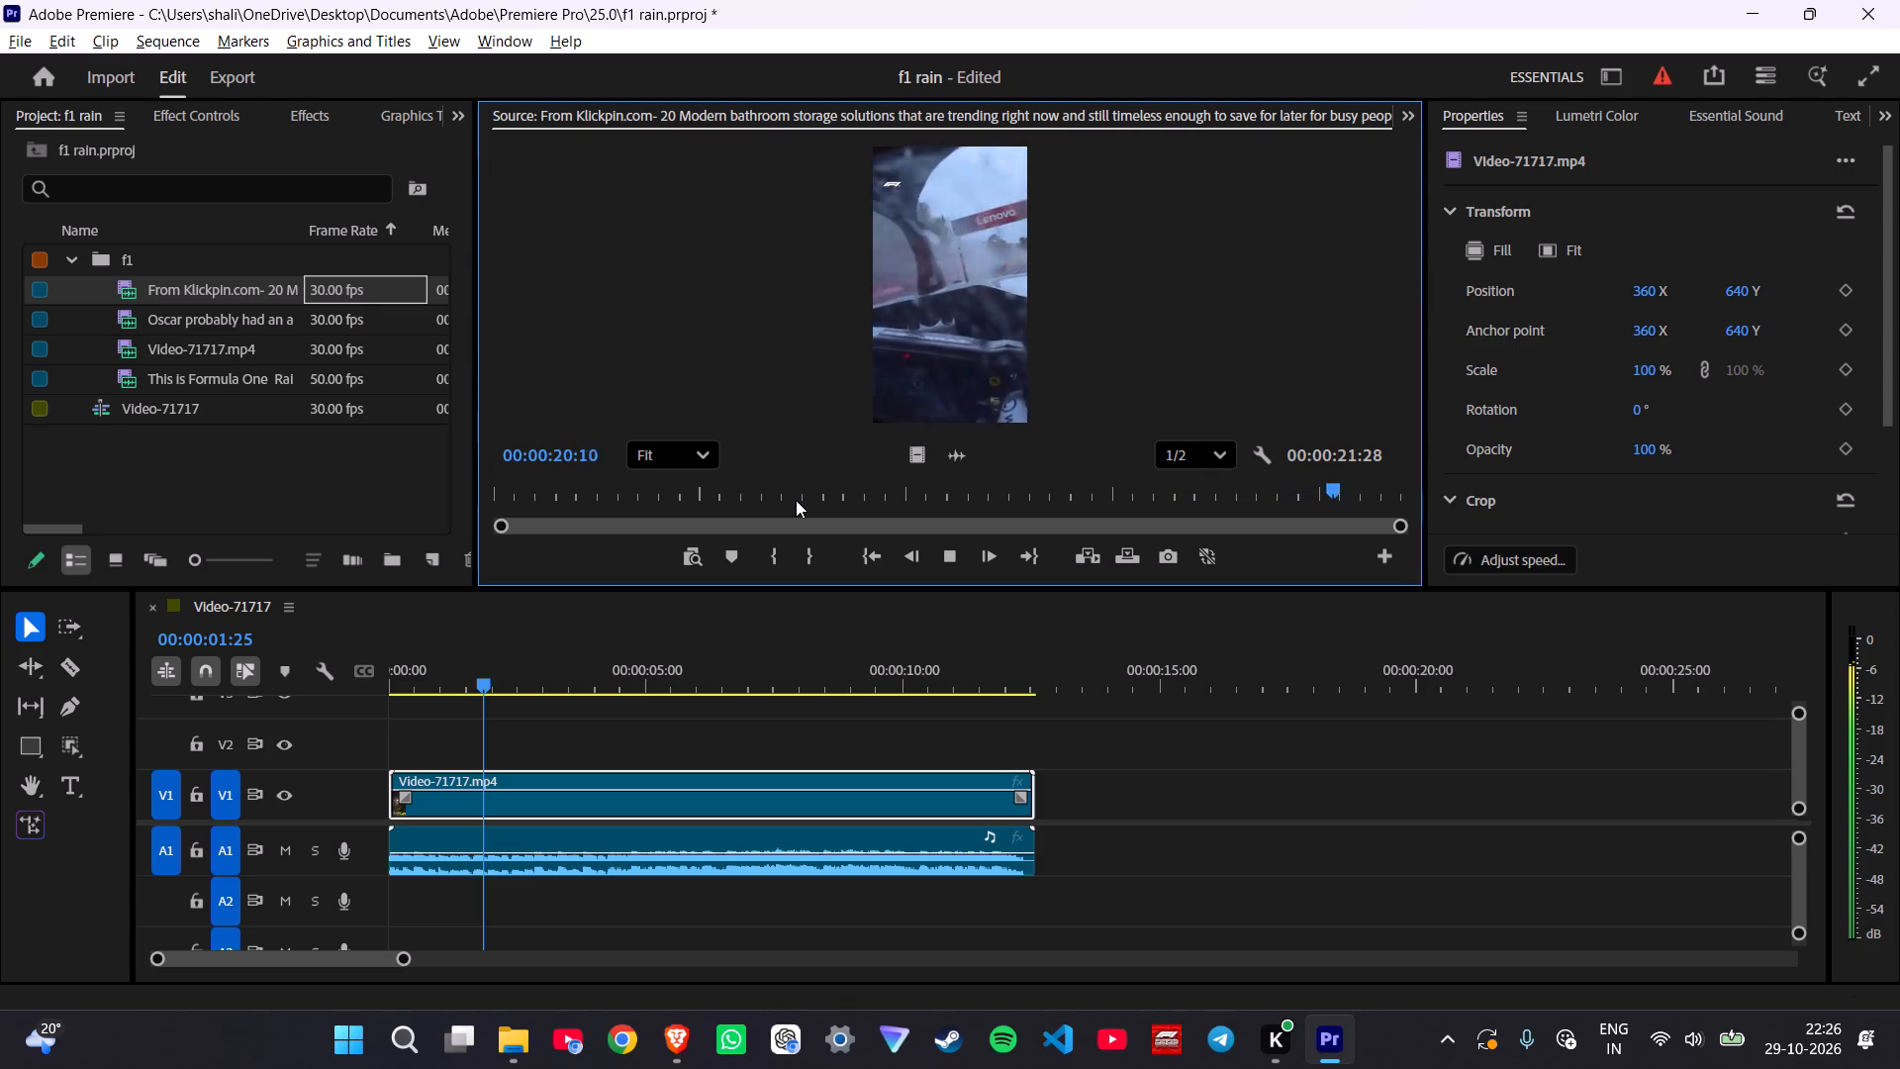
Switch to Pinterest in the Brave browser, search for "rain video" and browse the results.
key(alt+Tab)
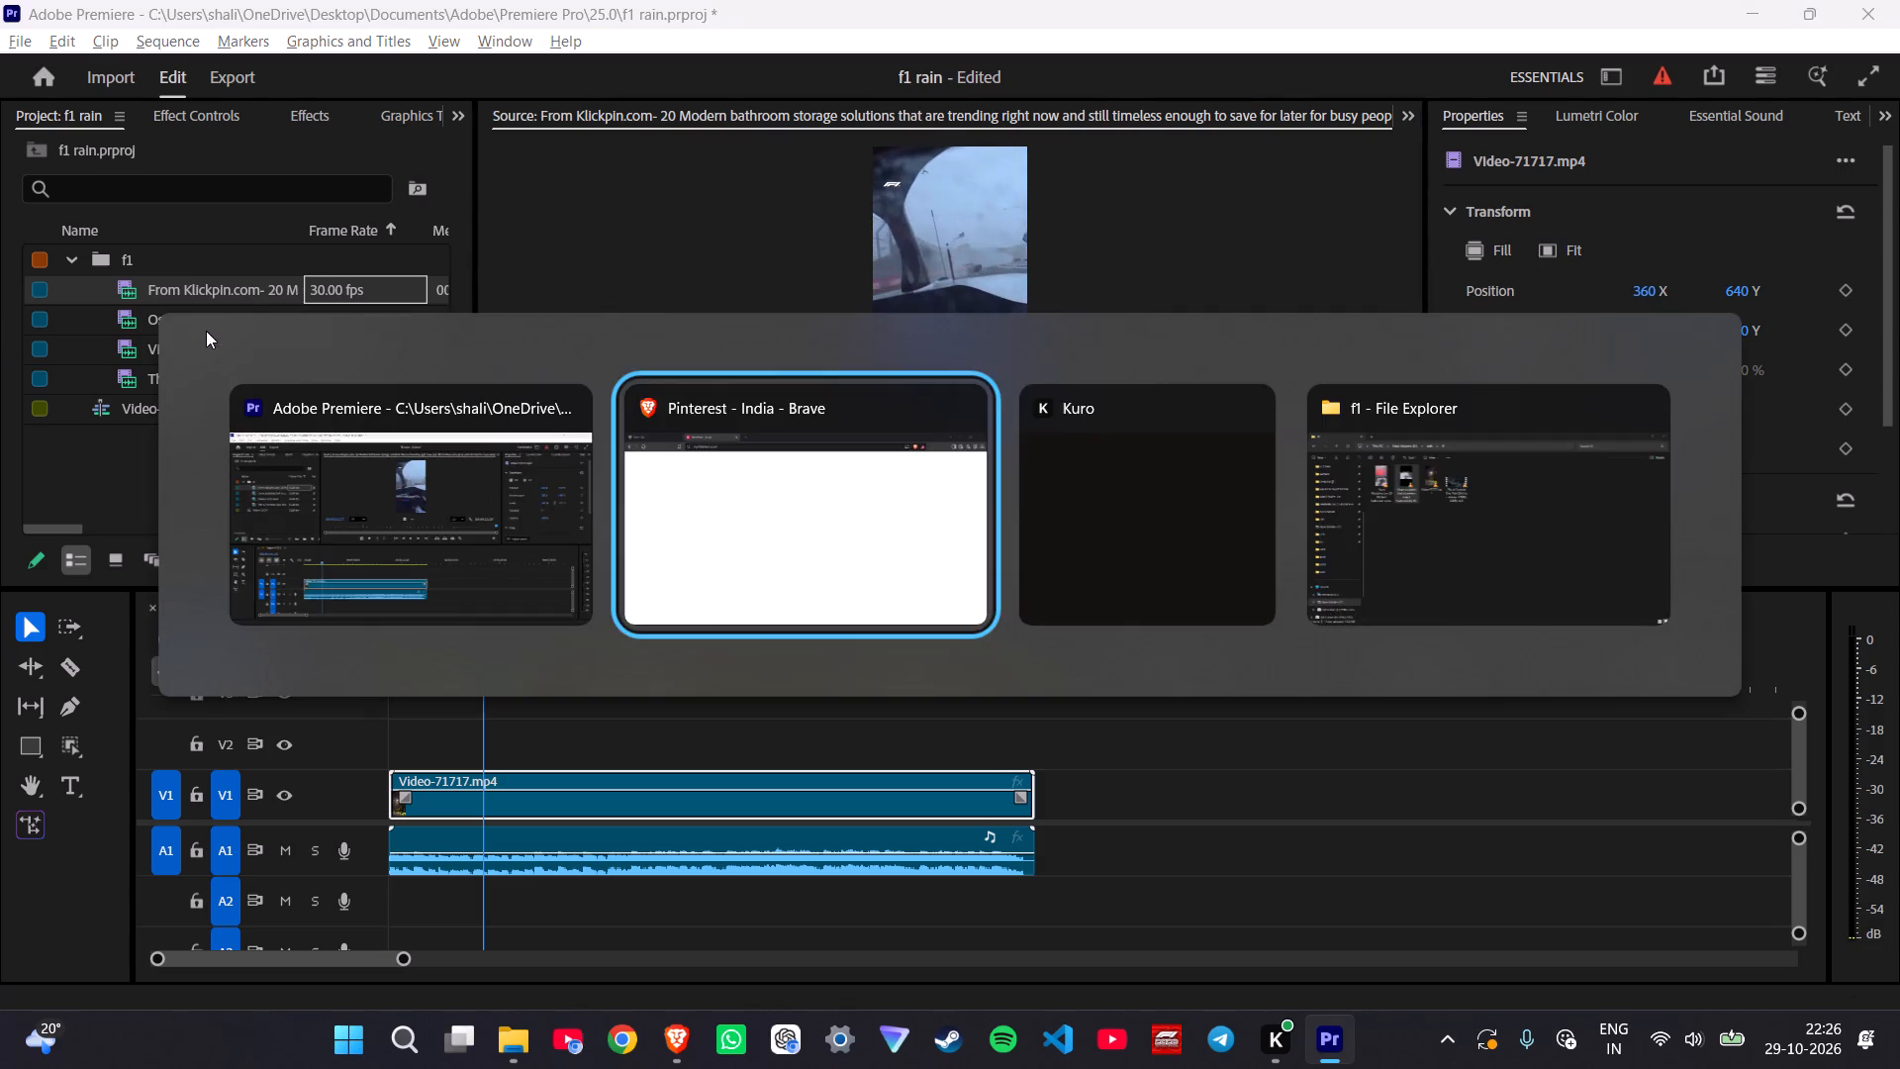
click(492, 150)
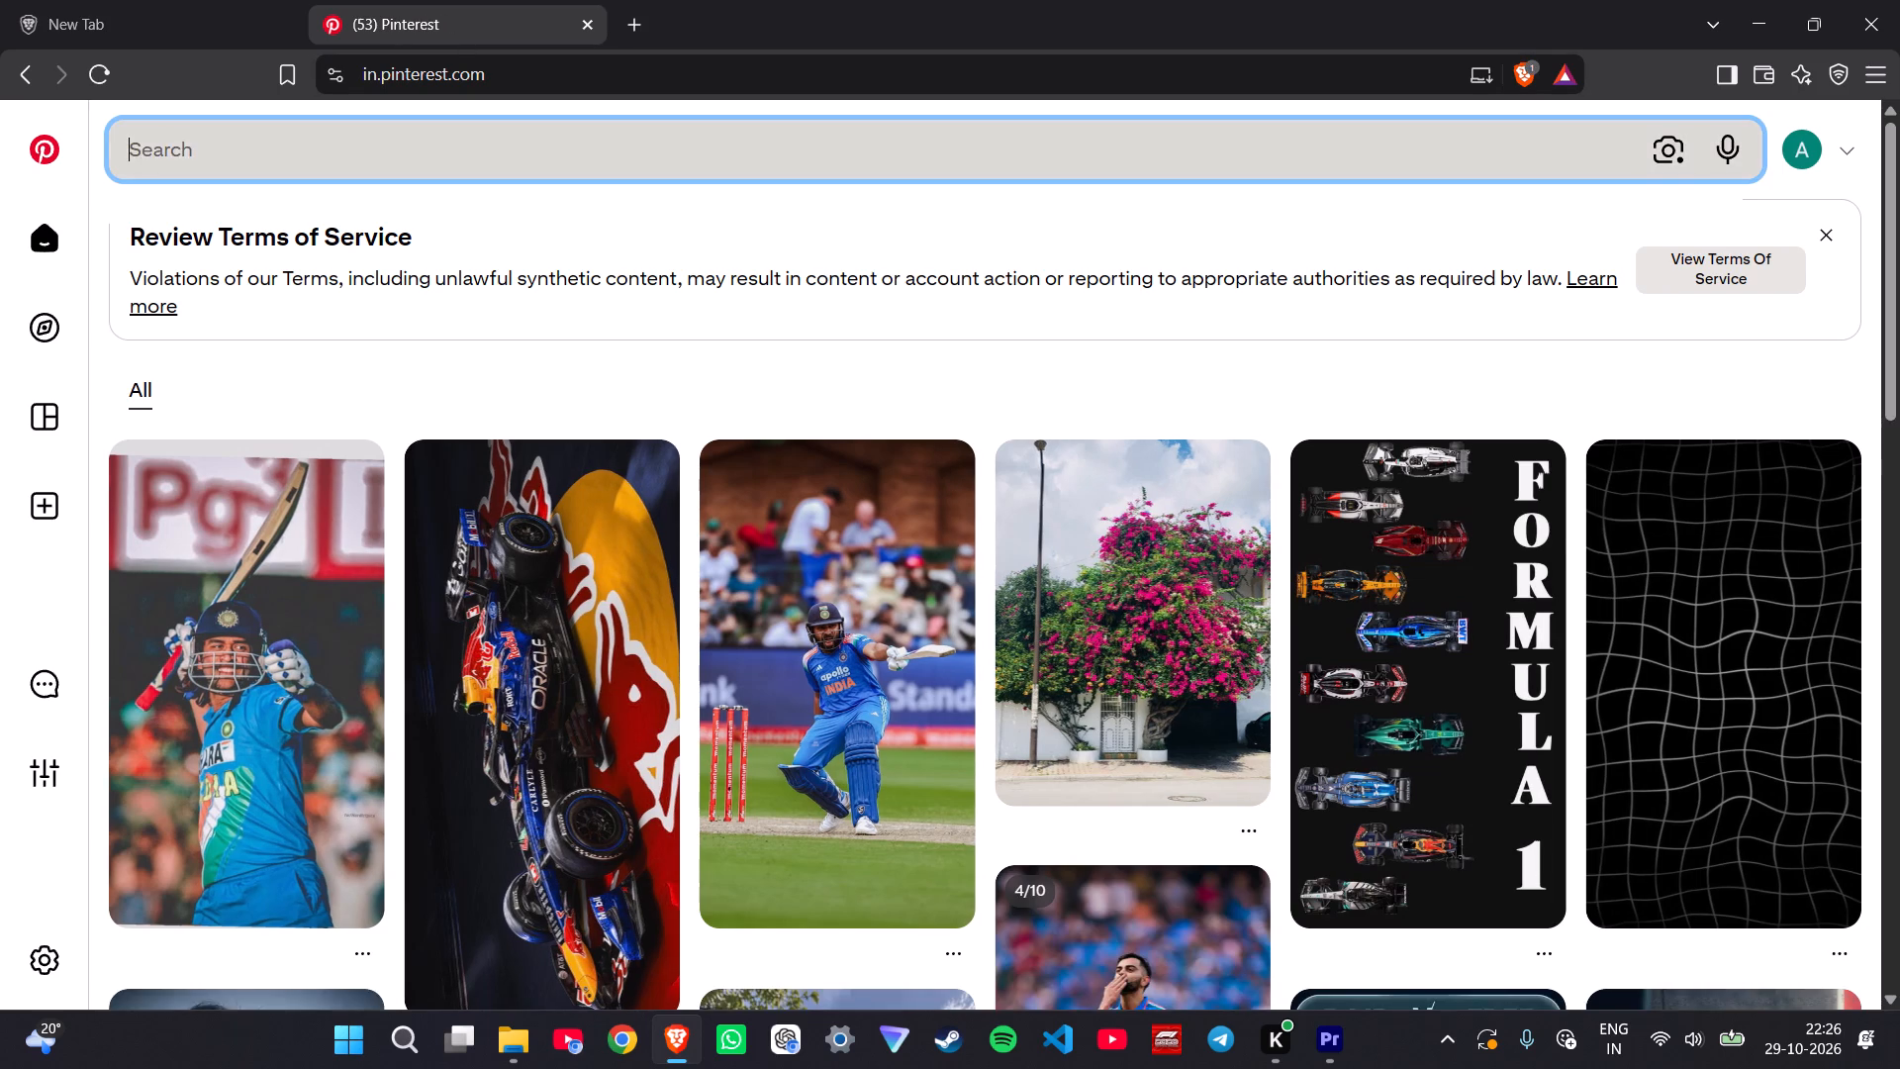
text(rain video)
key(Return)
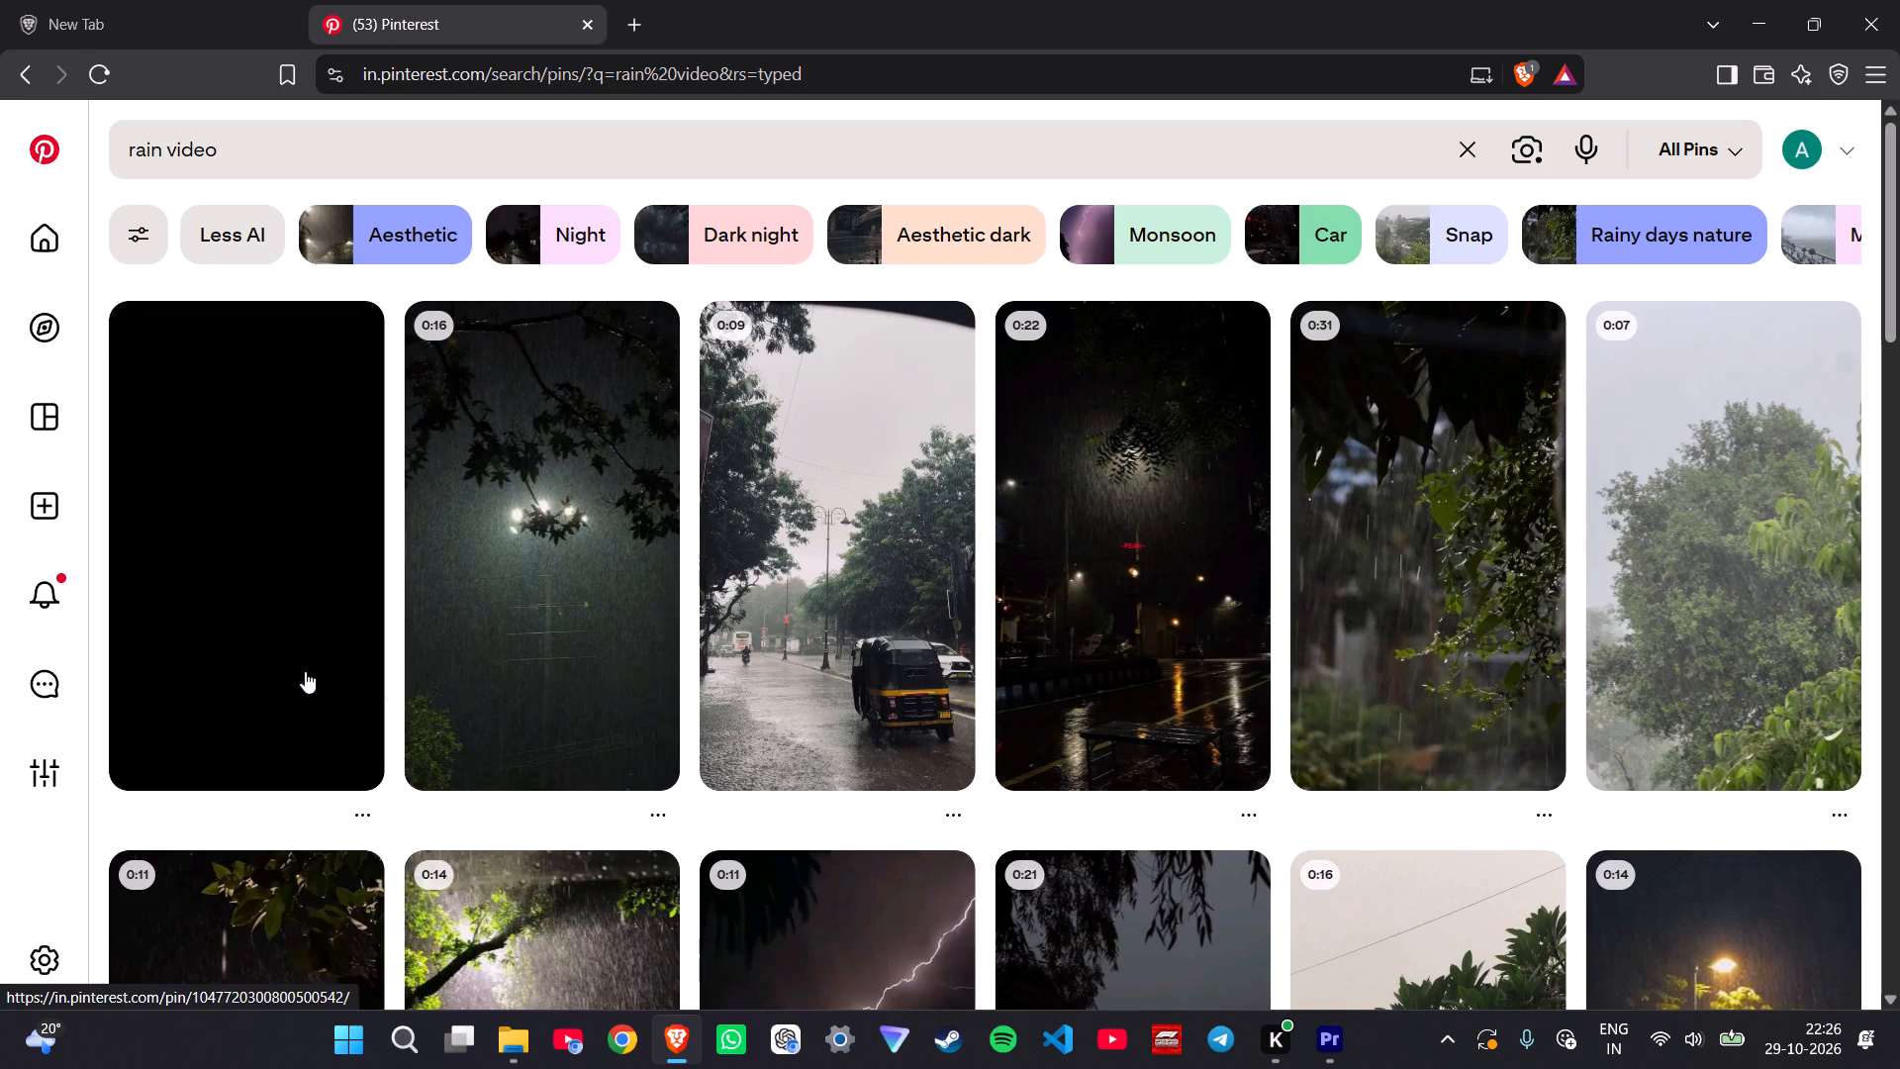
scroll(1899, 615, down, 3)
scroll(1613, 591, up, 4)
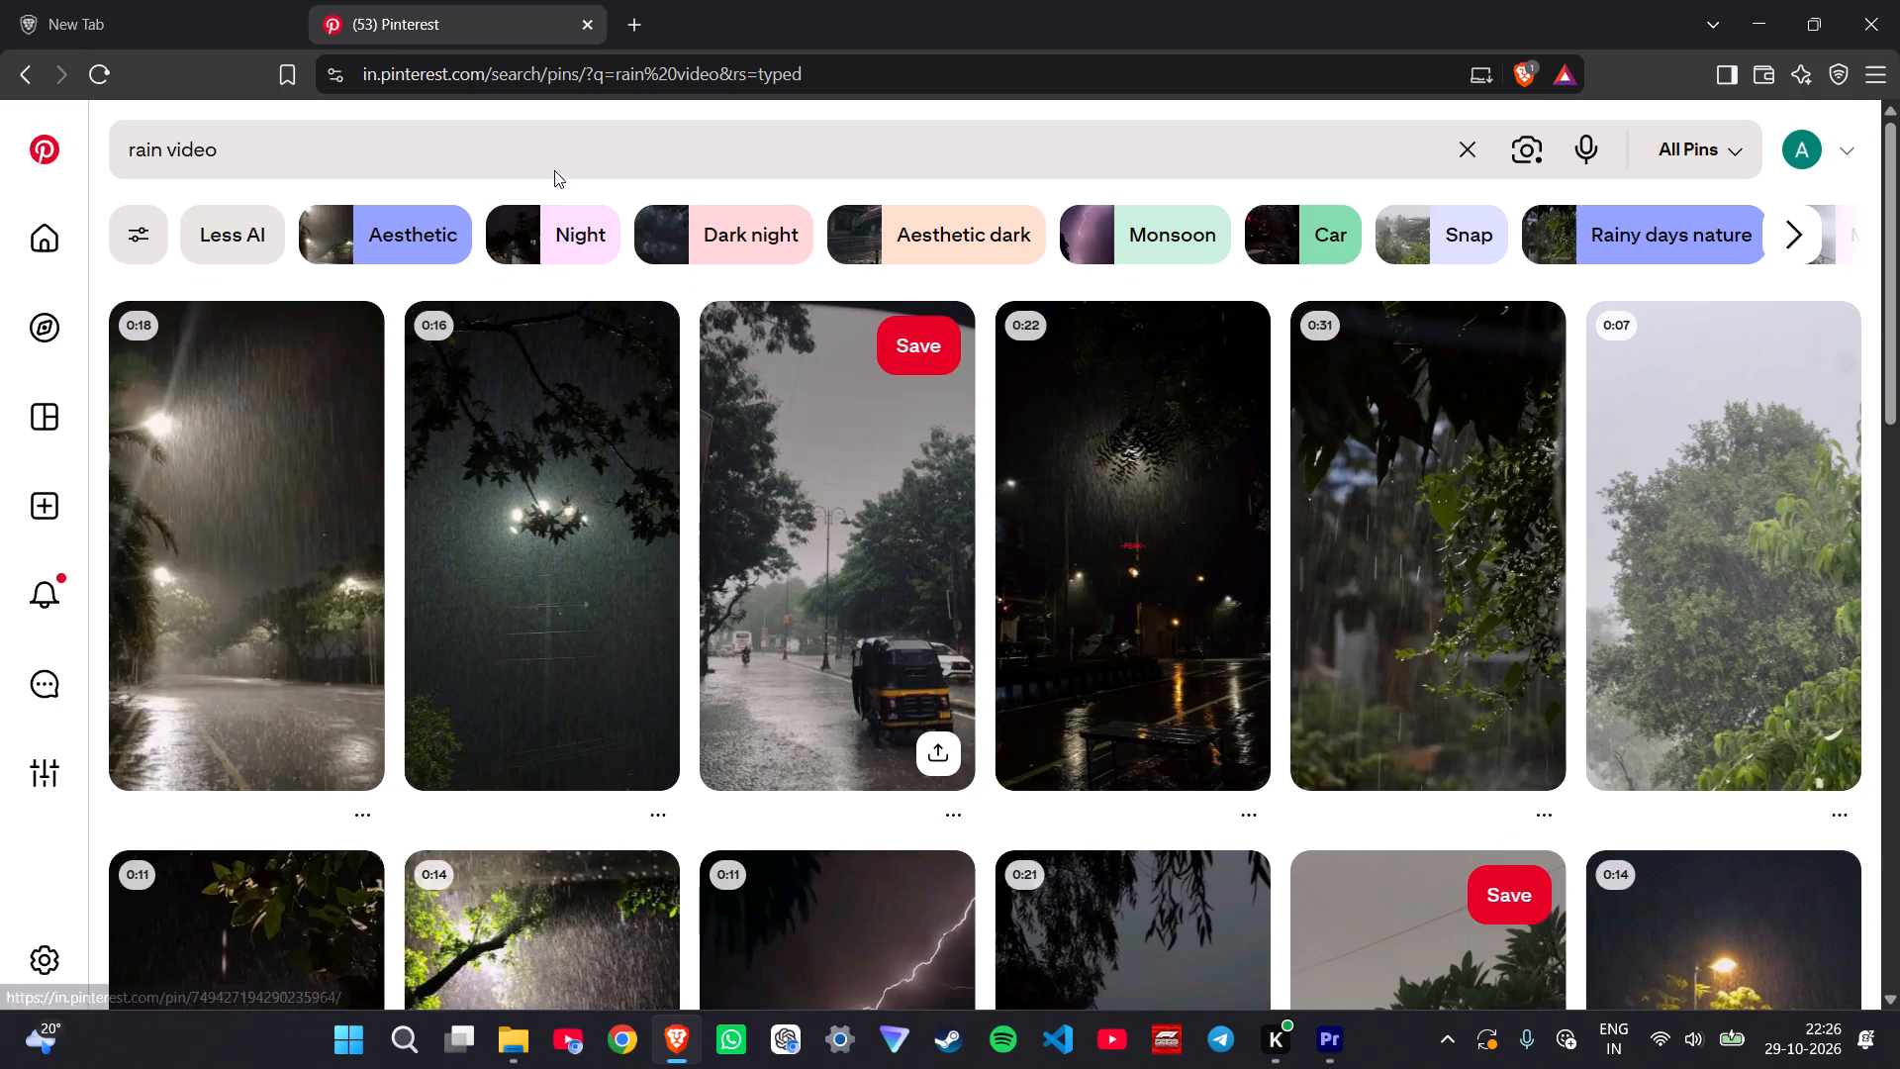
Refine the Pinterest search to "rain video horizontal".
click(558, 166)
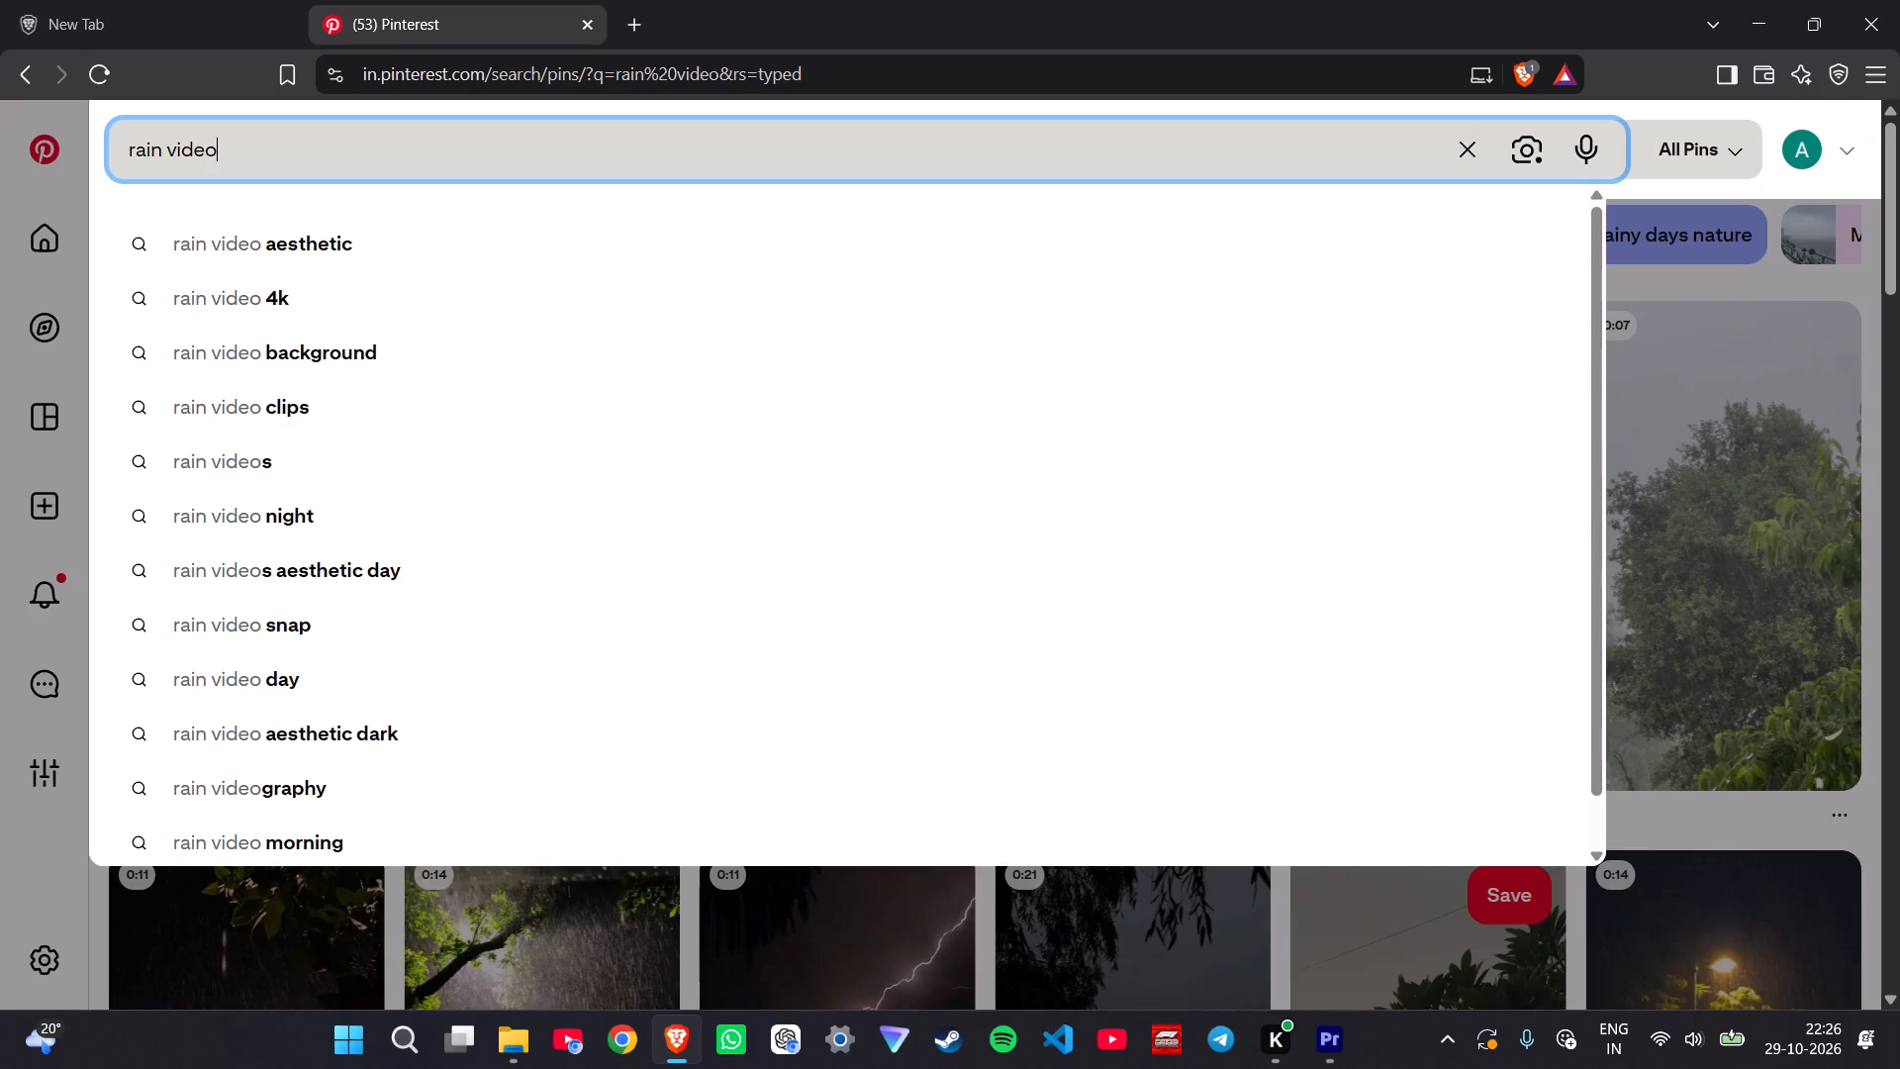
key(space)
text(hr)
key(BackSpace)
key(o)
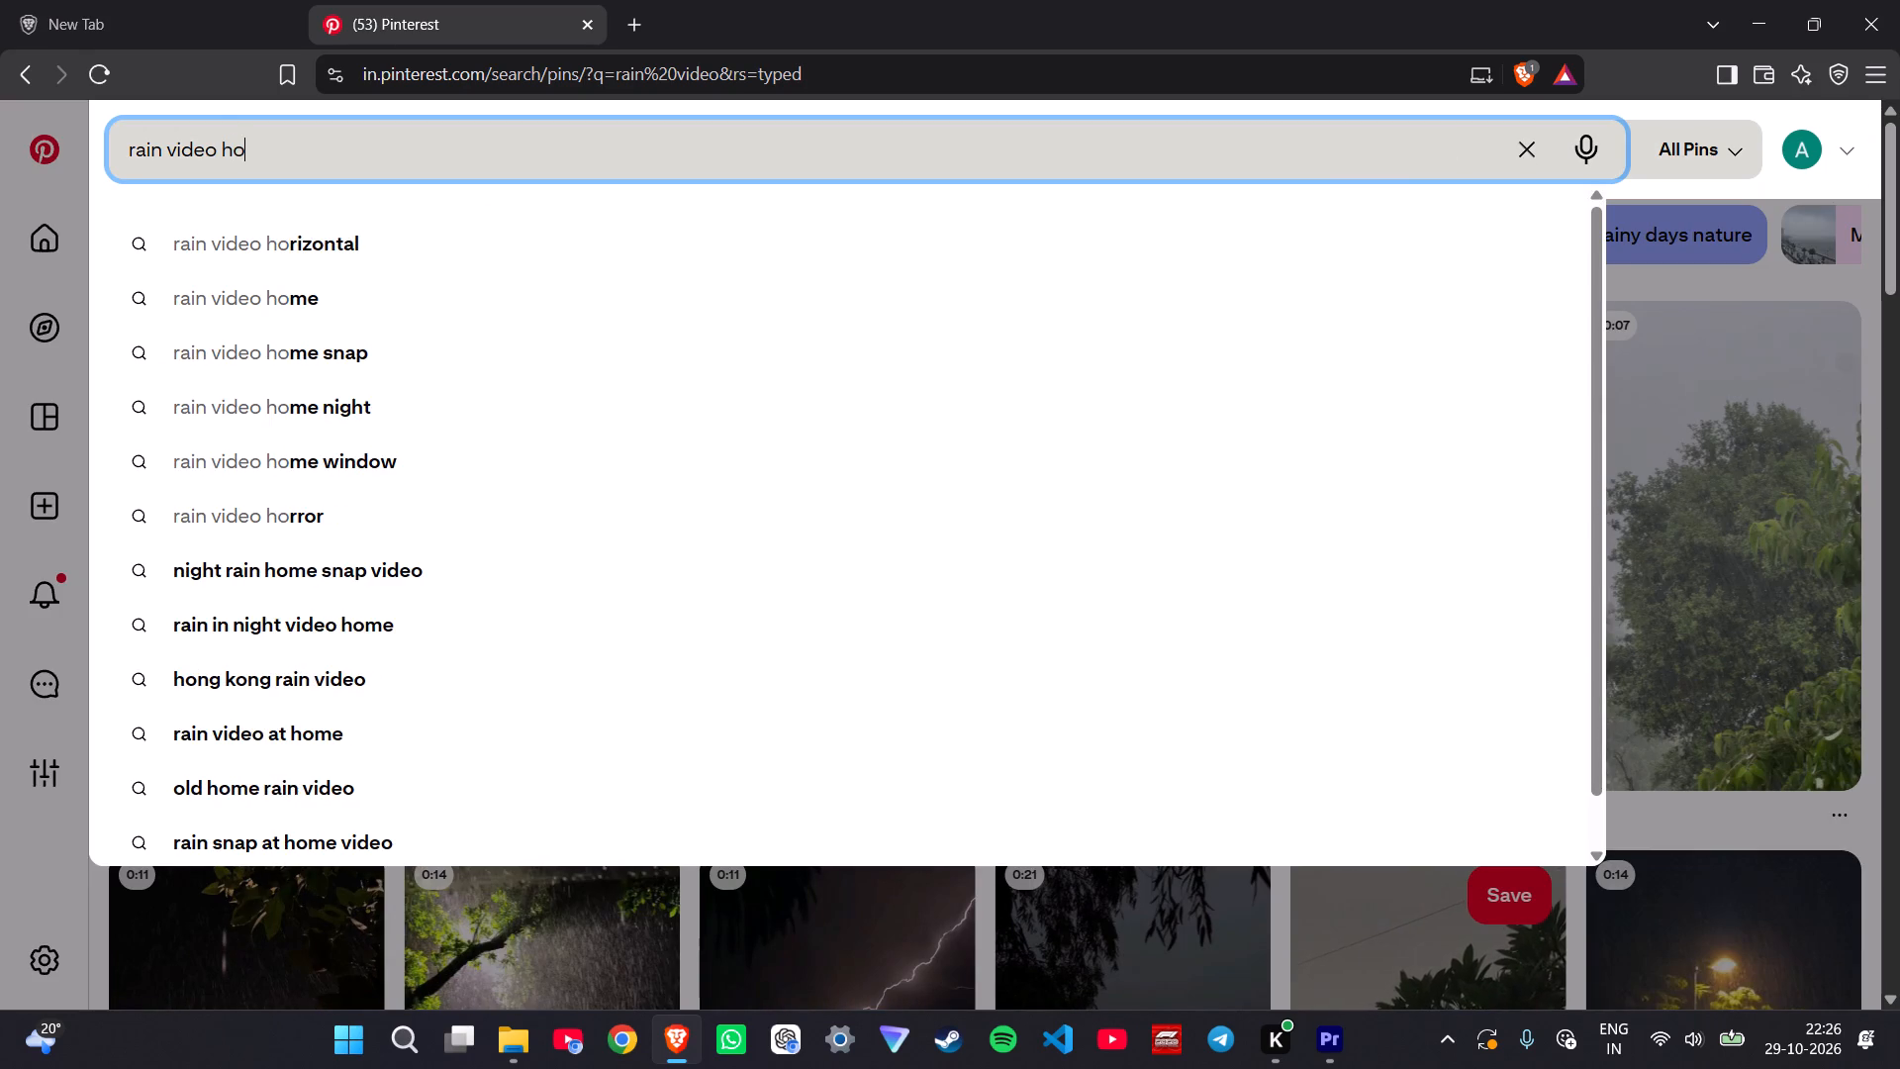
key(Down)
key(Return)
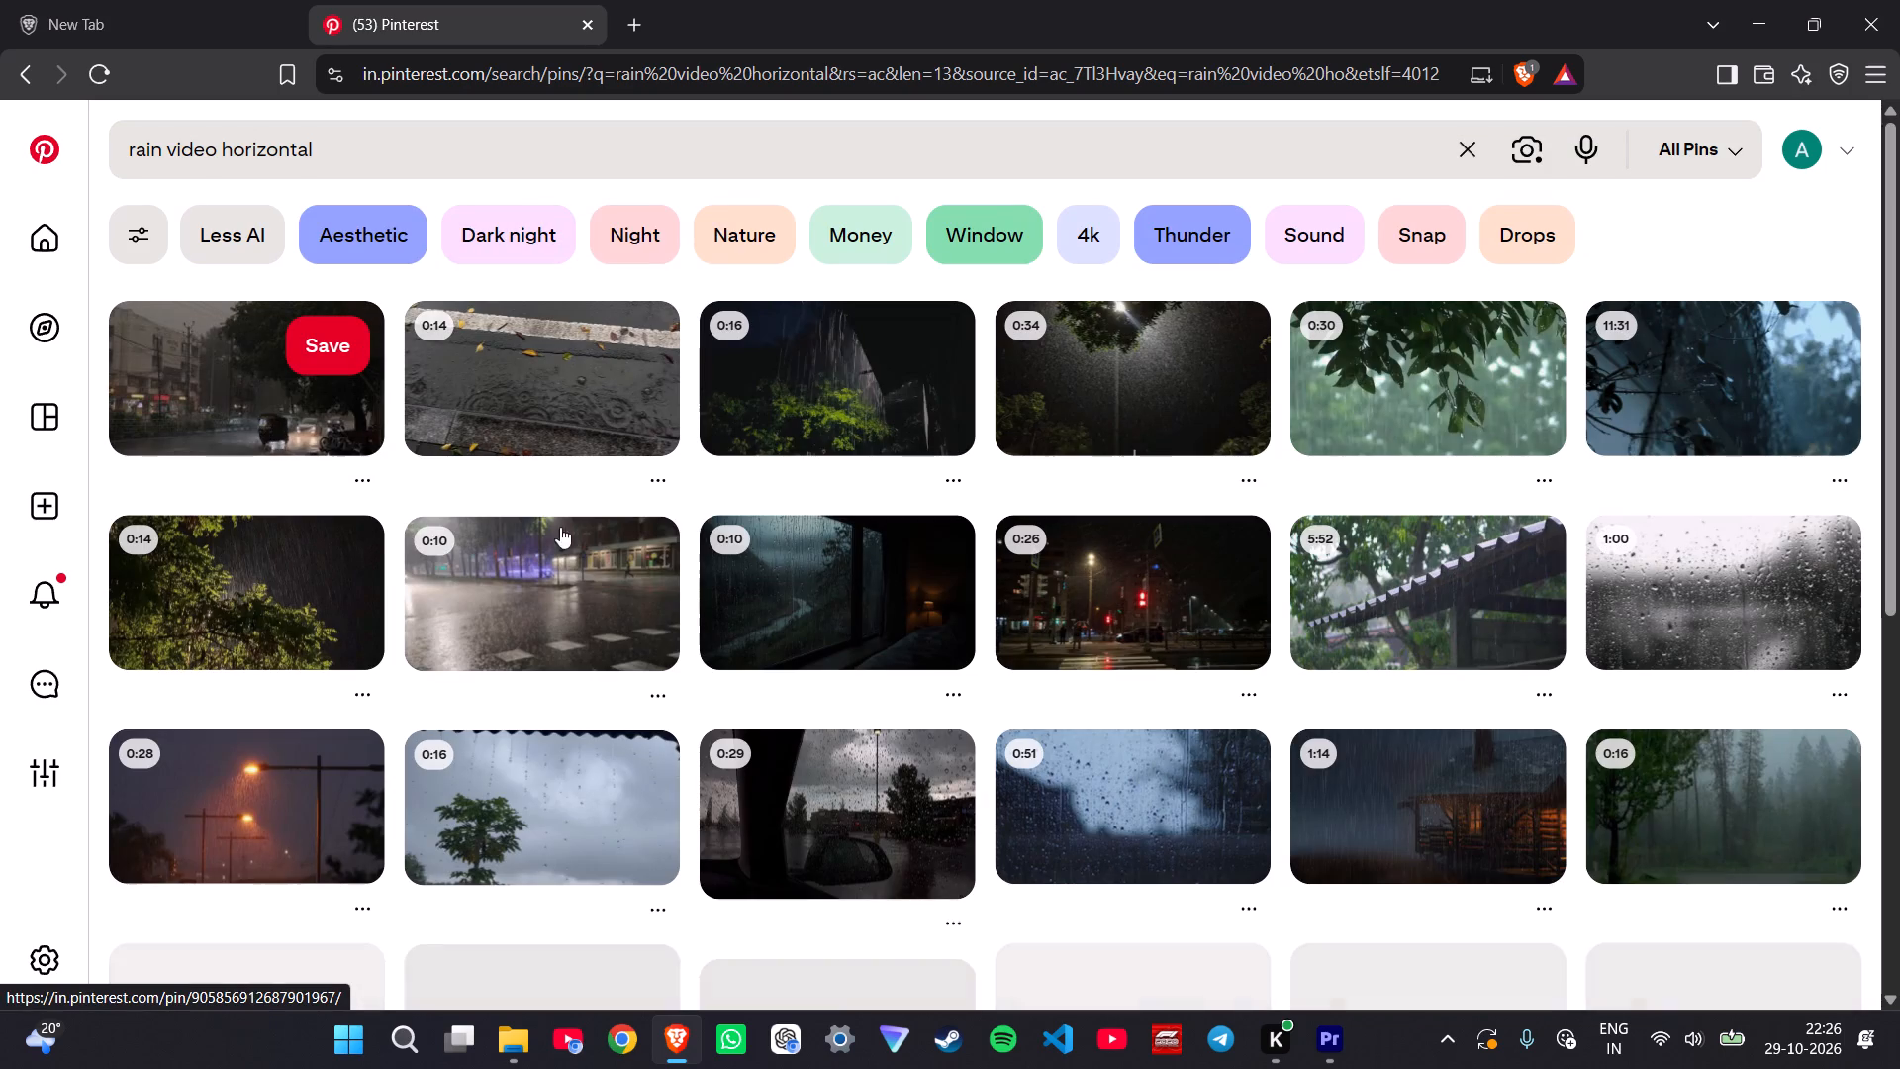
Open the 0:14 pin of rain falling behind green tree leaves at night and copy its share link.
click(293, 633)
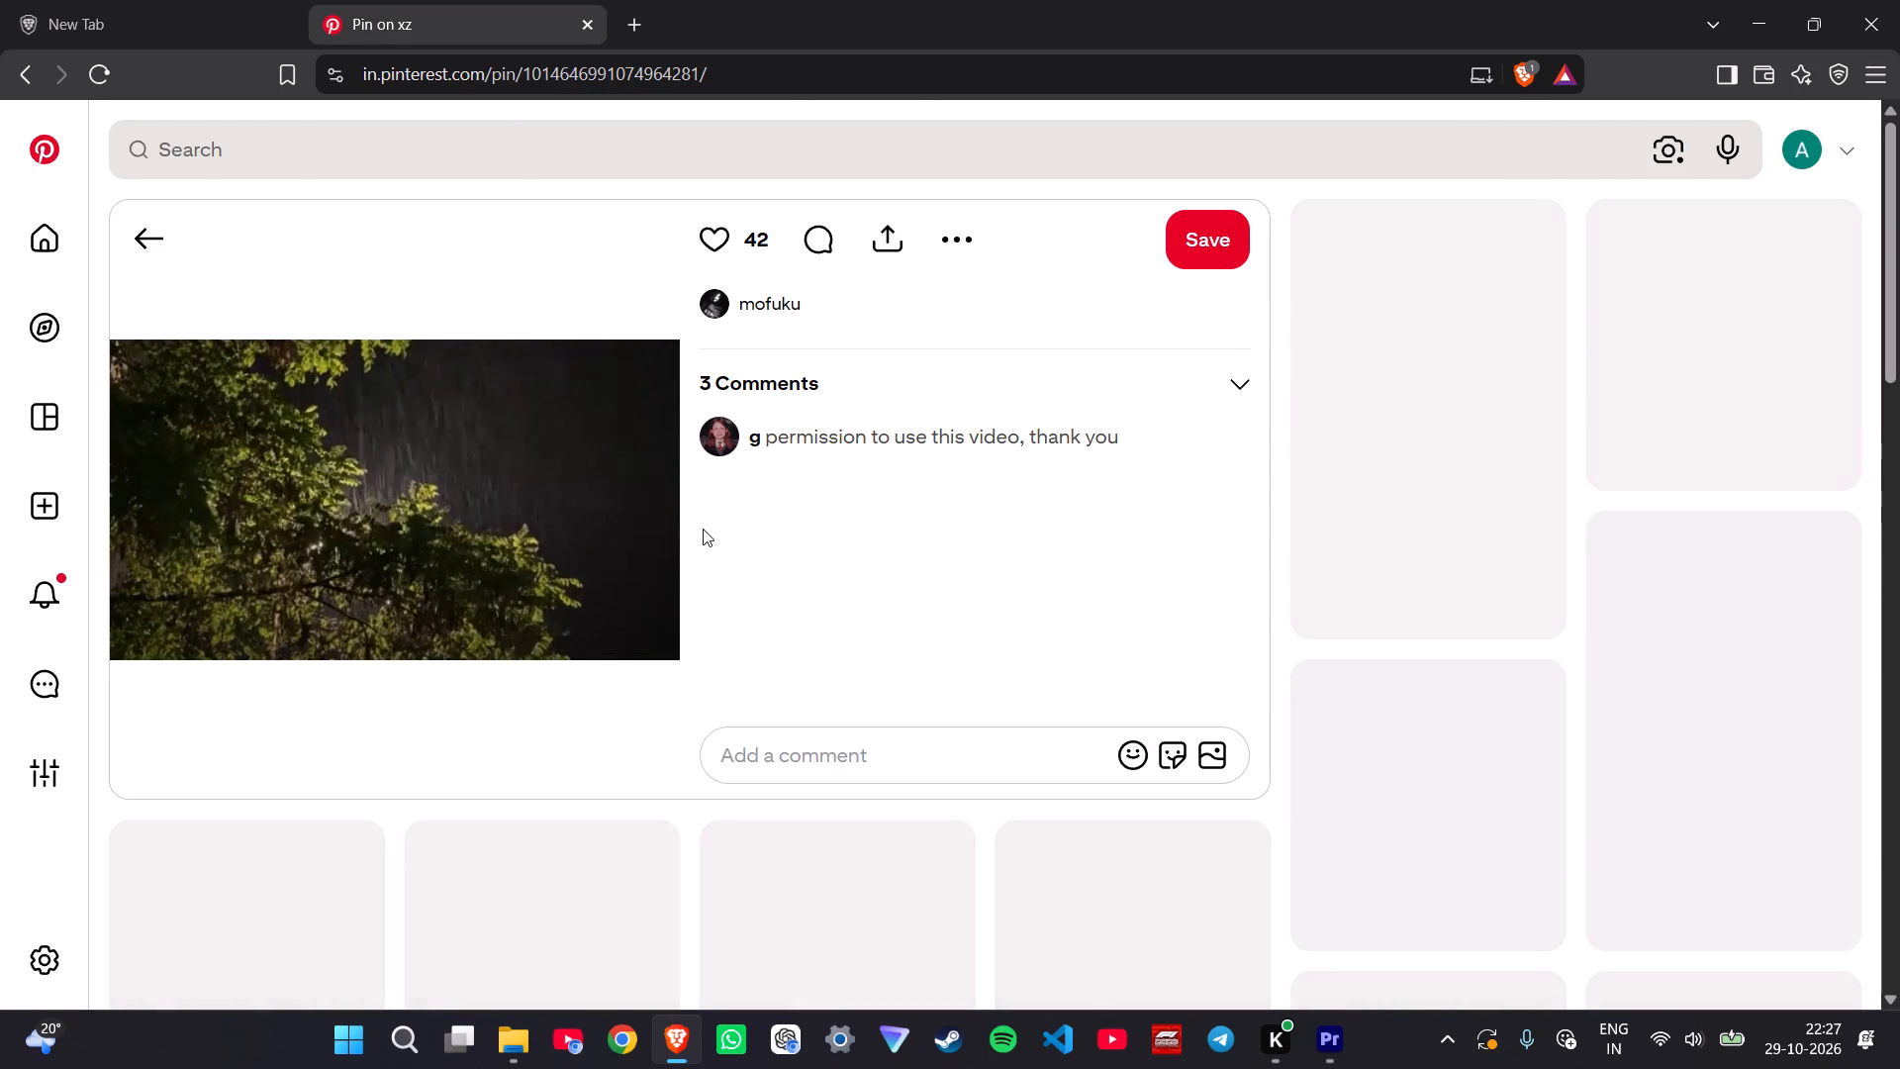
click(876, 233)
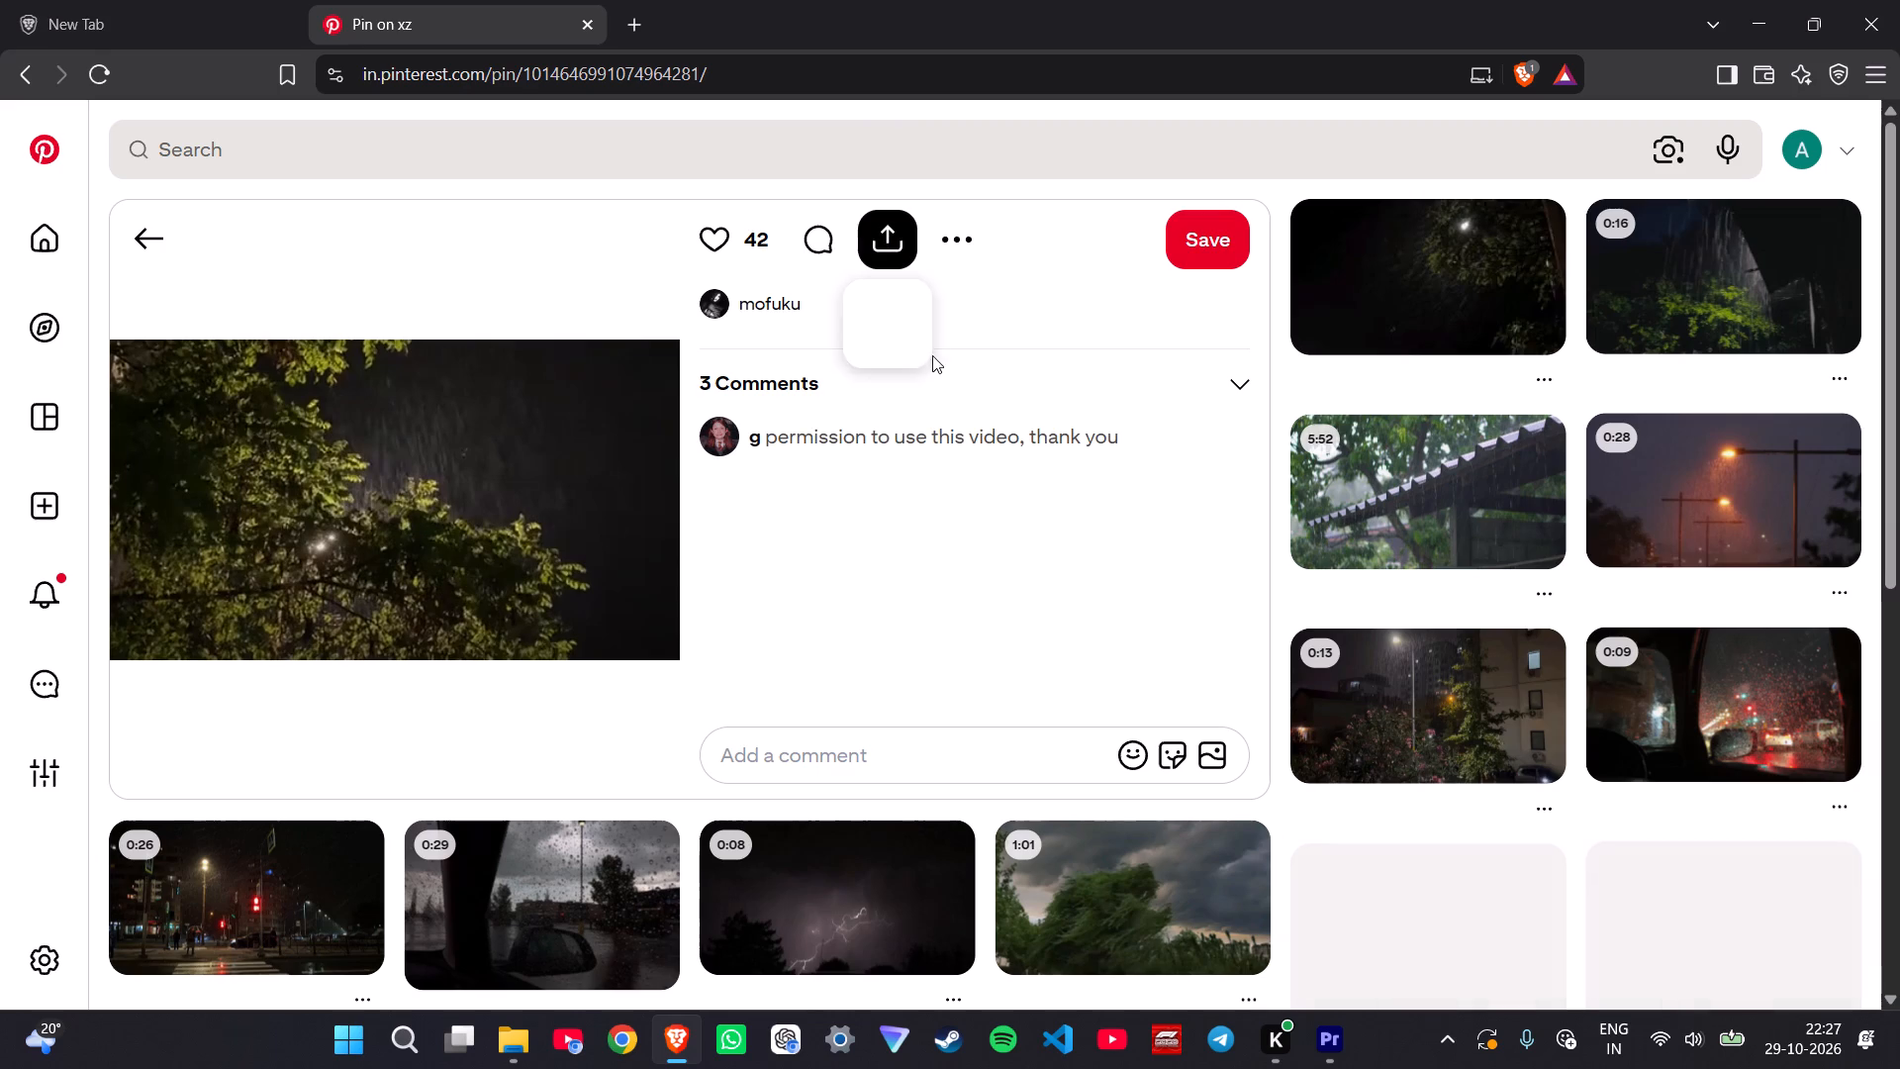
click(681, 371)
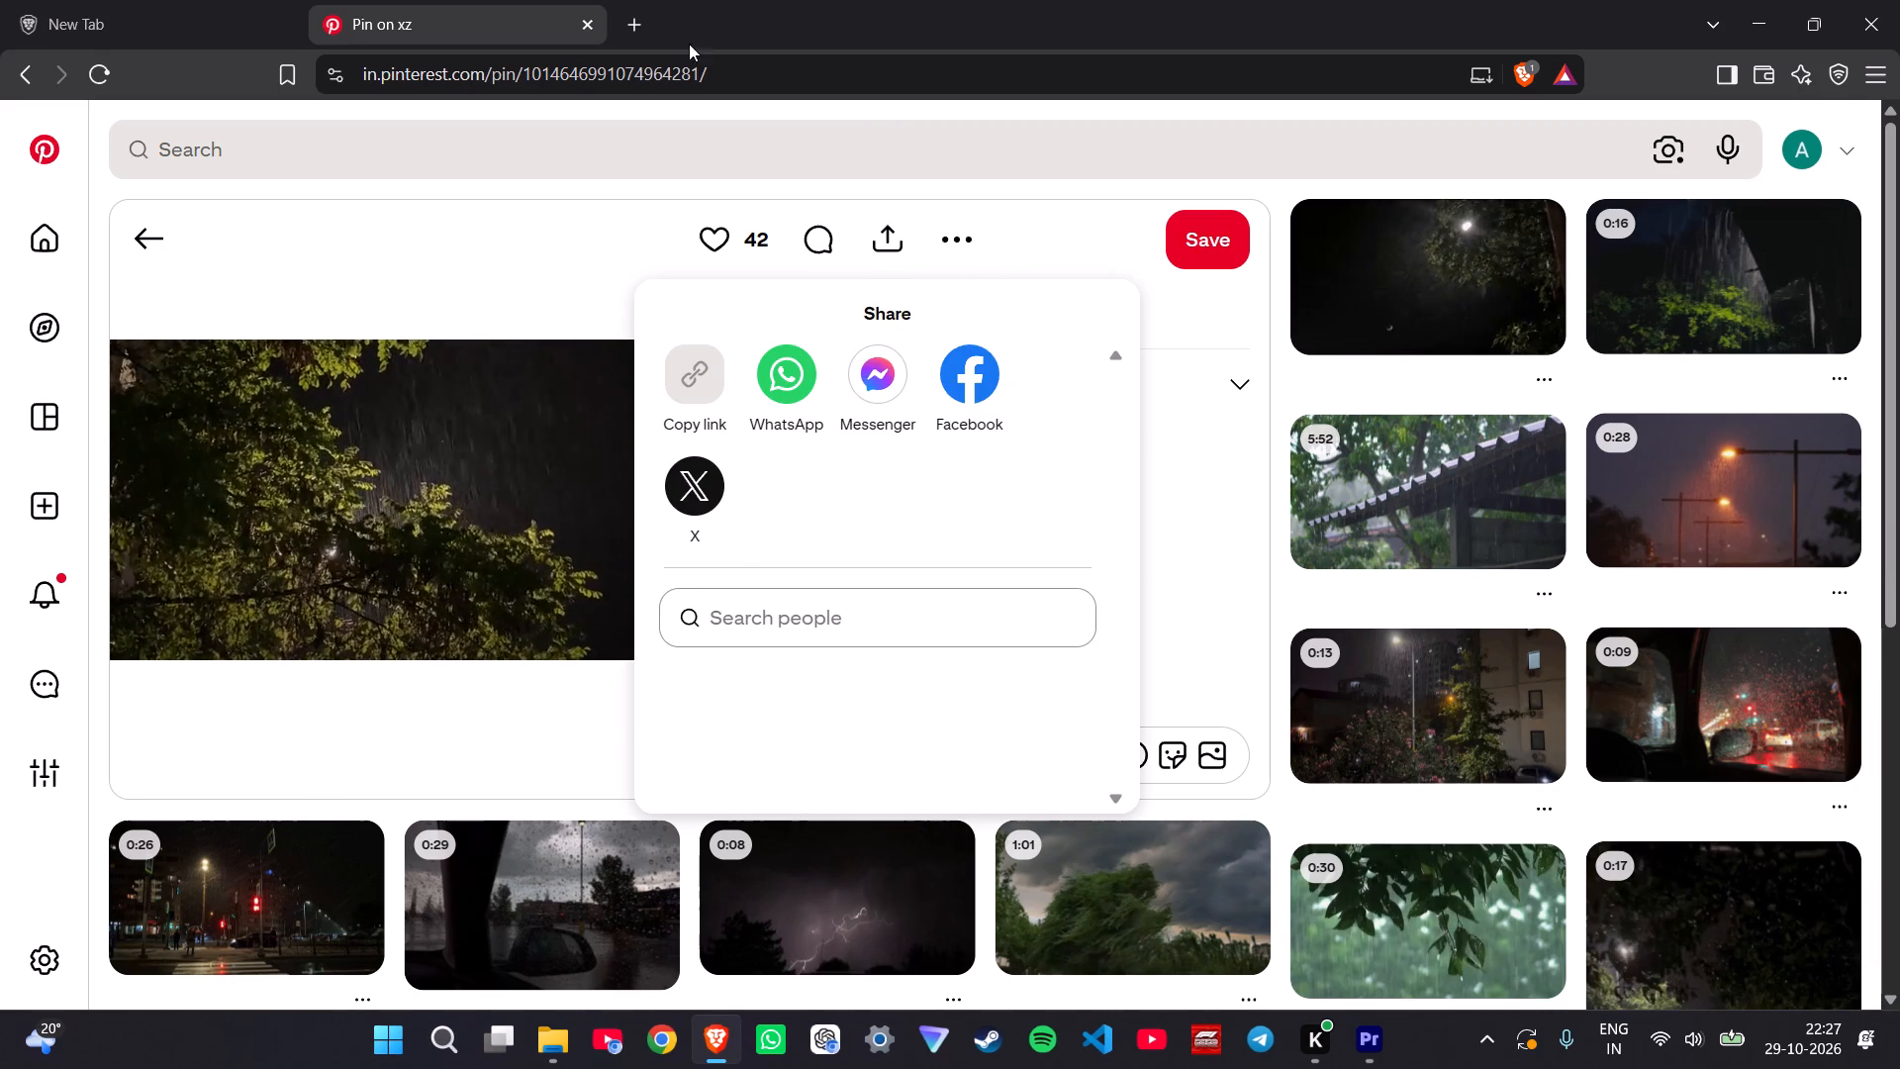
Search for "pinterest video downloader" in a new tab and open the KlickPin site.
click(627, 24)
text(pin)
key(Down)
key(Down)
key(Down)
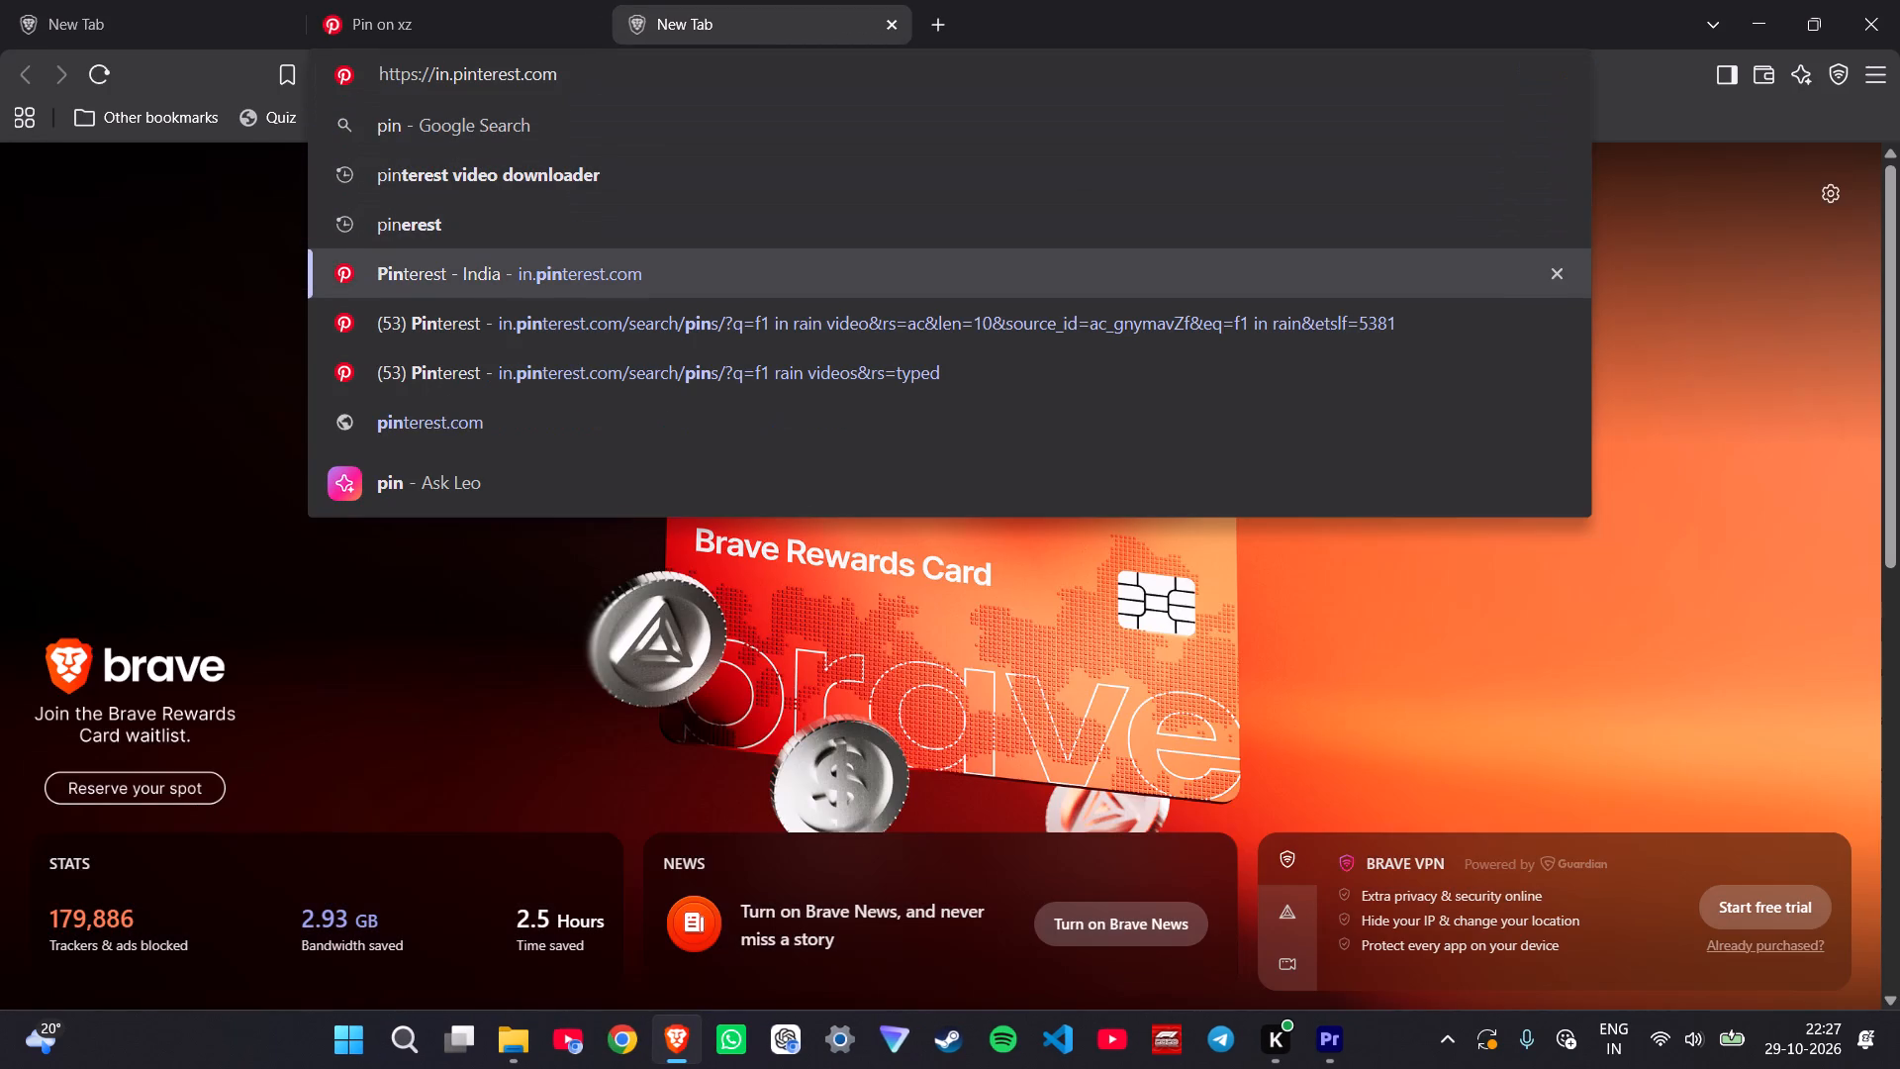
key(Up)
key(Up)
key(Return)
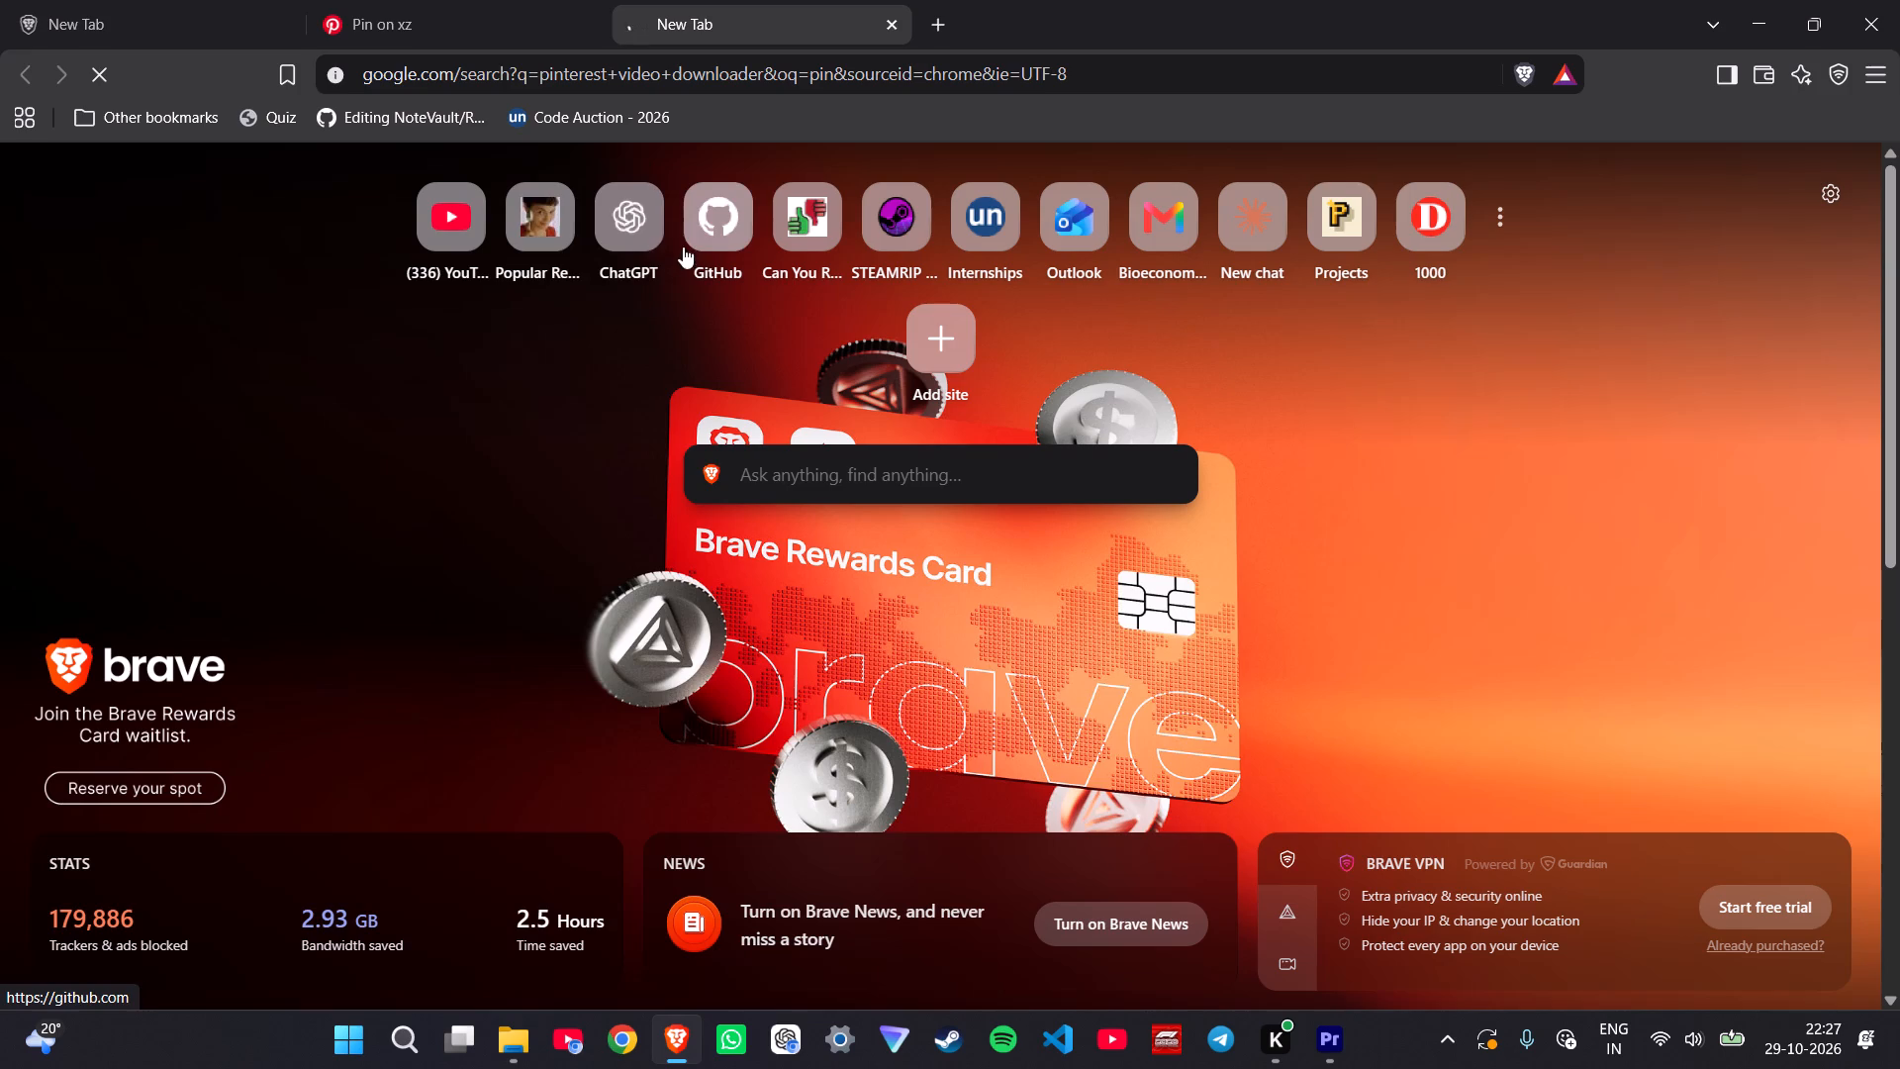
click(451, 364)
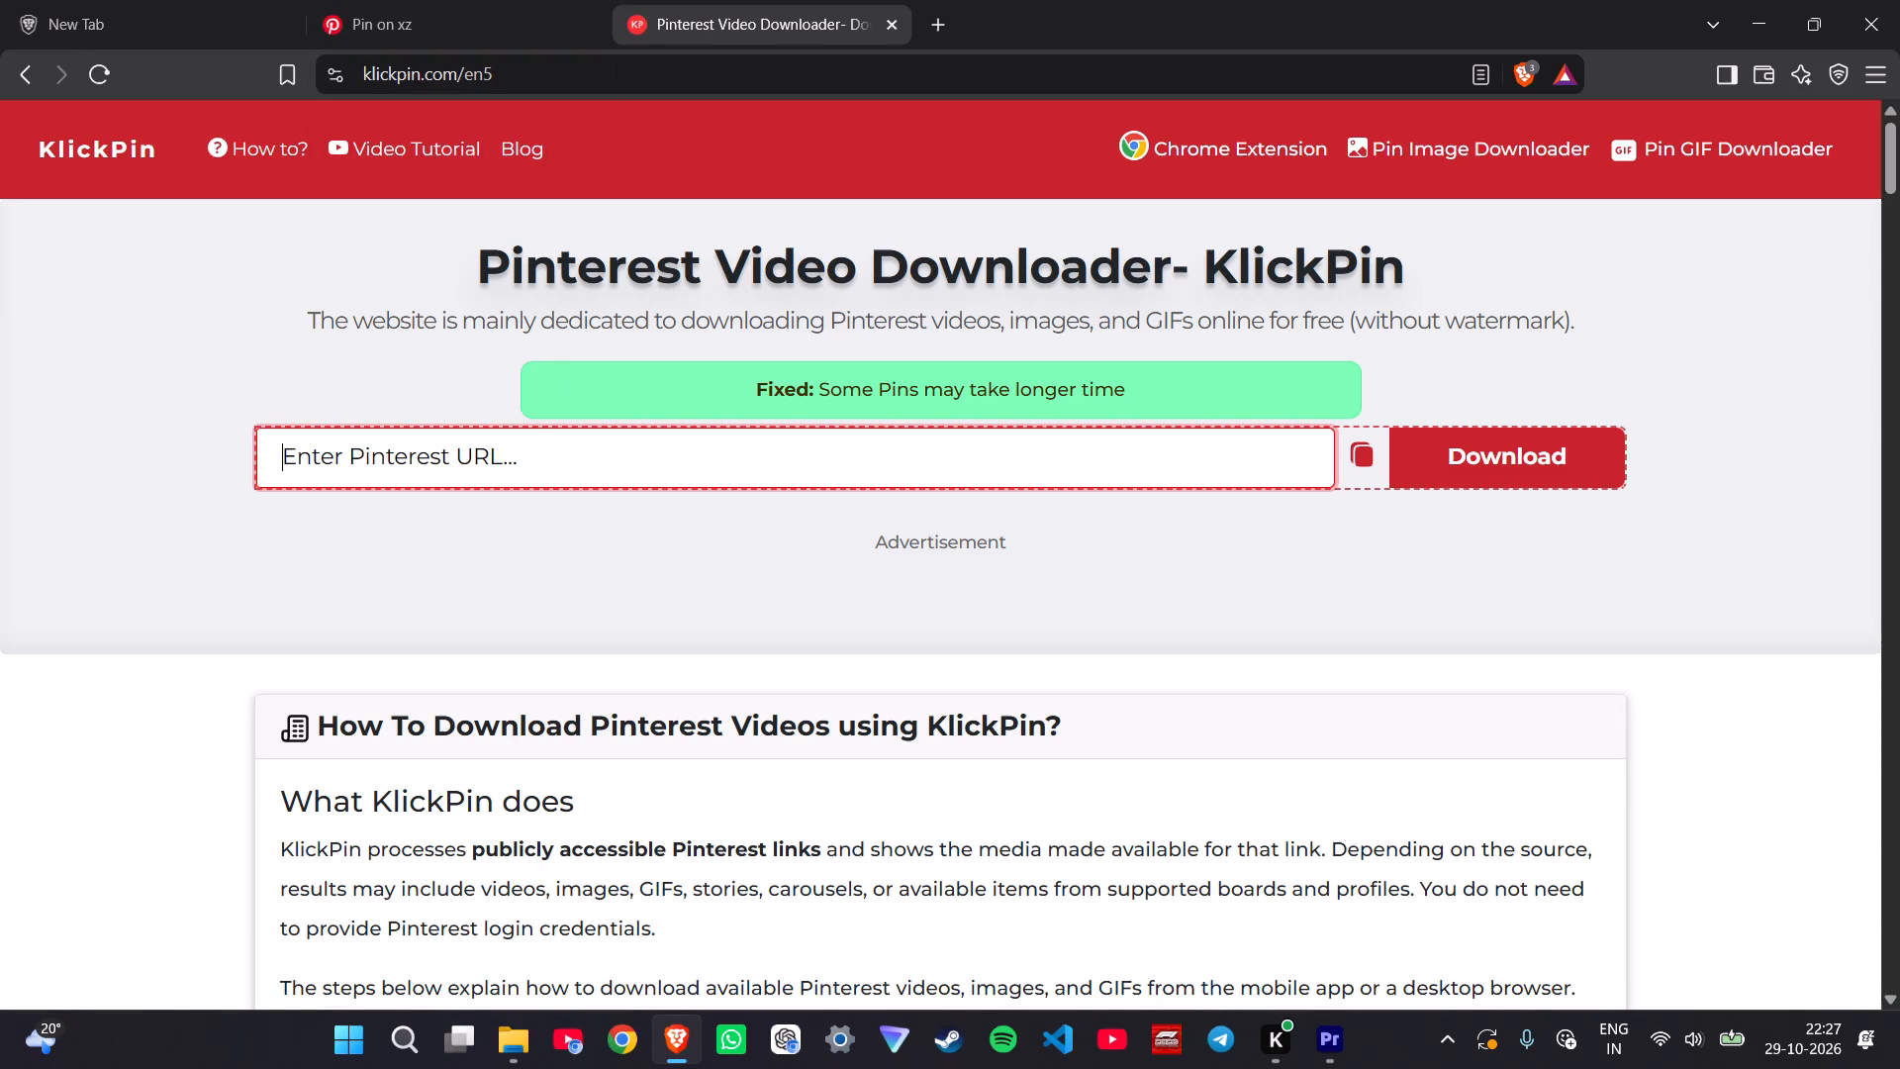
Submit the copied pin link to KlickPin, then download and save the rain video.
click(533, 440)
key(ctrl+v)
key(4)
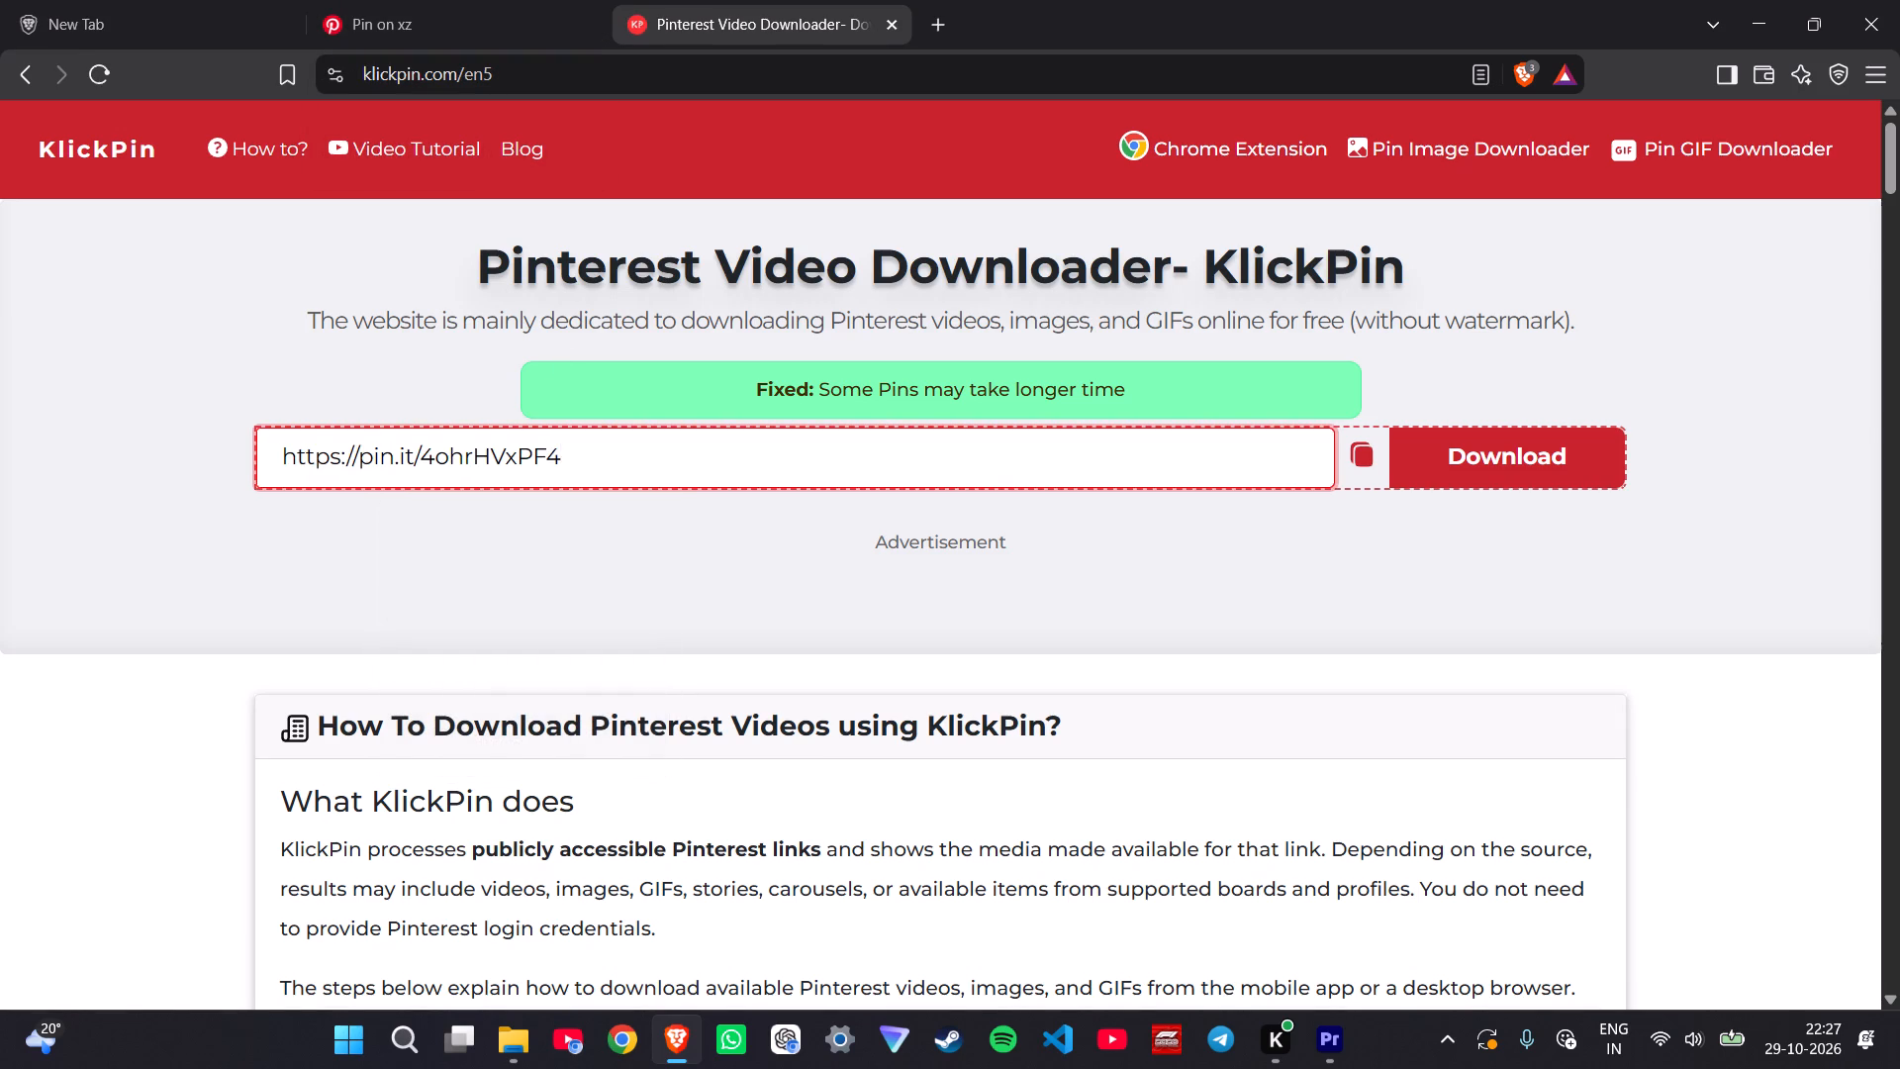
key(BackSpace)
key(Return)
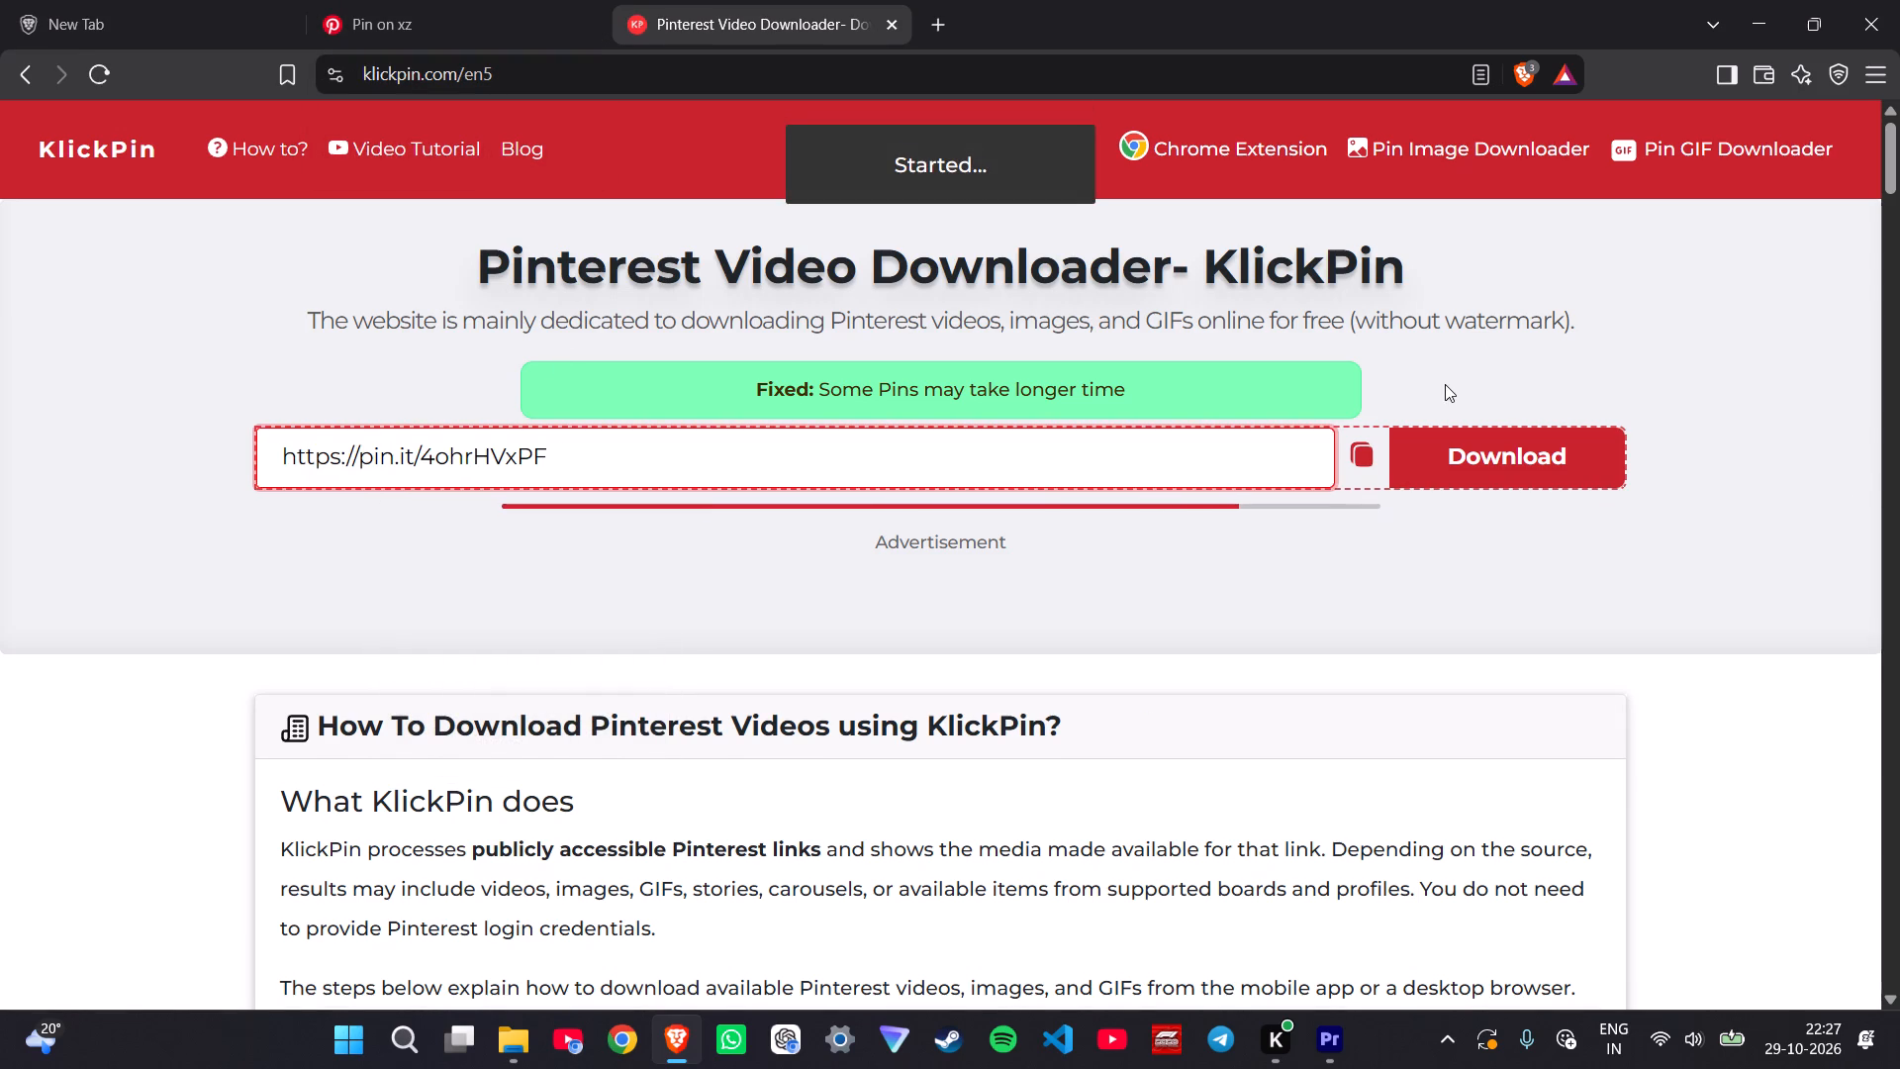
click(1004, 547)
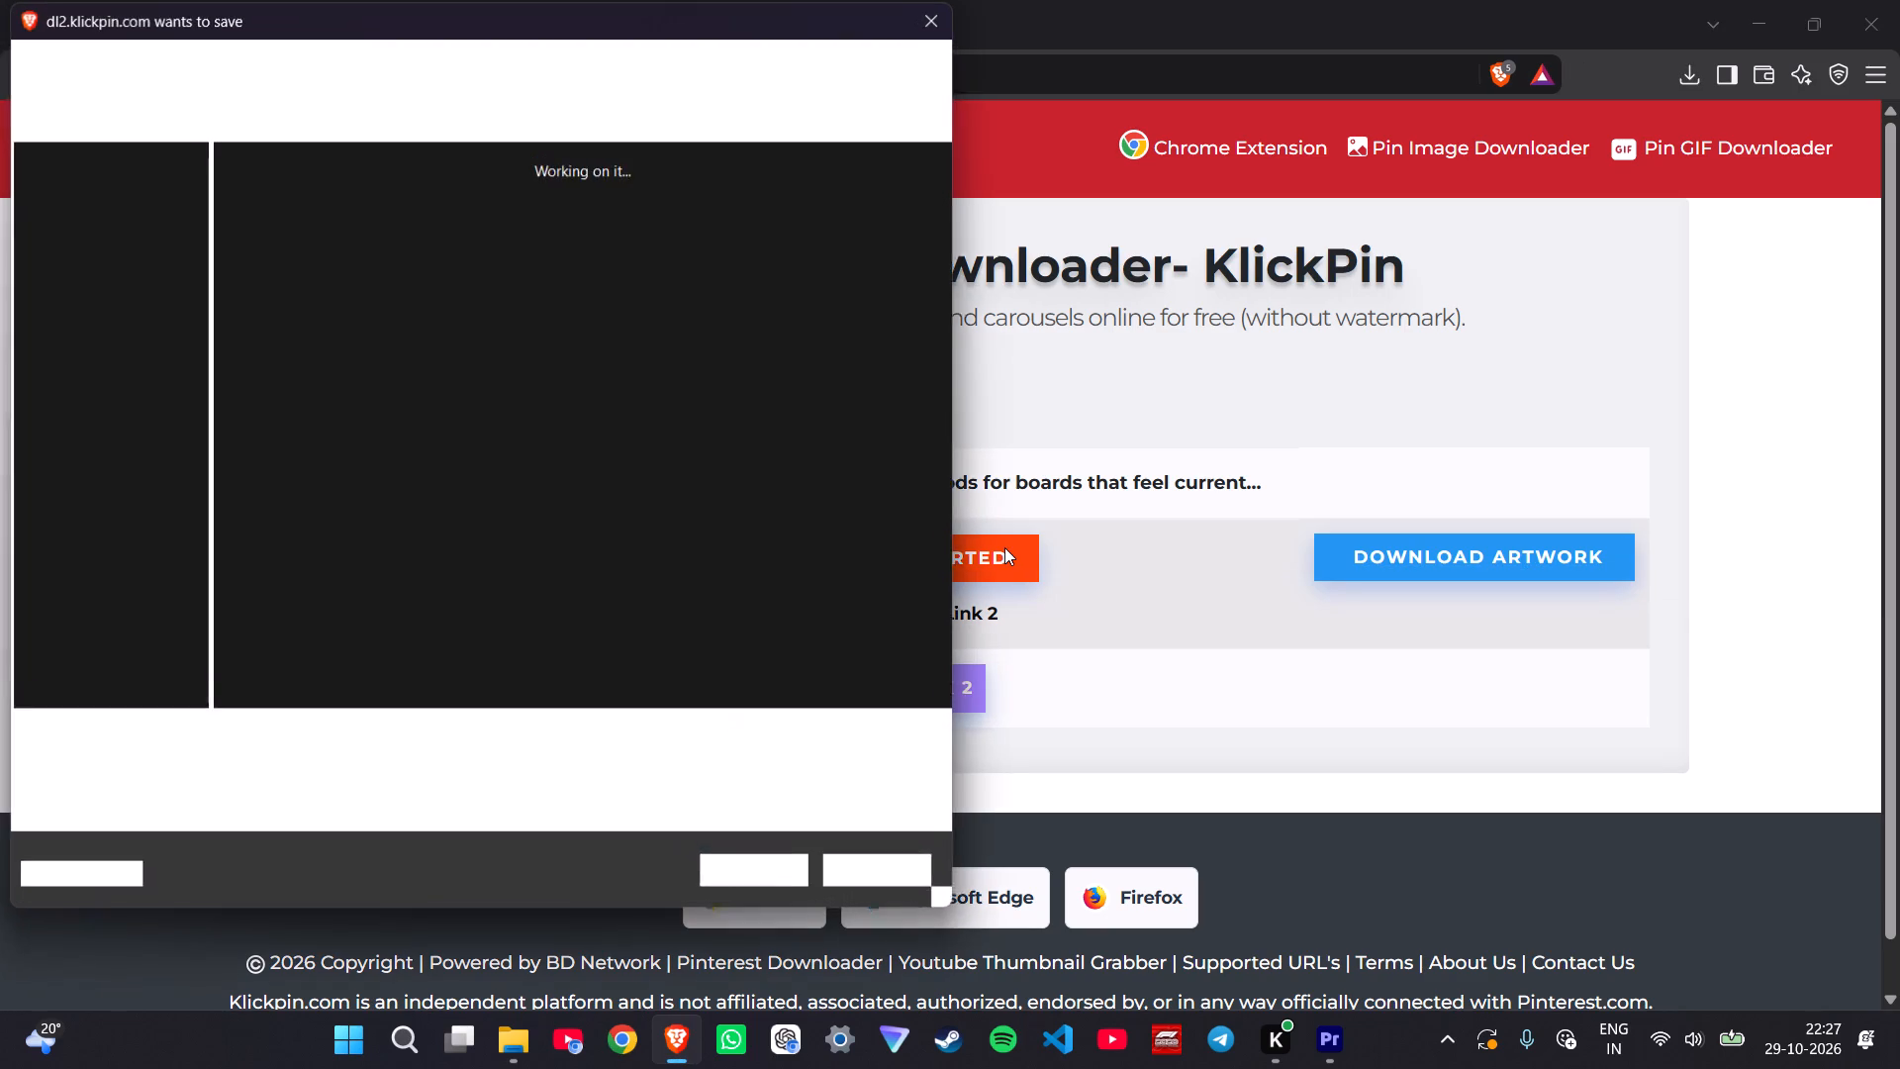
key(Return)
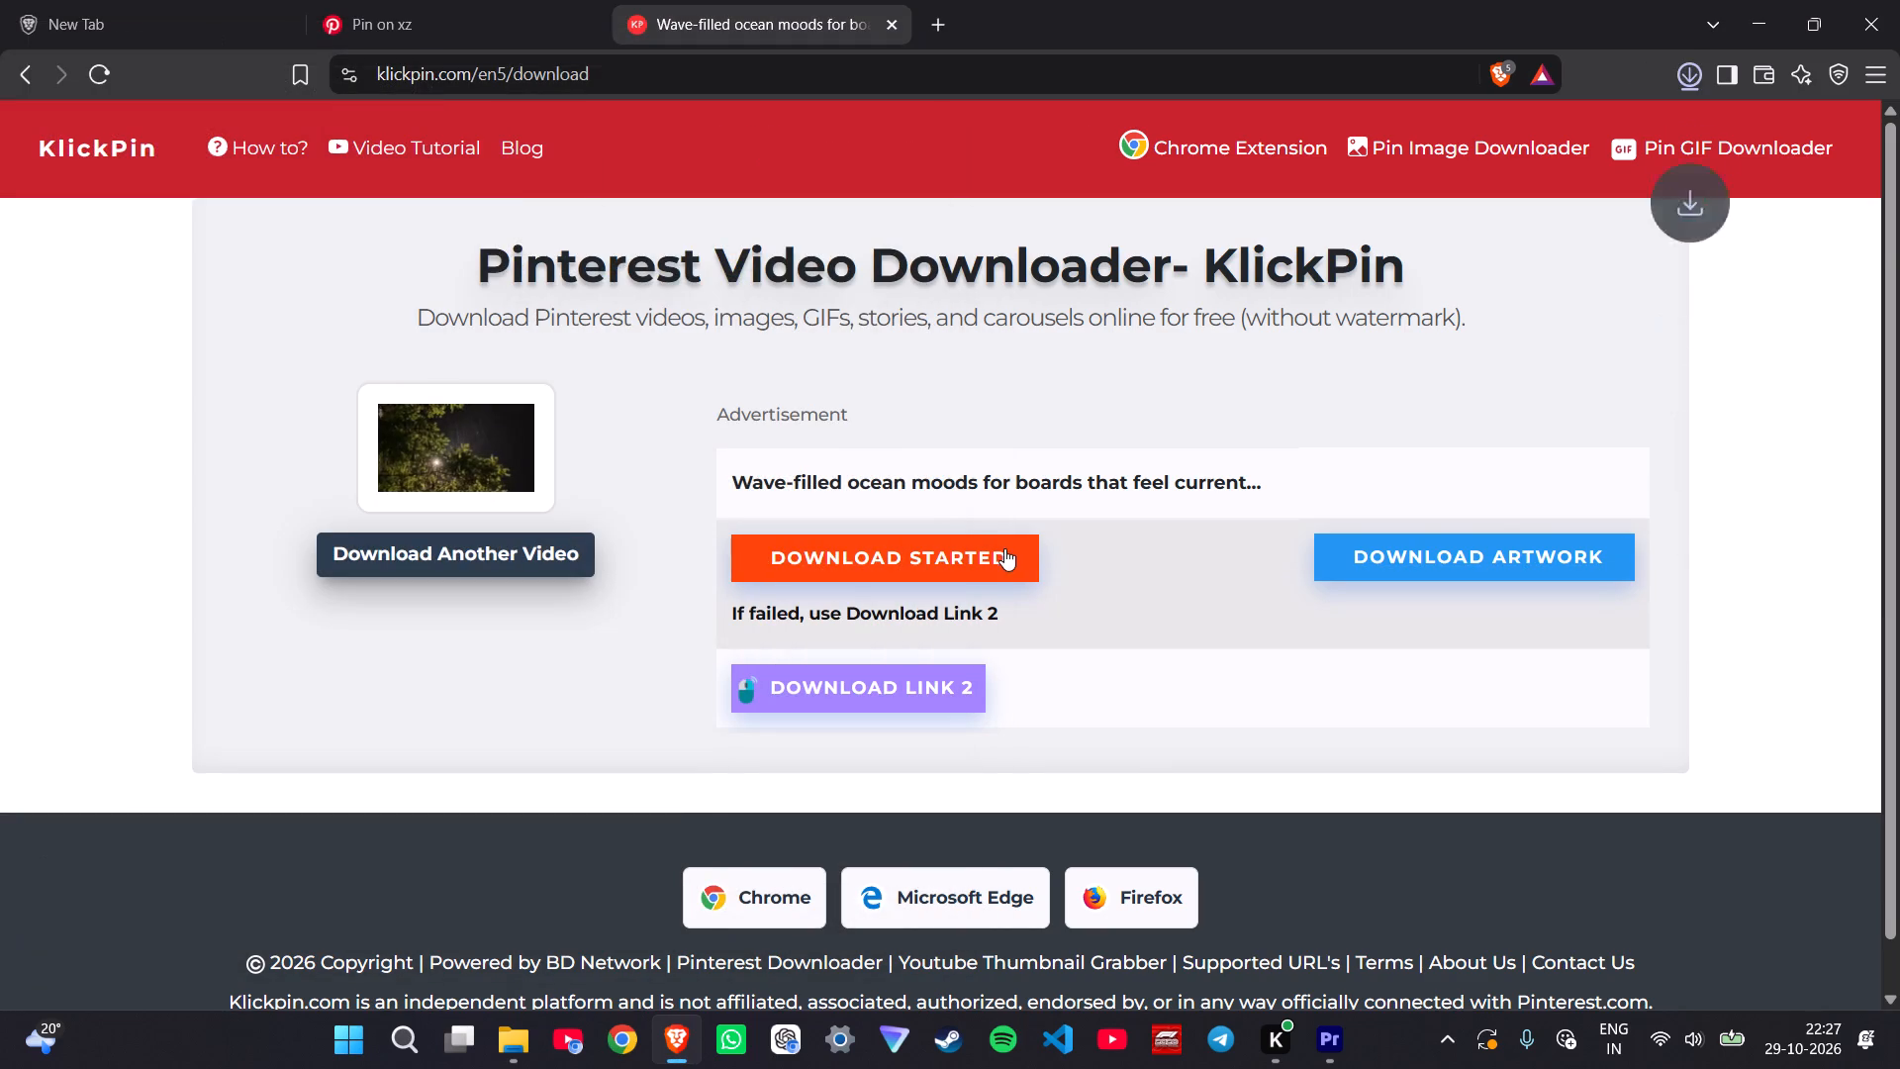
Close the downloader tab, switch to Premiere and import the From Klickpin.com- Wave-filled video from the edit/f1 folder.
key(ctrl+w)
key(alt+Tab)
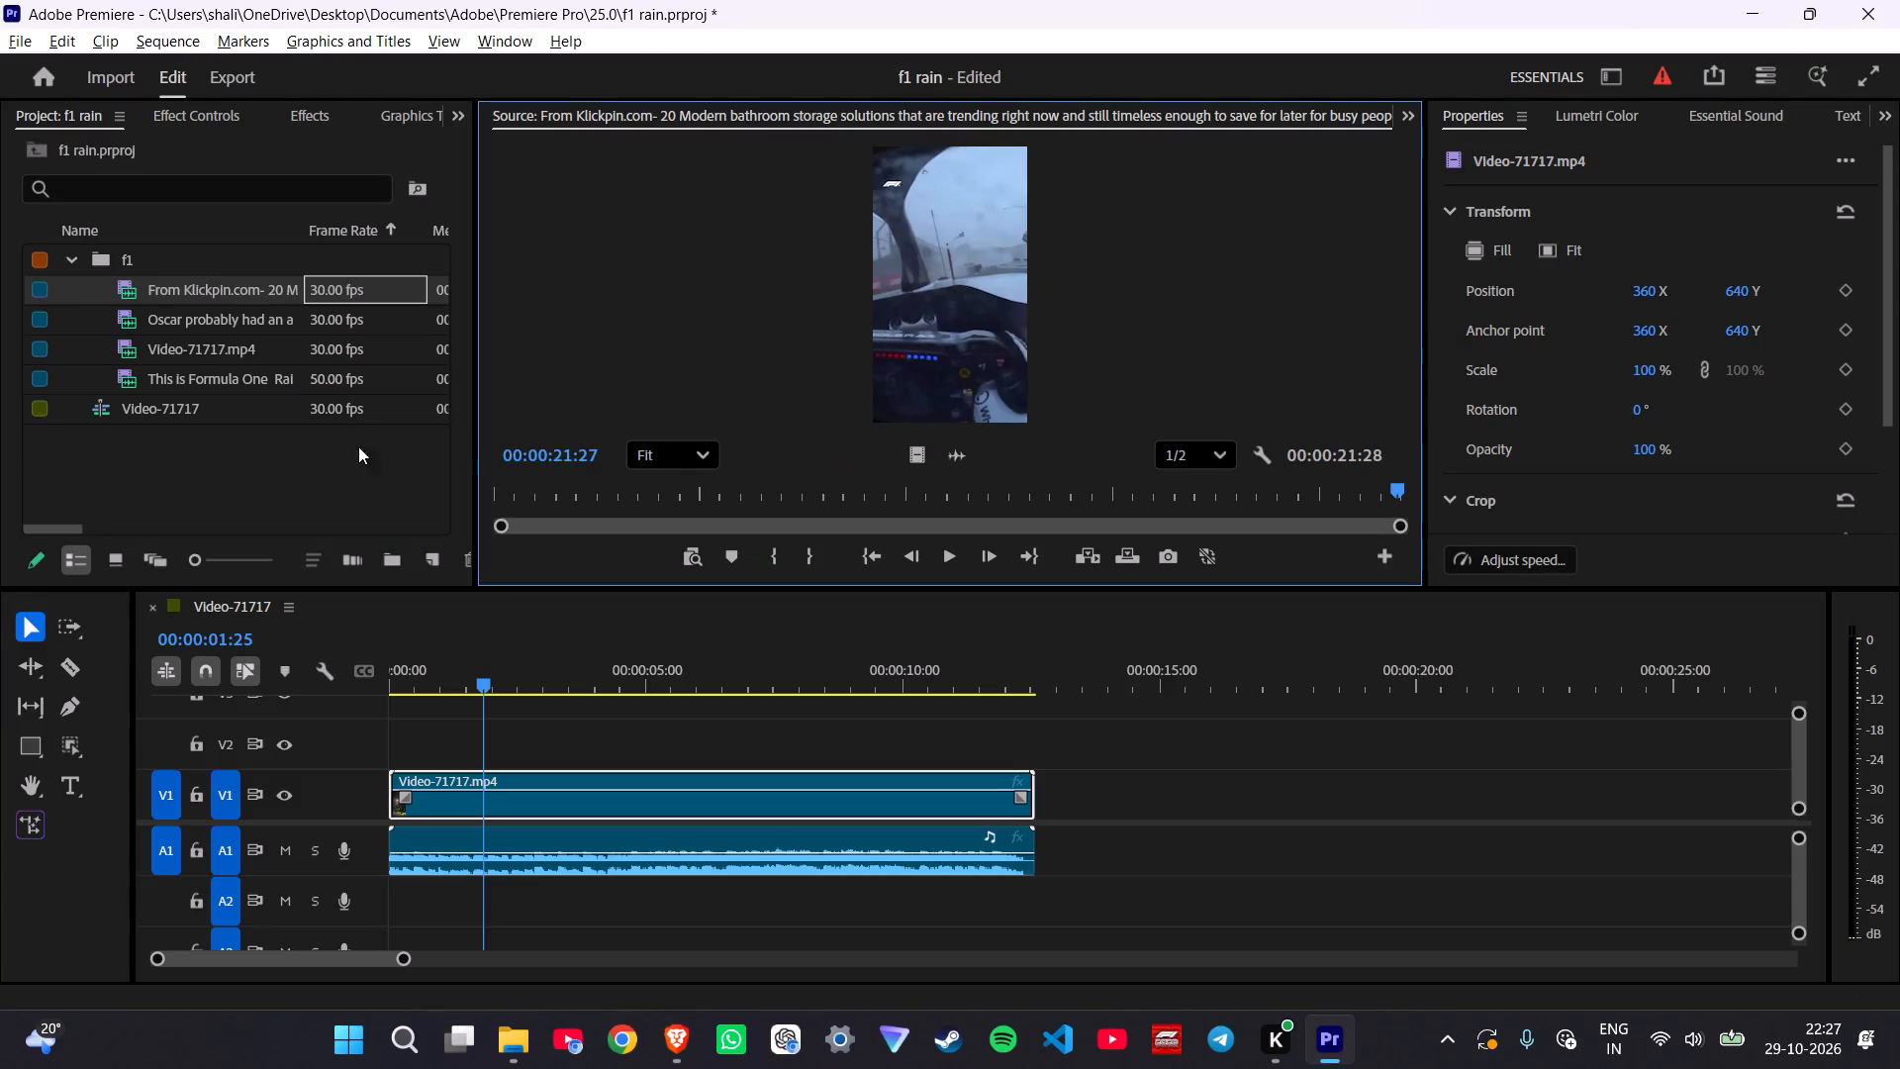
click(267, 479)
double_click(267, 479)
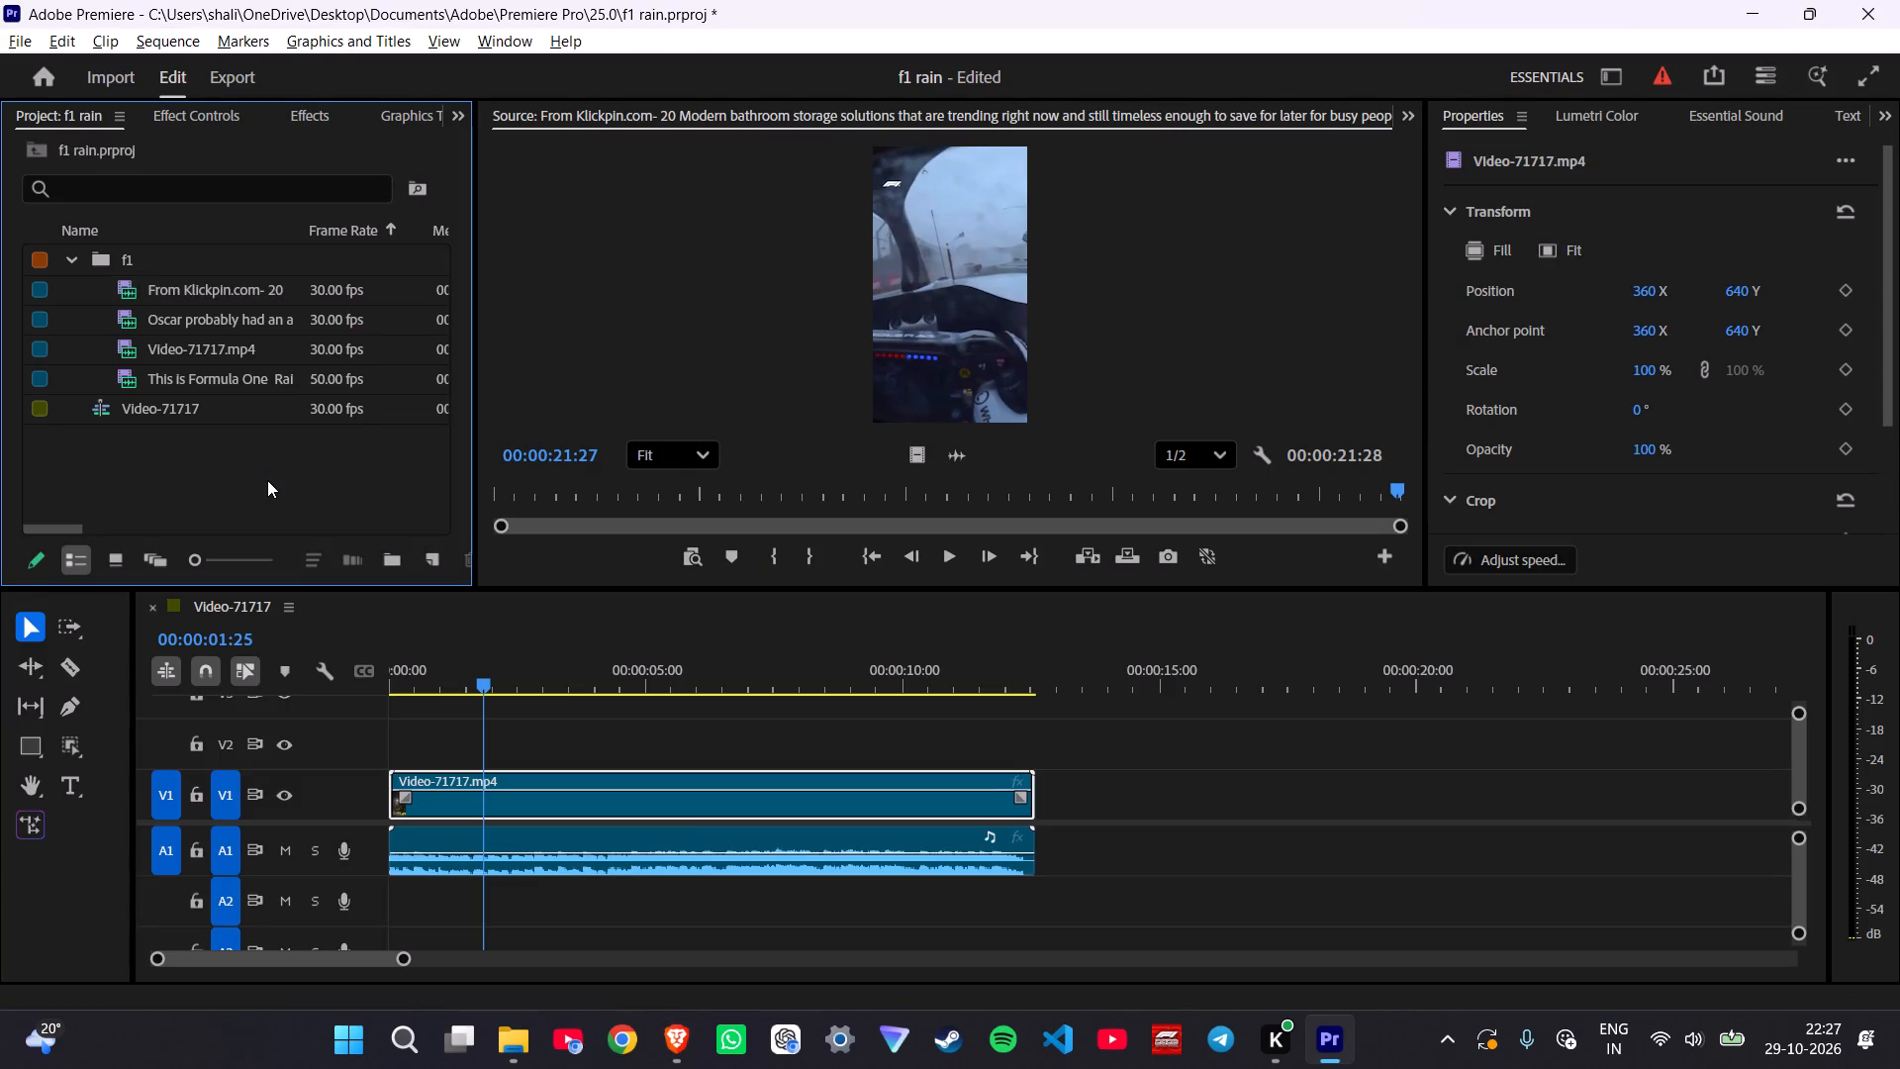
double_click(334, 294)
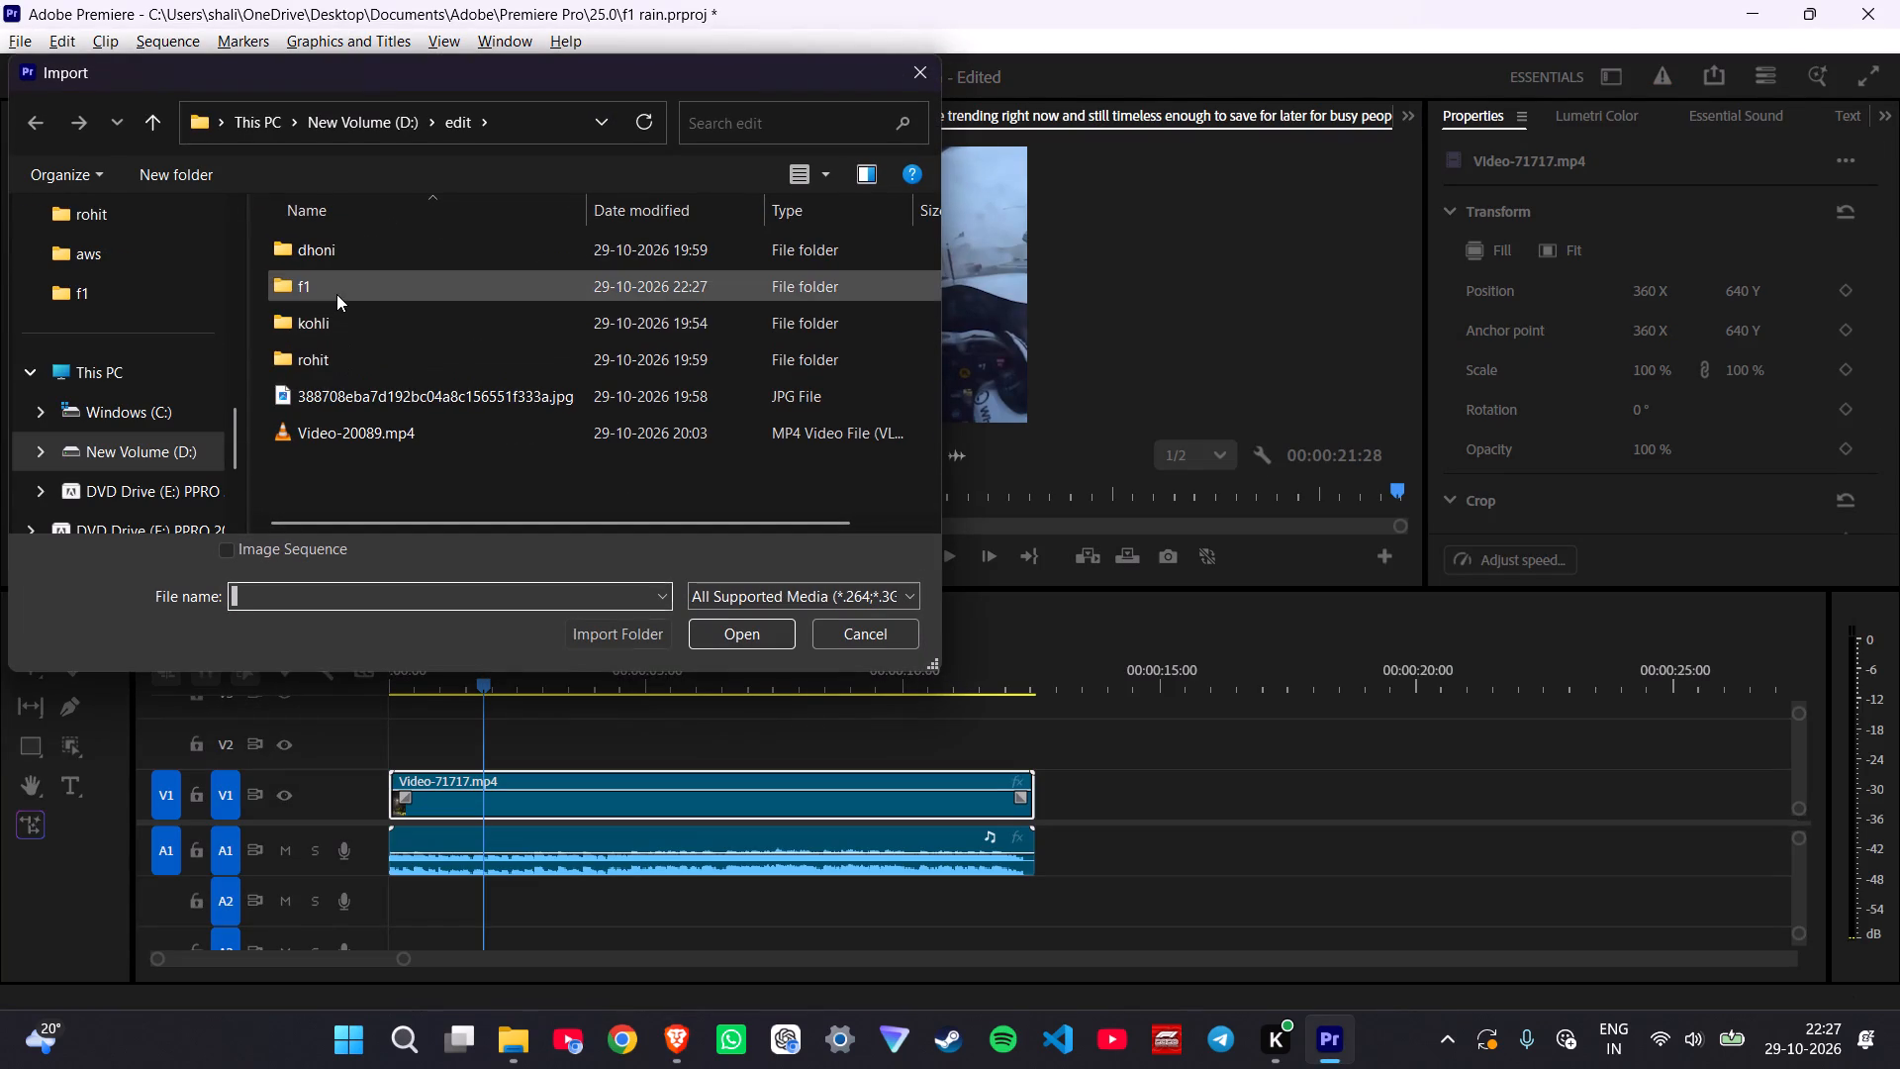
double_click(463, 303)
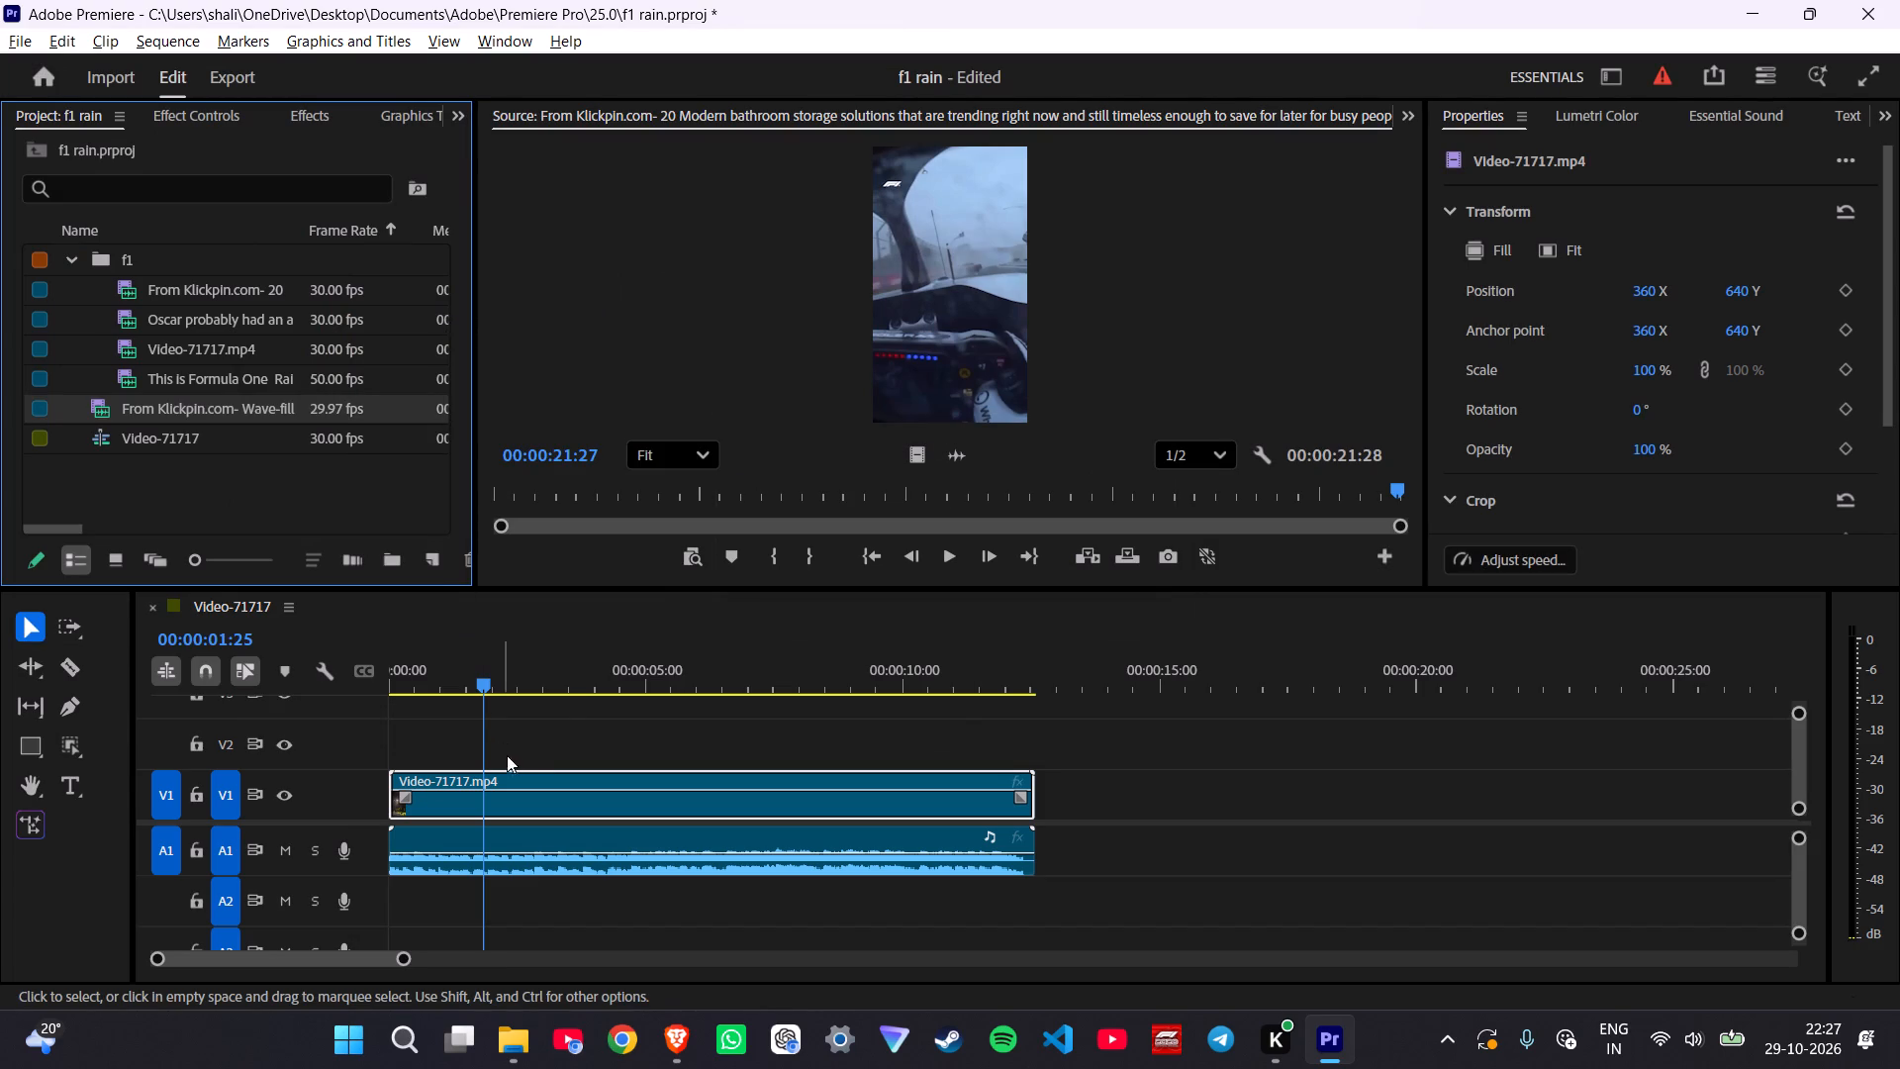
Play the sequence from about the one-second mark and stop at 00:00:02:08.
drag(486, 678, 455, 682)
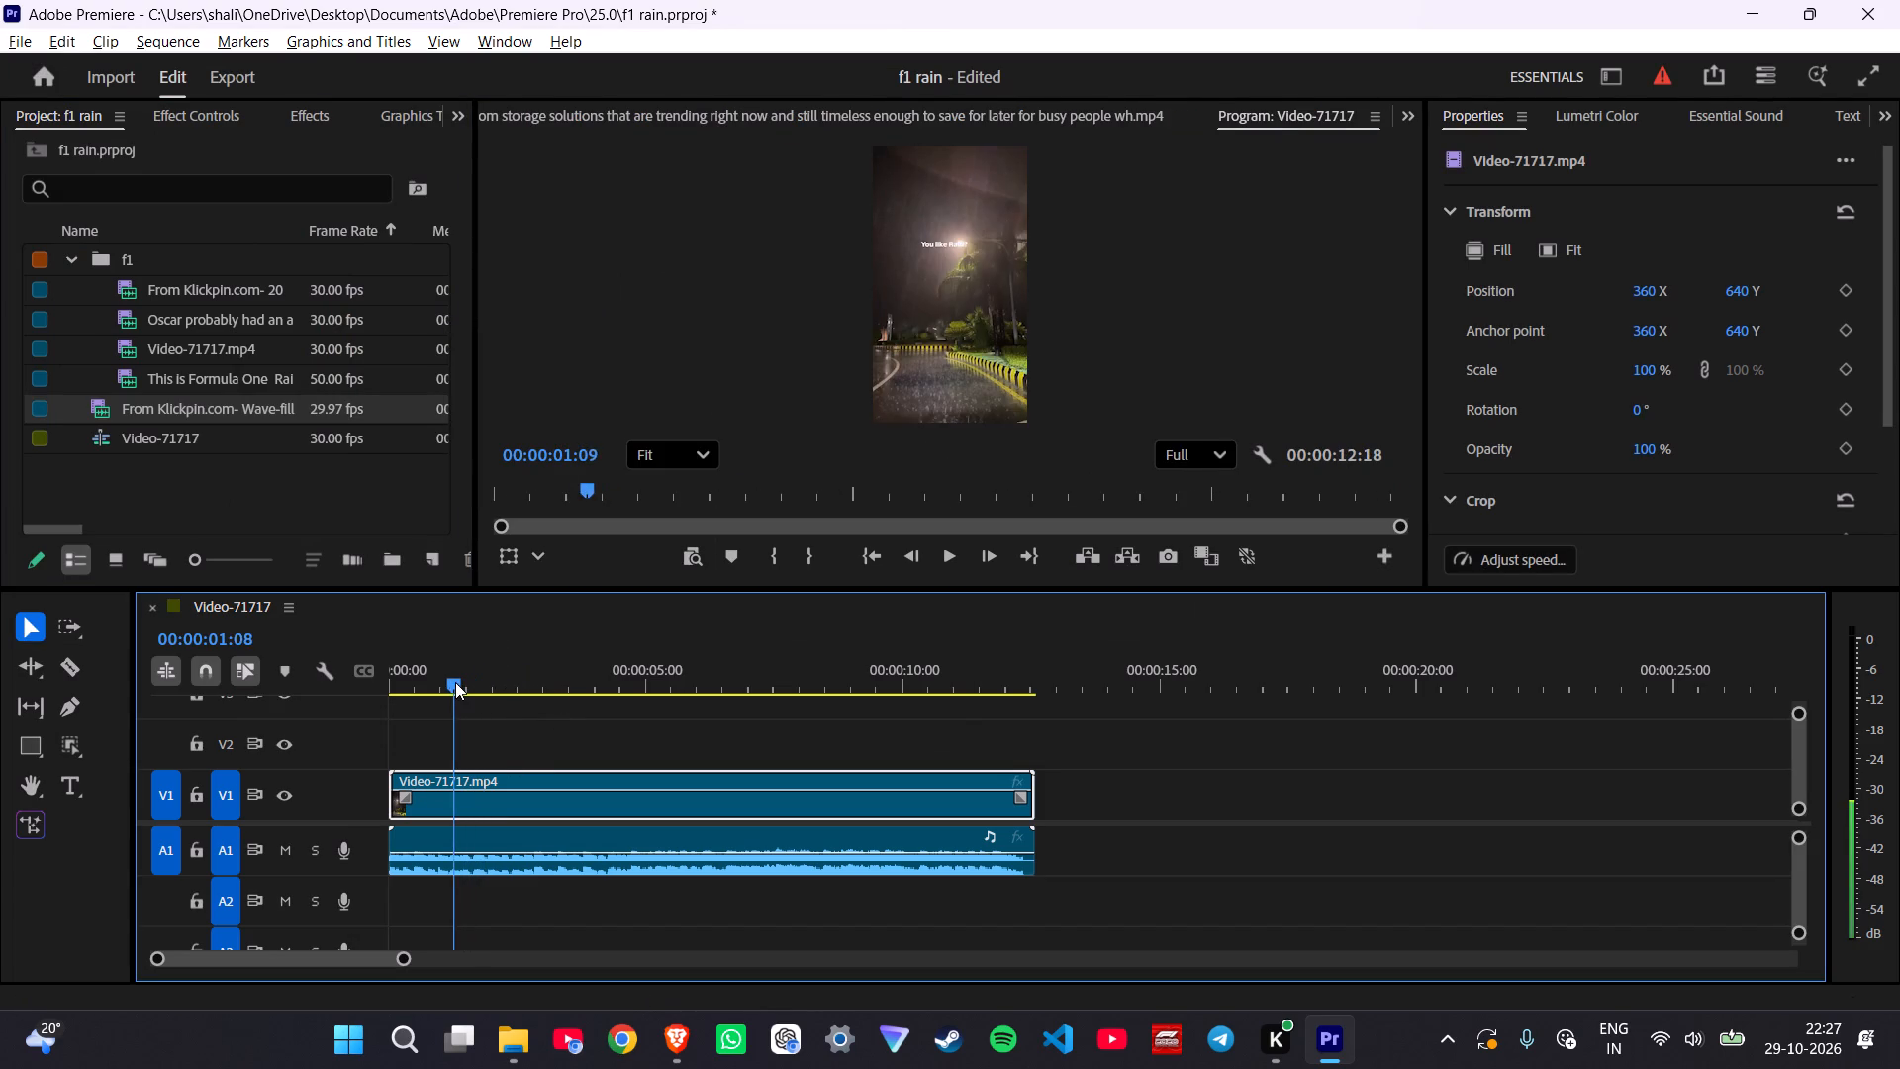
drag(455, 682, 437, 686)
key(space)
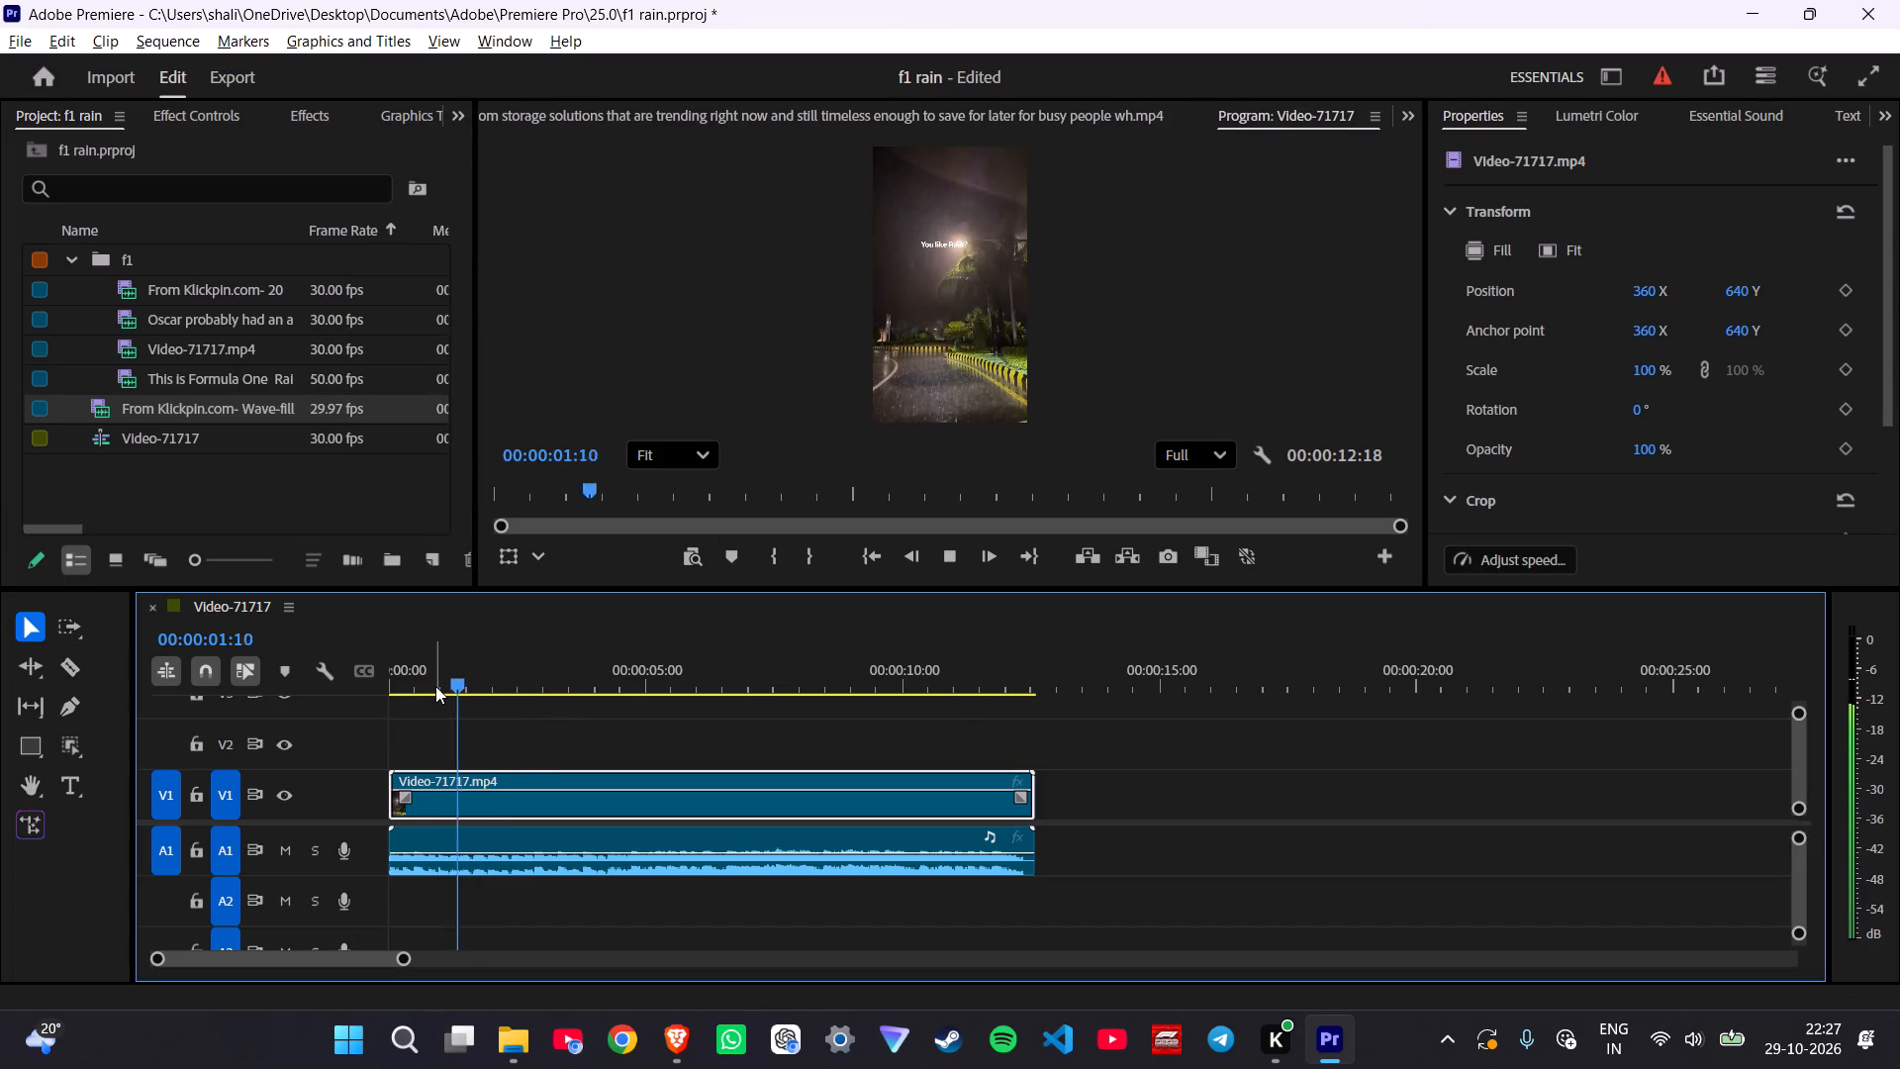
key(space)
Delete the Video-71717.mp4 video clip from track V1, leaving its audio on A1.
click(516, 792)
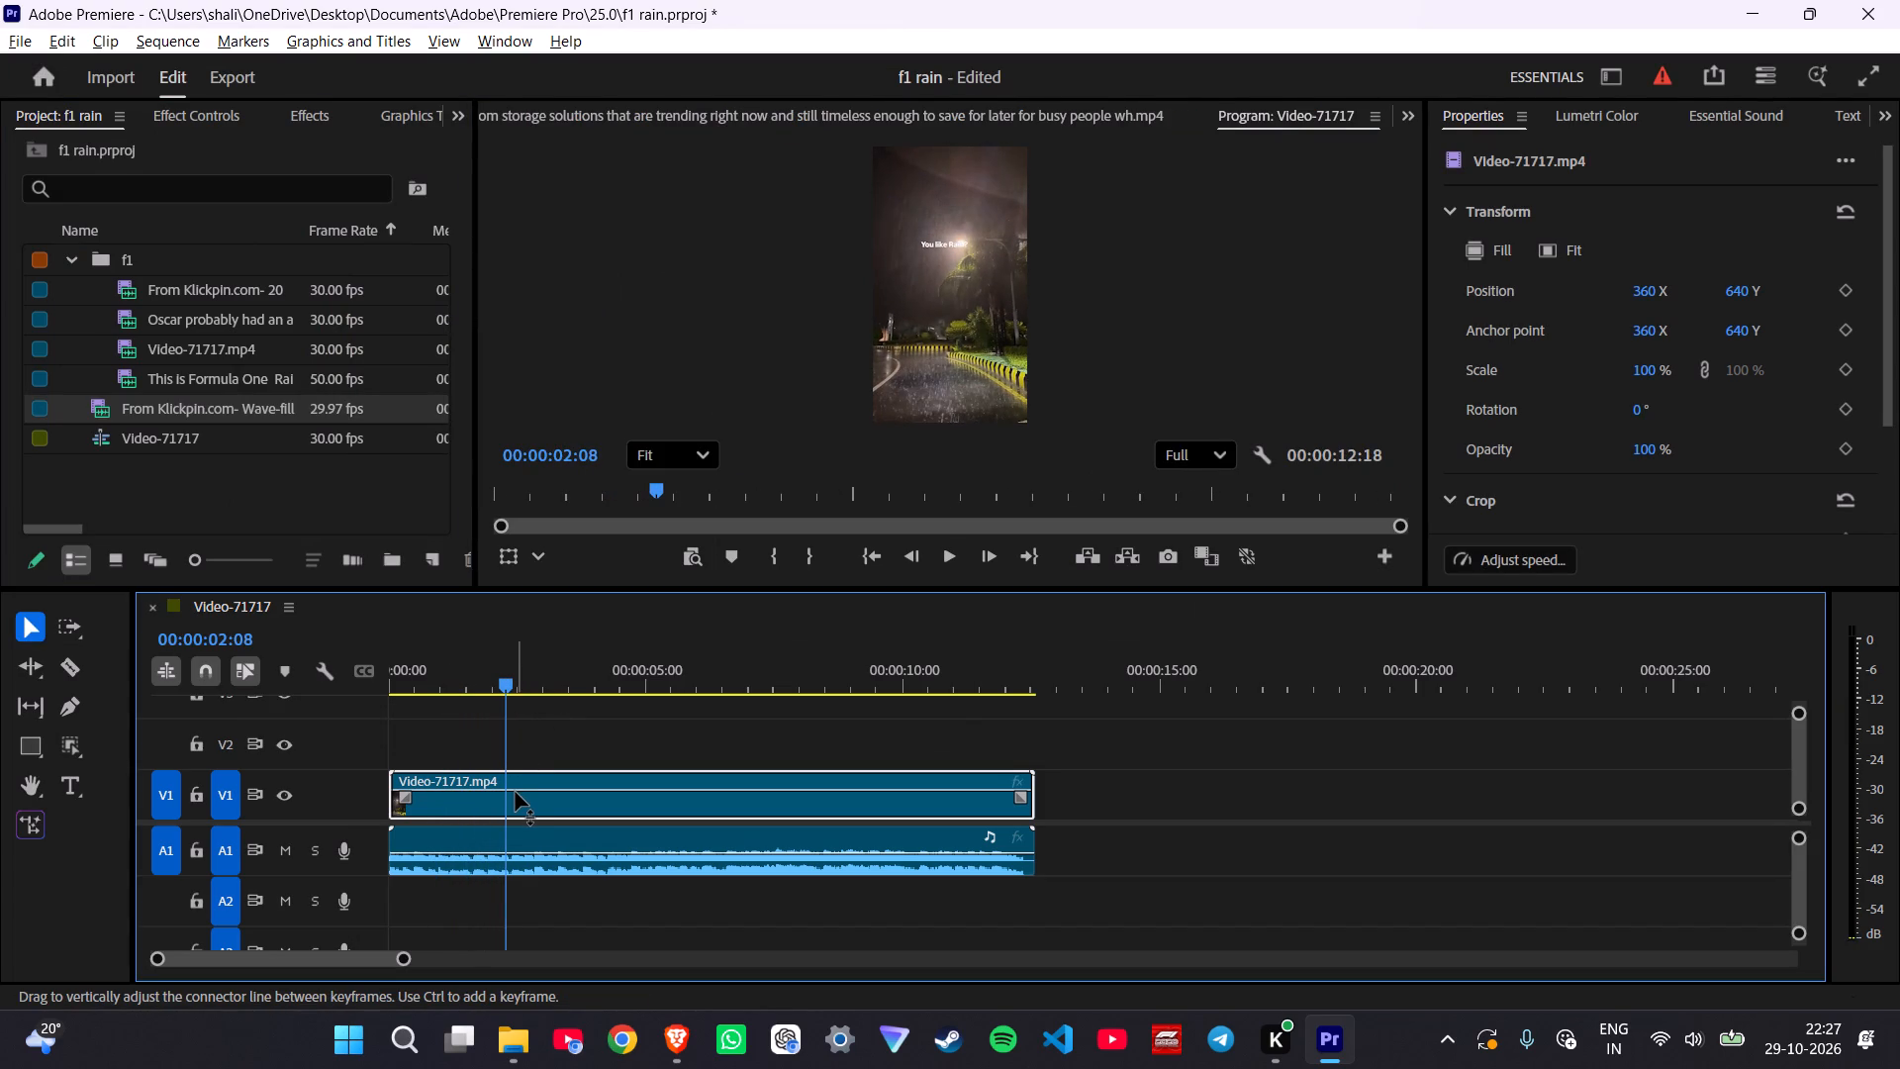
key(Delete)
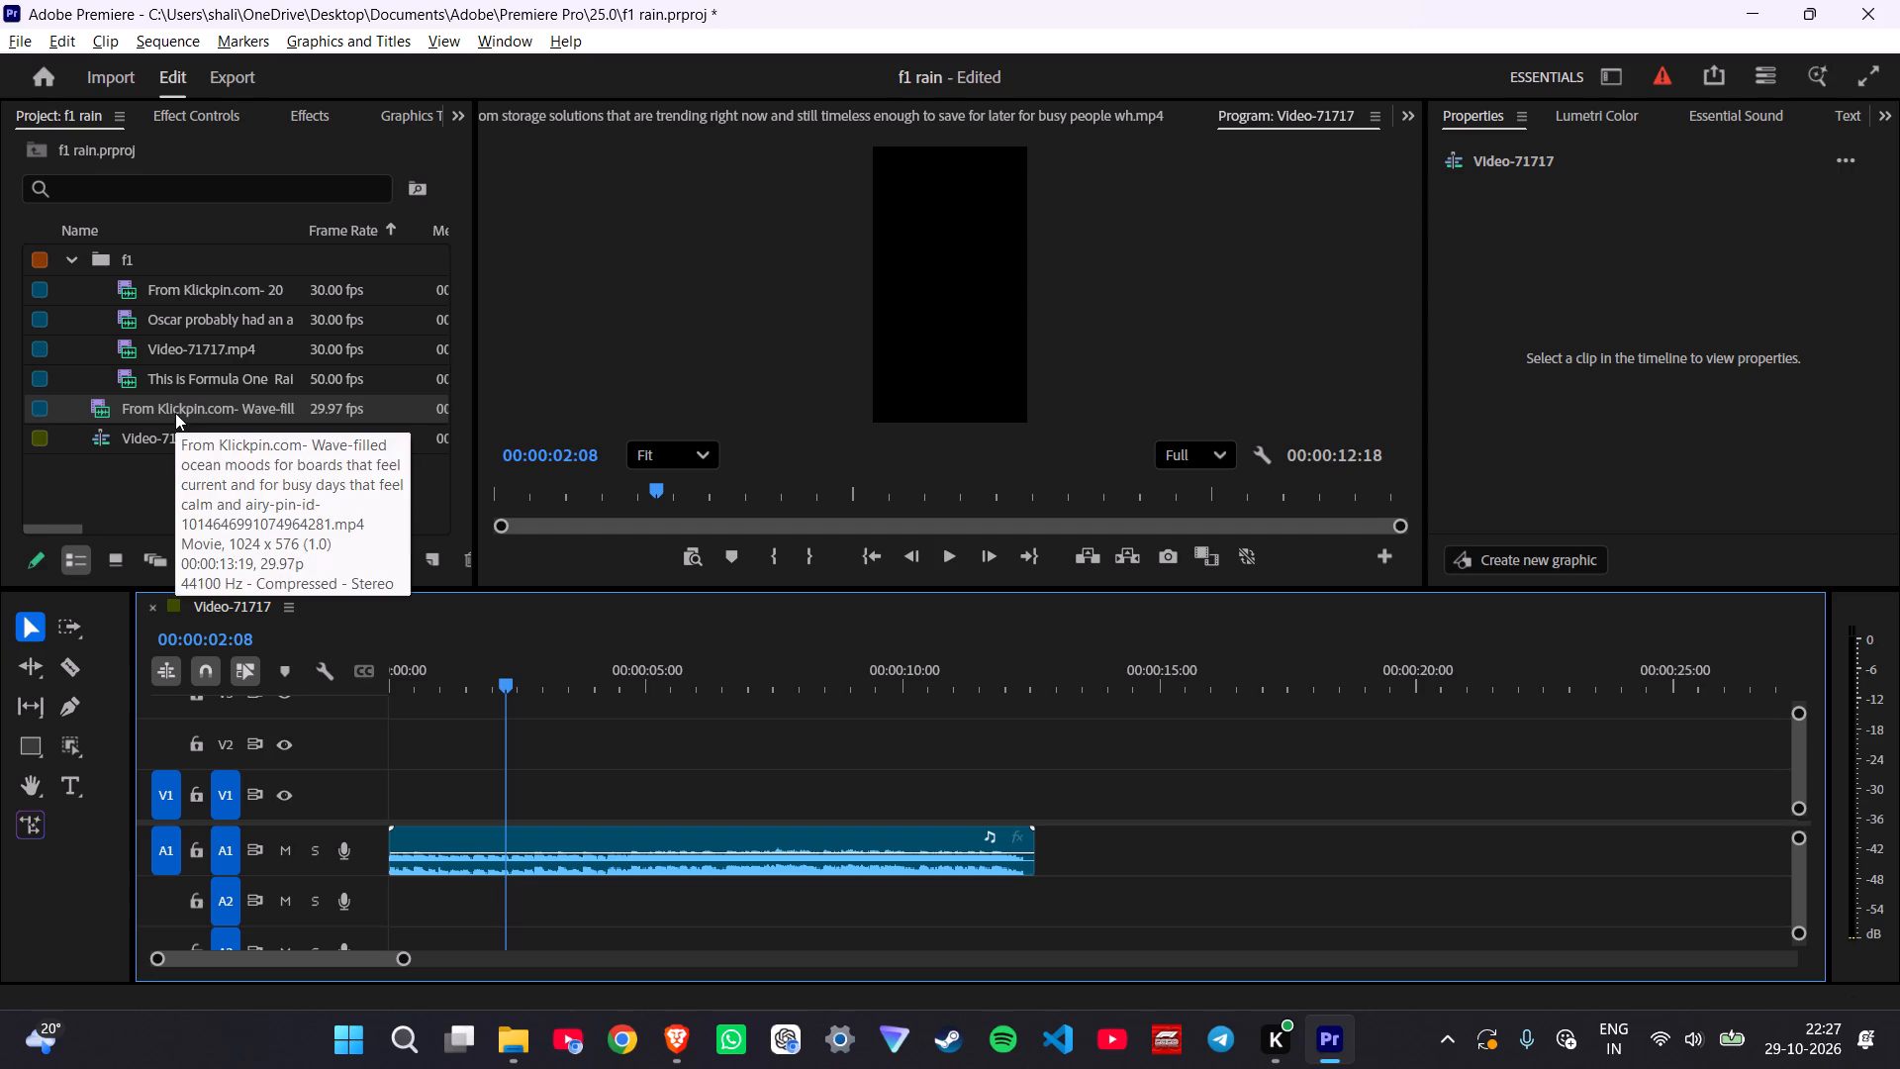
Open the imported From Klickpin.com- Wave-filled clip in the Source Monitor.
double_click(175, 413)
double_click(333, 416)
drag(271, 404, 281, 424)
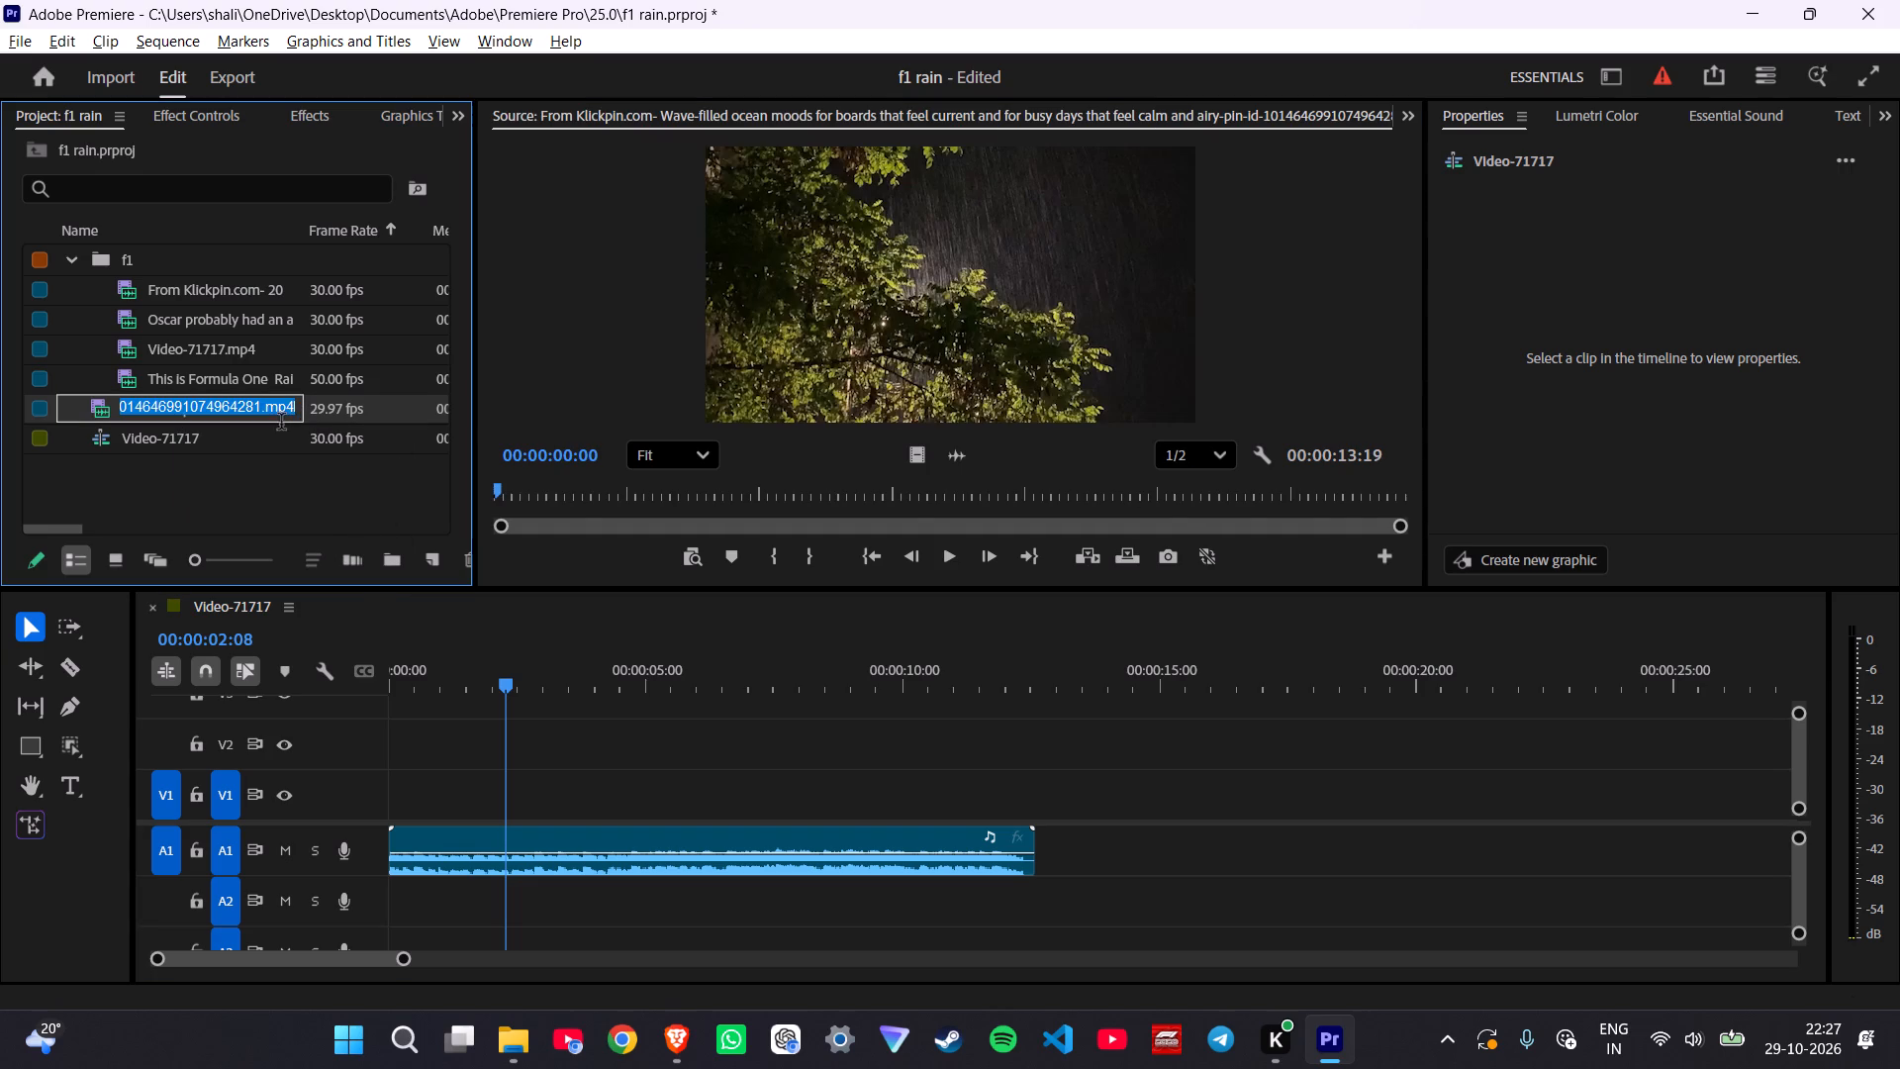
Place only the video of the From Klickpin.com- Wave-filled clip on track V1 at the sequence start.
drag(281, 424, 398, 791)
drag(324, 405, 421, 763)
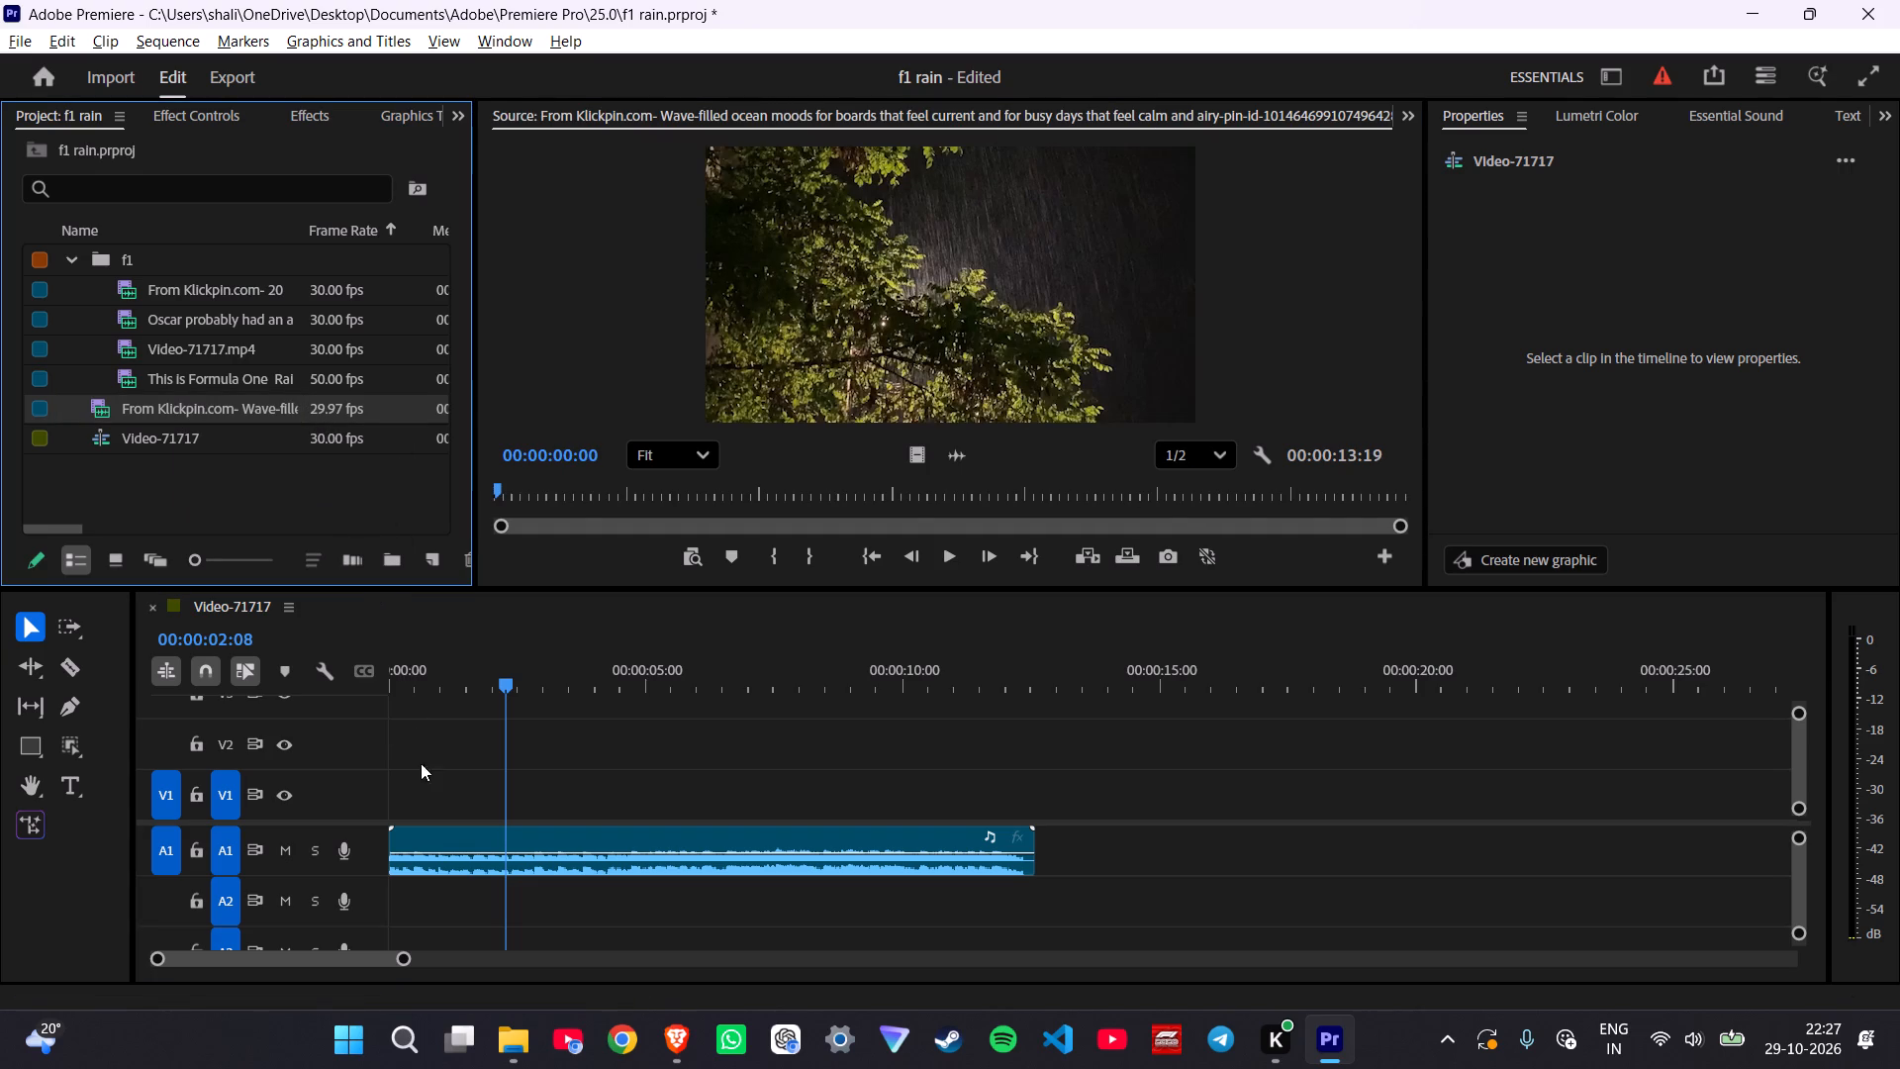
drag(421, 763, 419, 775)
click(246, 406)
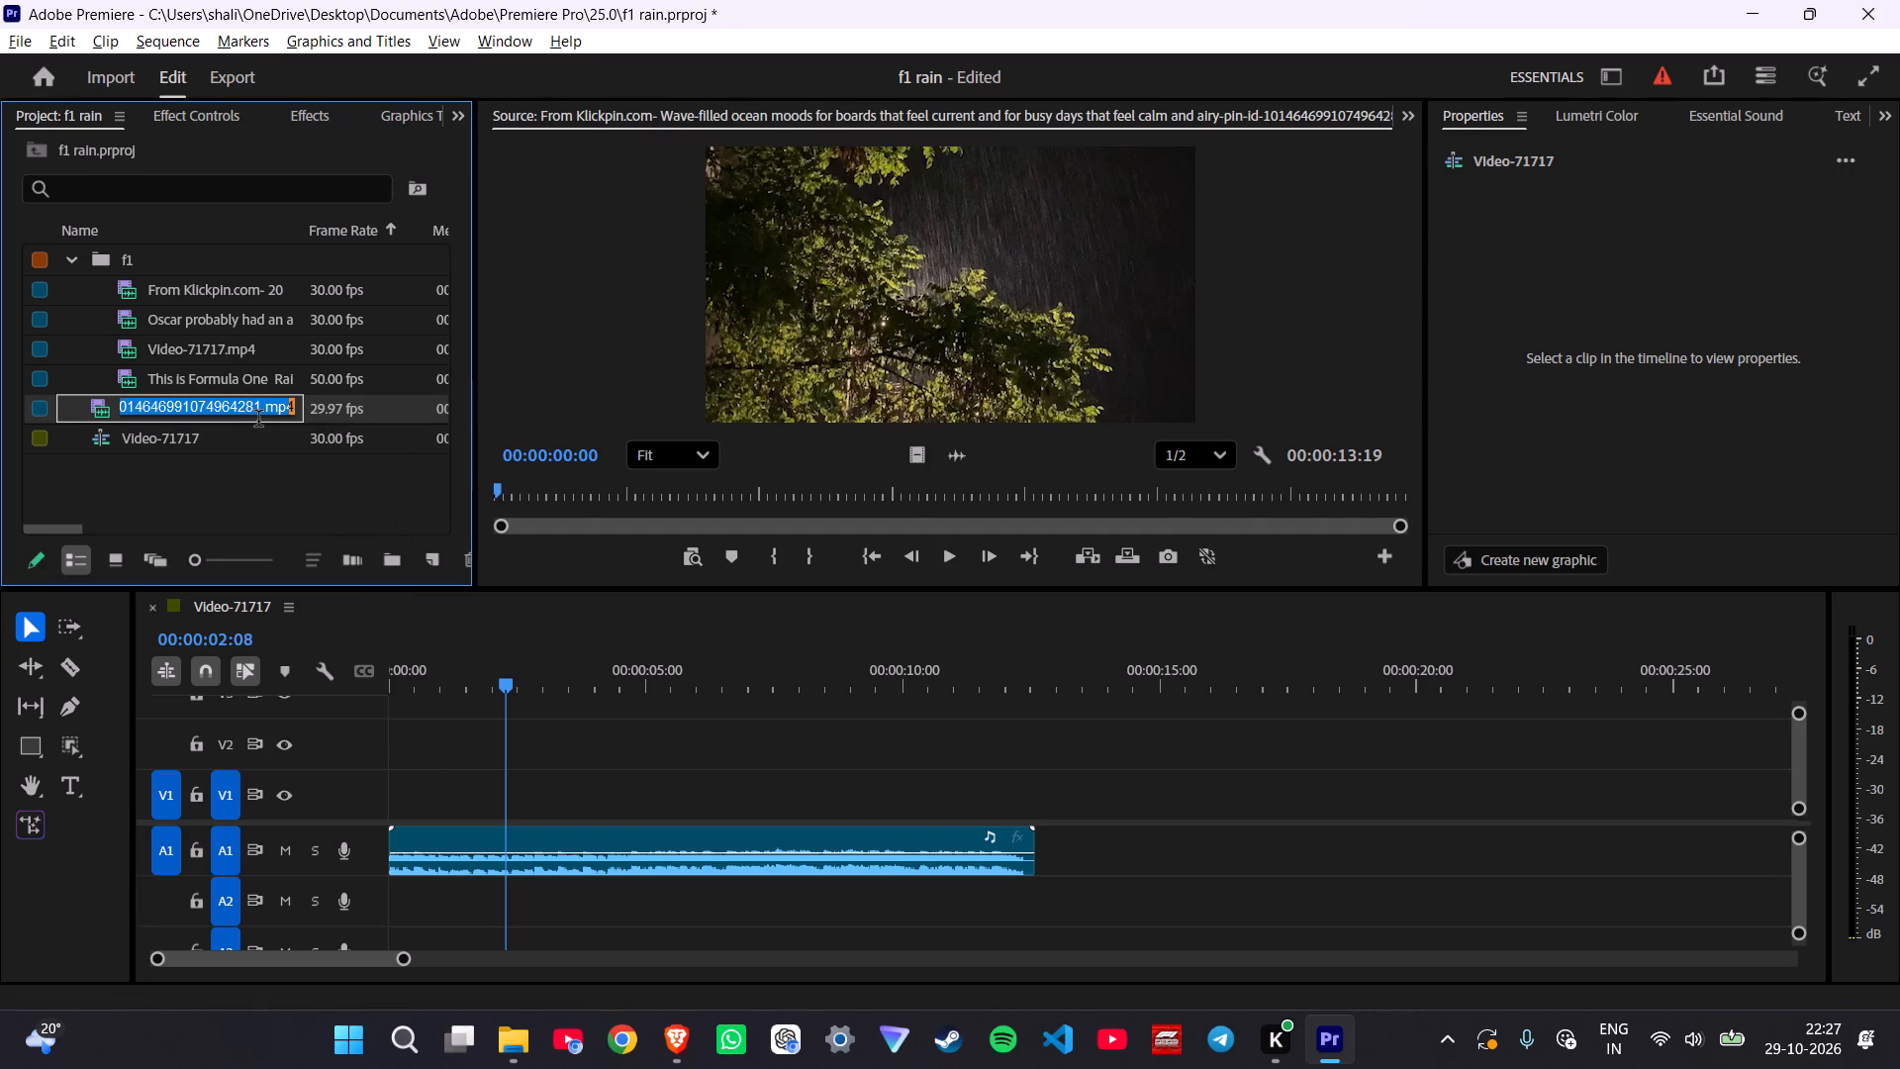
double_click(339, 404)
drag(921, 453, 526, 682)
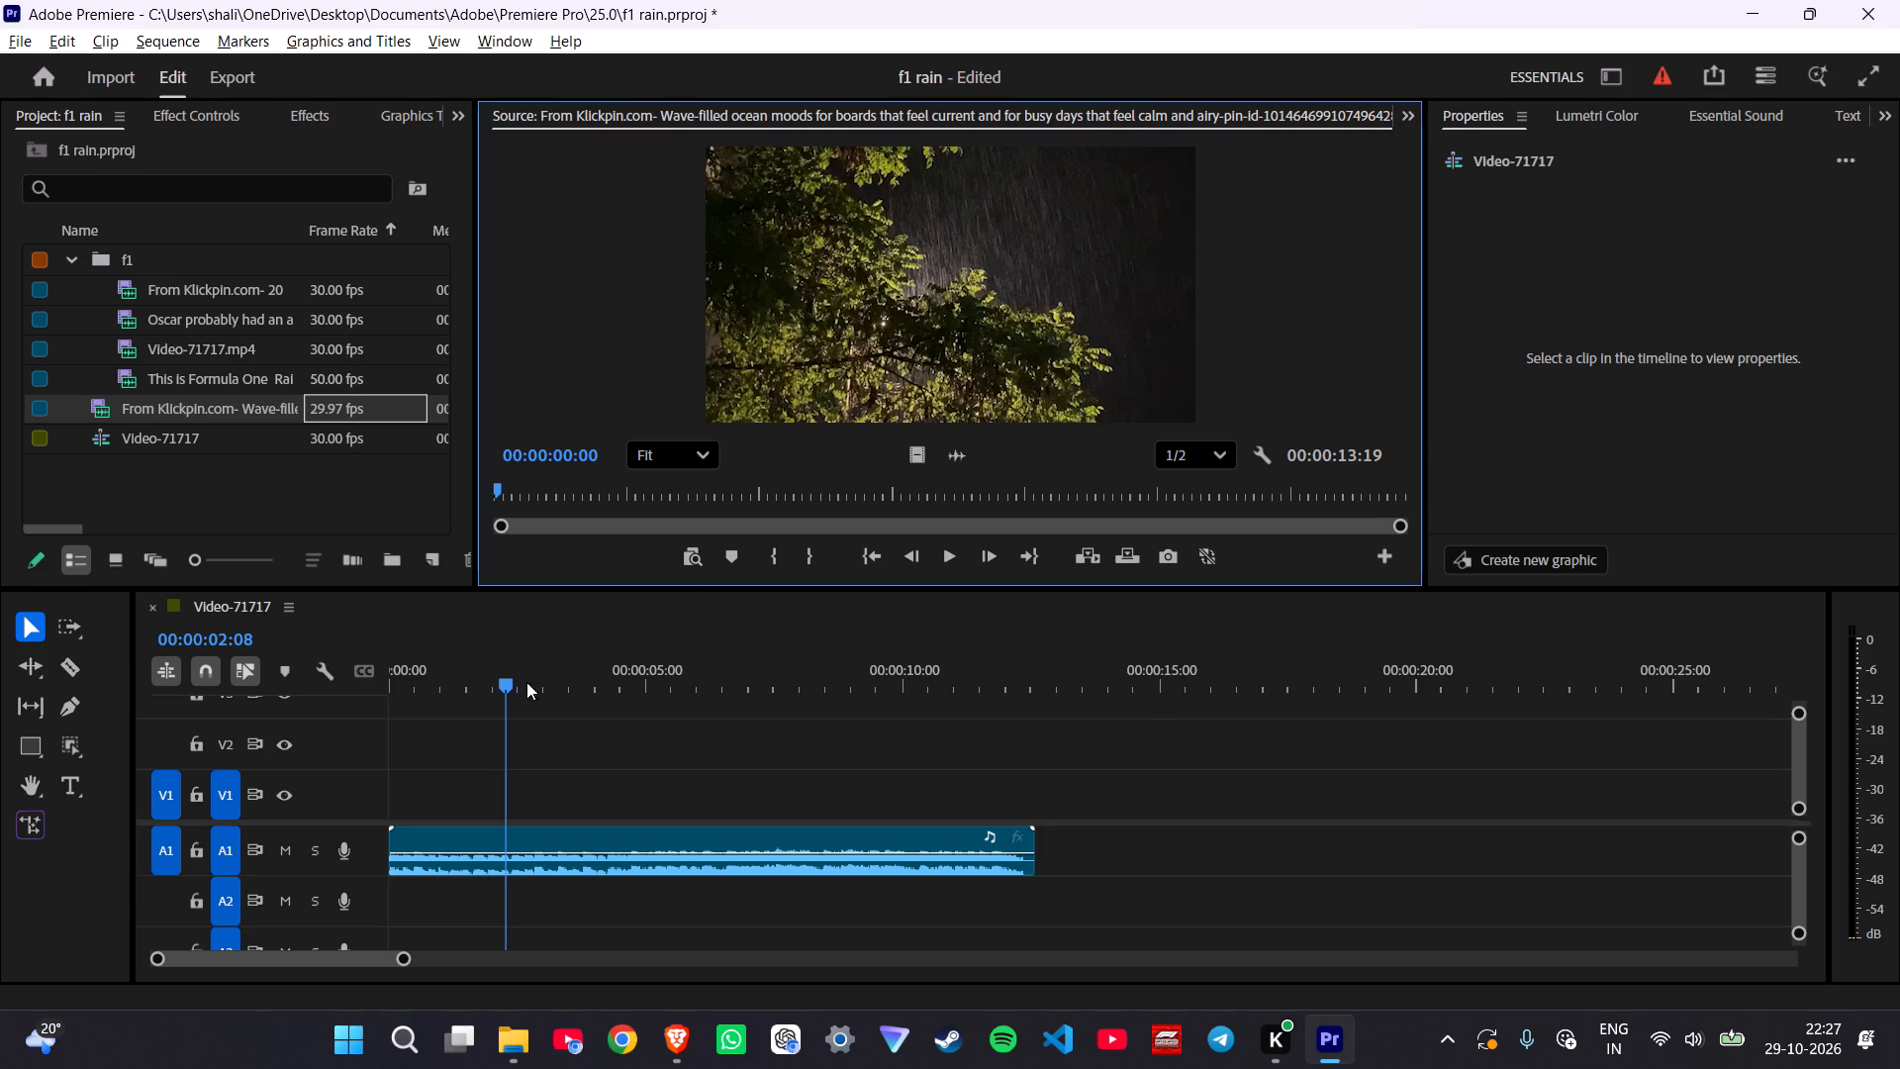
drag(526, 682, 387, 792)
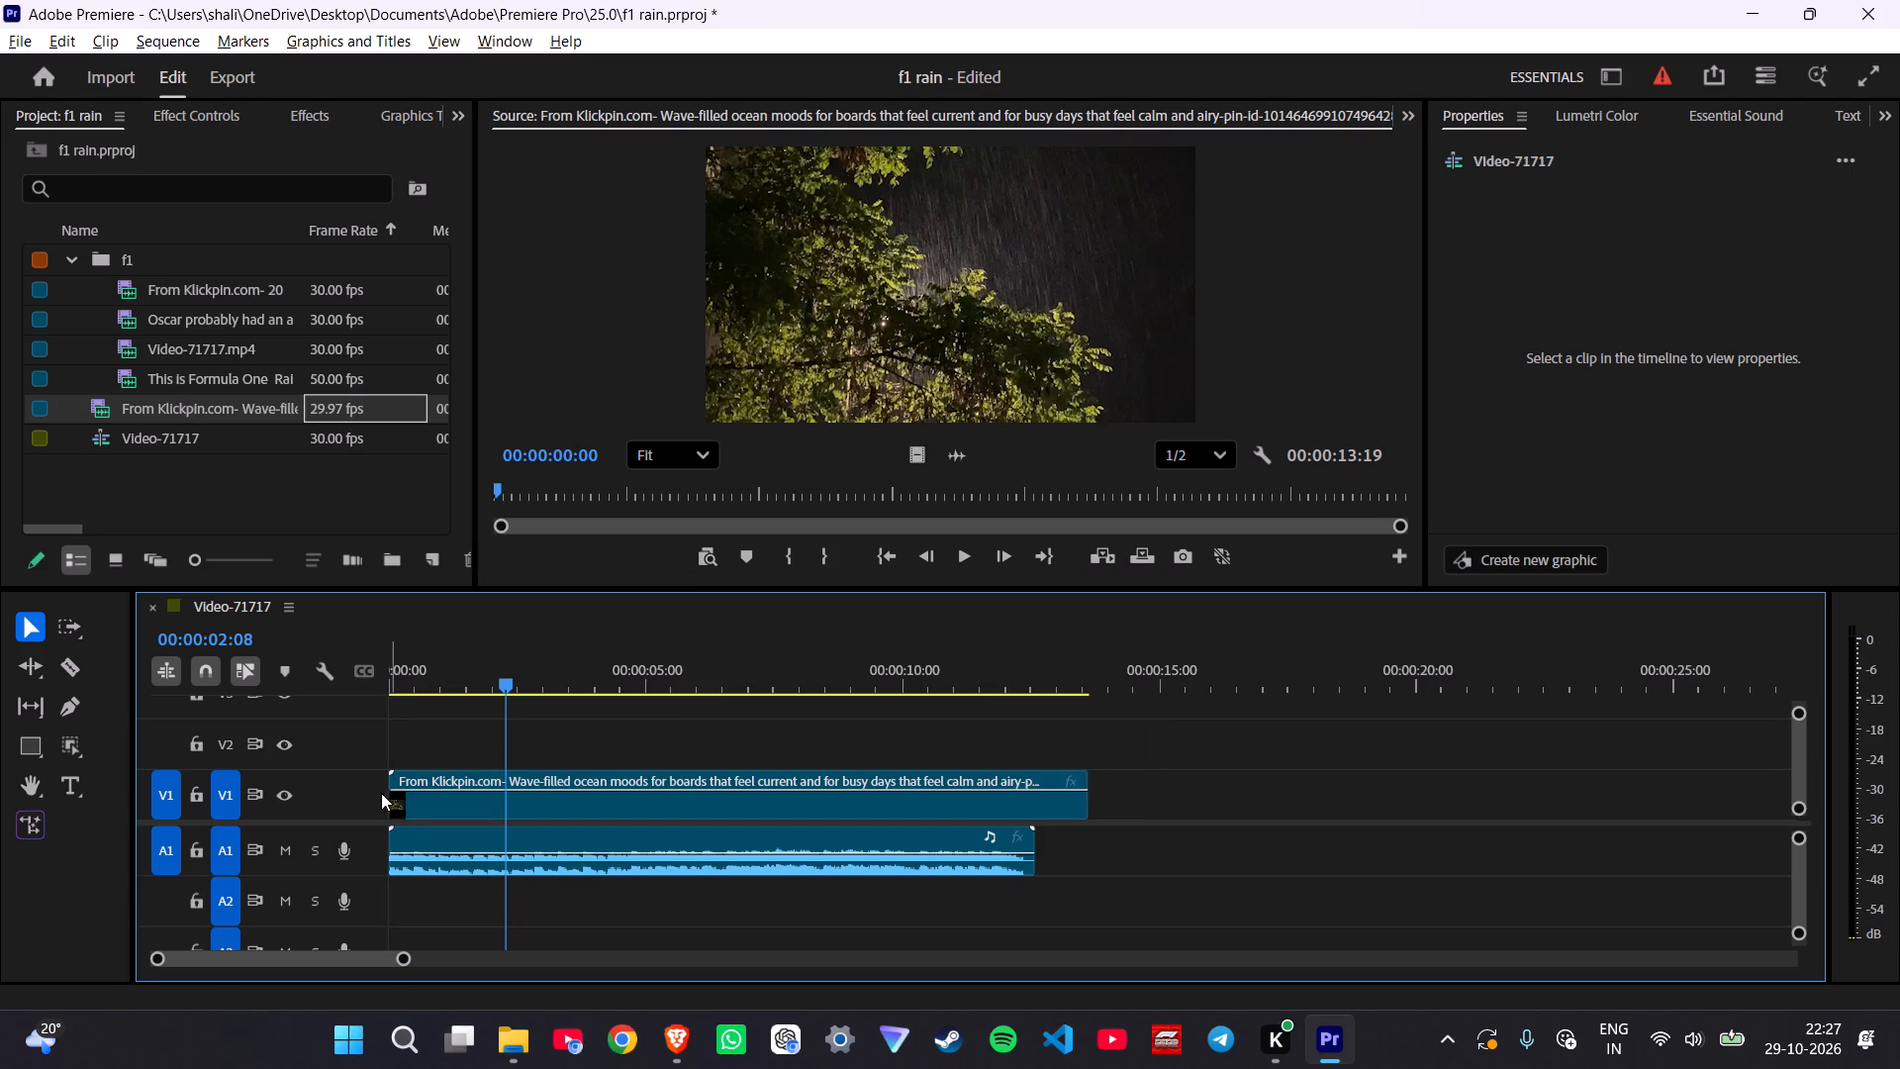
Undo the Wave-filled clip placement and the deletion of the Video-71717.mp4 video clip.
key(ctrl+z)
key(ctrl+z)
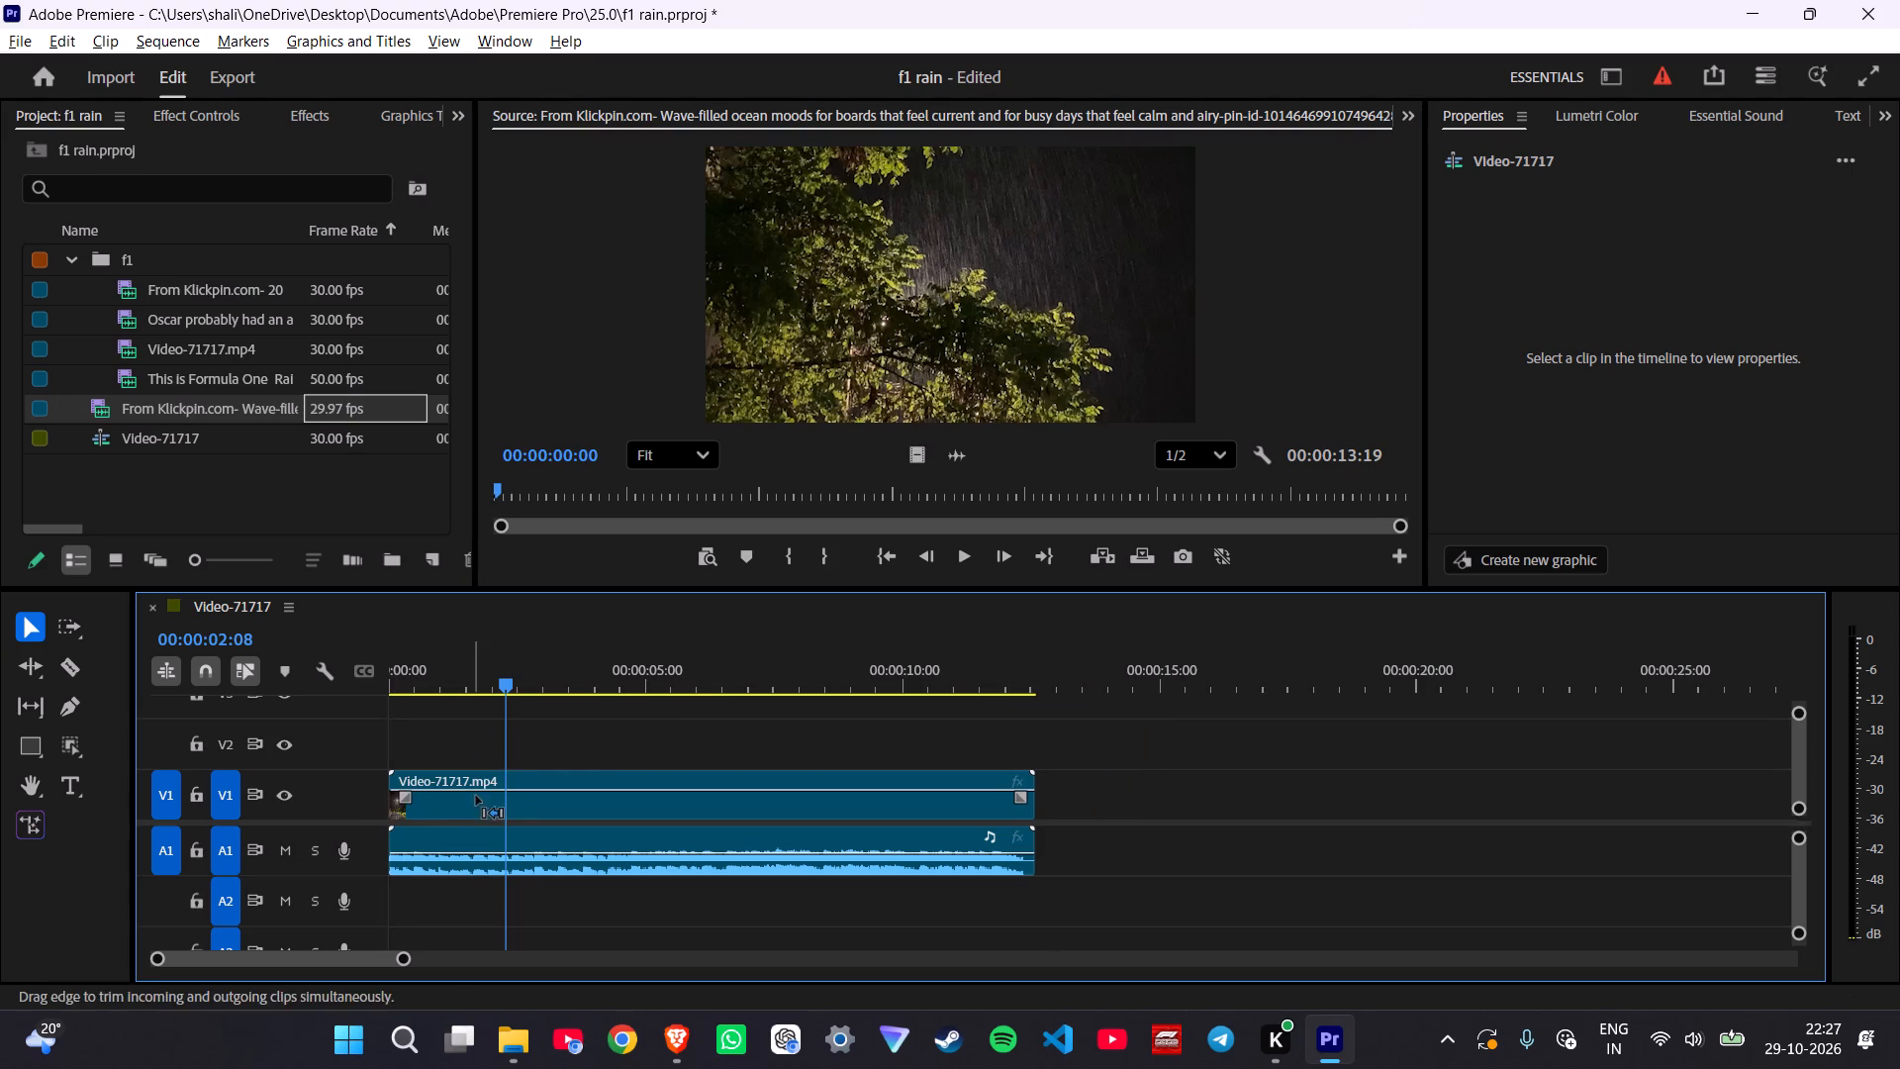
Play the sequence from the start and add a marker to the Video-71717.mp4 audio clip at about 00:00:04:21.
click(447, 834)
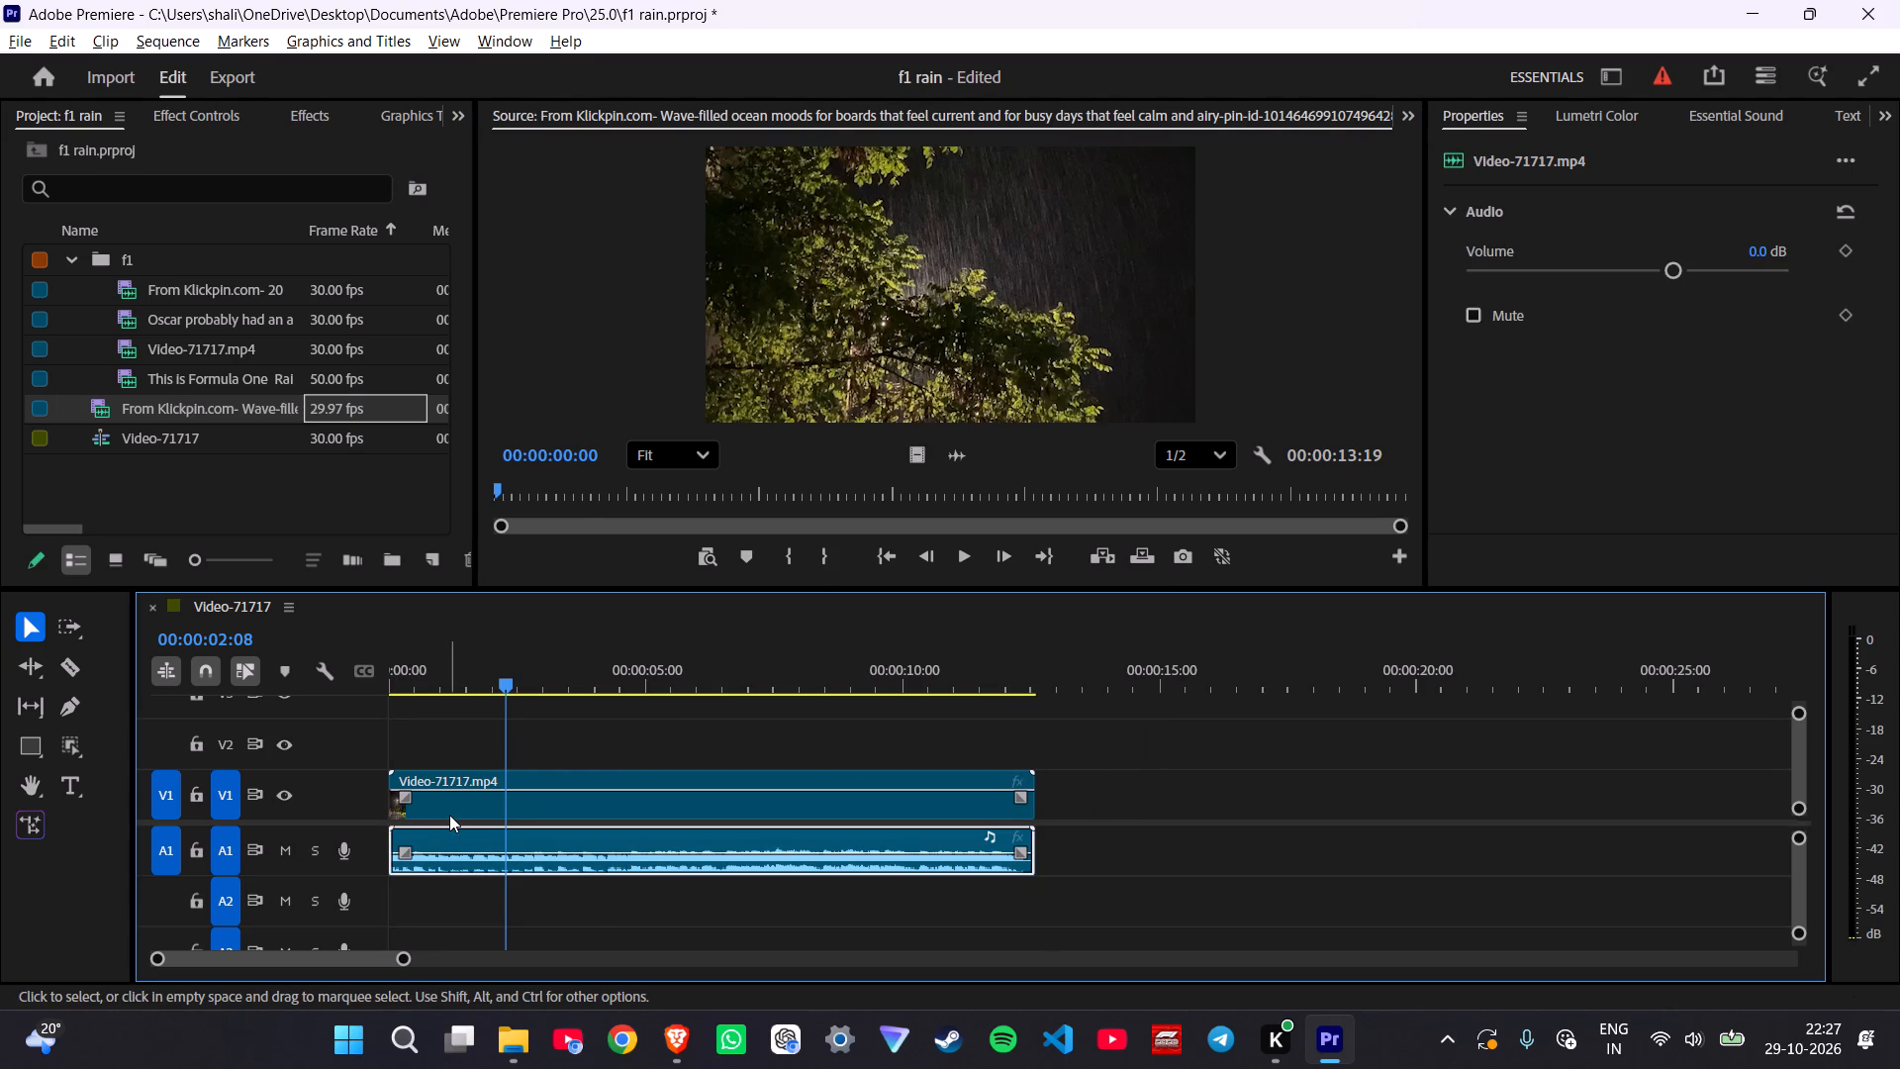
key(Return)
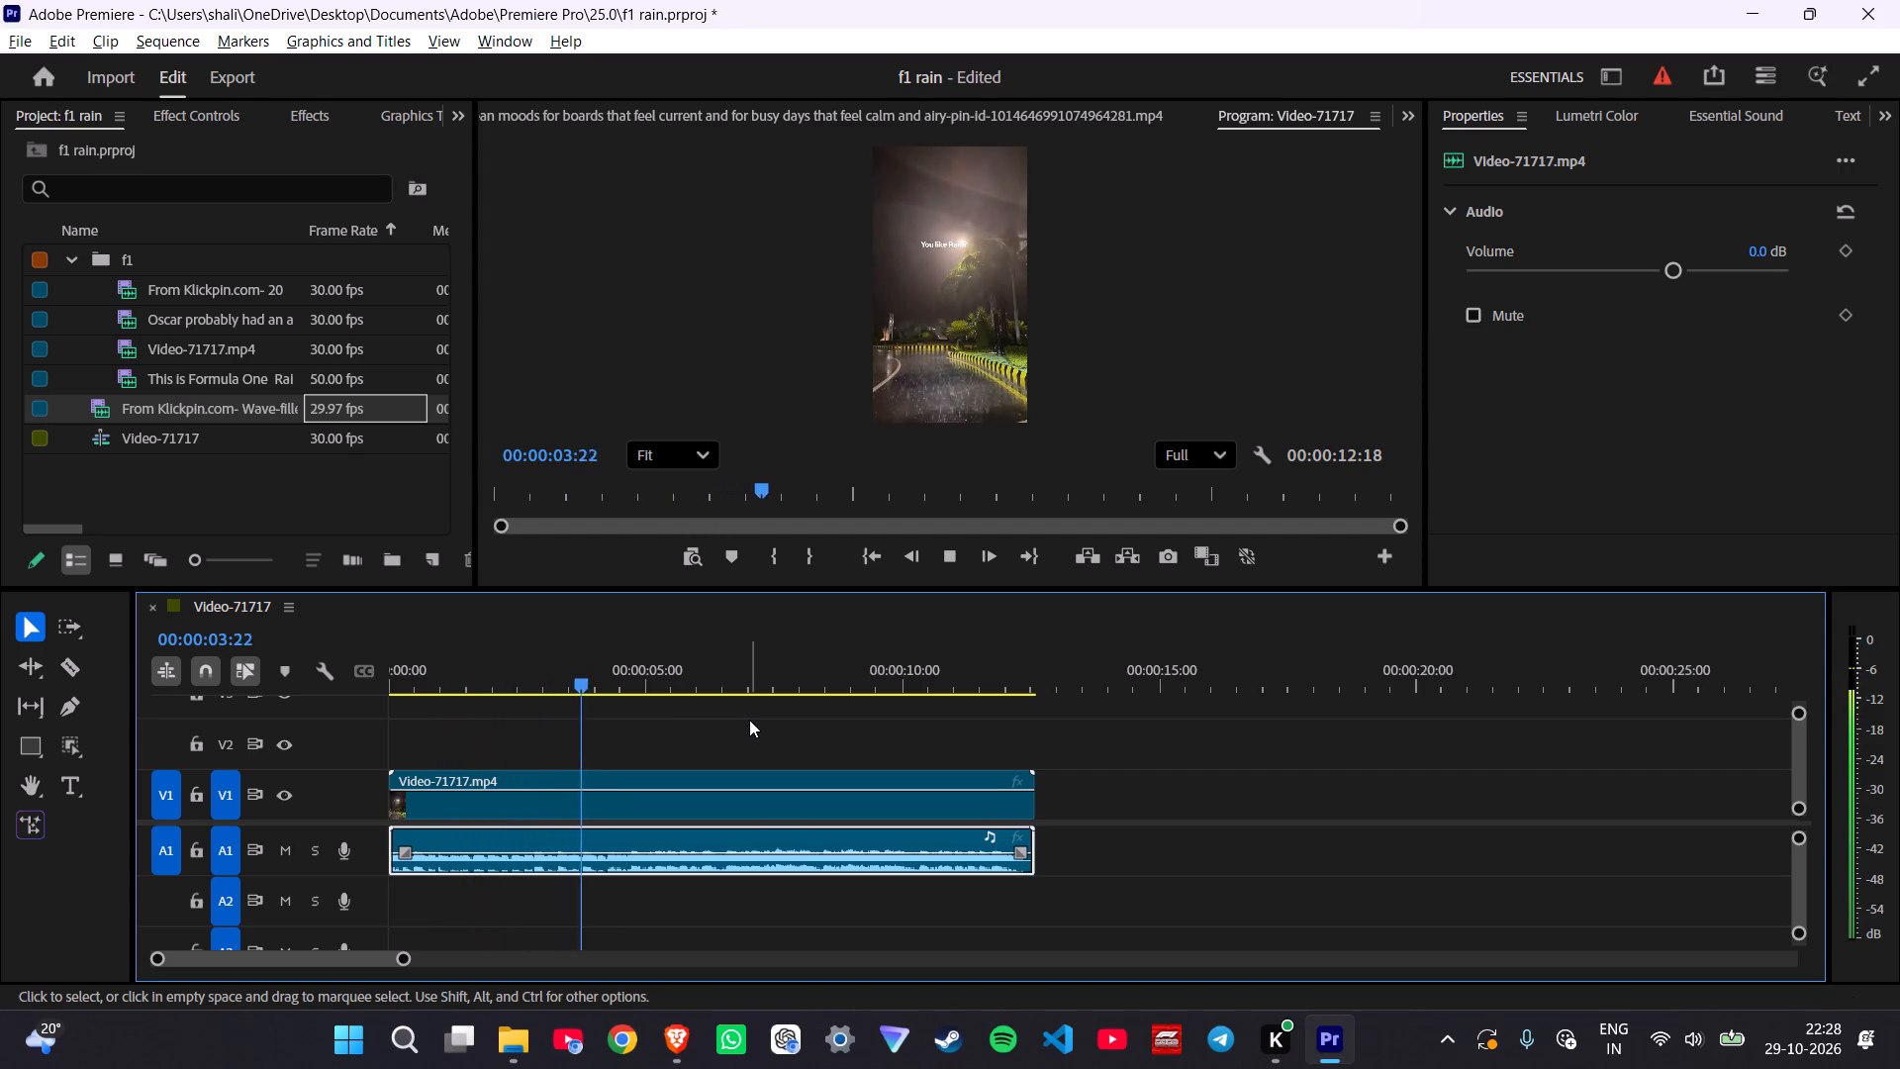
text(m)
key(space)
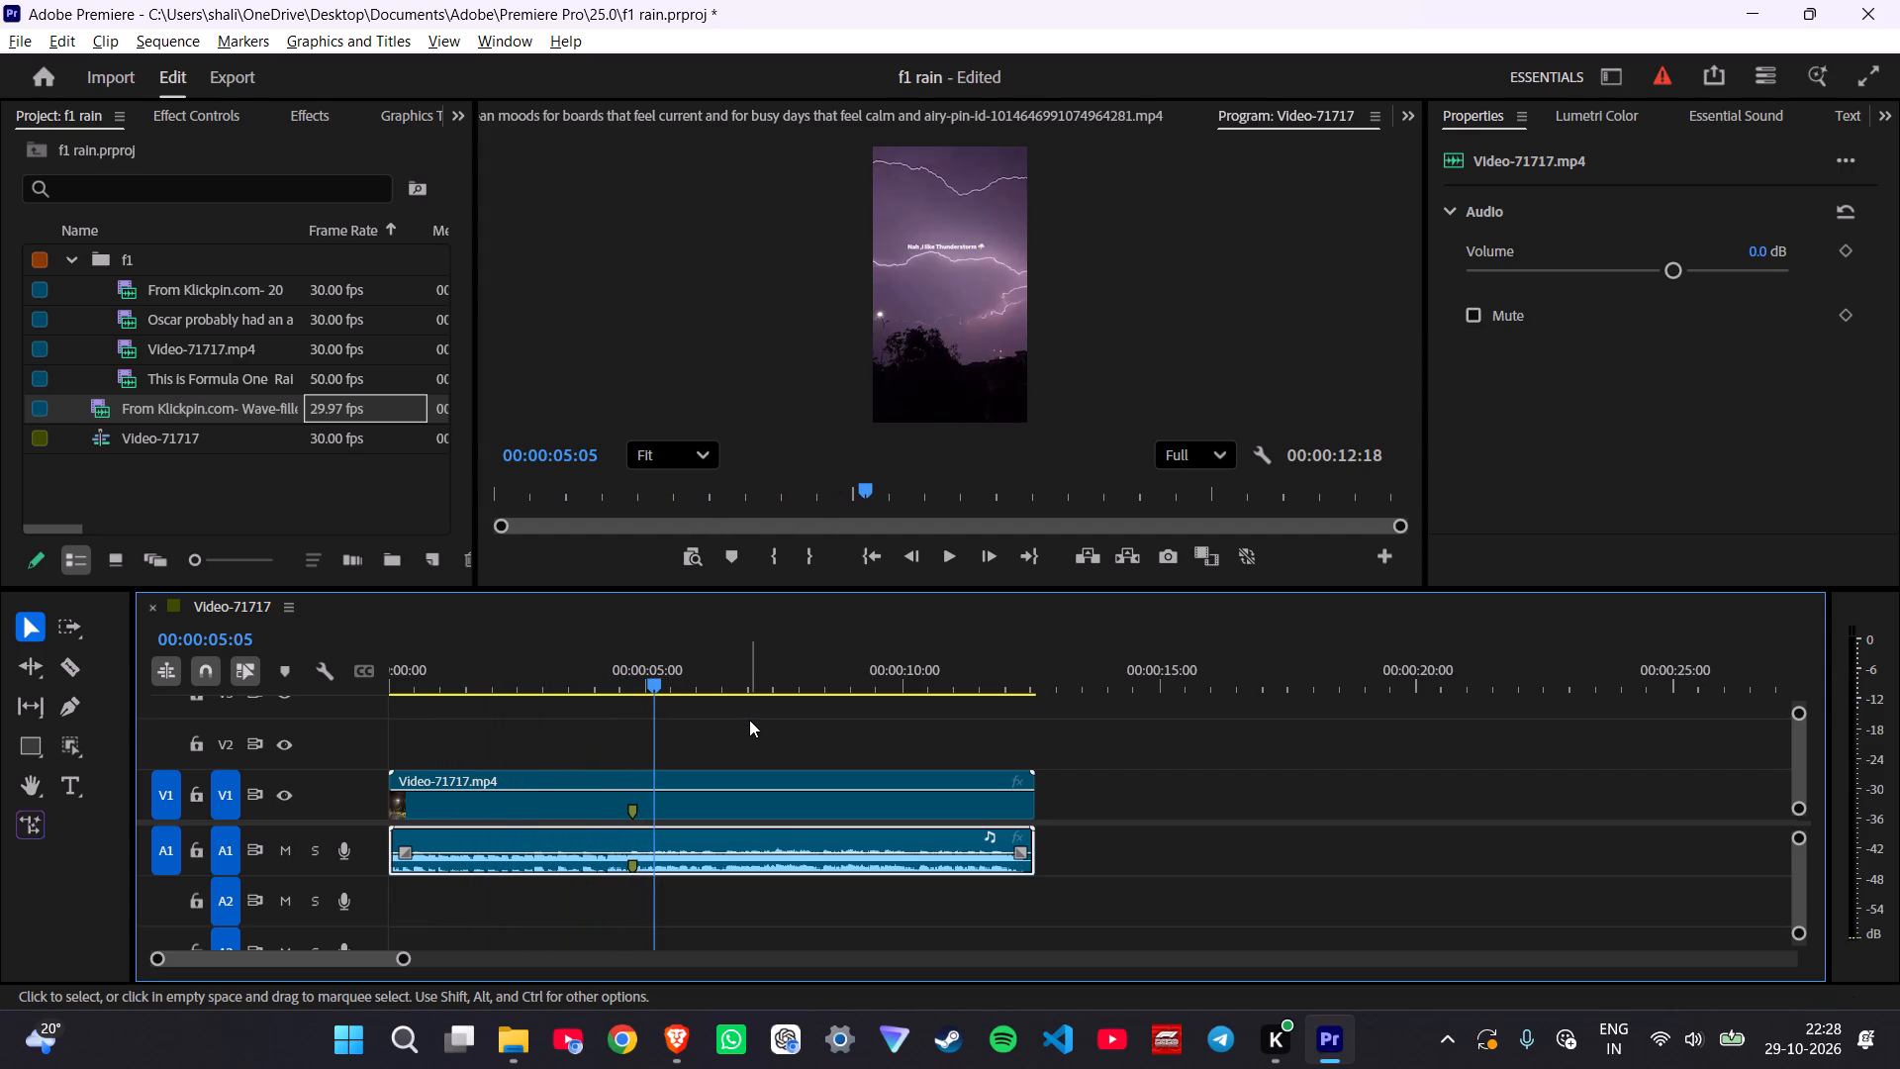
Delete the Video-71717.mp4 video clip from track V1, keeping its marked audio on A1.
click(734, 795)
key(Delete)
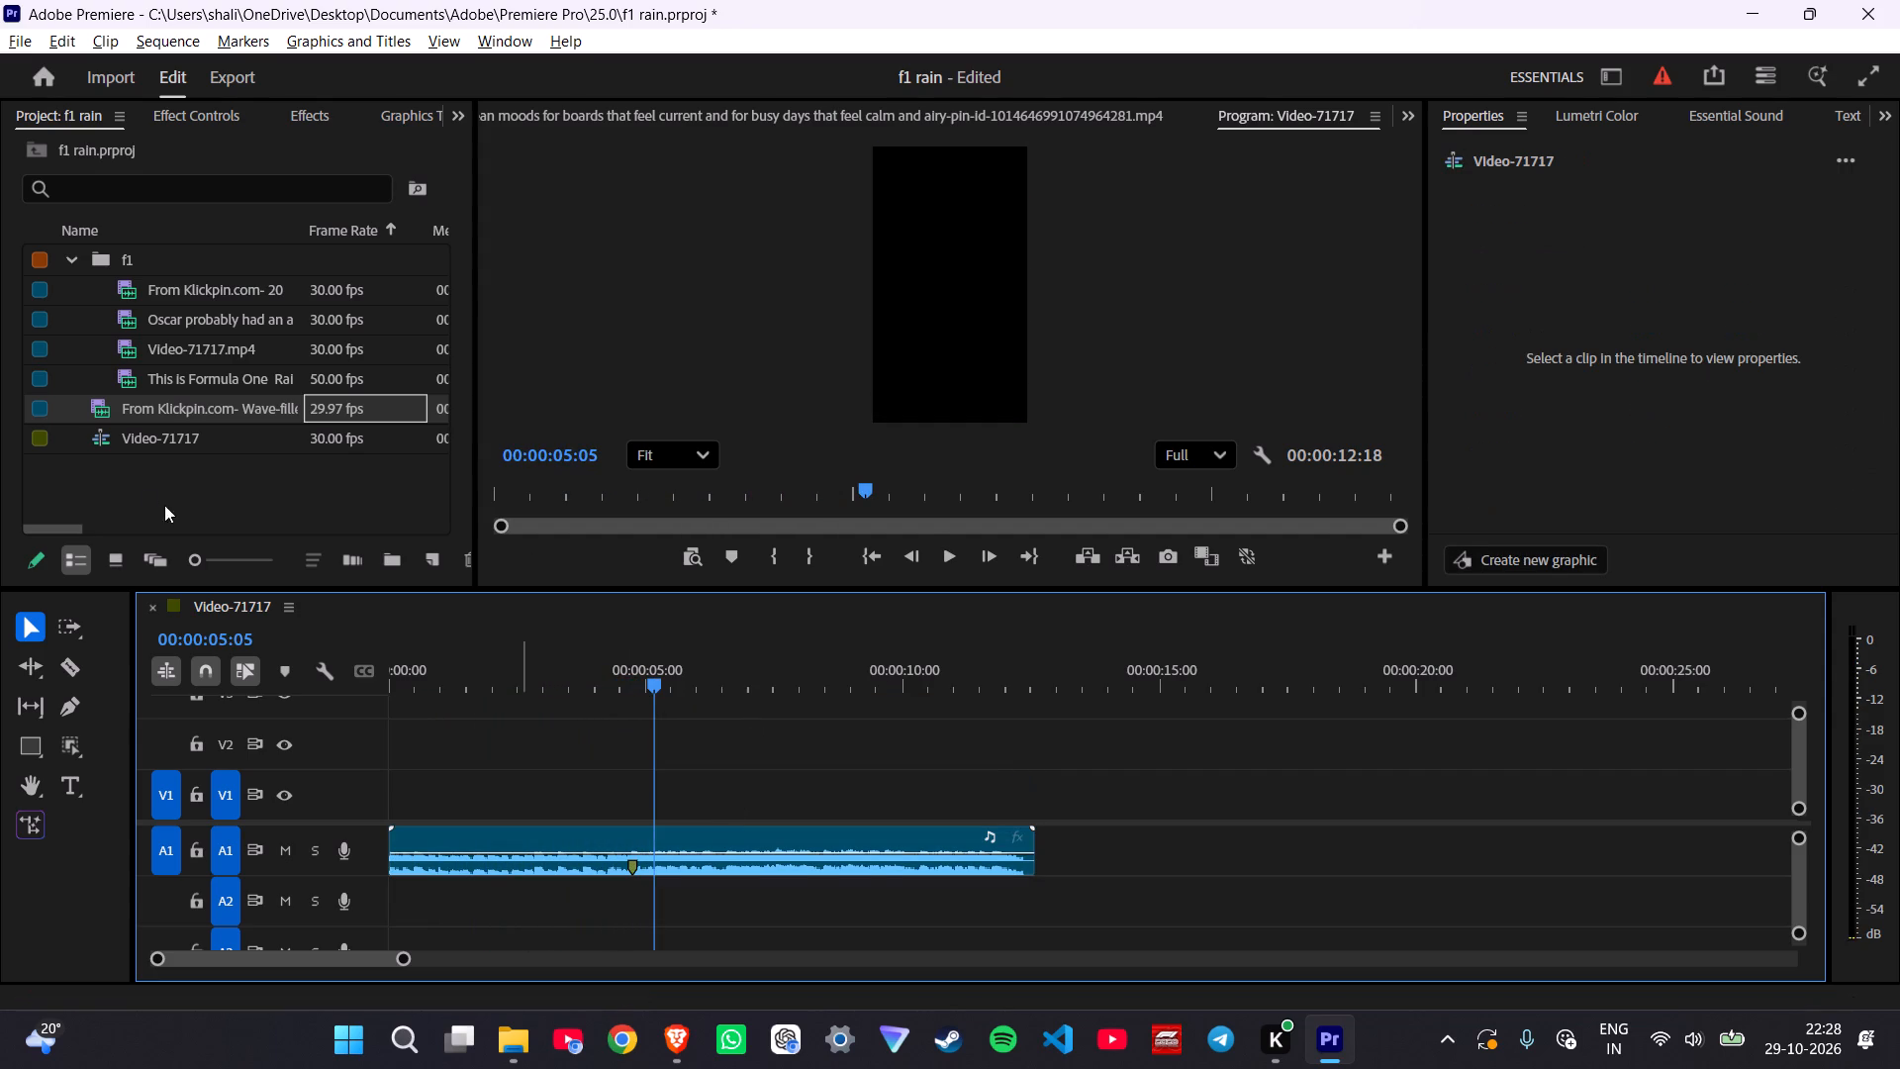
Place only the video of the From Klickpin.com- Wave-filled clip at the start of V1 and preview it up to 00:00:01:16.
double_click(275, 404)
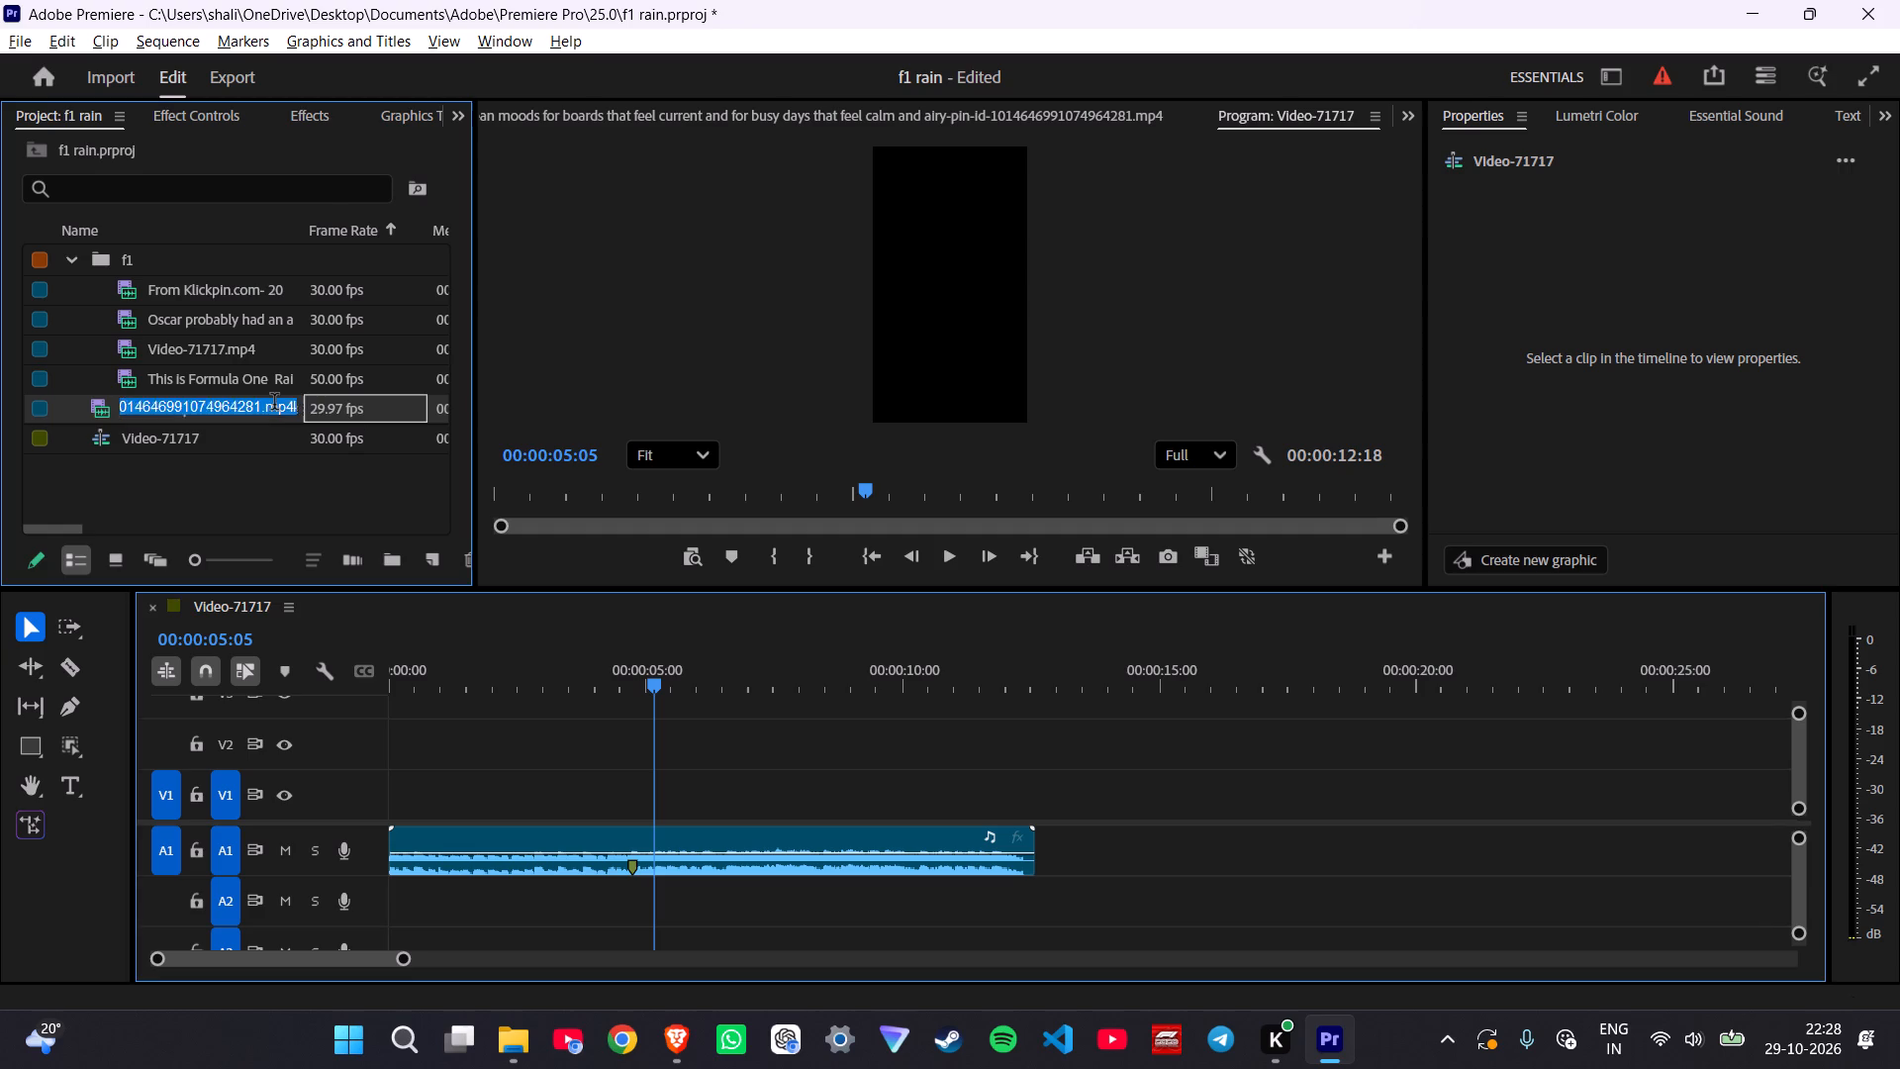
double_click(320, 407)
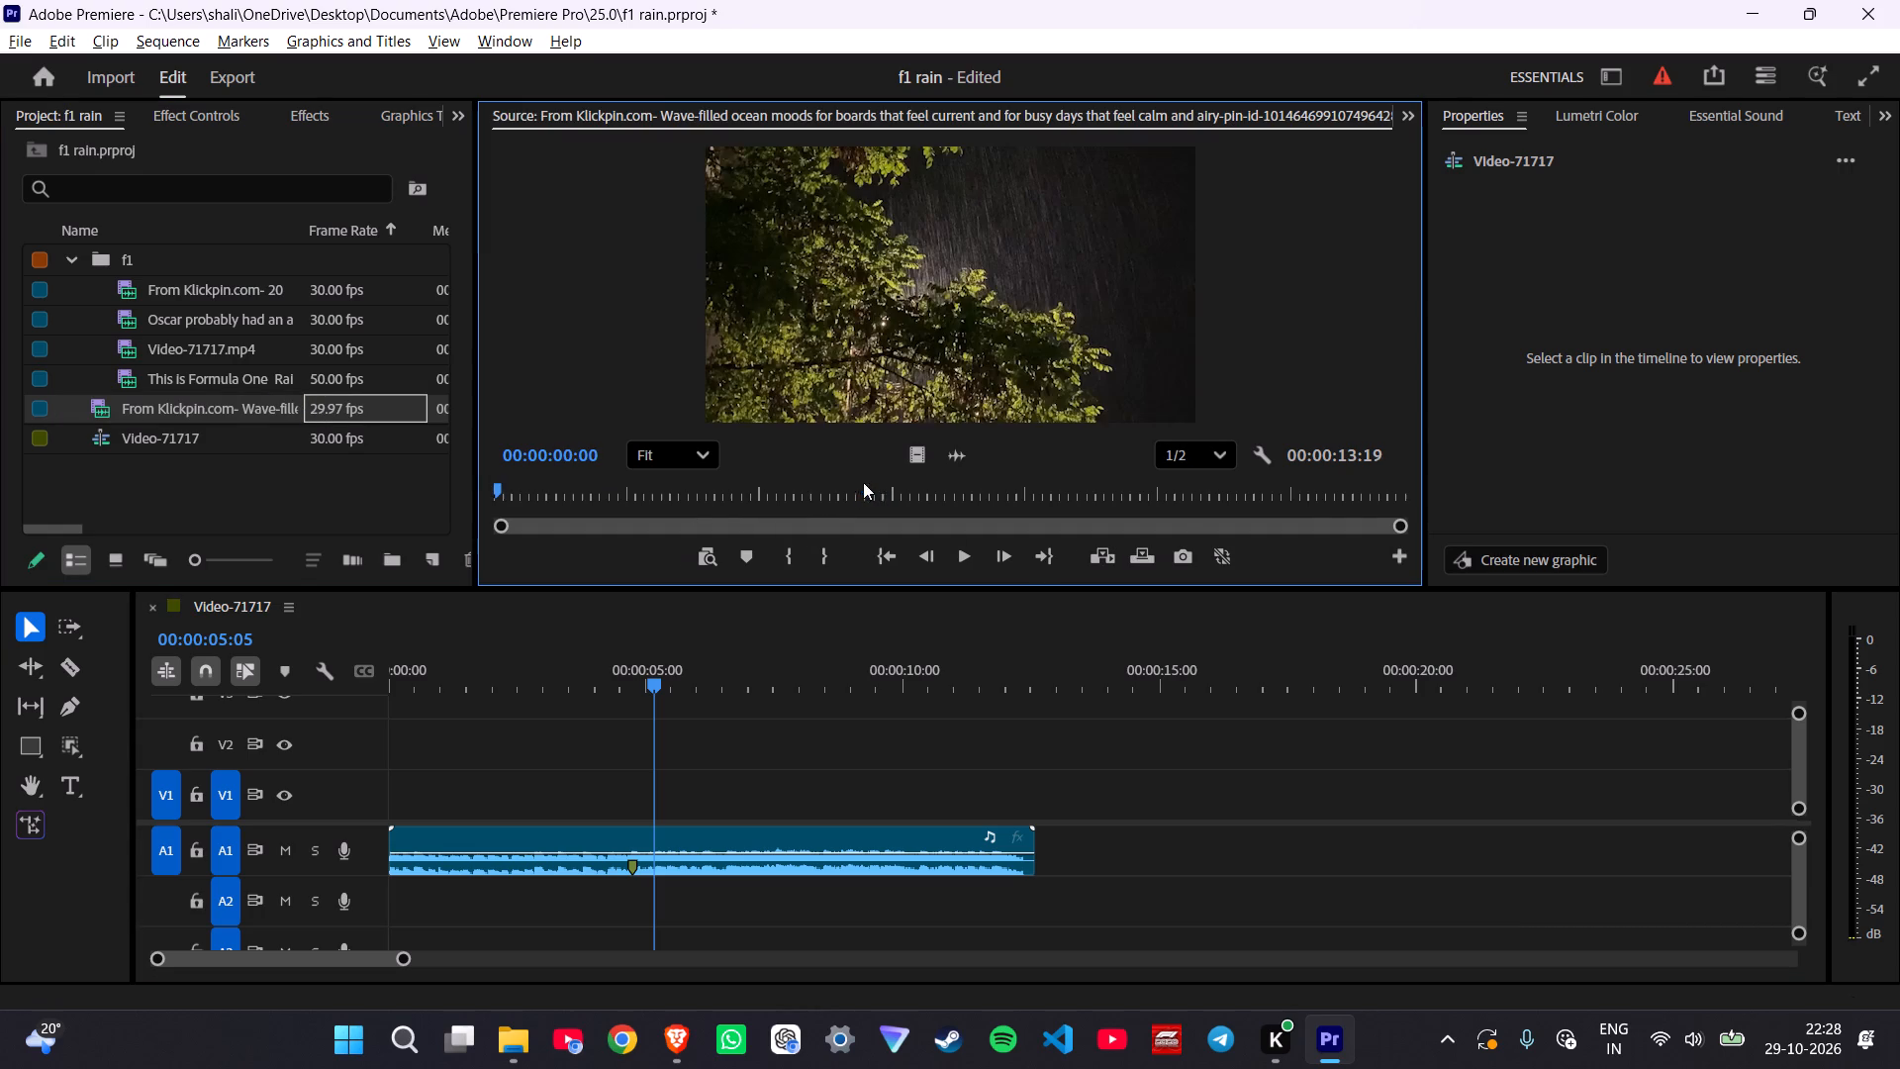
drag(912, 464, 378, 796)
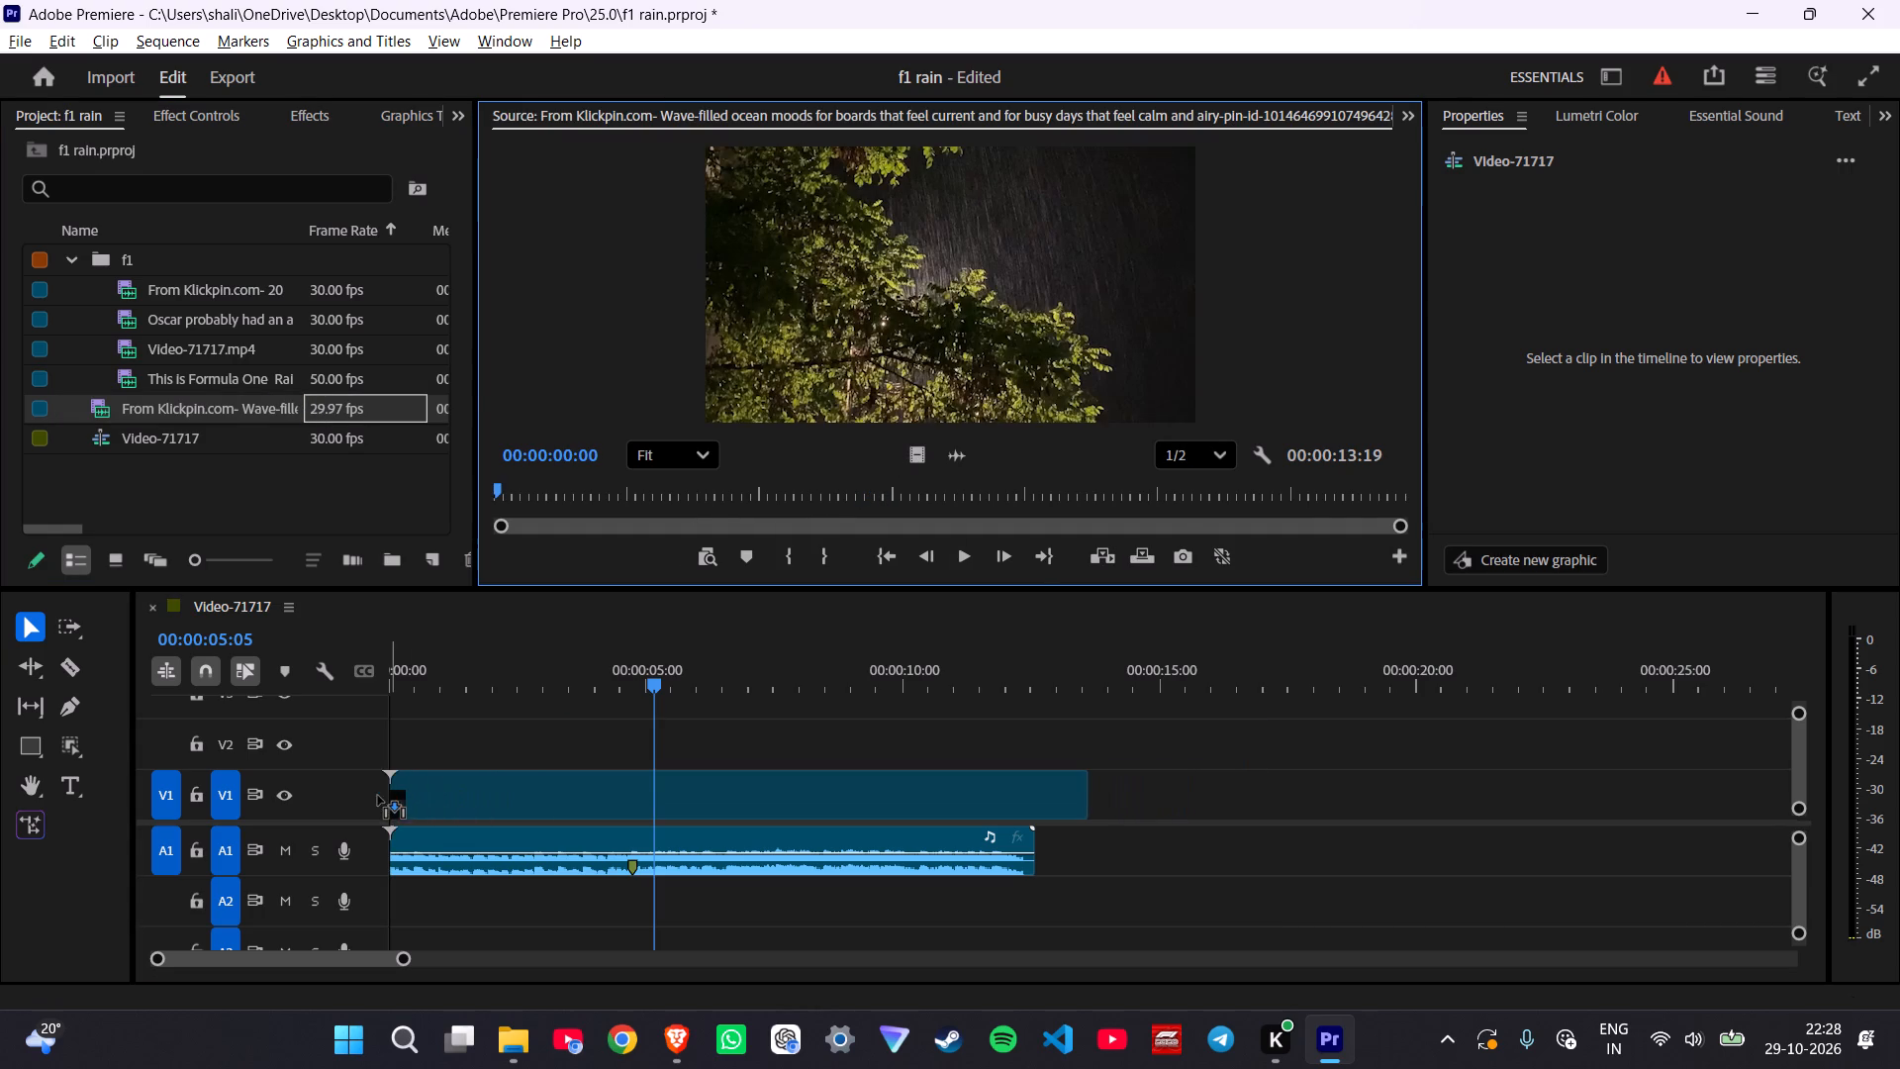
drag(378, 796, 371, 798)
key(Return)
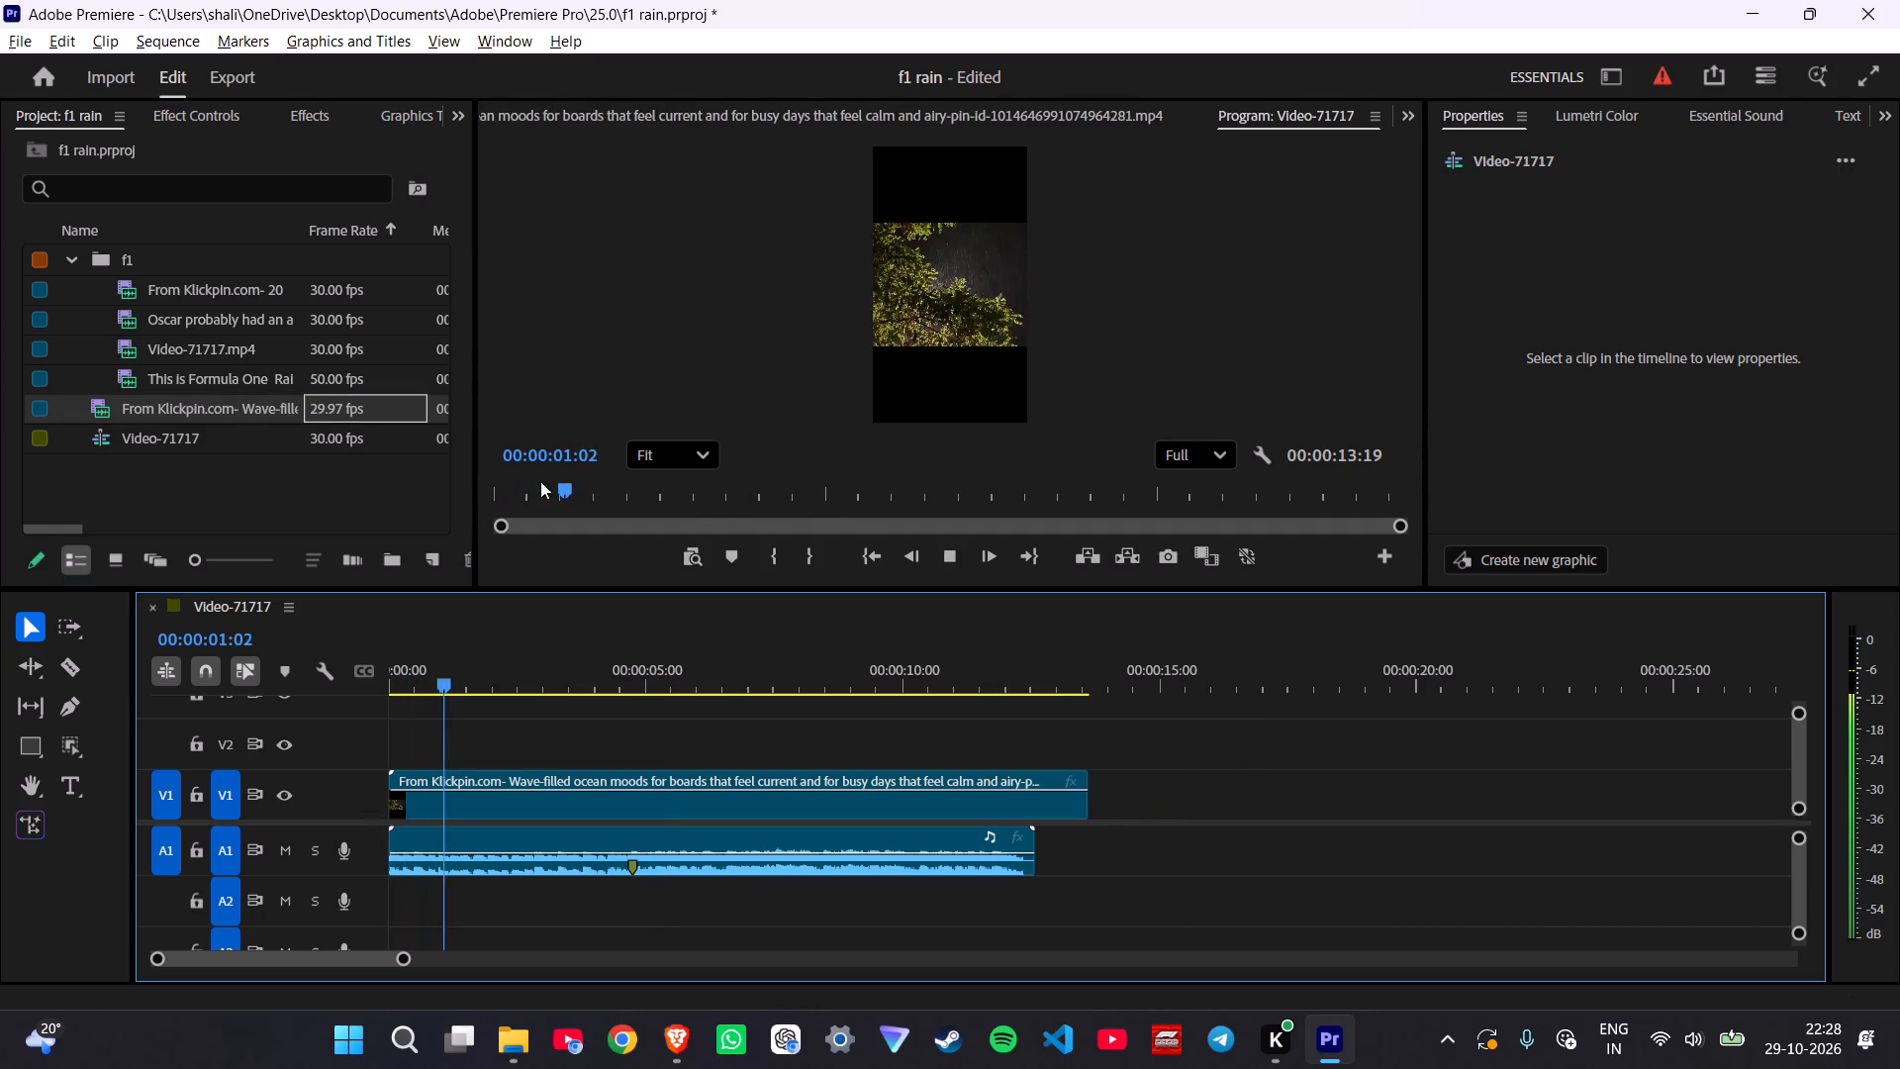
key(space)
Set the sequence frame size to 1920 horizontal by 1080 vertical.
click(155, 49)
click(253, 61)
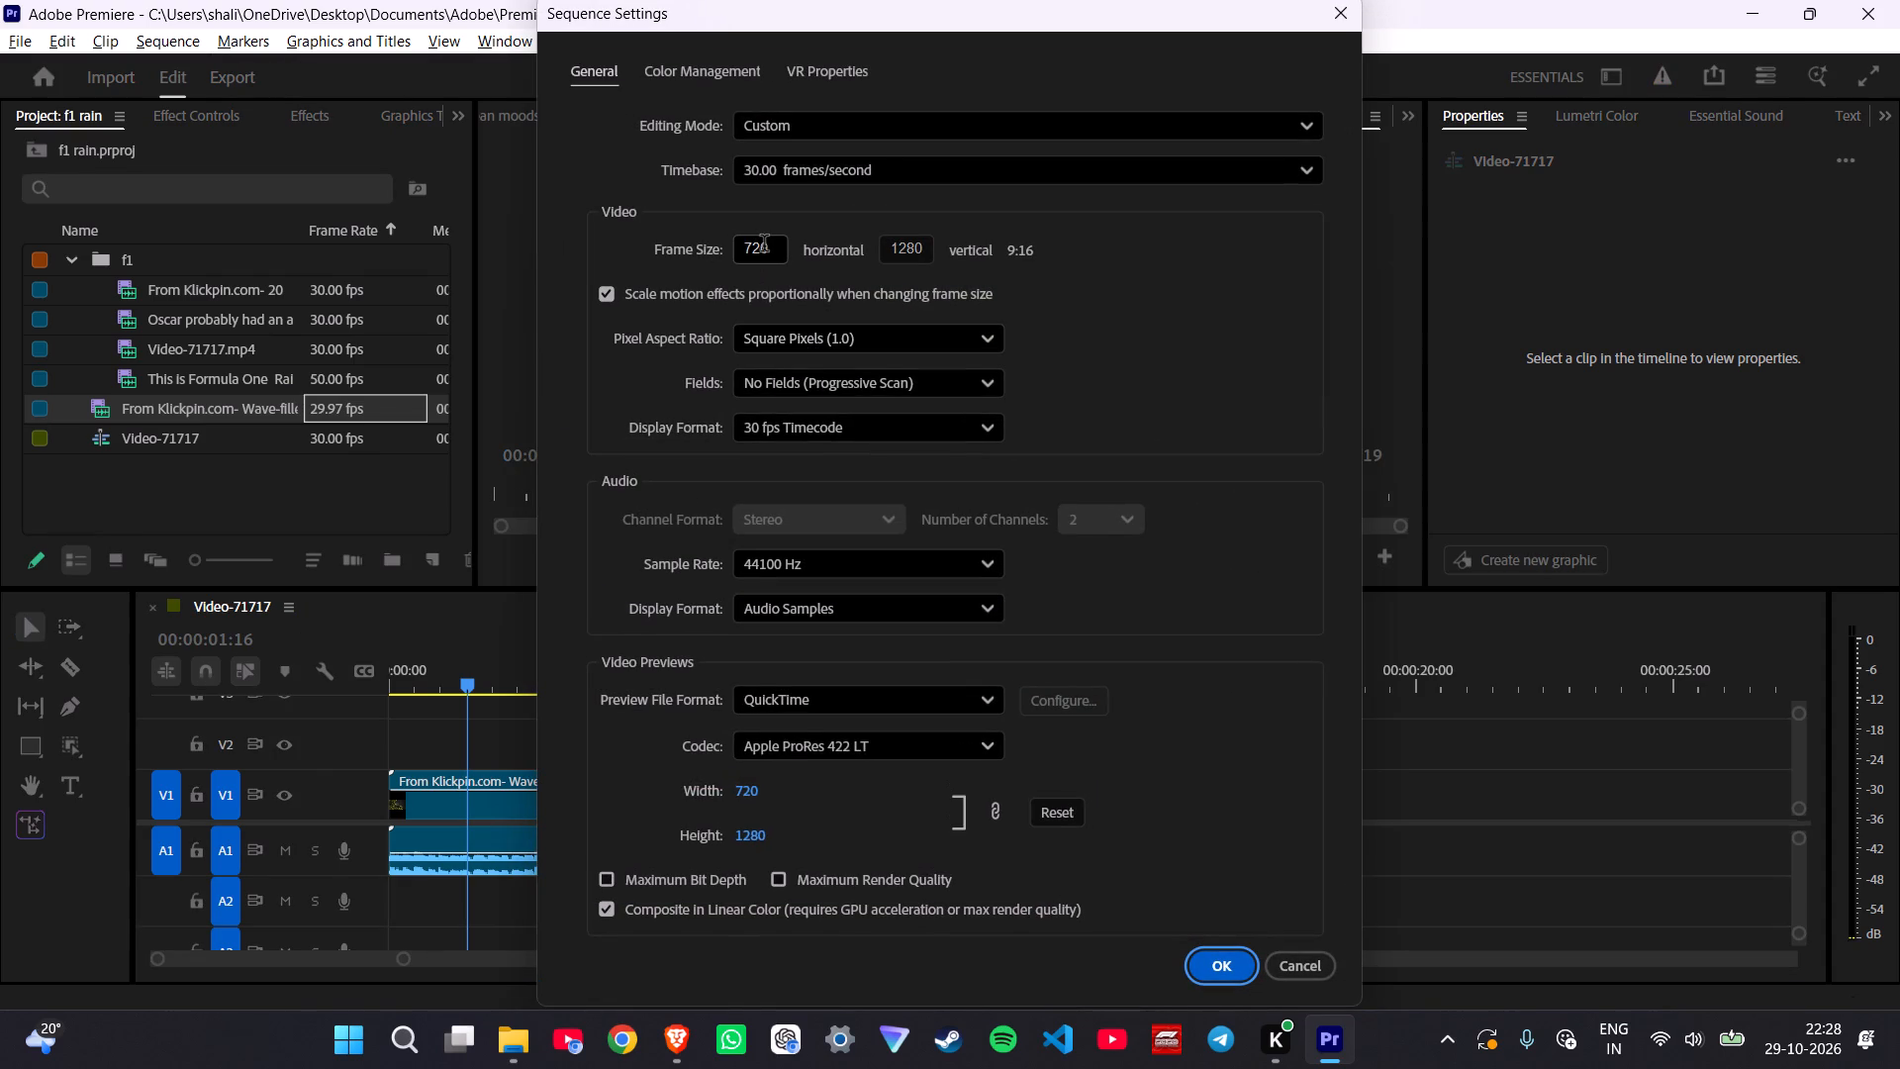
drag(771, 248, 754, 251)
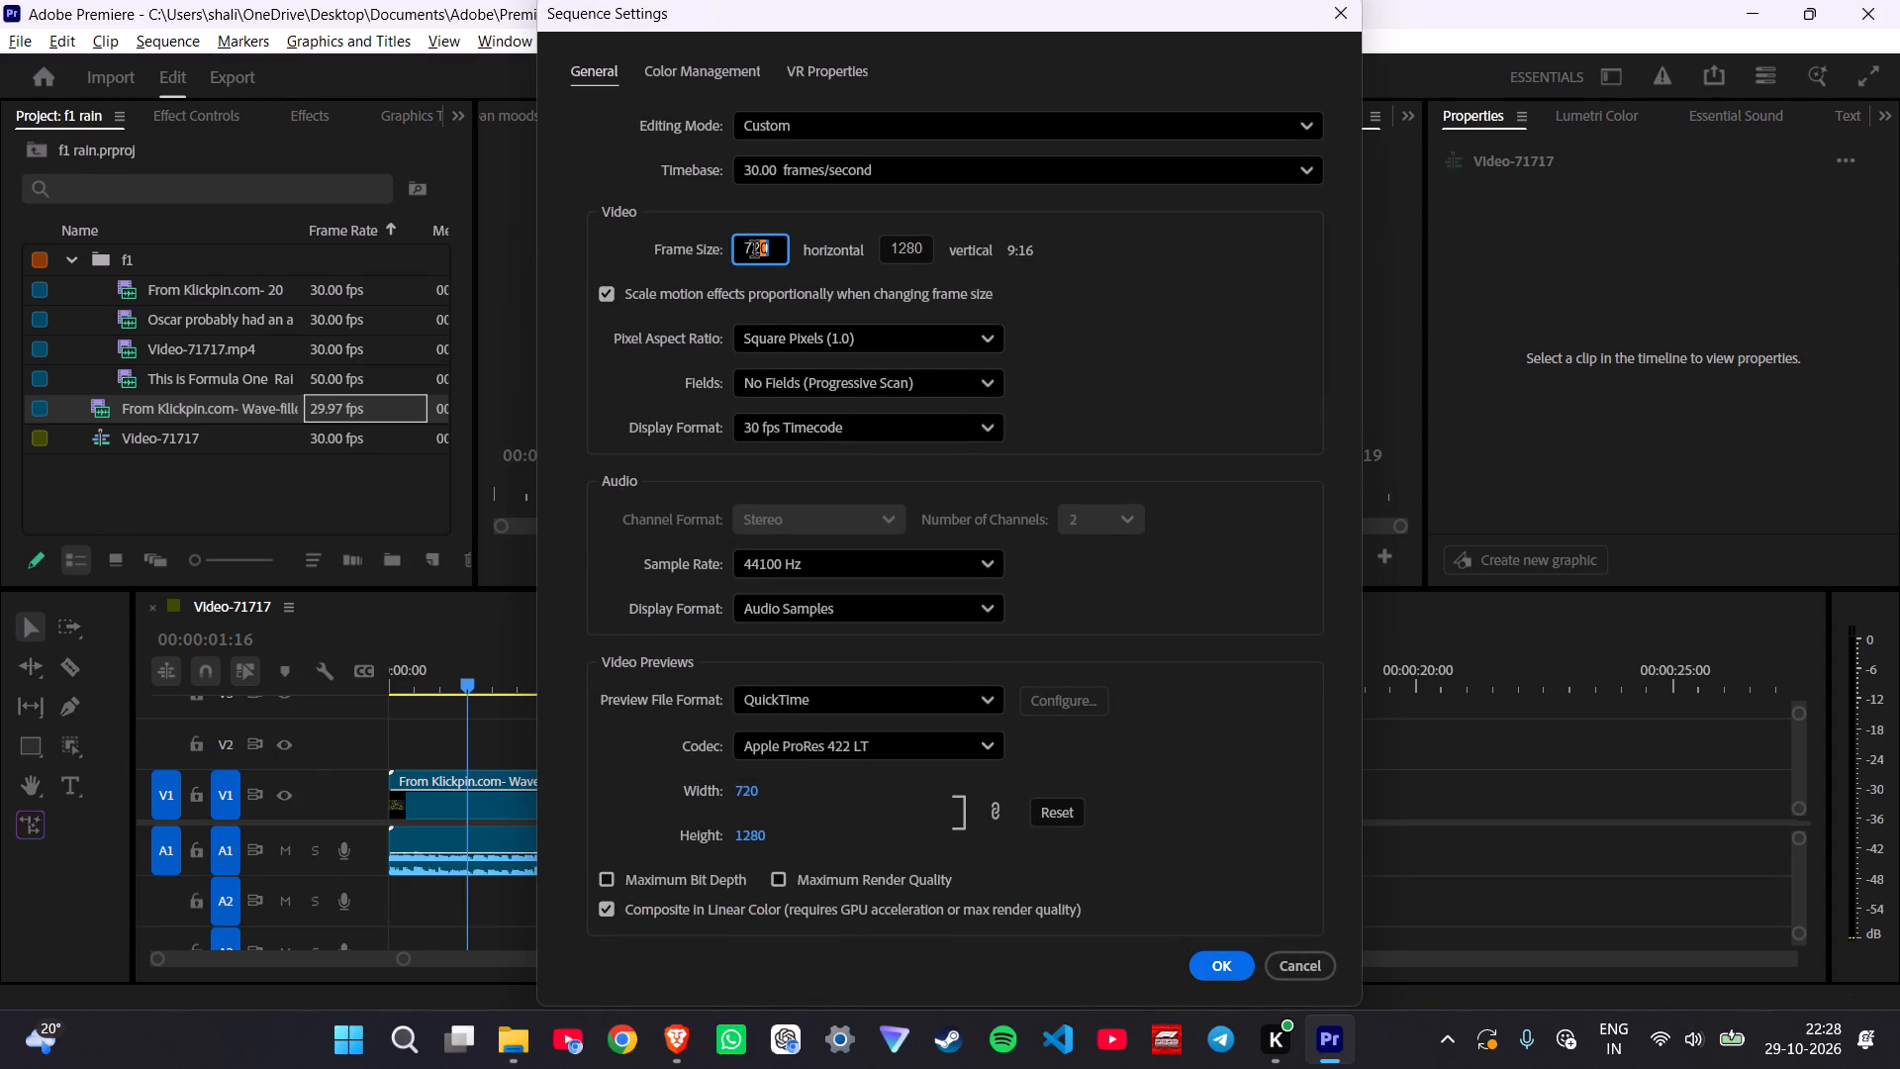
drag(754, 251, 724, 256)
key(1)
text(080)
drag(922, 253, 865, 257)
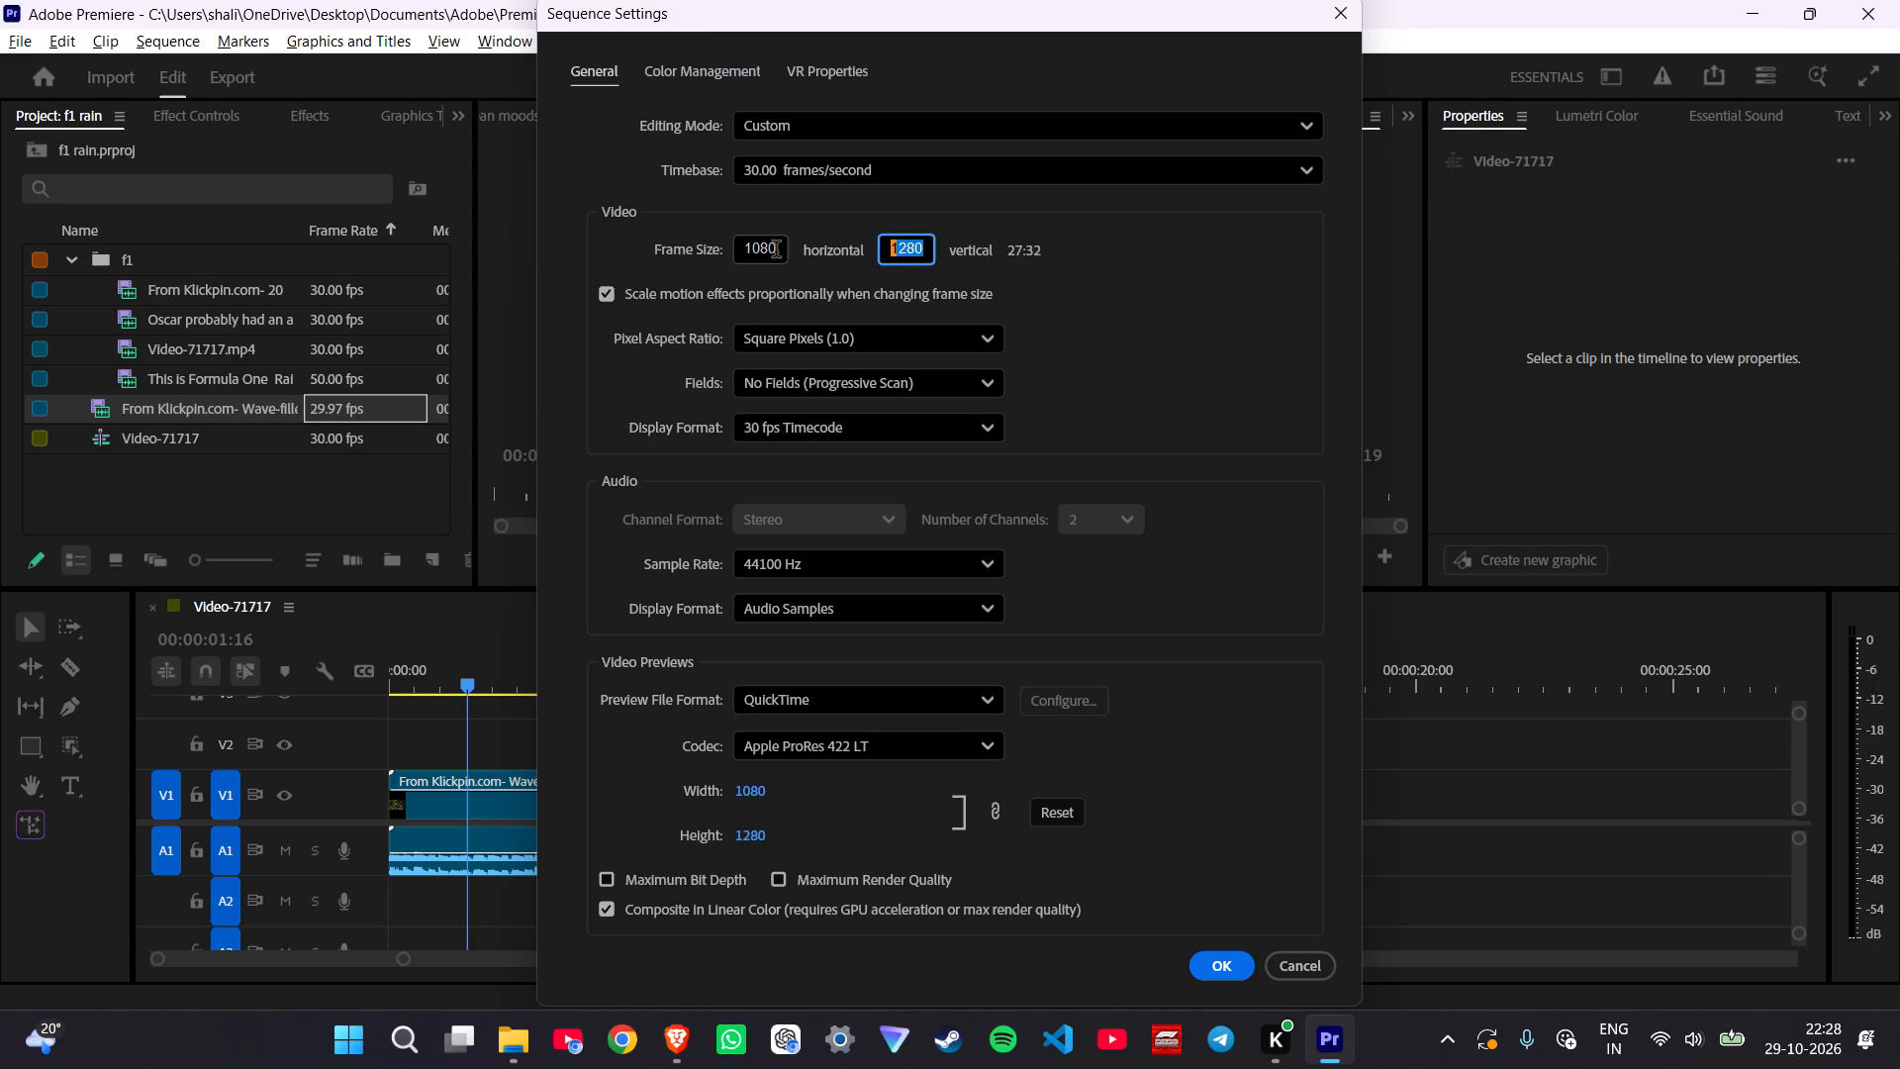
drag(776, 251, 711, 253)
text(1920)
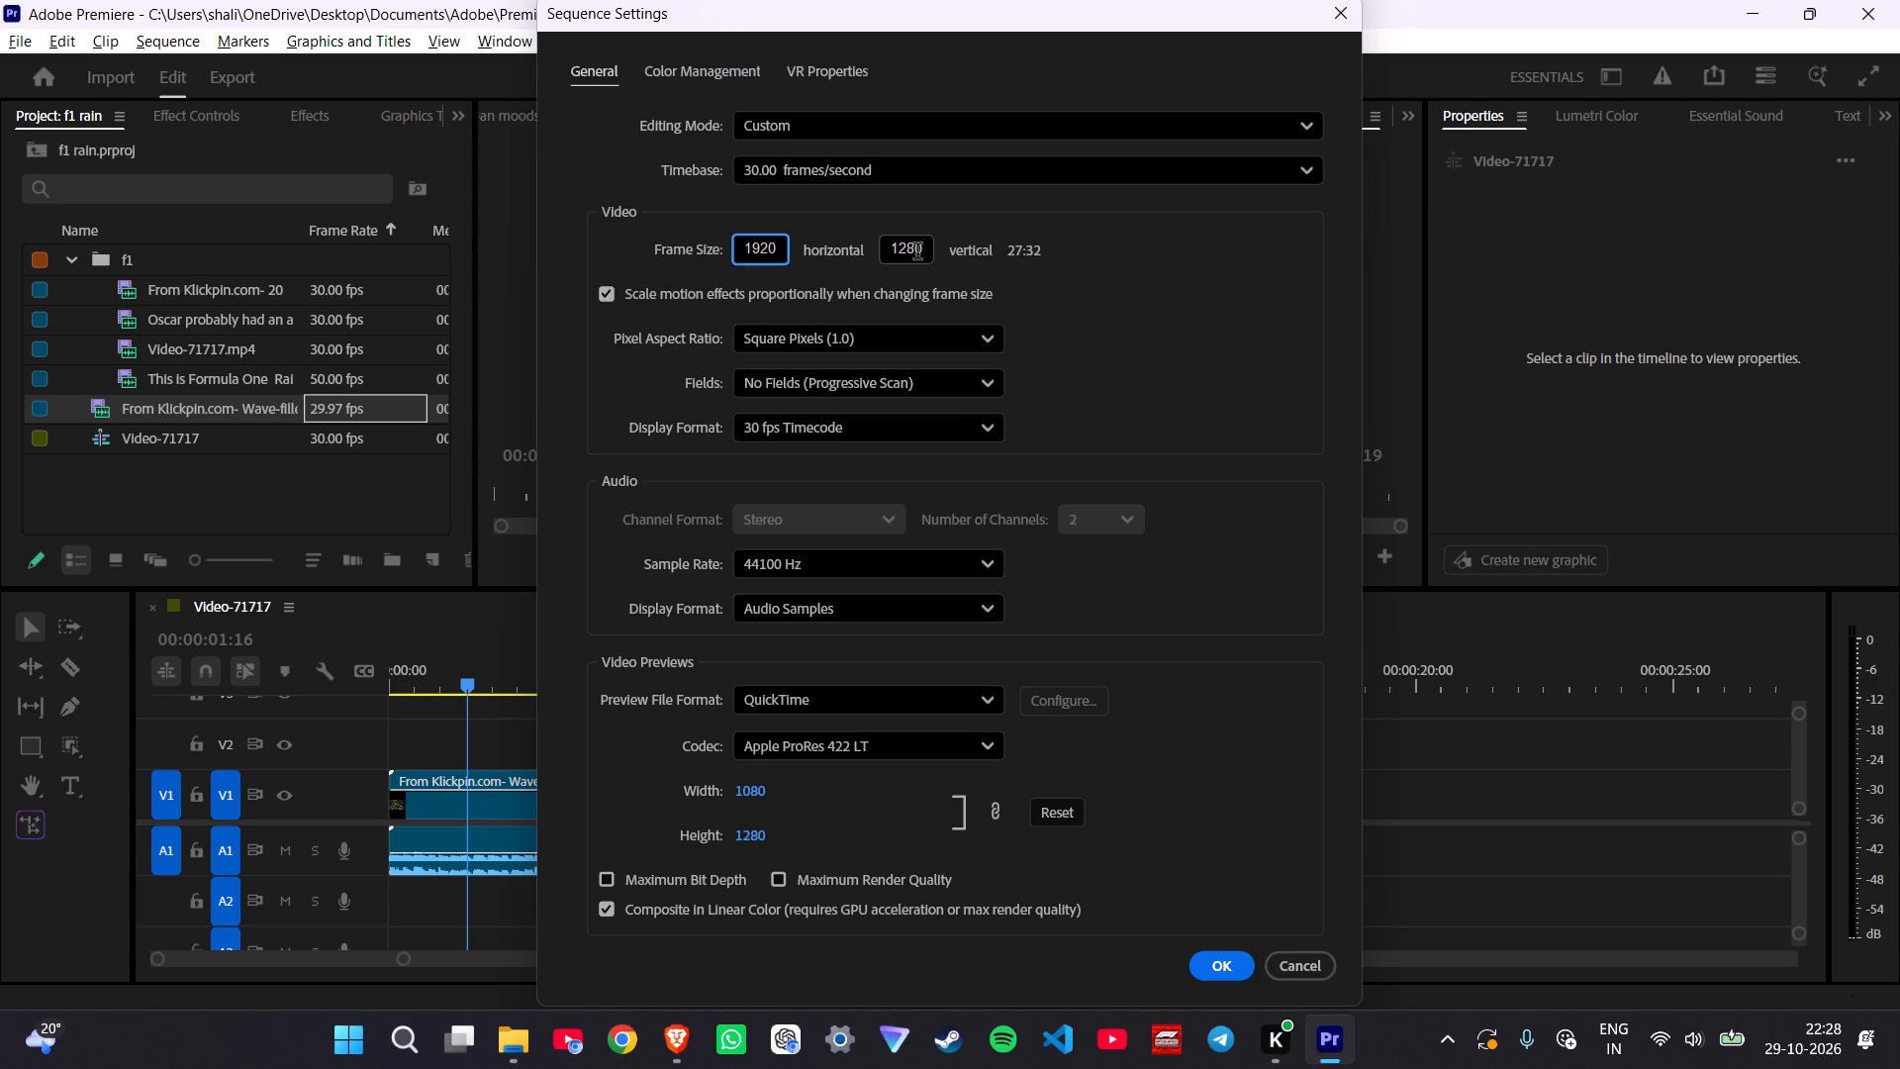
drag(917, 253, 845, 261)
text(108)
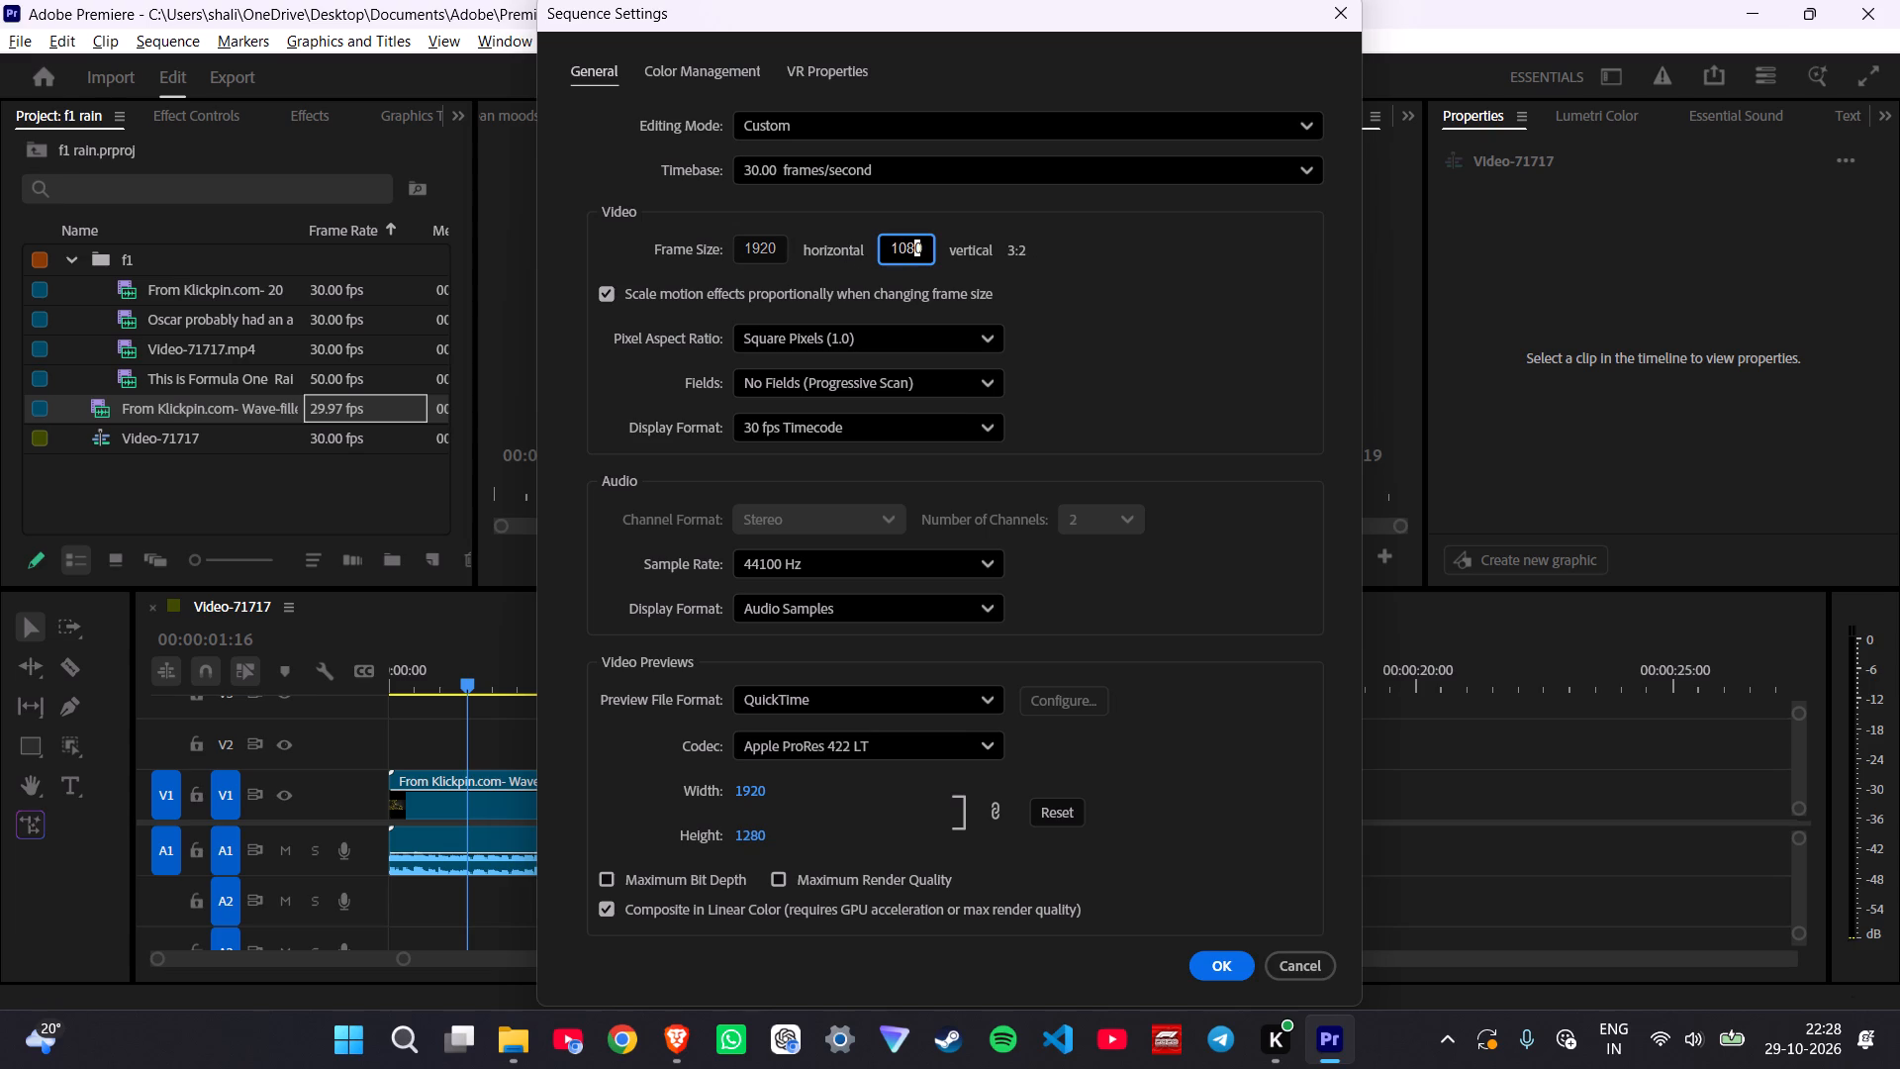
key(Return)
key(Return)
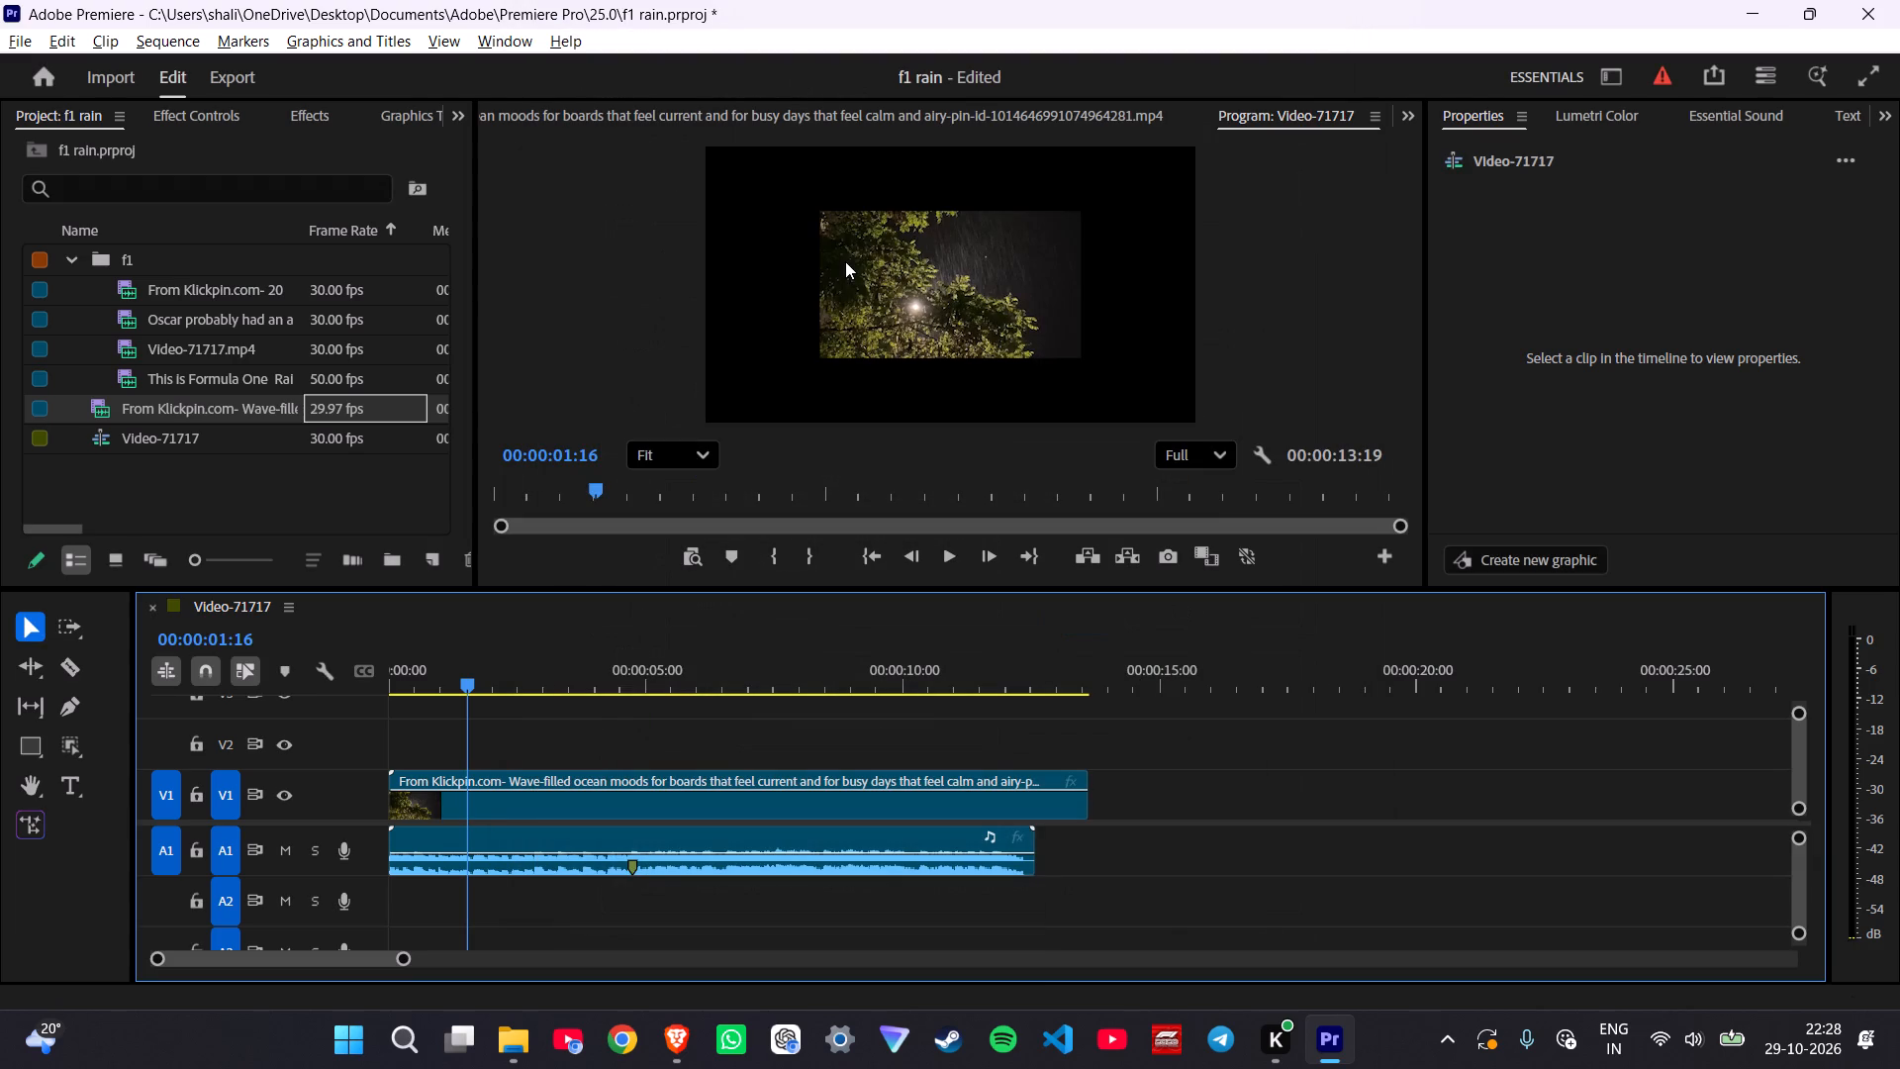
Set the sequence frame size to 1280 horizontal by 720 vertical.
double_click(929, 284)
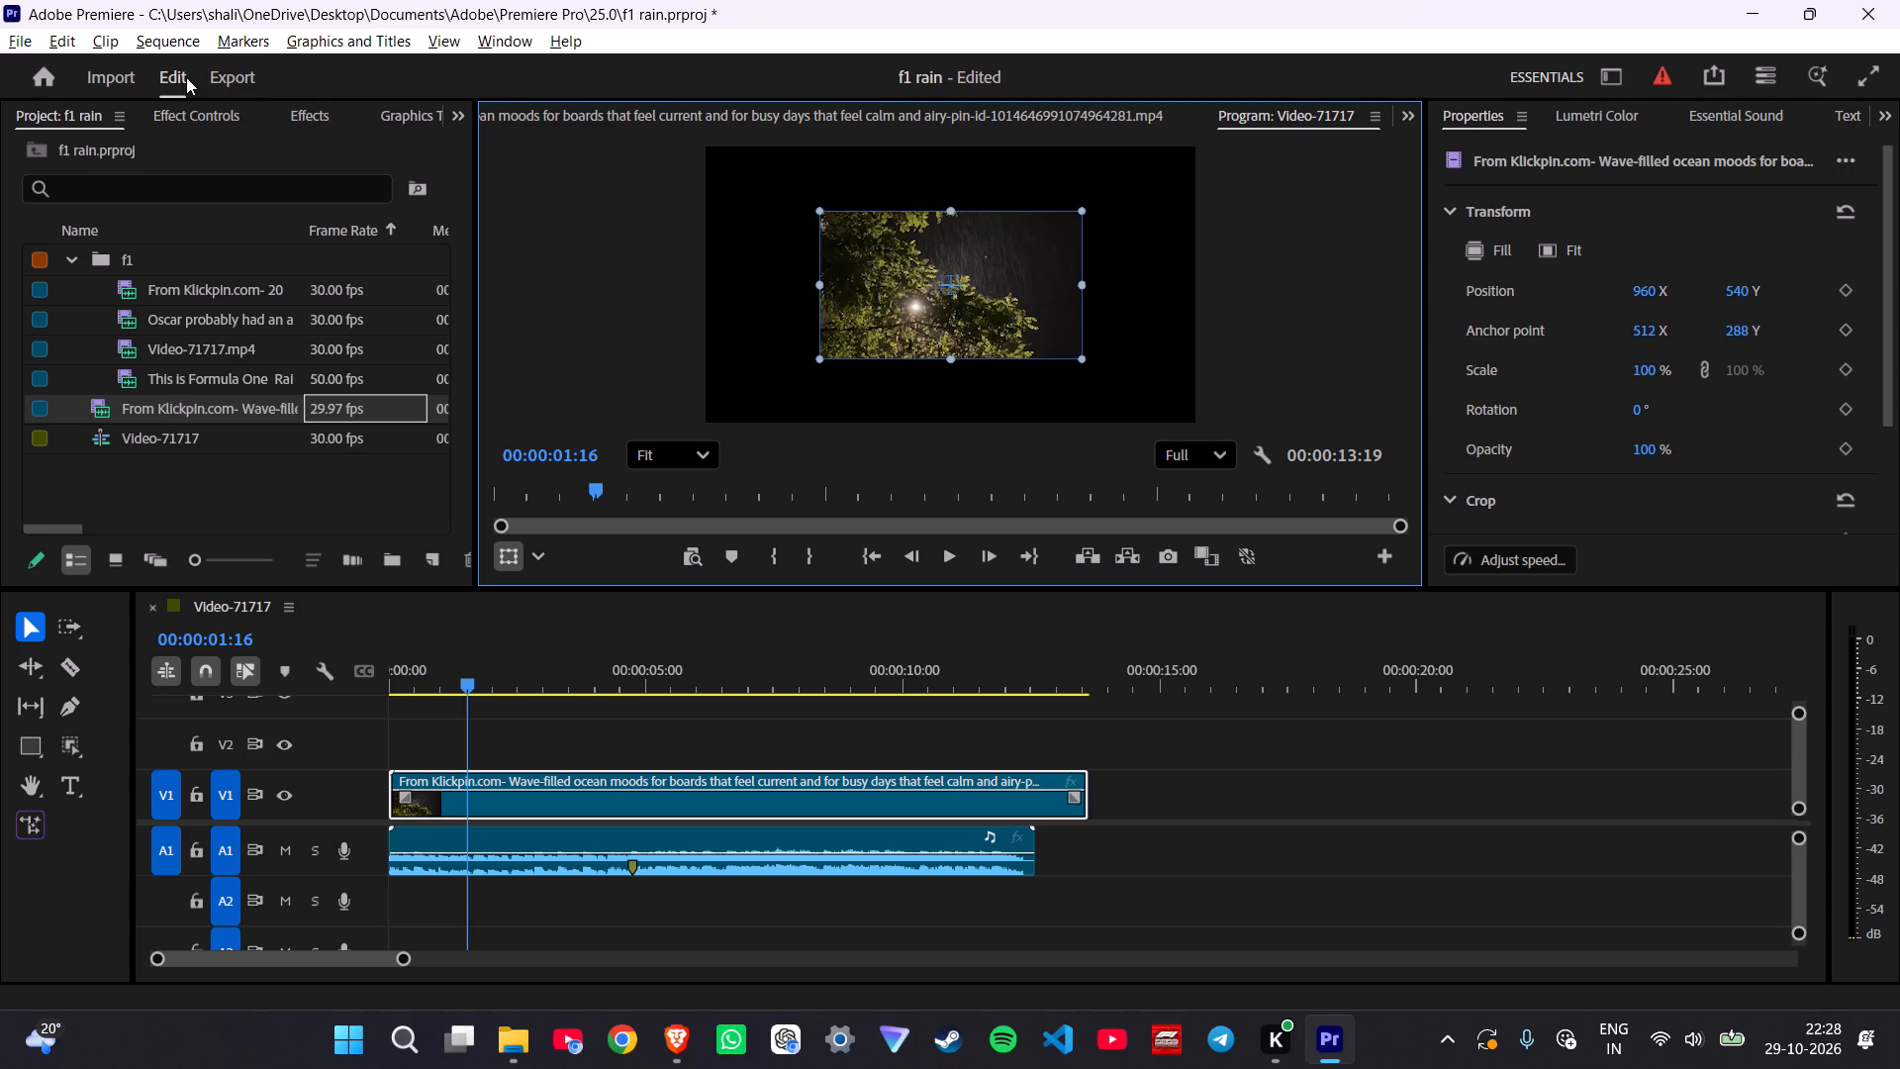
click(186, 41)
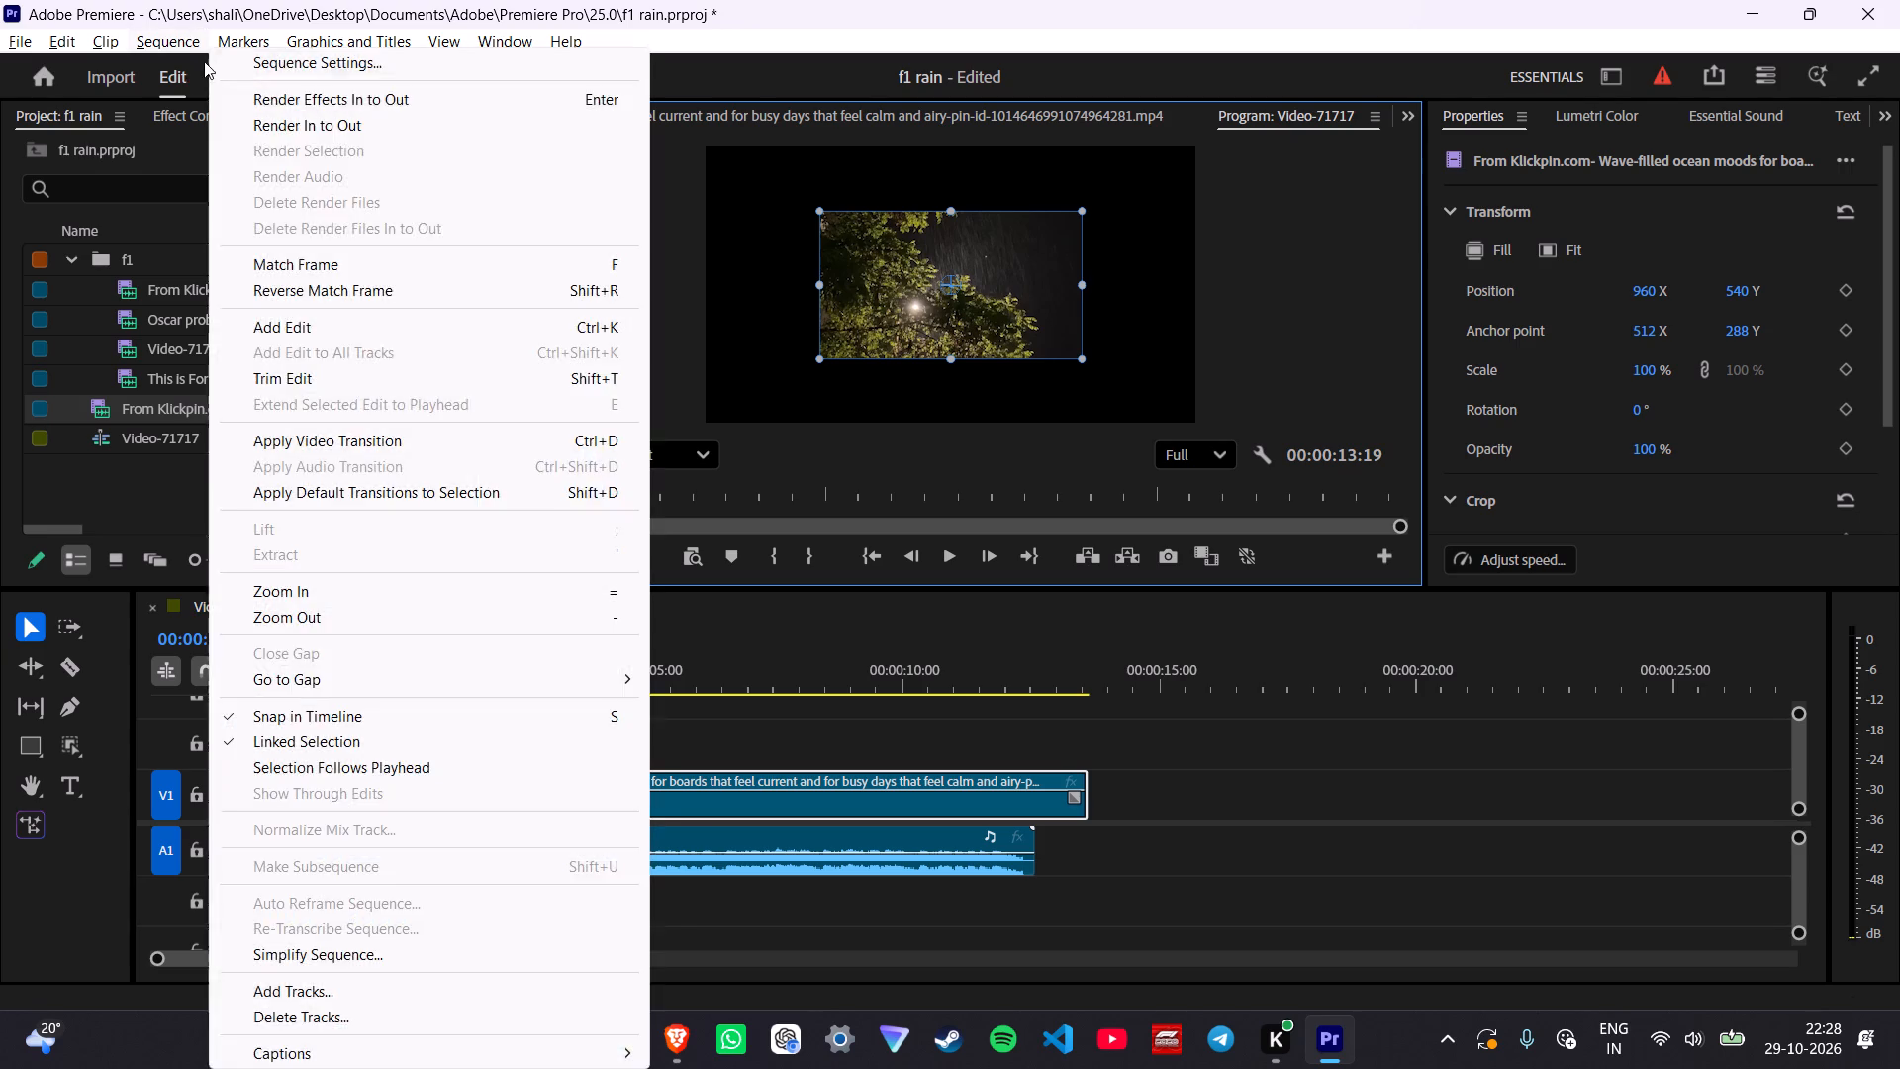
click(242, 66)
drag(773, 247, 656, 249)
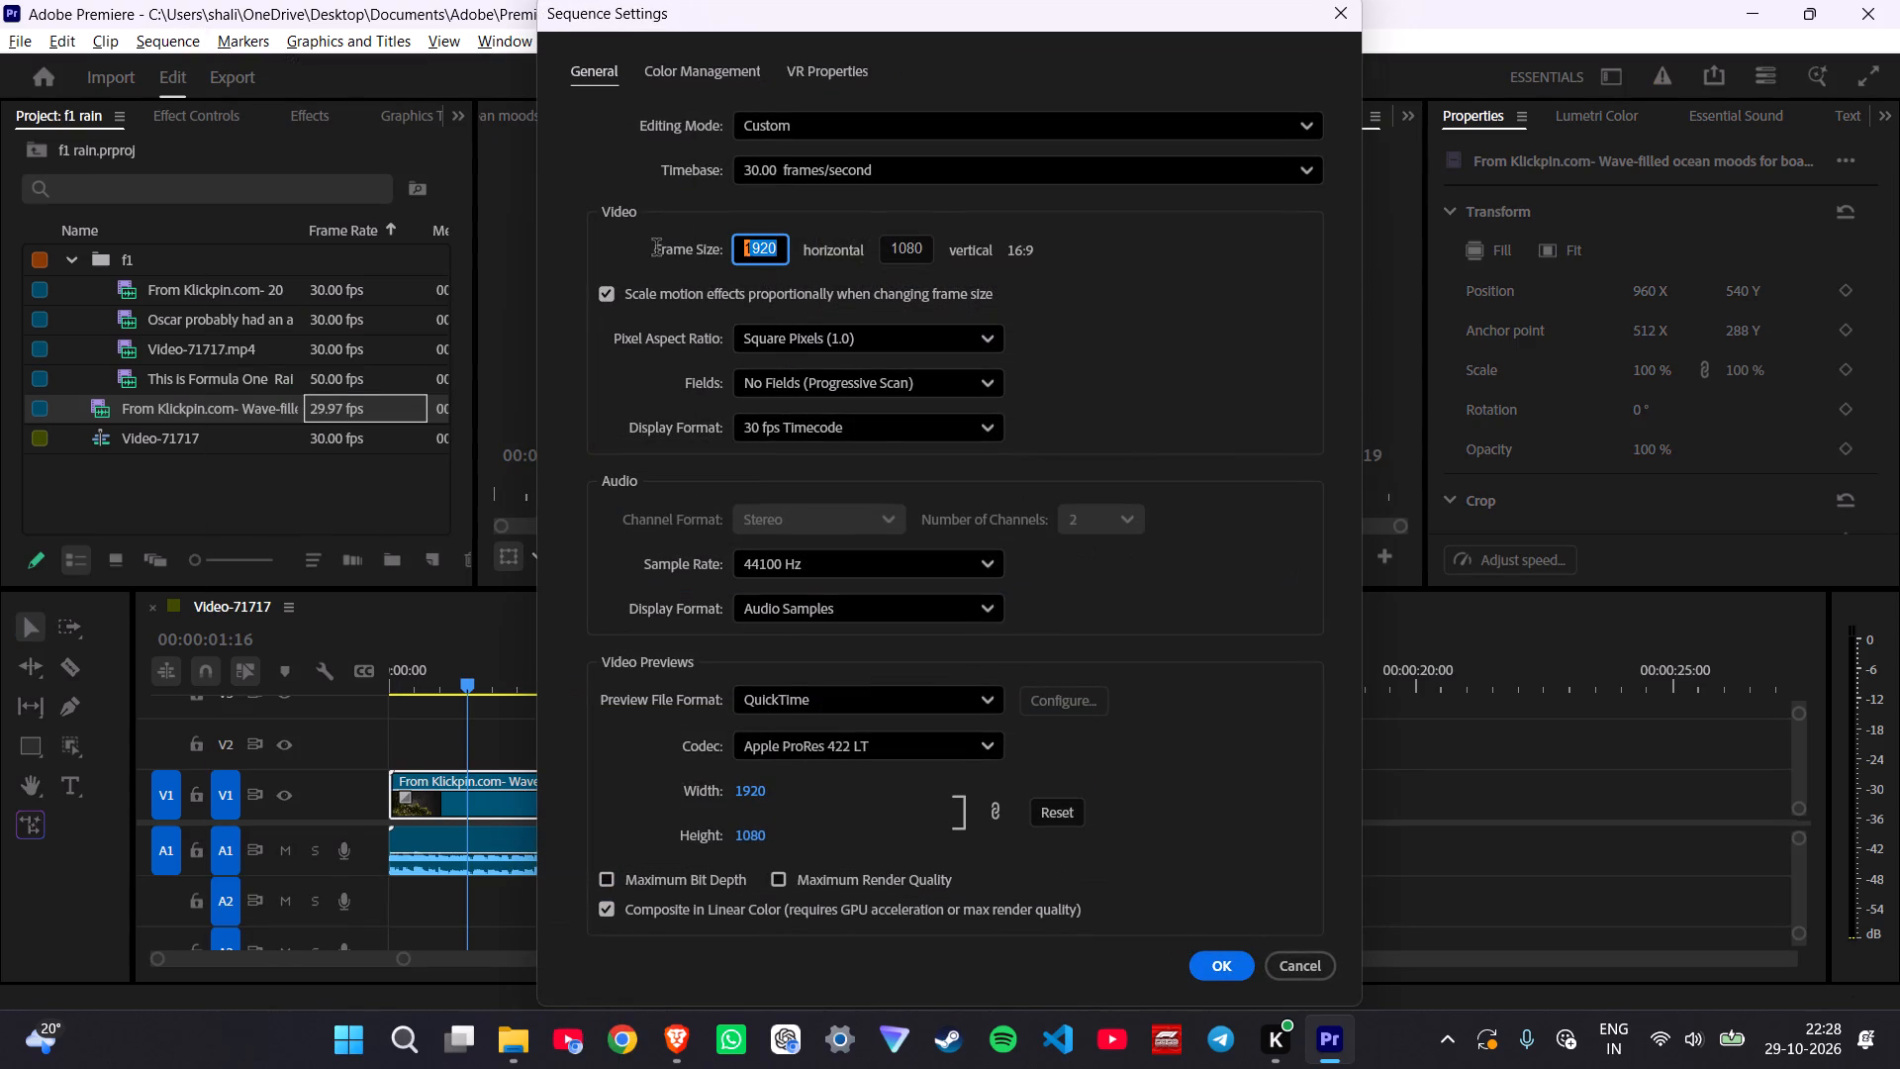
drag(656, 249, 654, 250)
text(1280)
drag(921, 247, 807, 284)
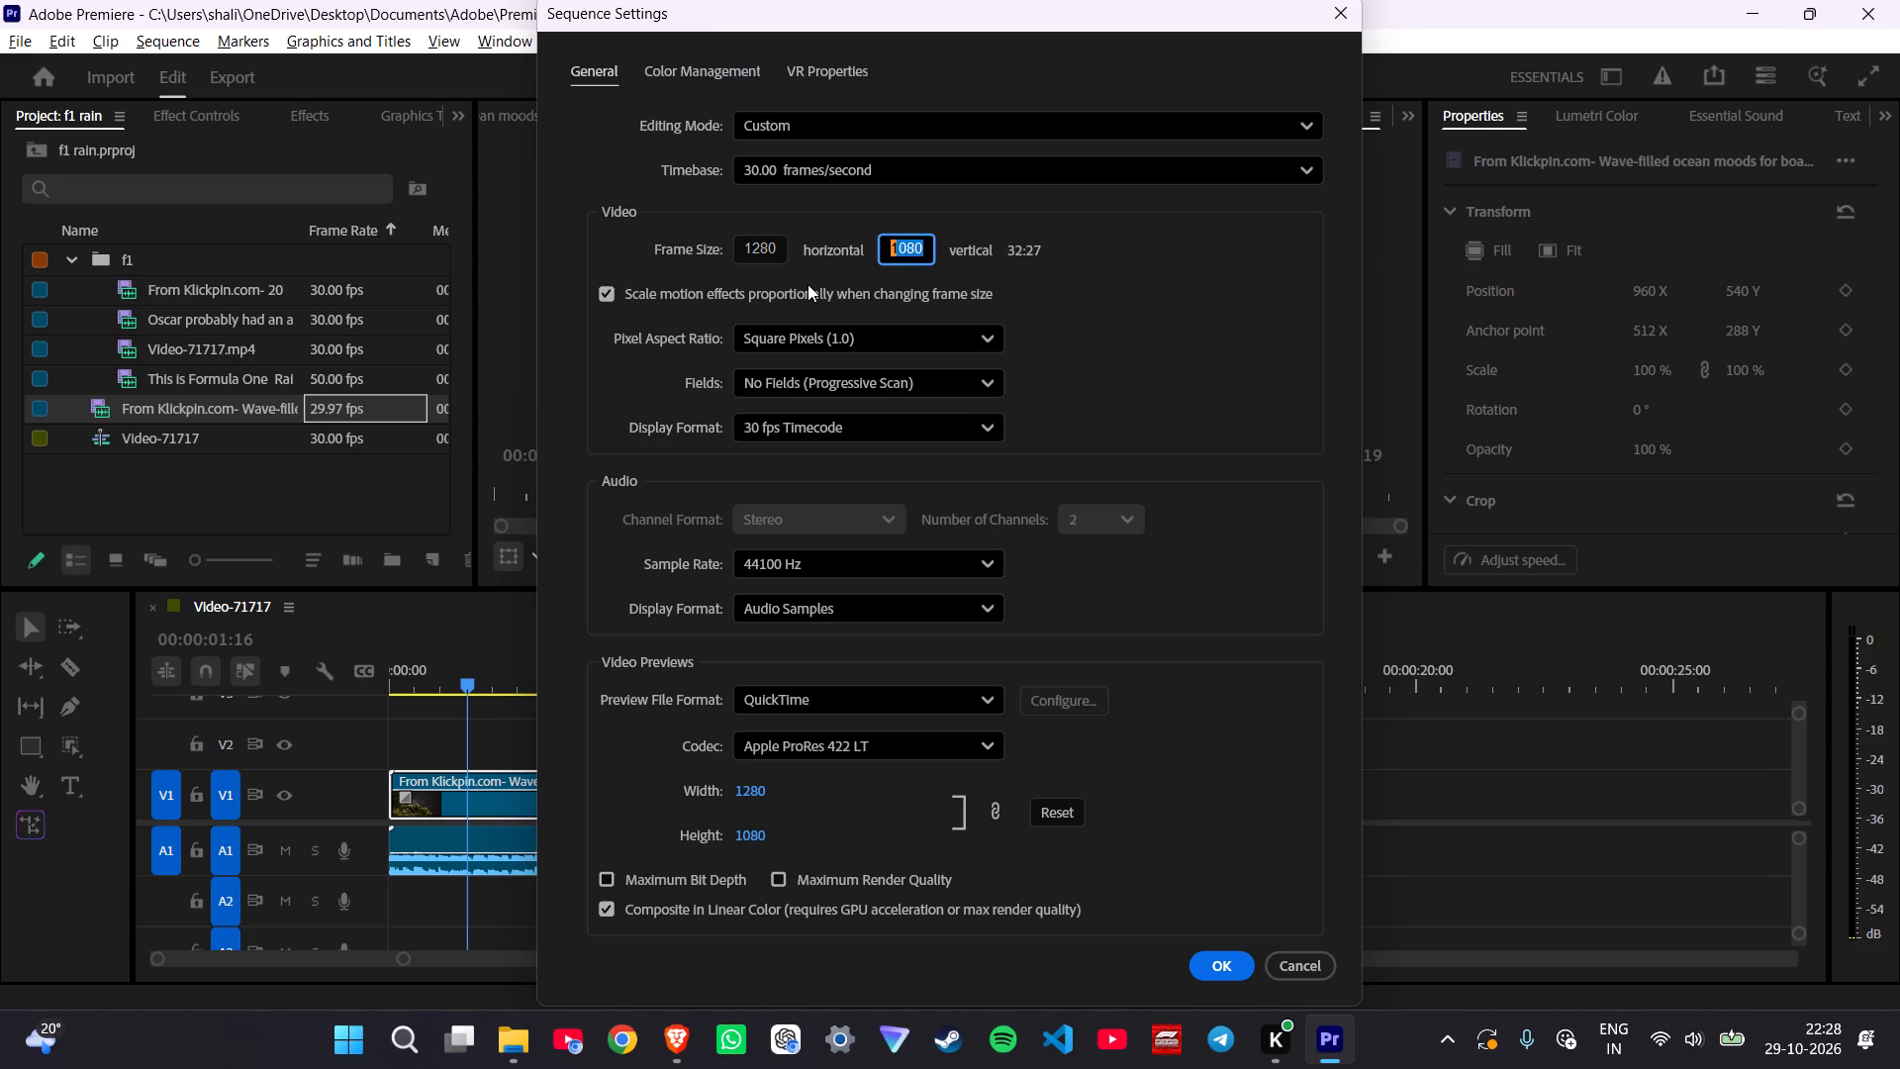
text(720)
key(Return)
key(Return)
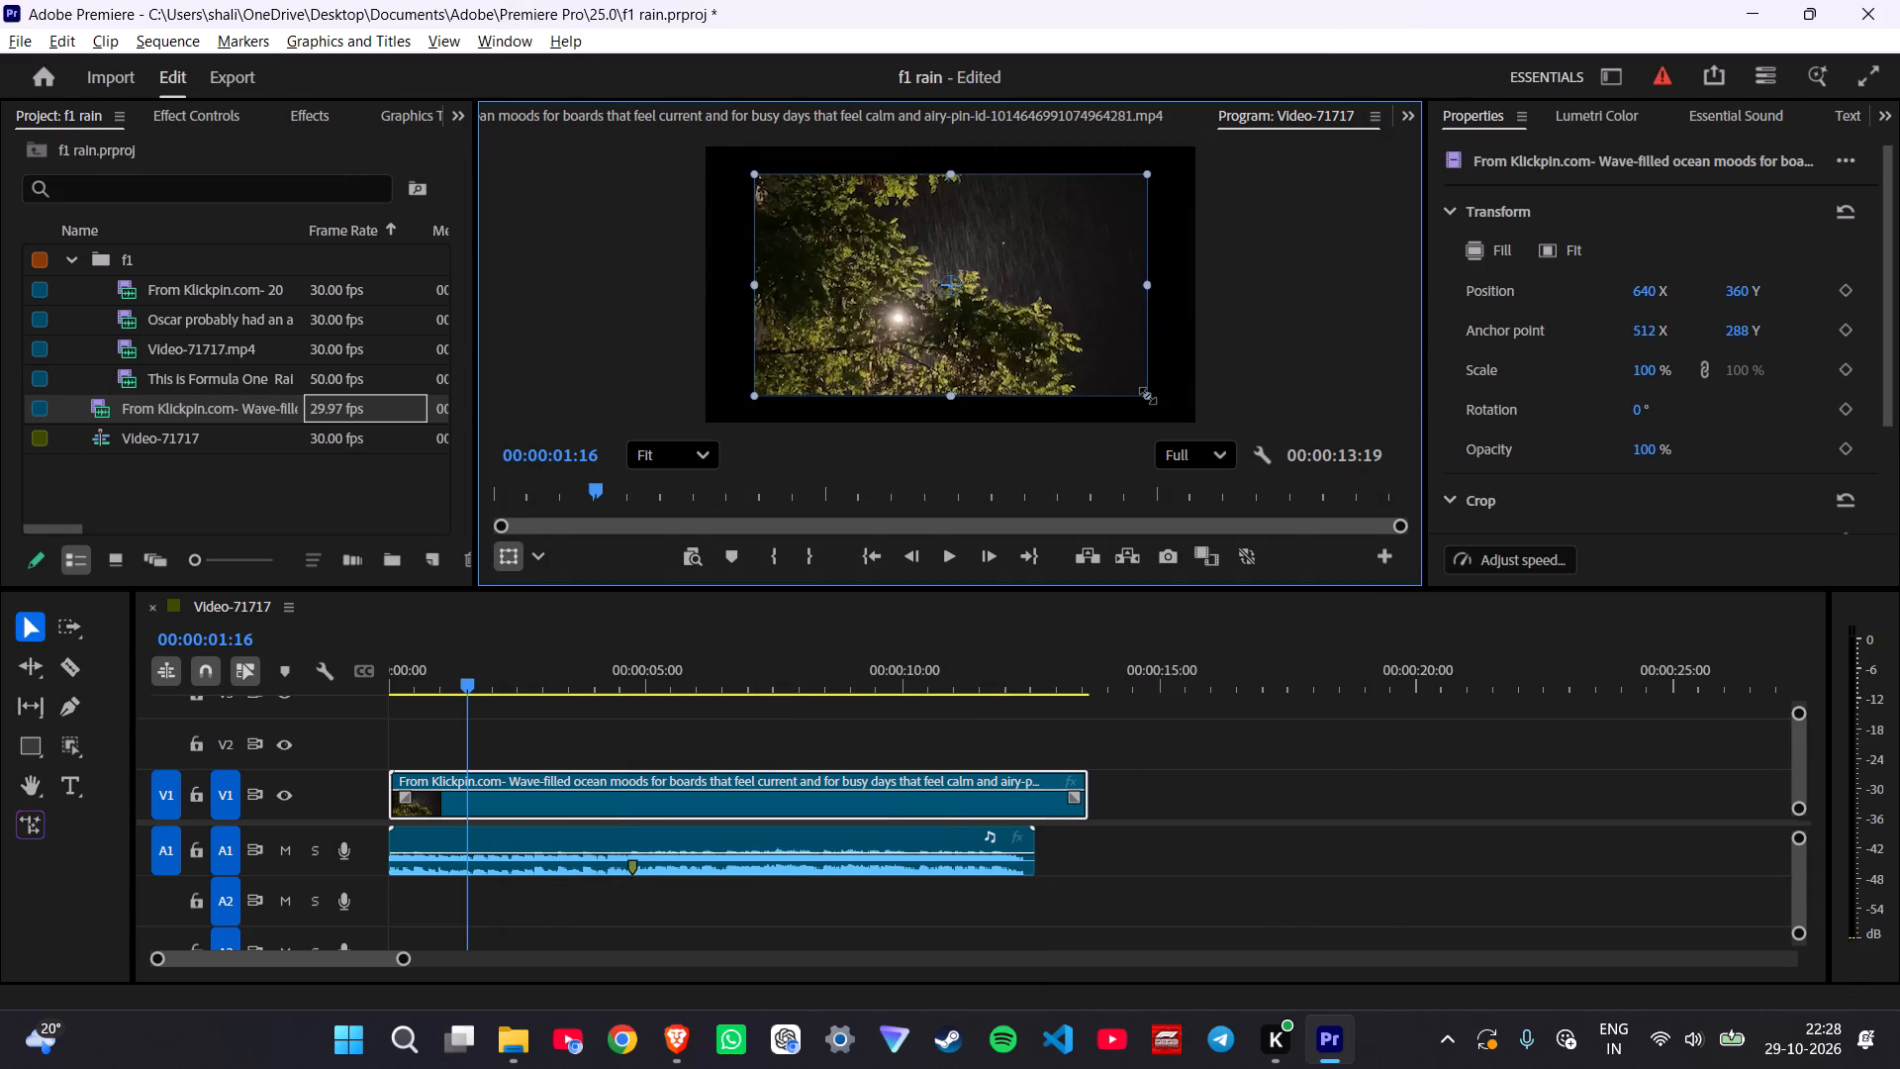
Scale the Wave-filled clip up to about 127% so it fills the frame.
drag(1148, 396, 1174, 410)
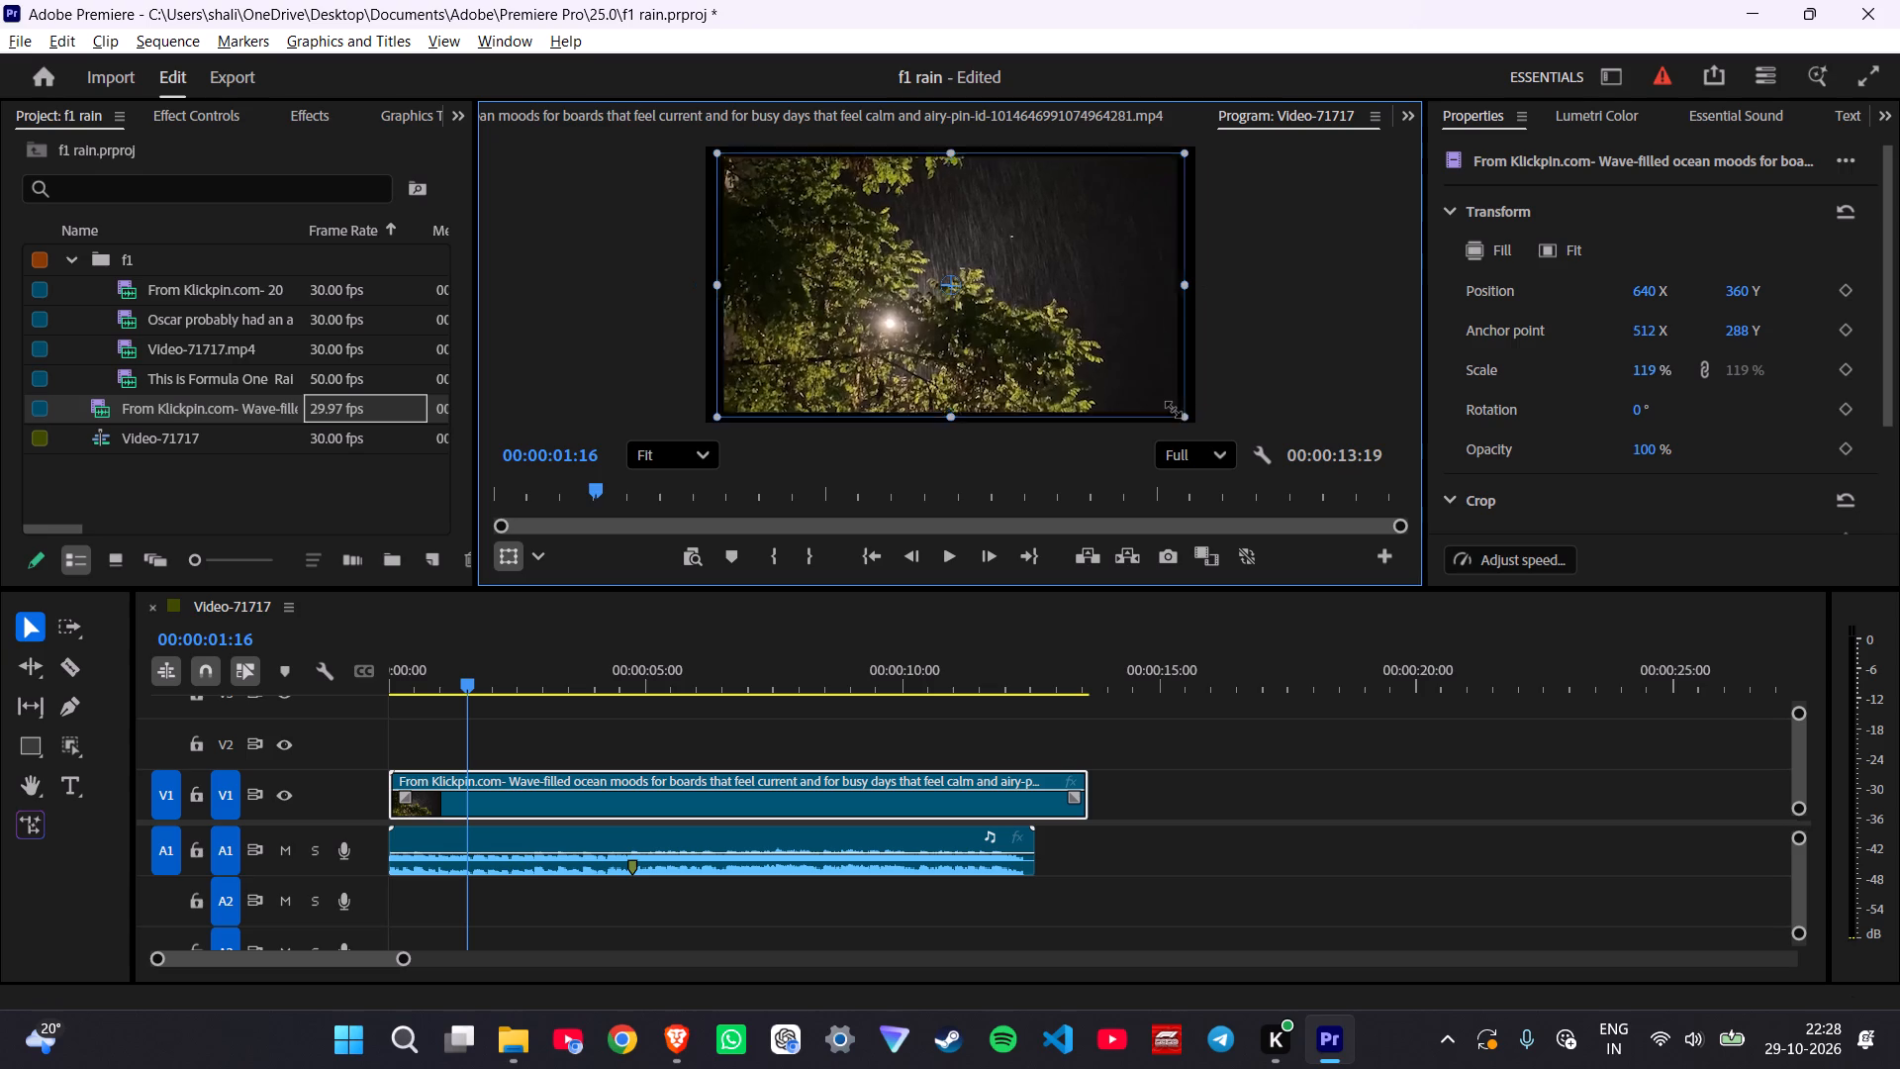
drag(1174, 410, 1173, 425)
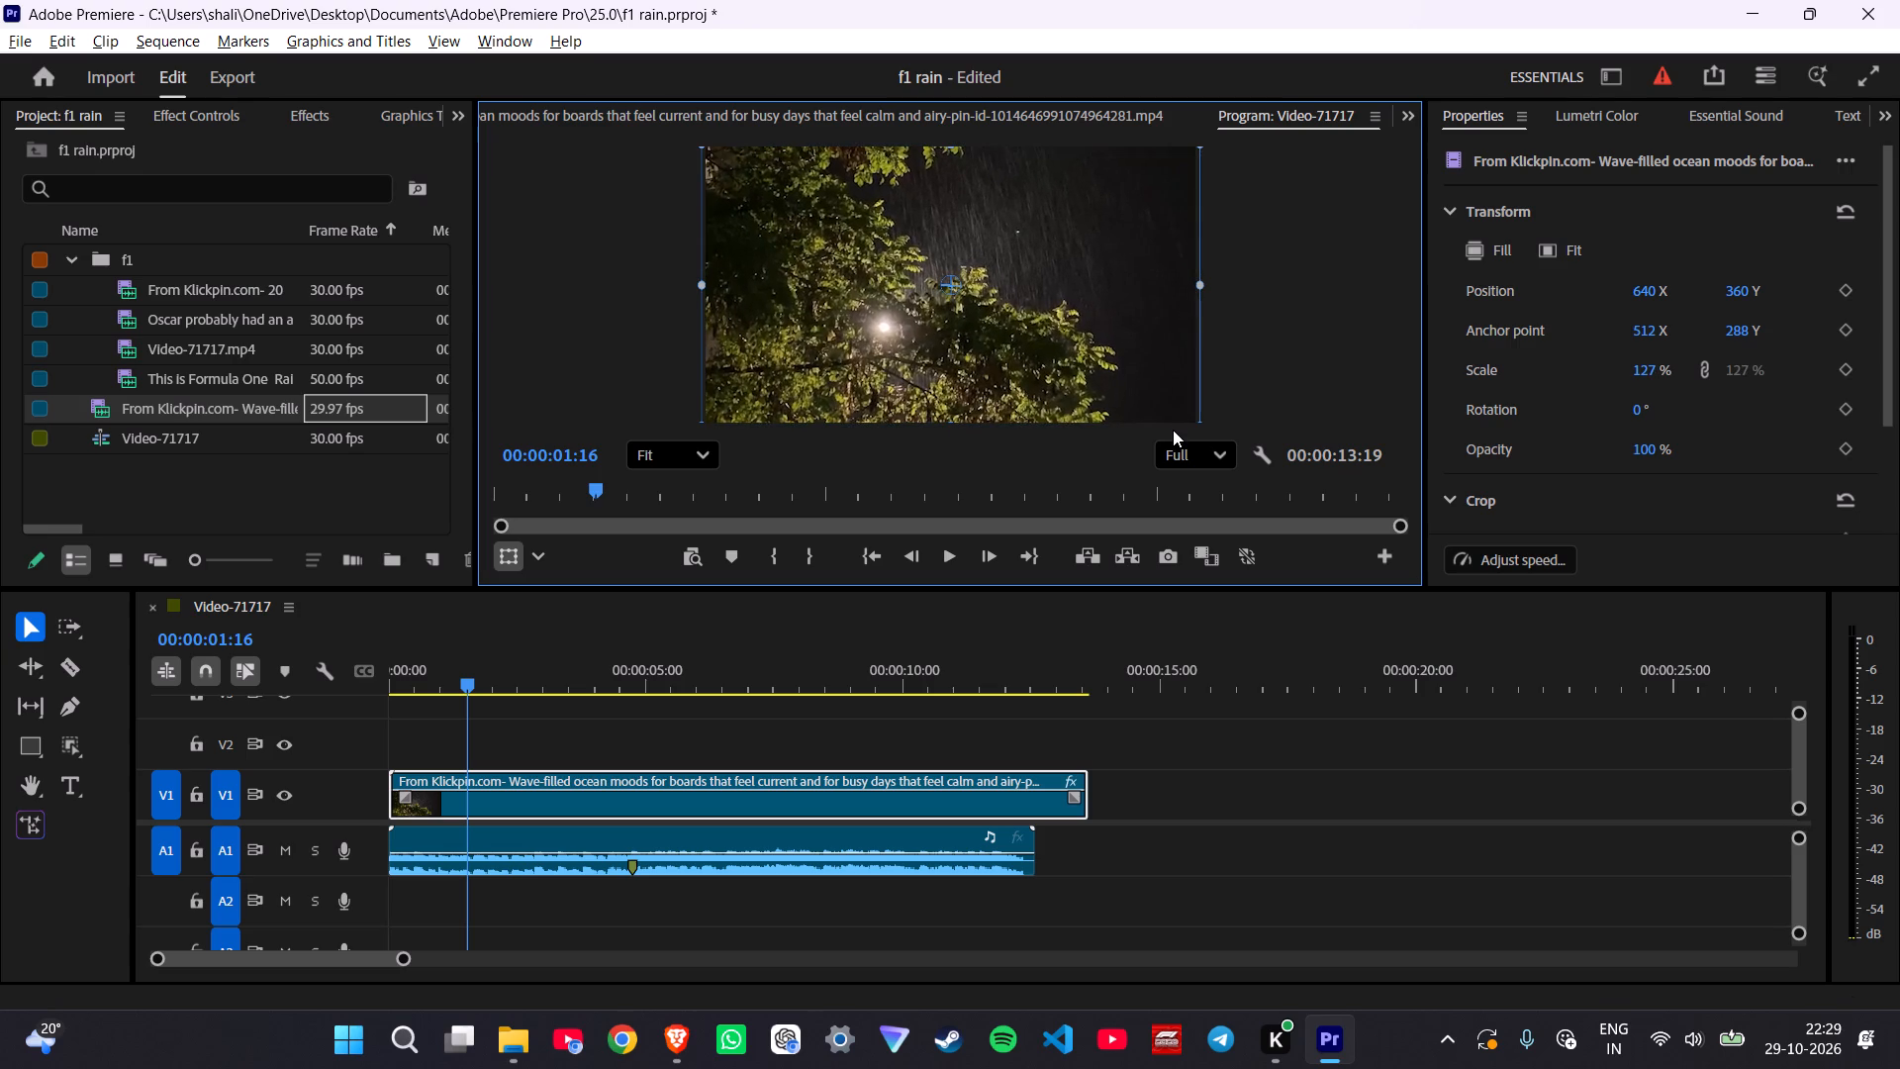
Play the sequence from the start to 00:00:04:18, then trim the Wave-filled clip's end to the audio marker, at 00:00:04:21.
key(Return)
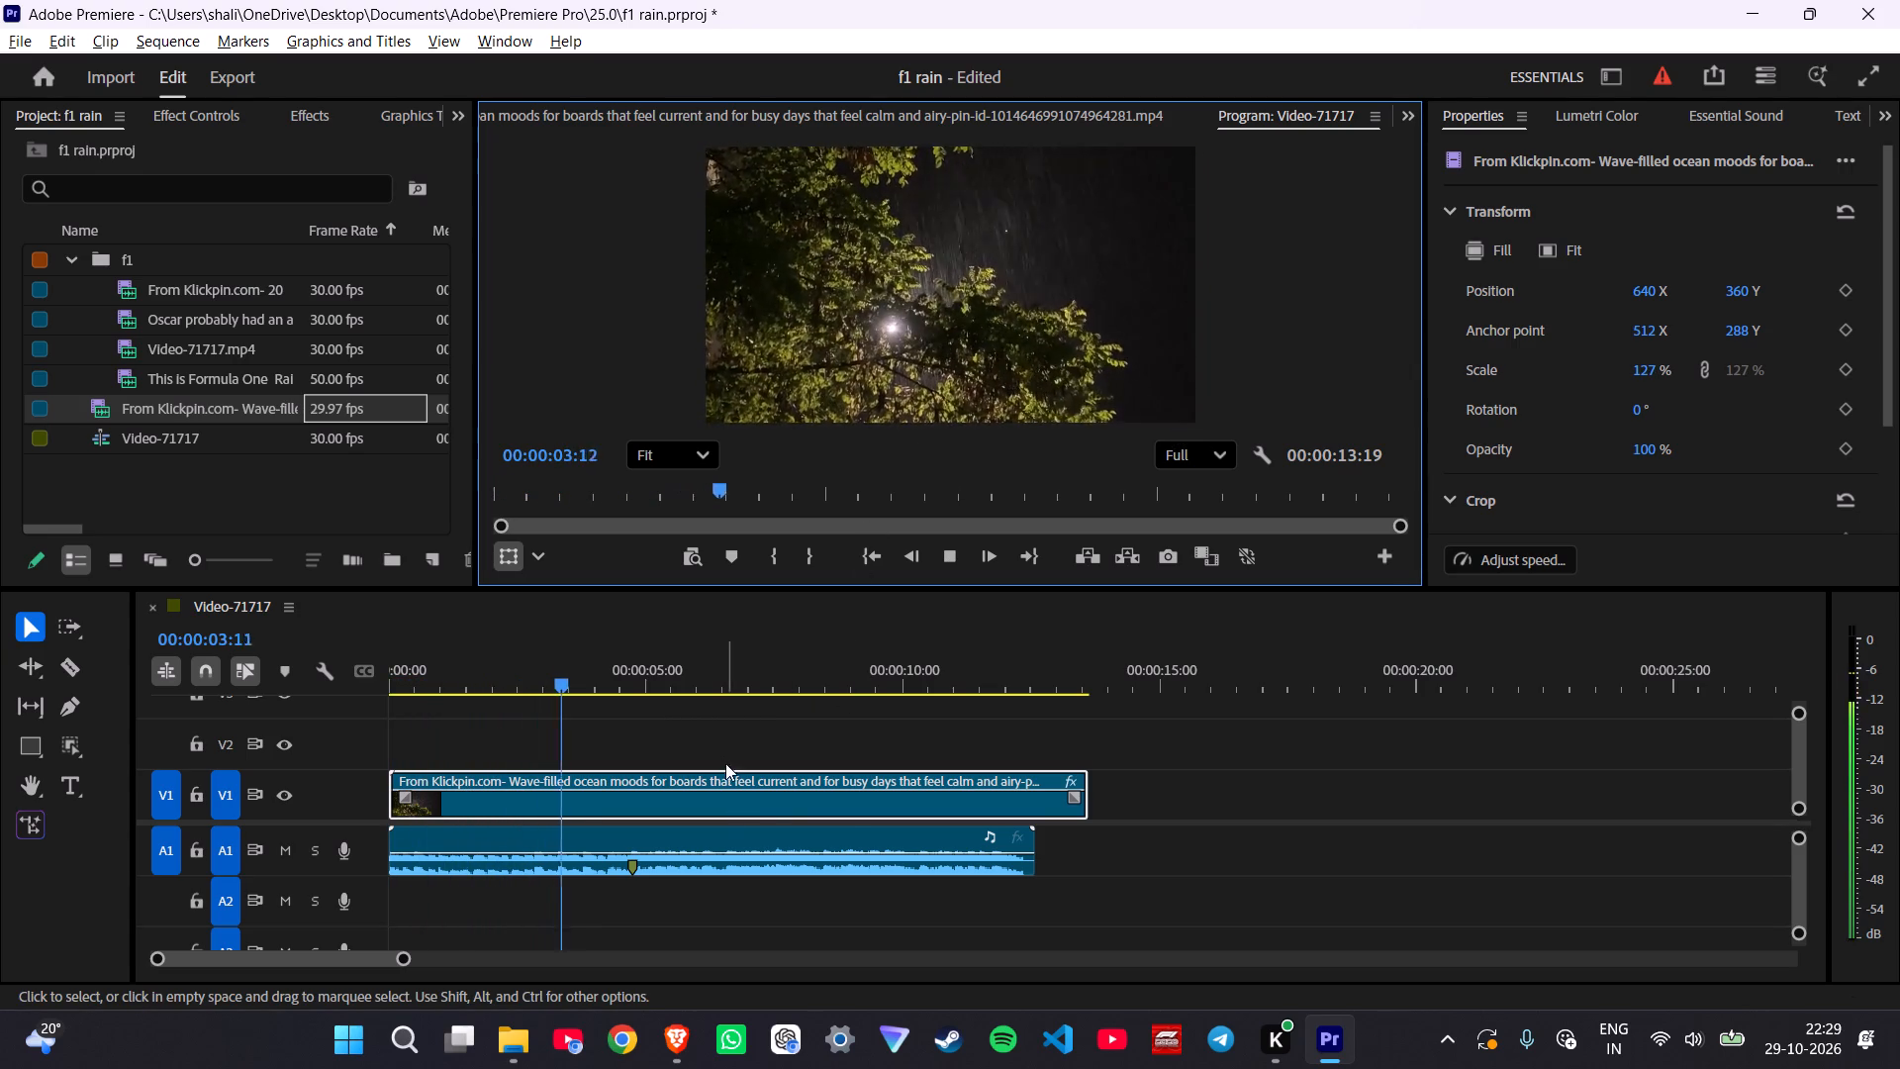
key(space)
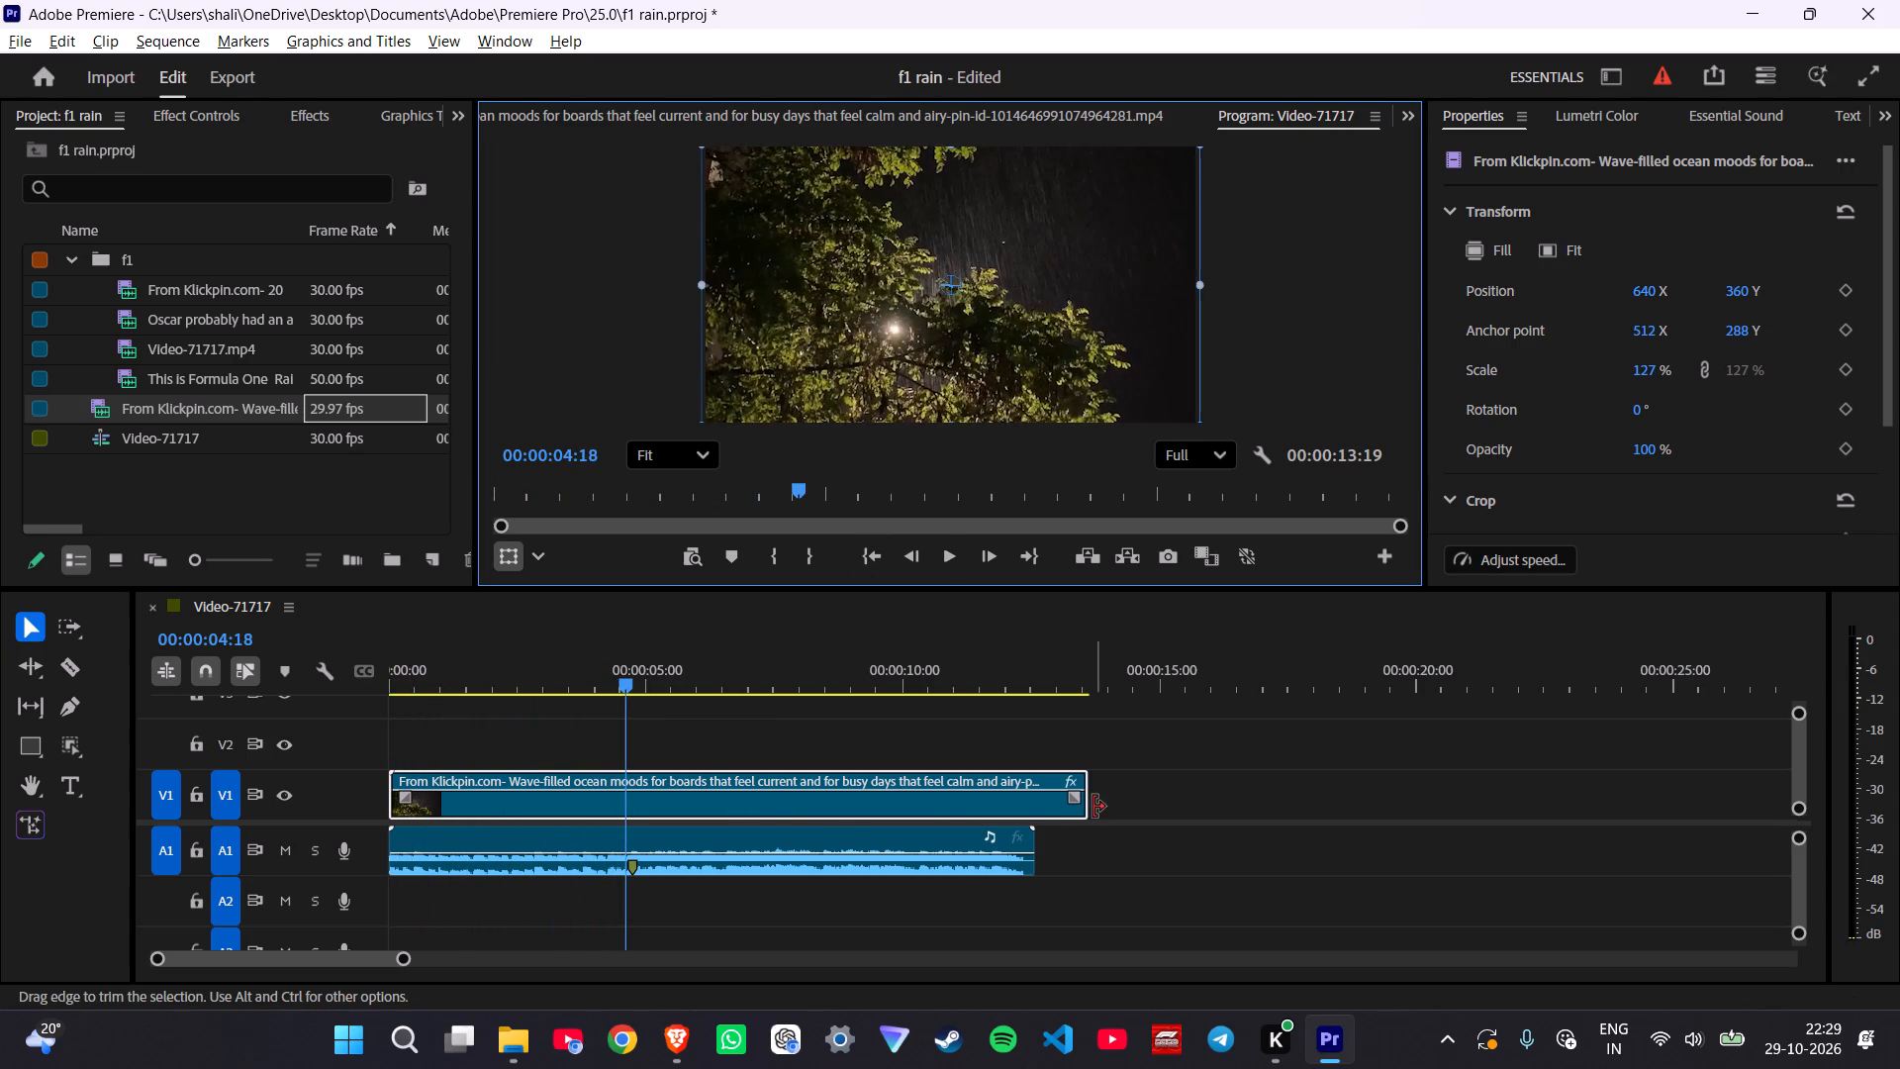
drag(1093, 807, 650, 816)
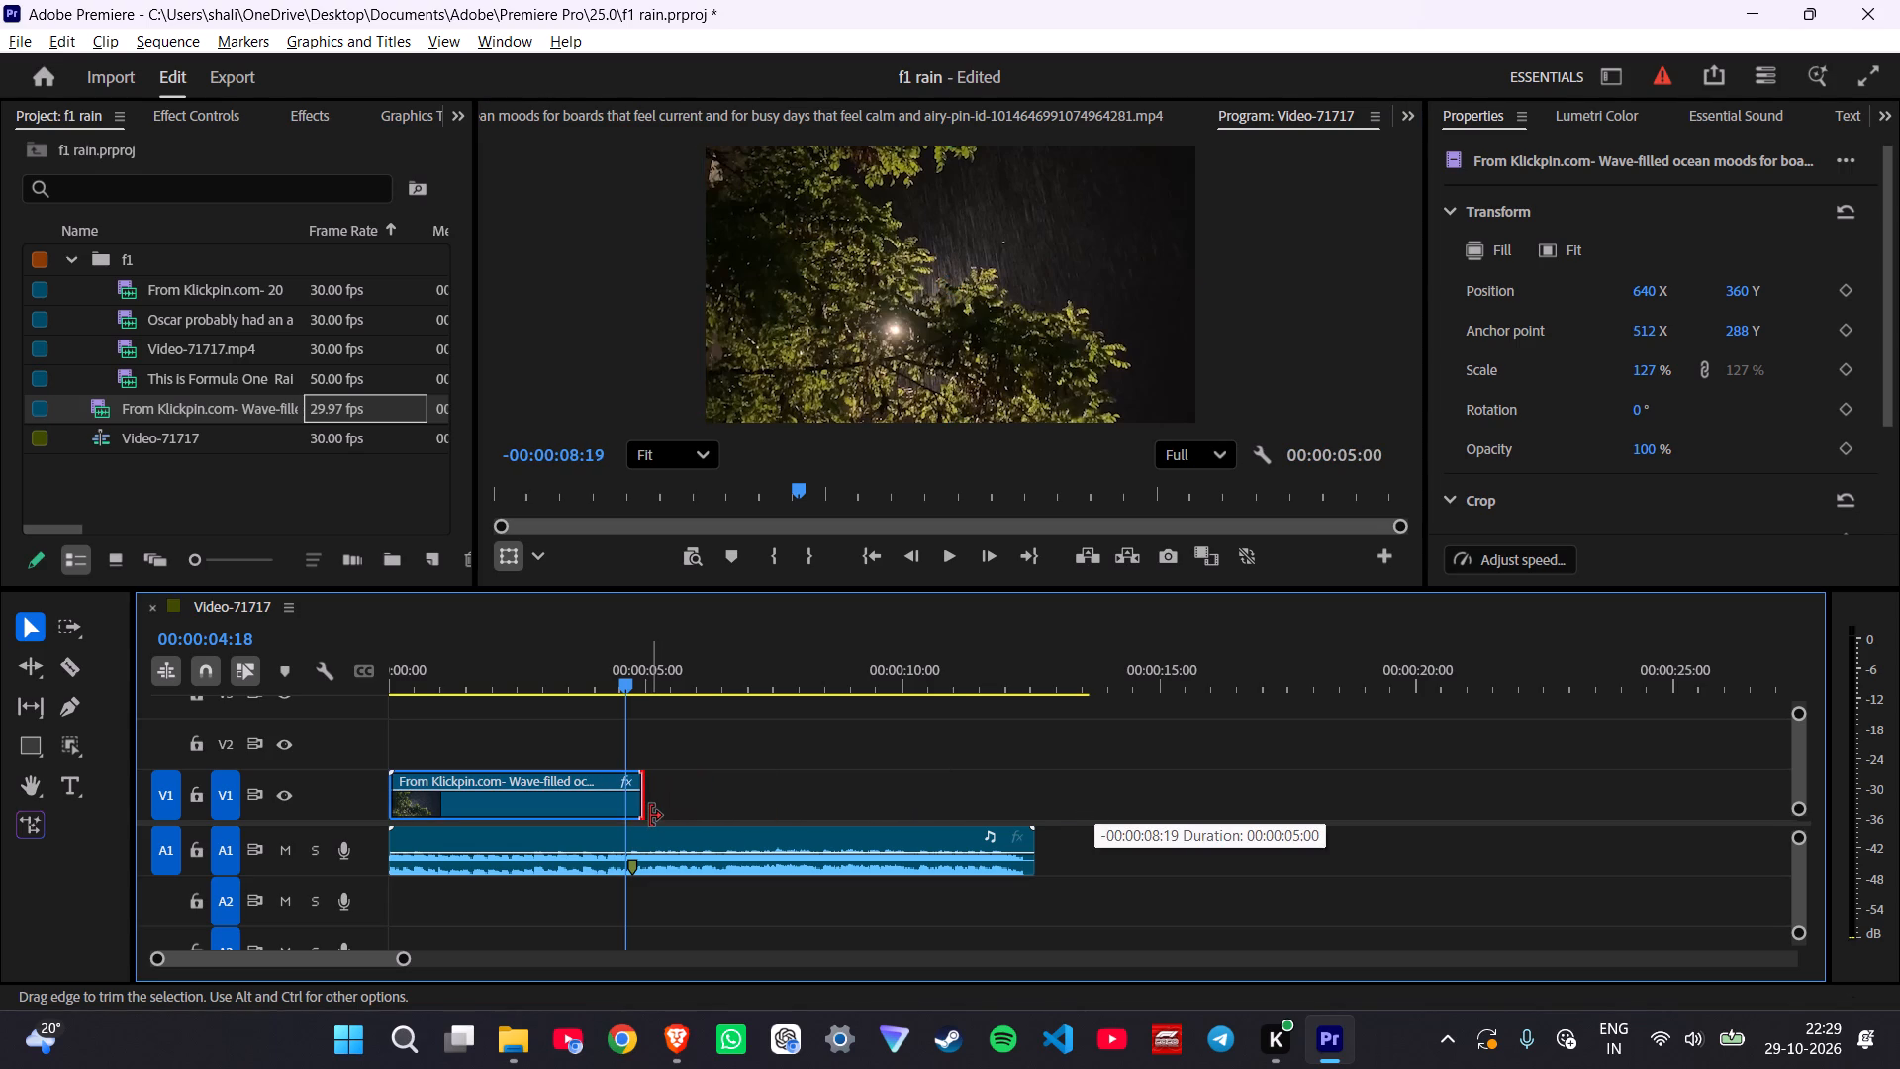
drag(650, 816, 644, 814)
Check the Wave-filled clip's end against the audio marker and play the sequence from 00:00:02:18.
click(524, 677)
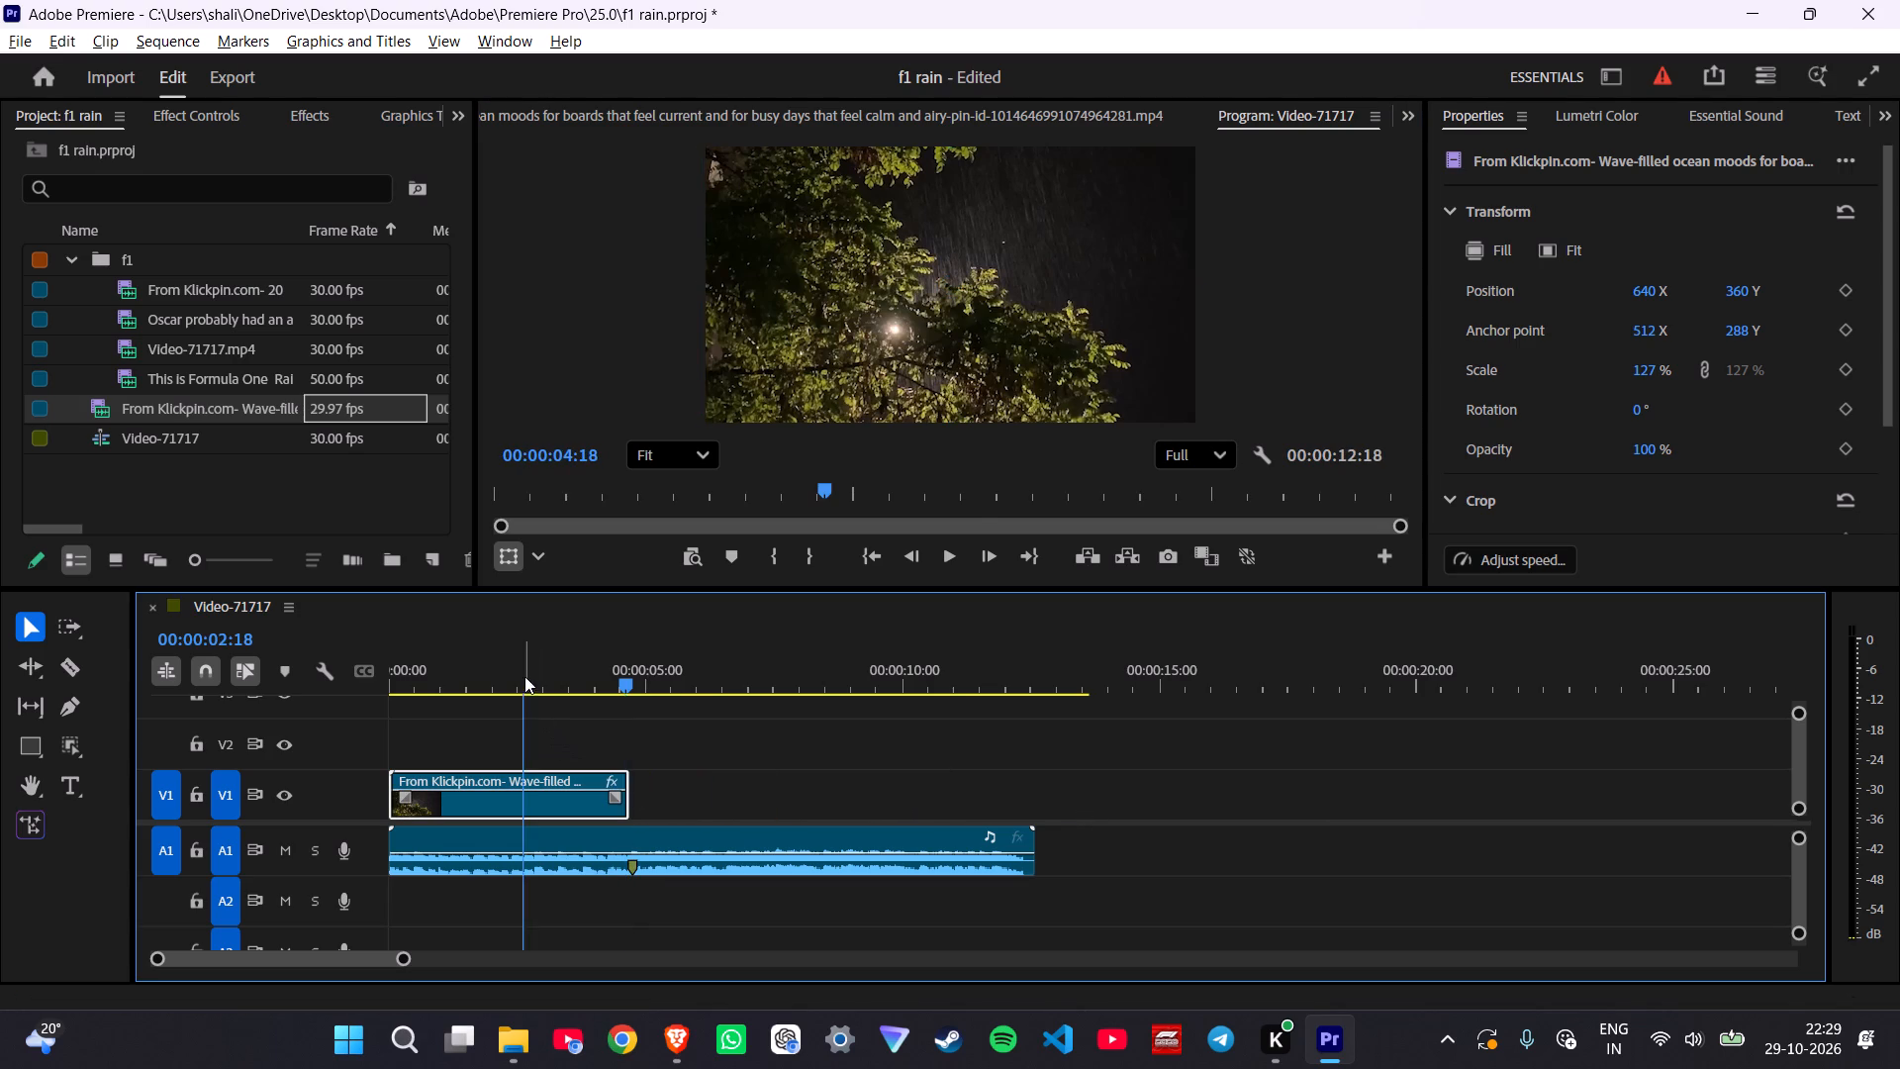
click(630, 798)
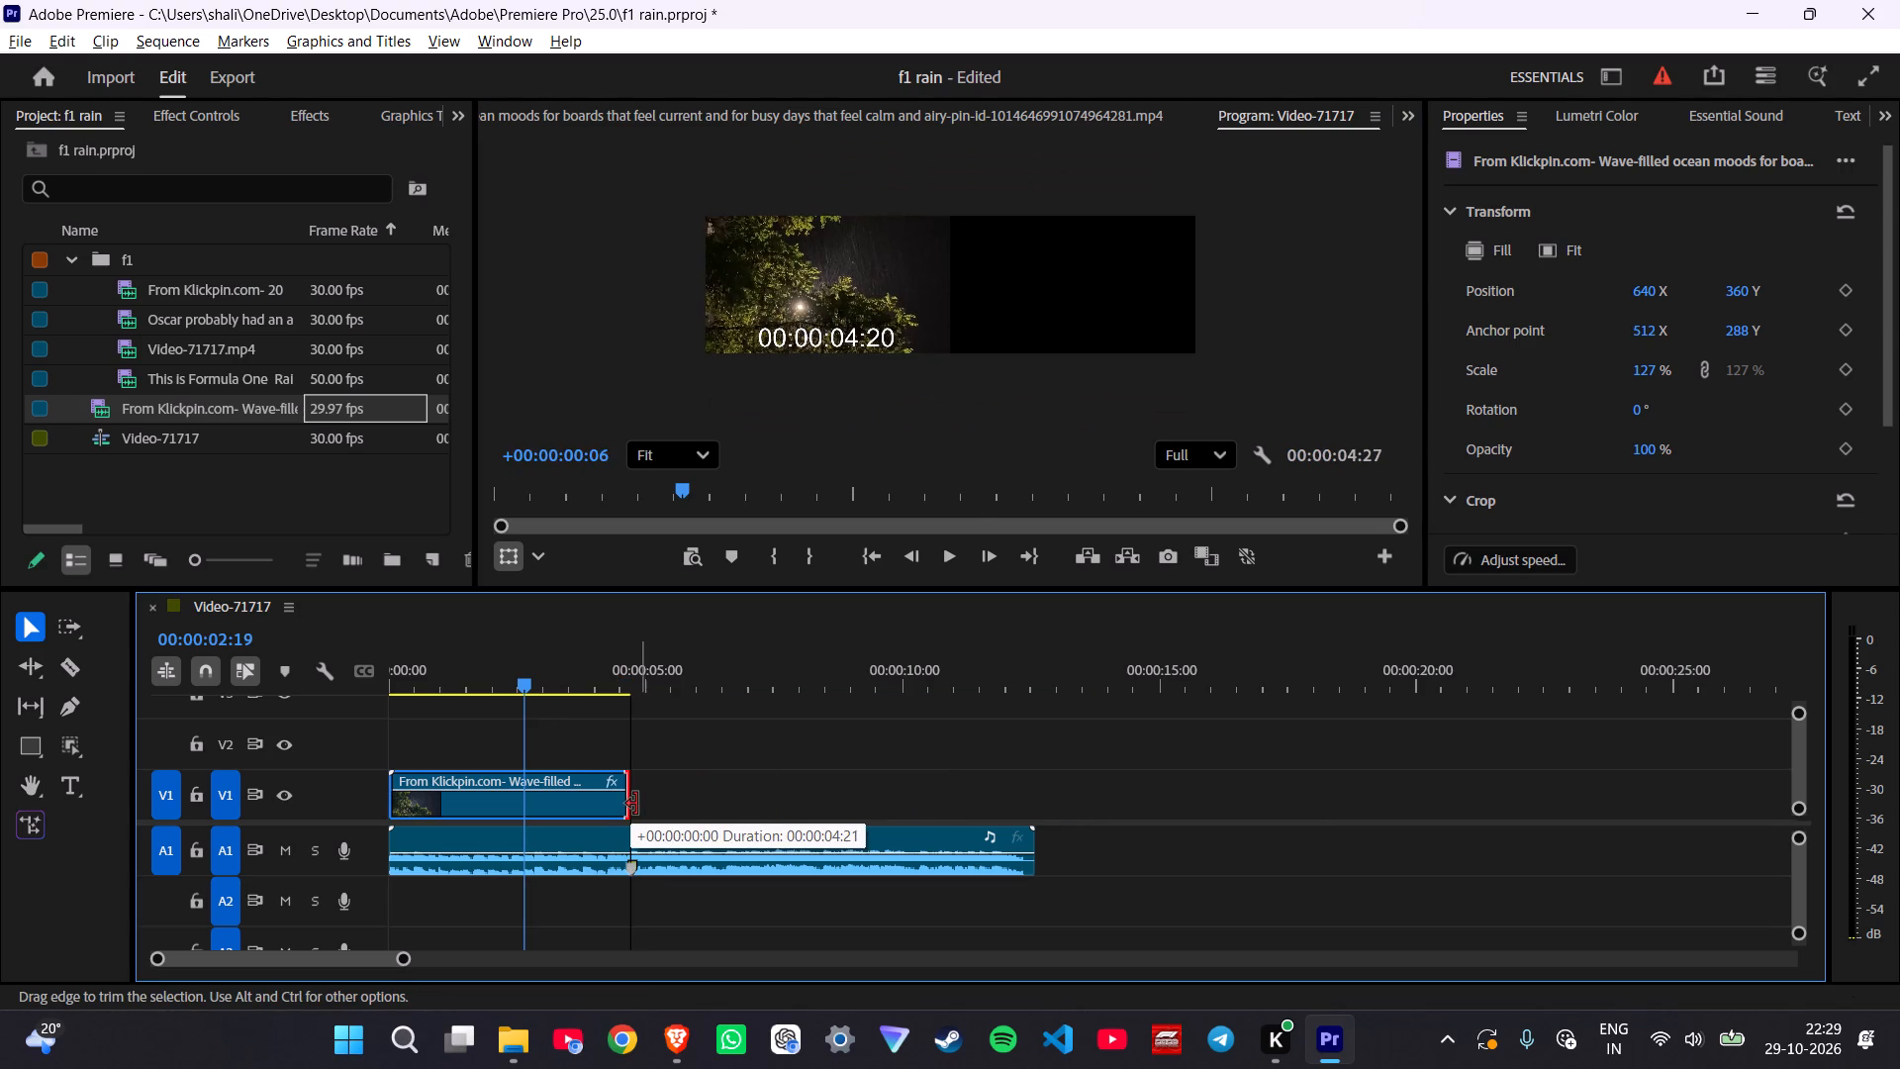
key(space)
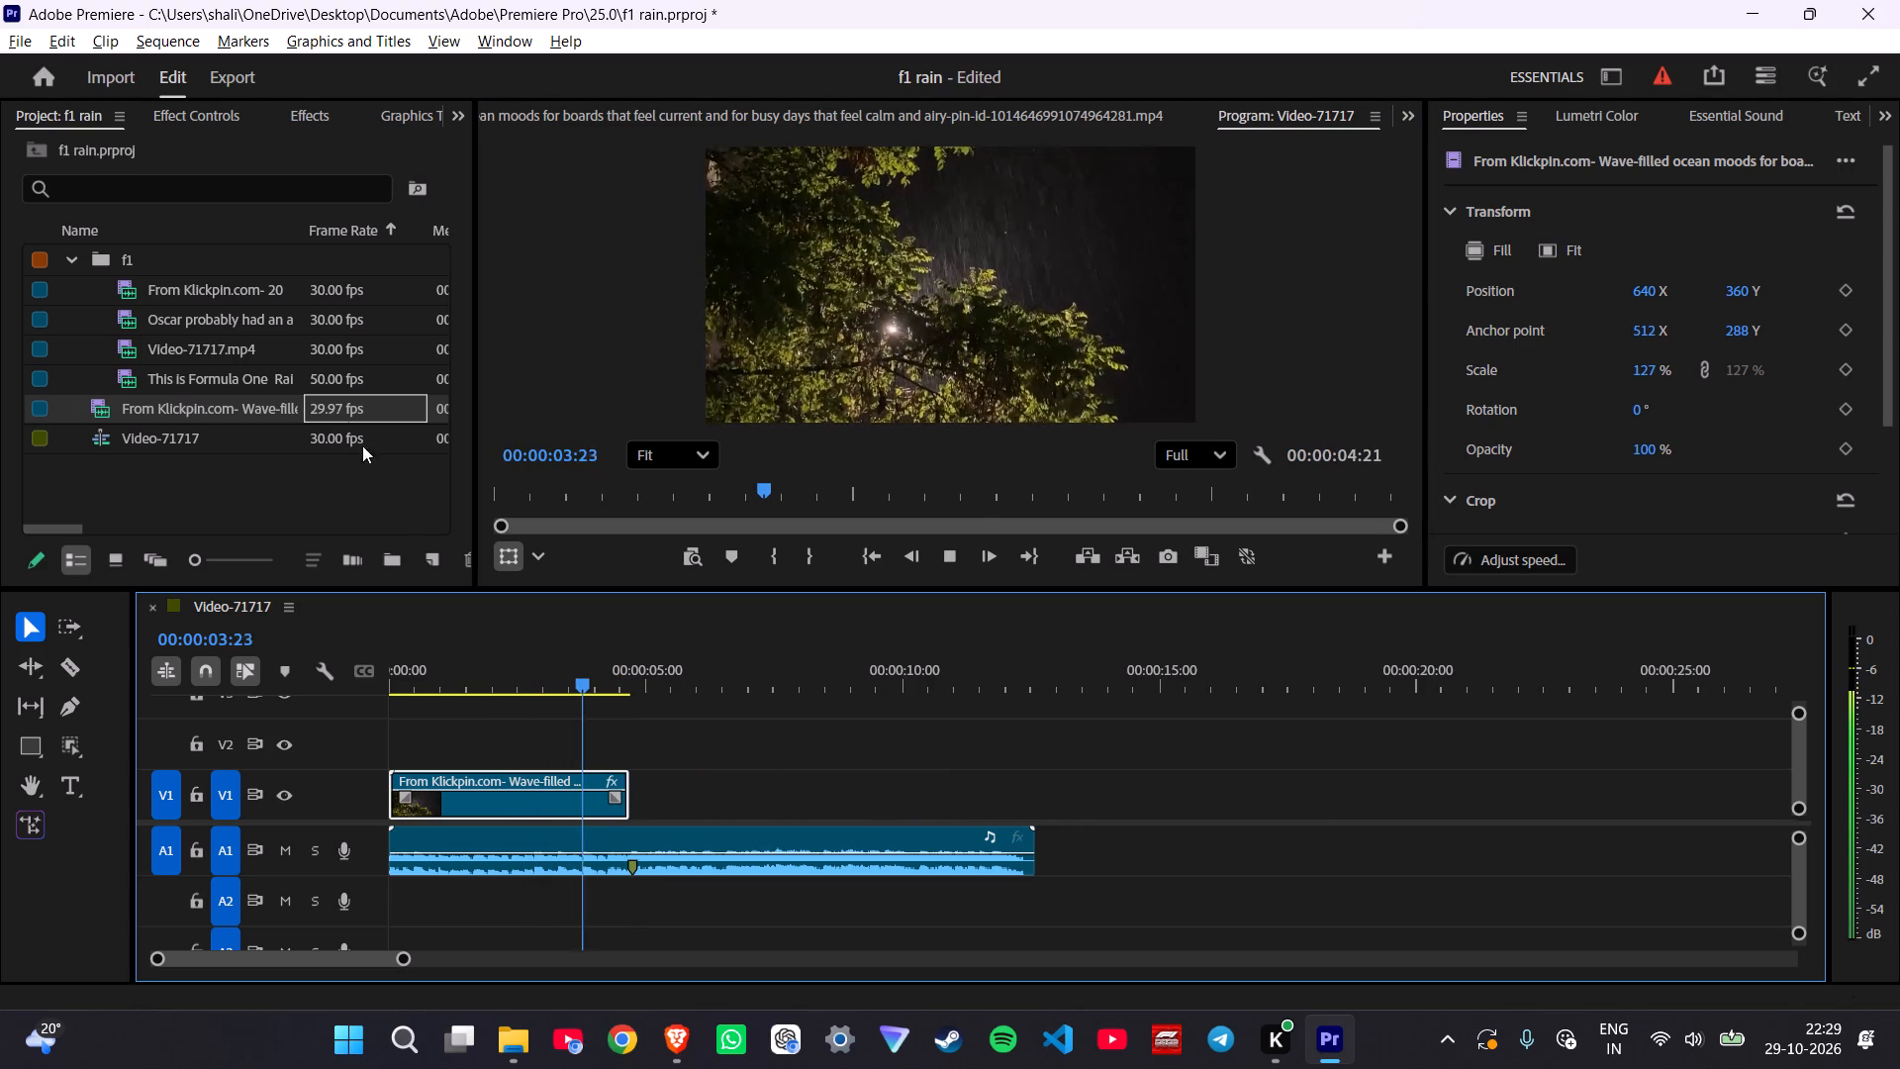
key(space)
Preview the Formula One Rain, Video-71717.mp4 and Oscar source clips, then place the Oscar clip's video on V1 directly after the Wave-filled clip.
double_click(348, 371)
key(space)
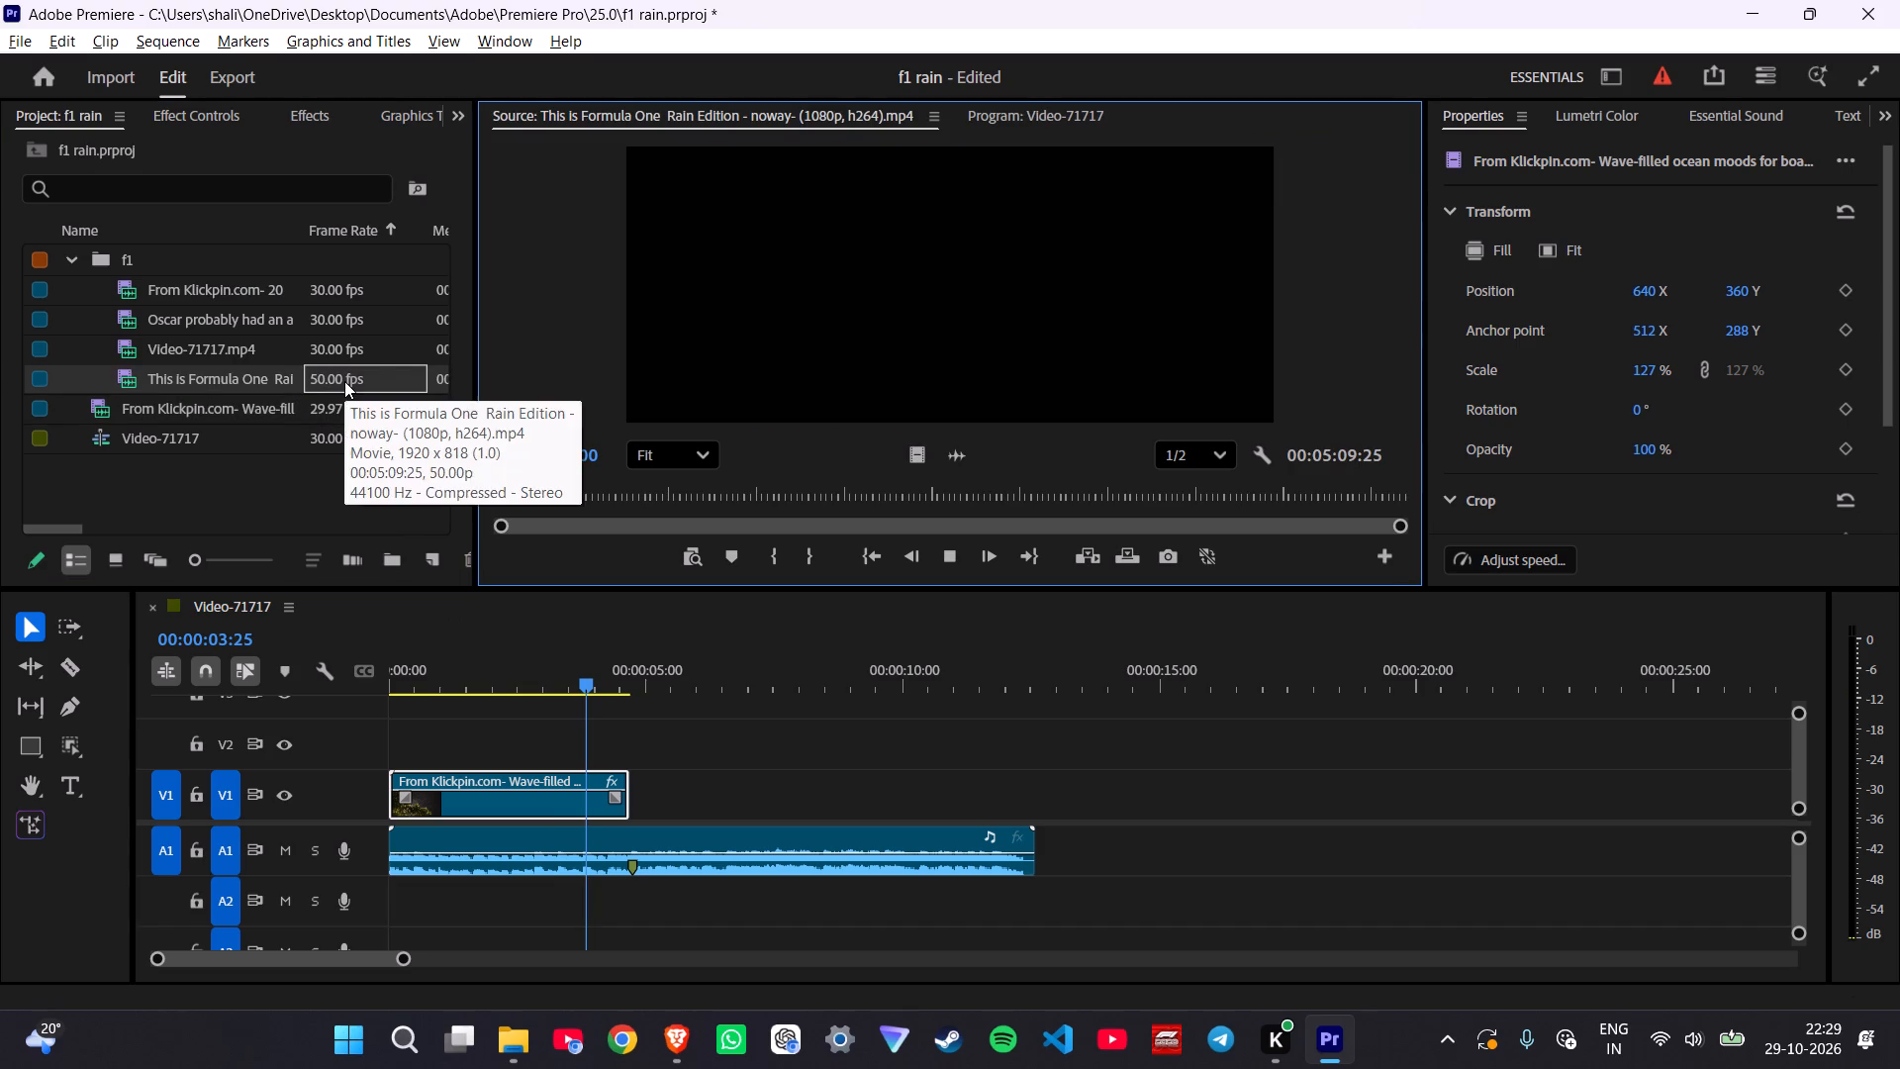
key(space)
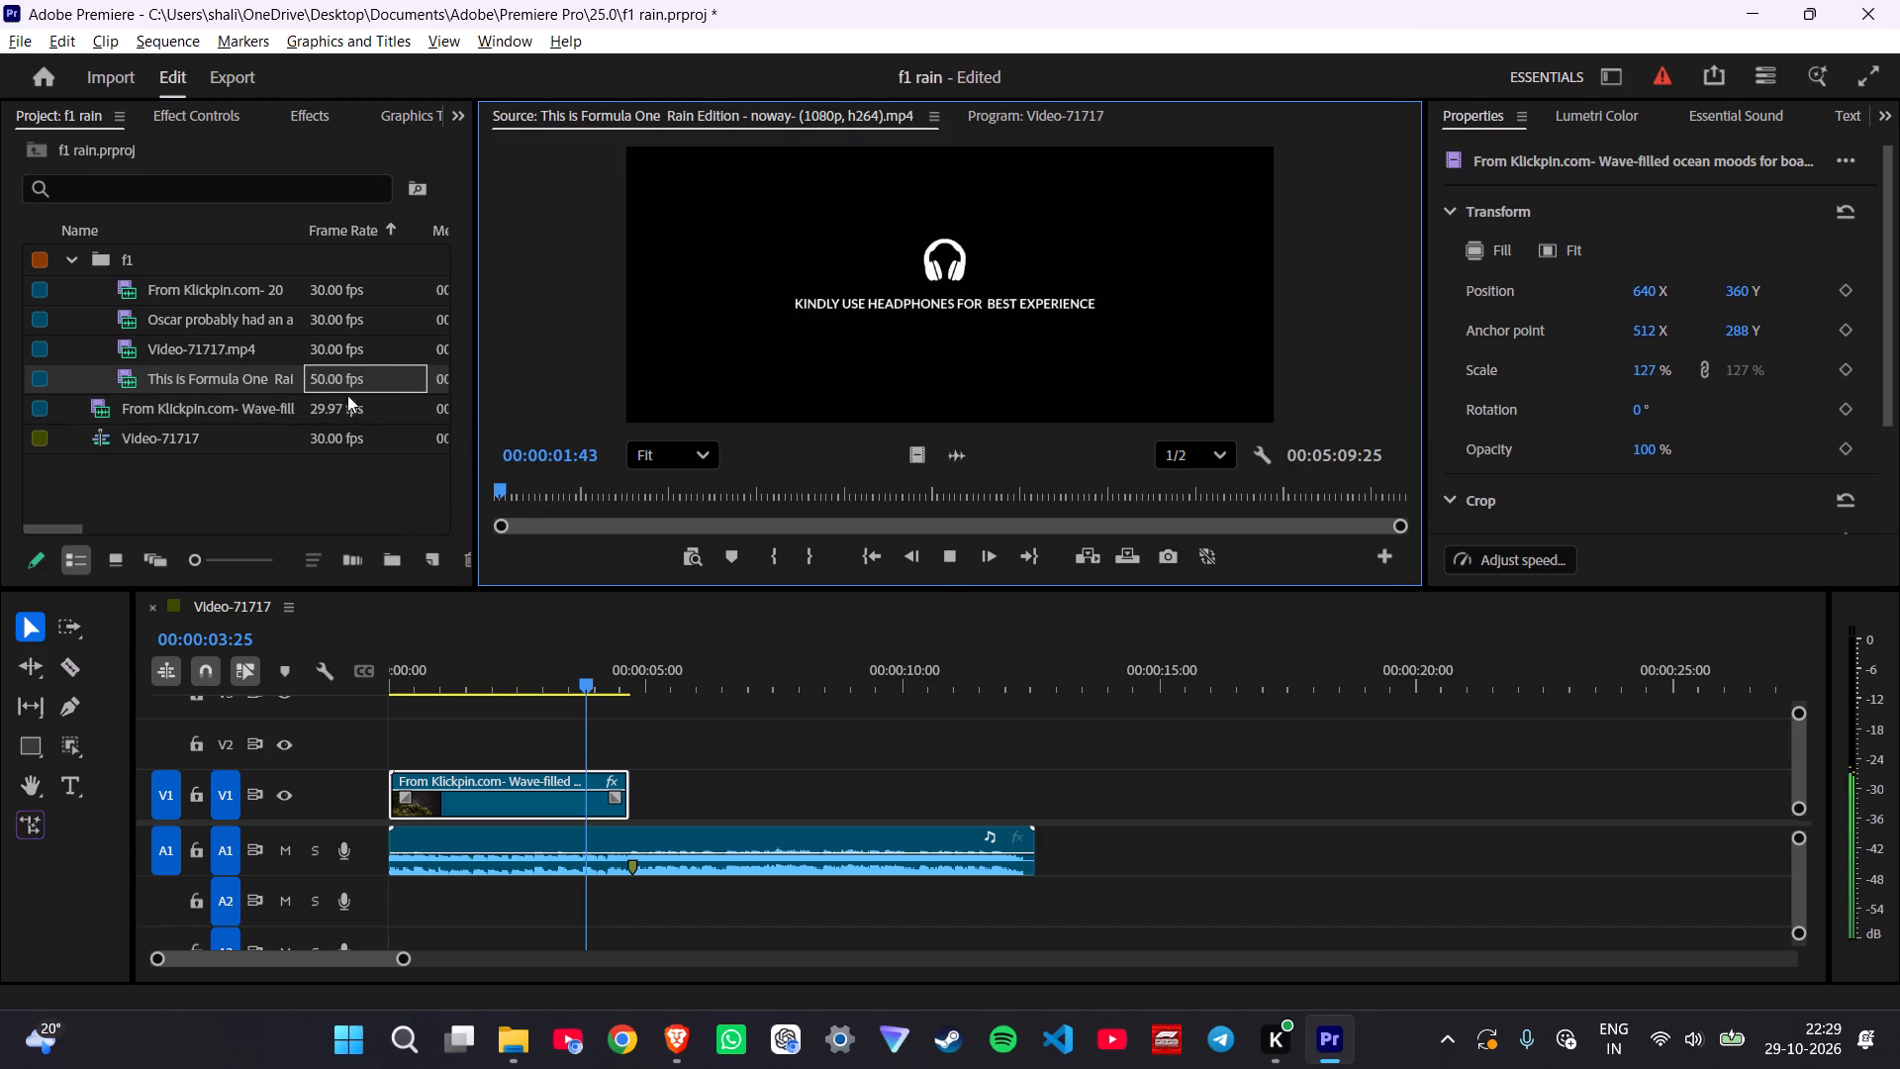
double_click(315, 346)
key(space)
key(space)
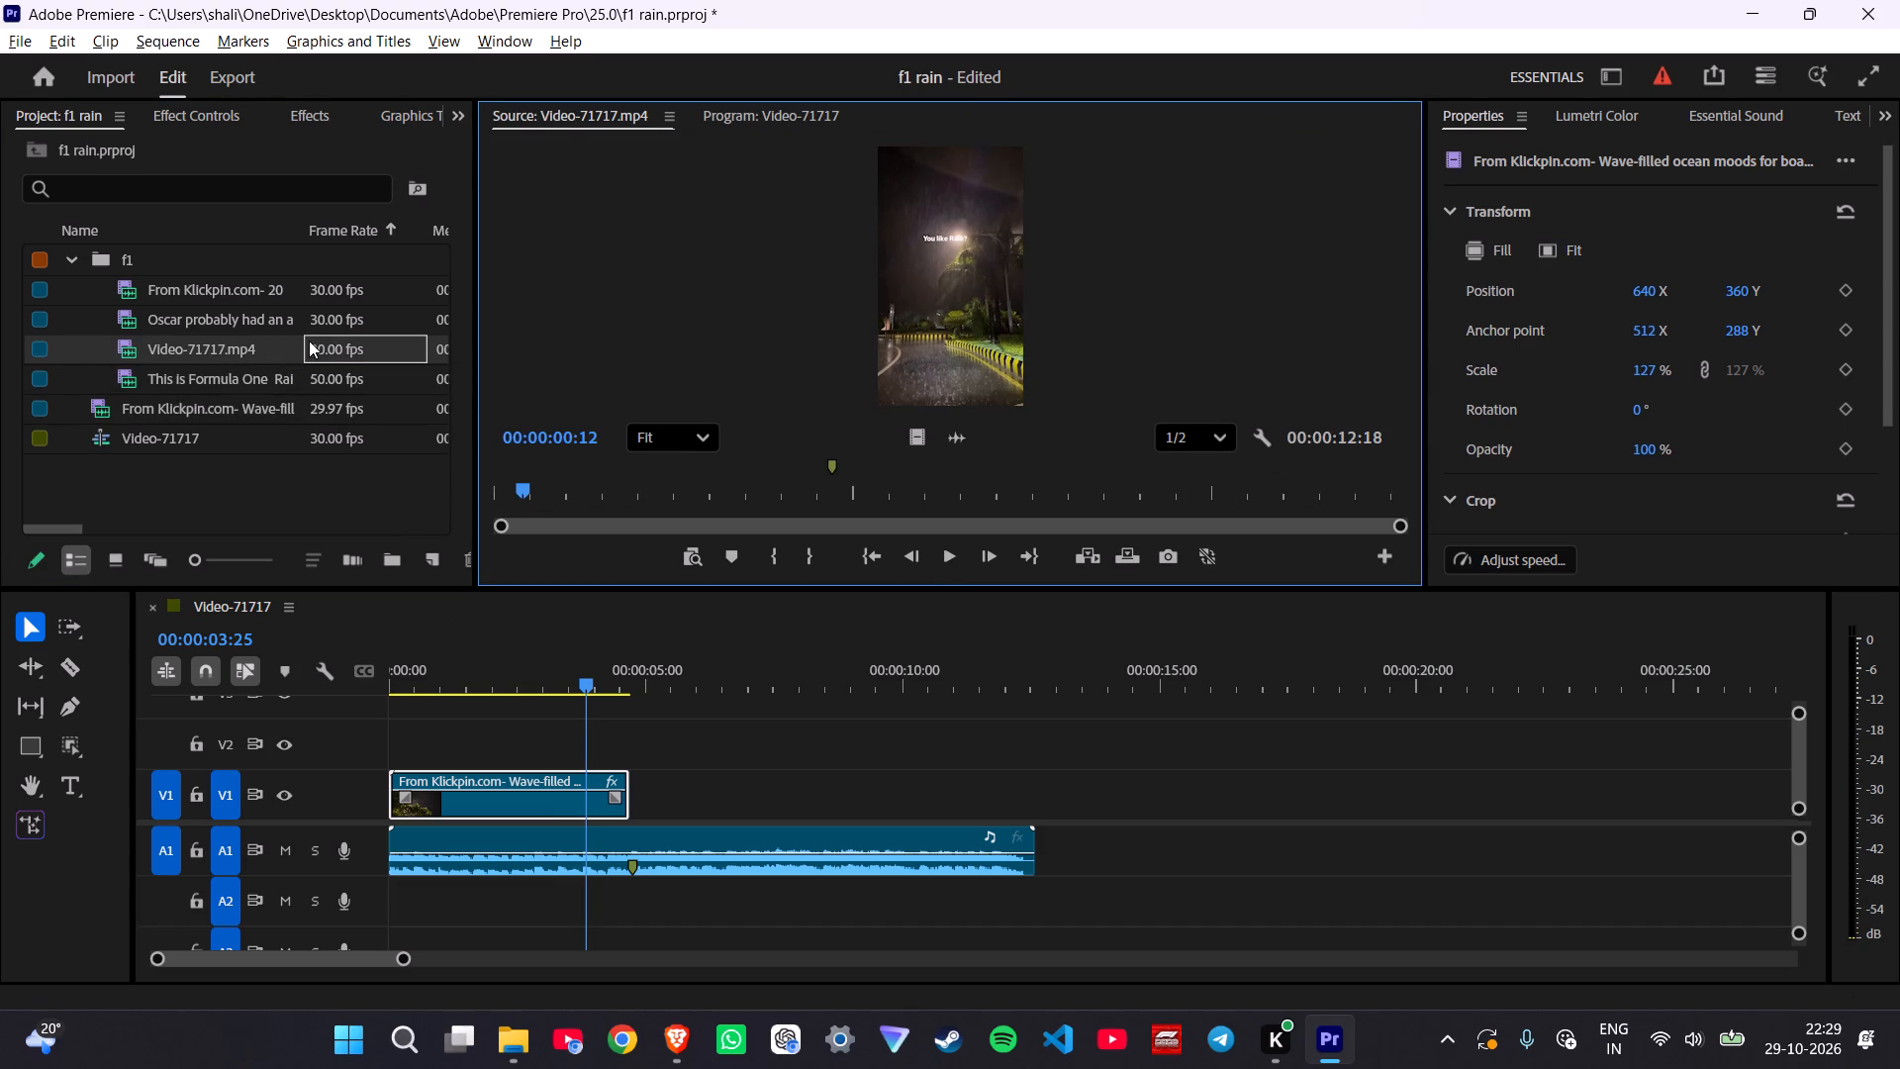
double_click(312, 315)
key(space)
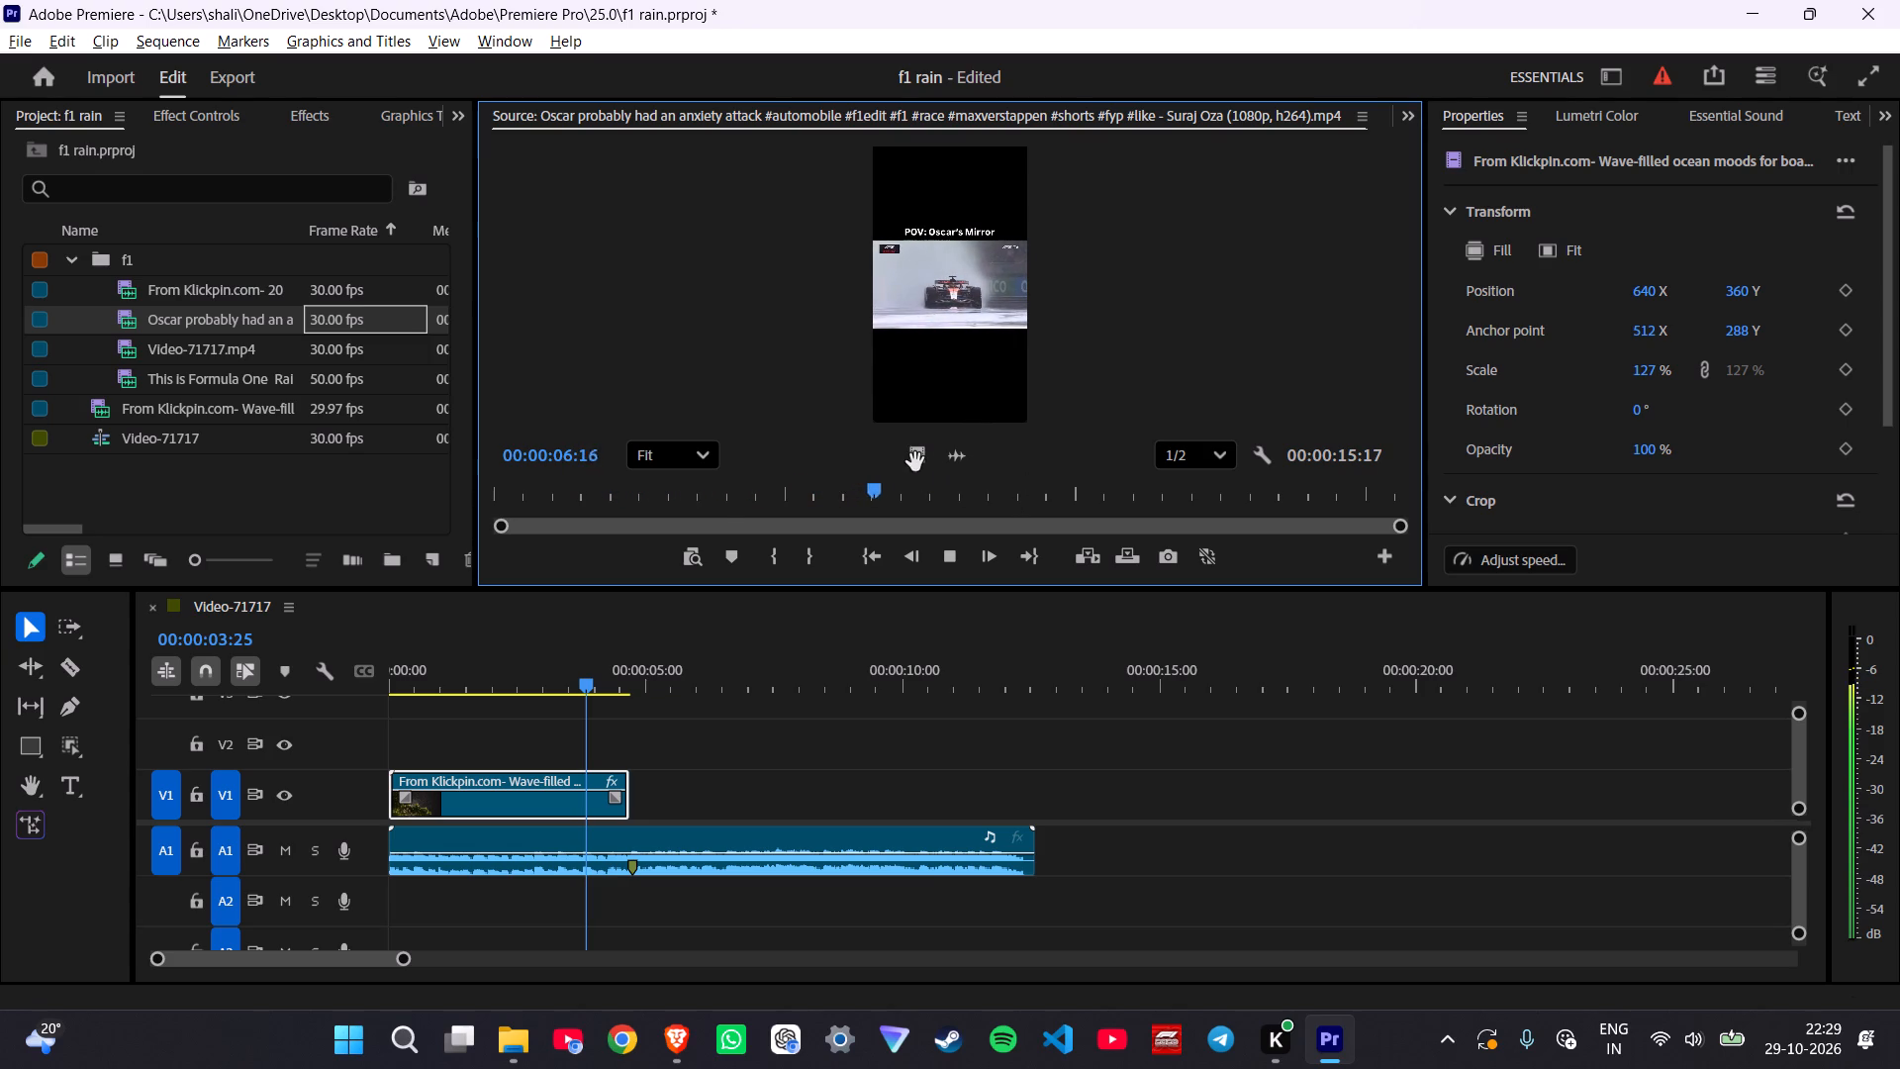
key(space)
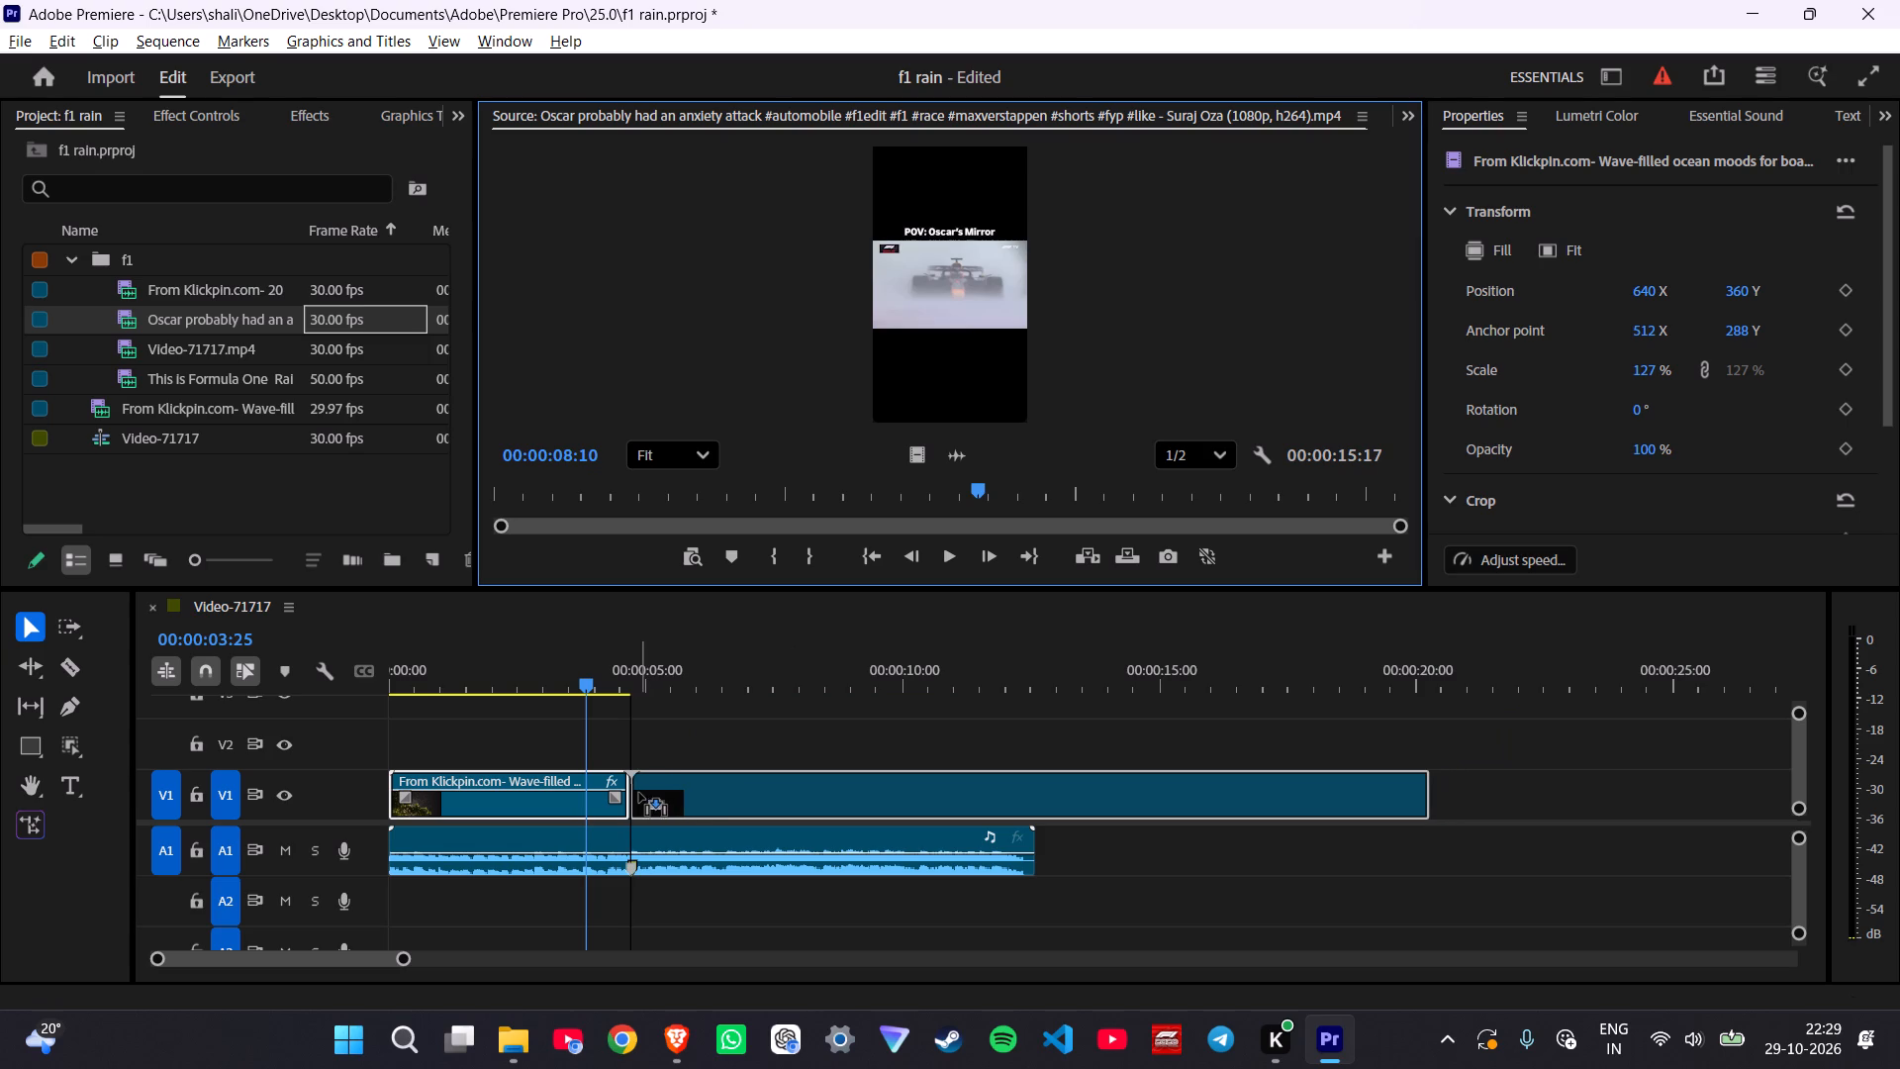
Set the Oscar clip's scale to 120% so the F1 footage fills the frame.
click(654, 667)
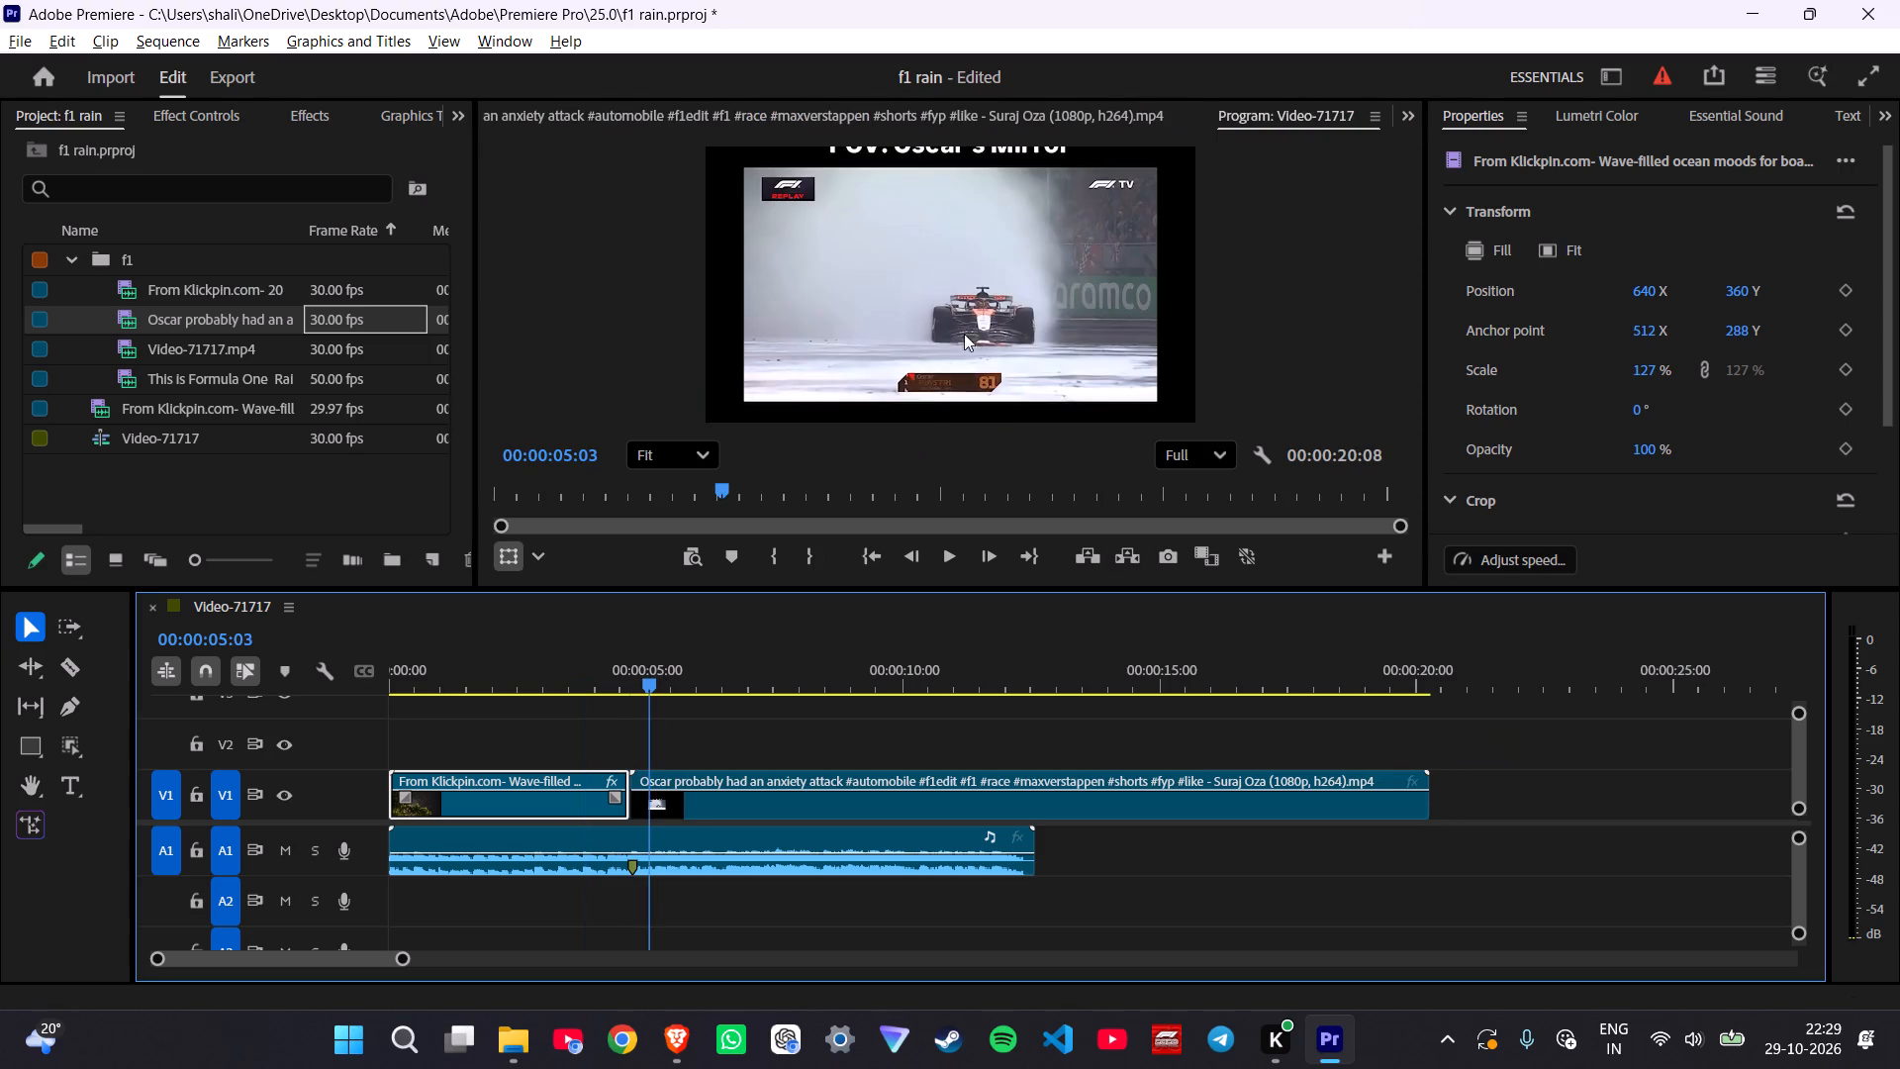
double_click(1055, 299)
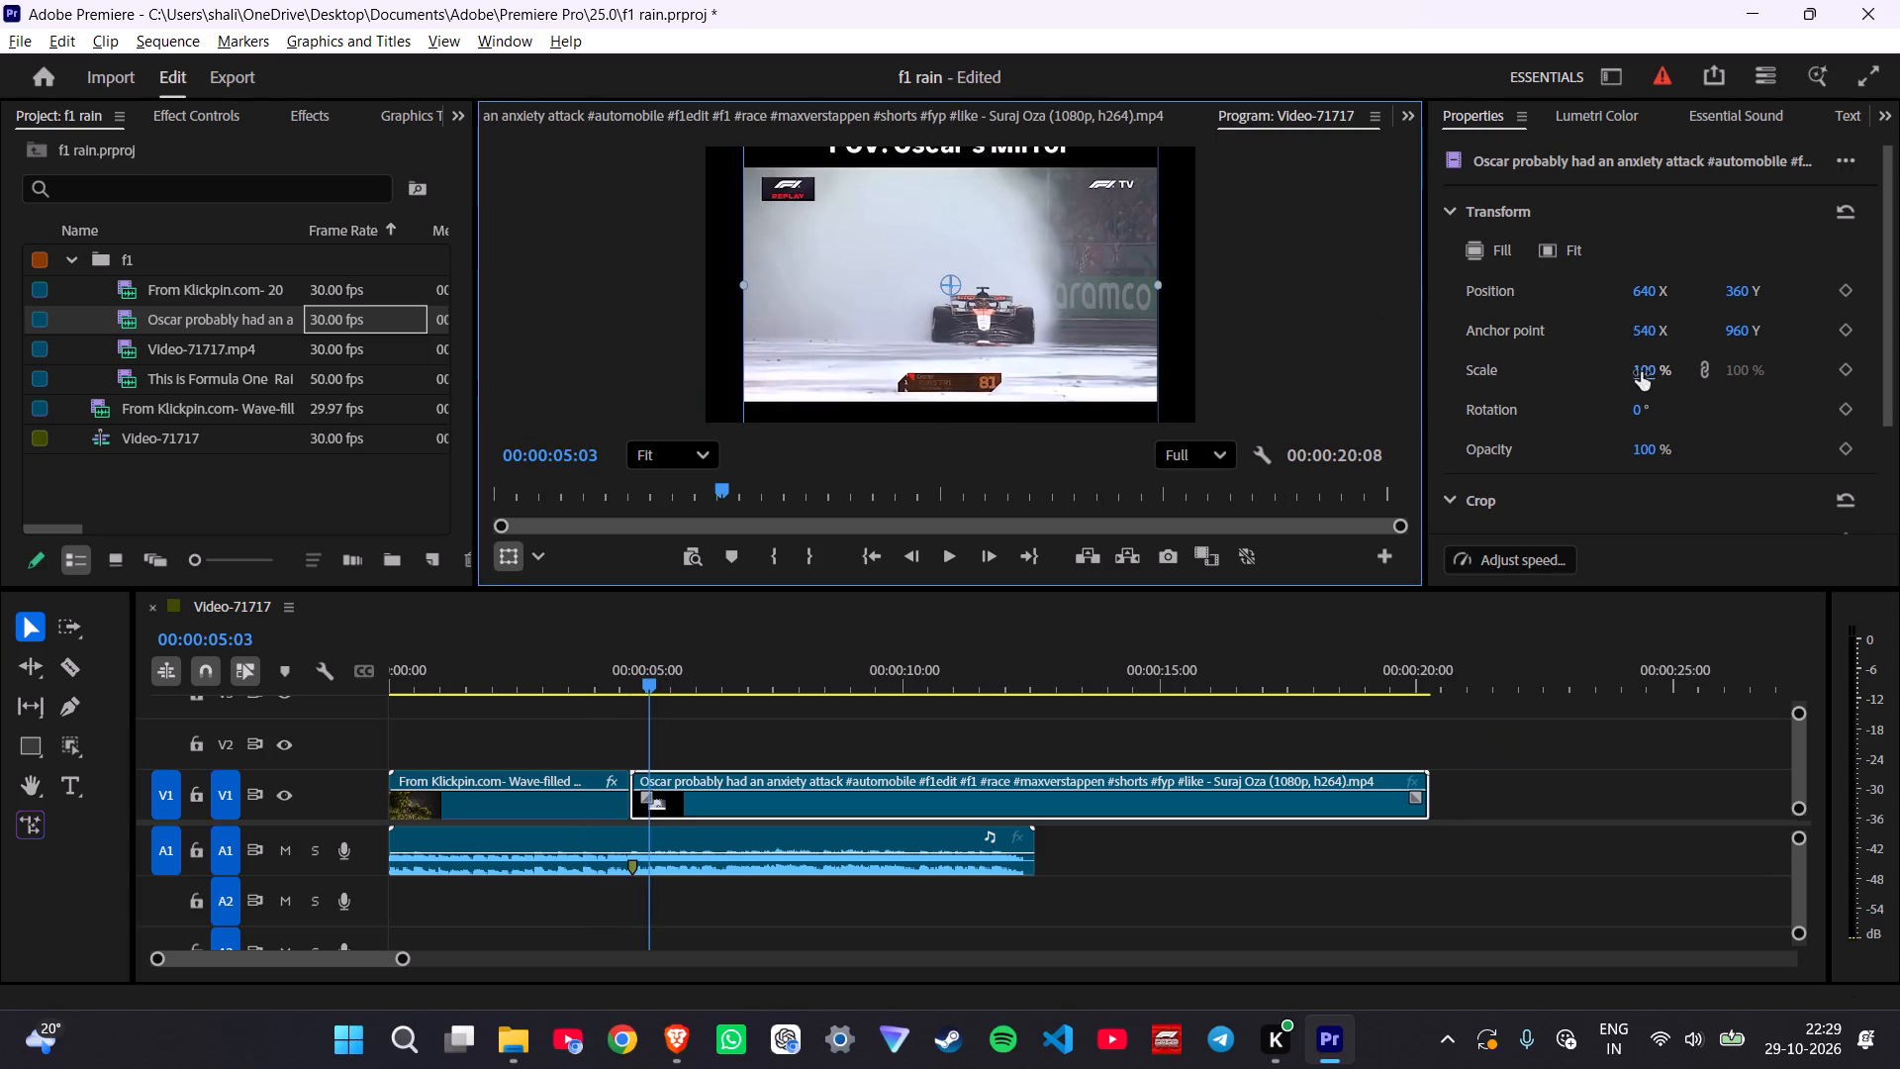
drag(1642, 367, 1664, 369)
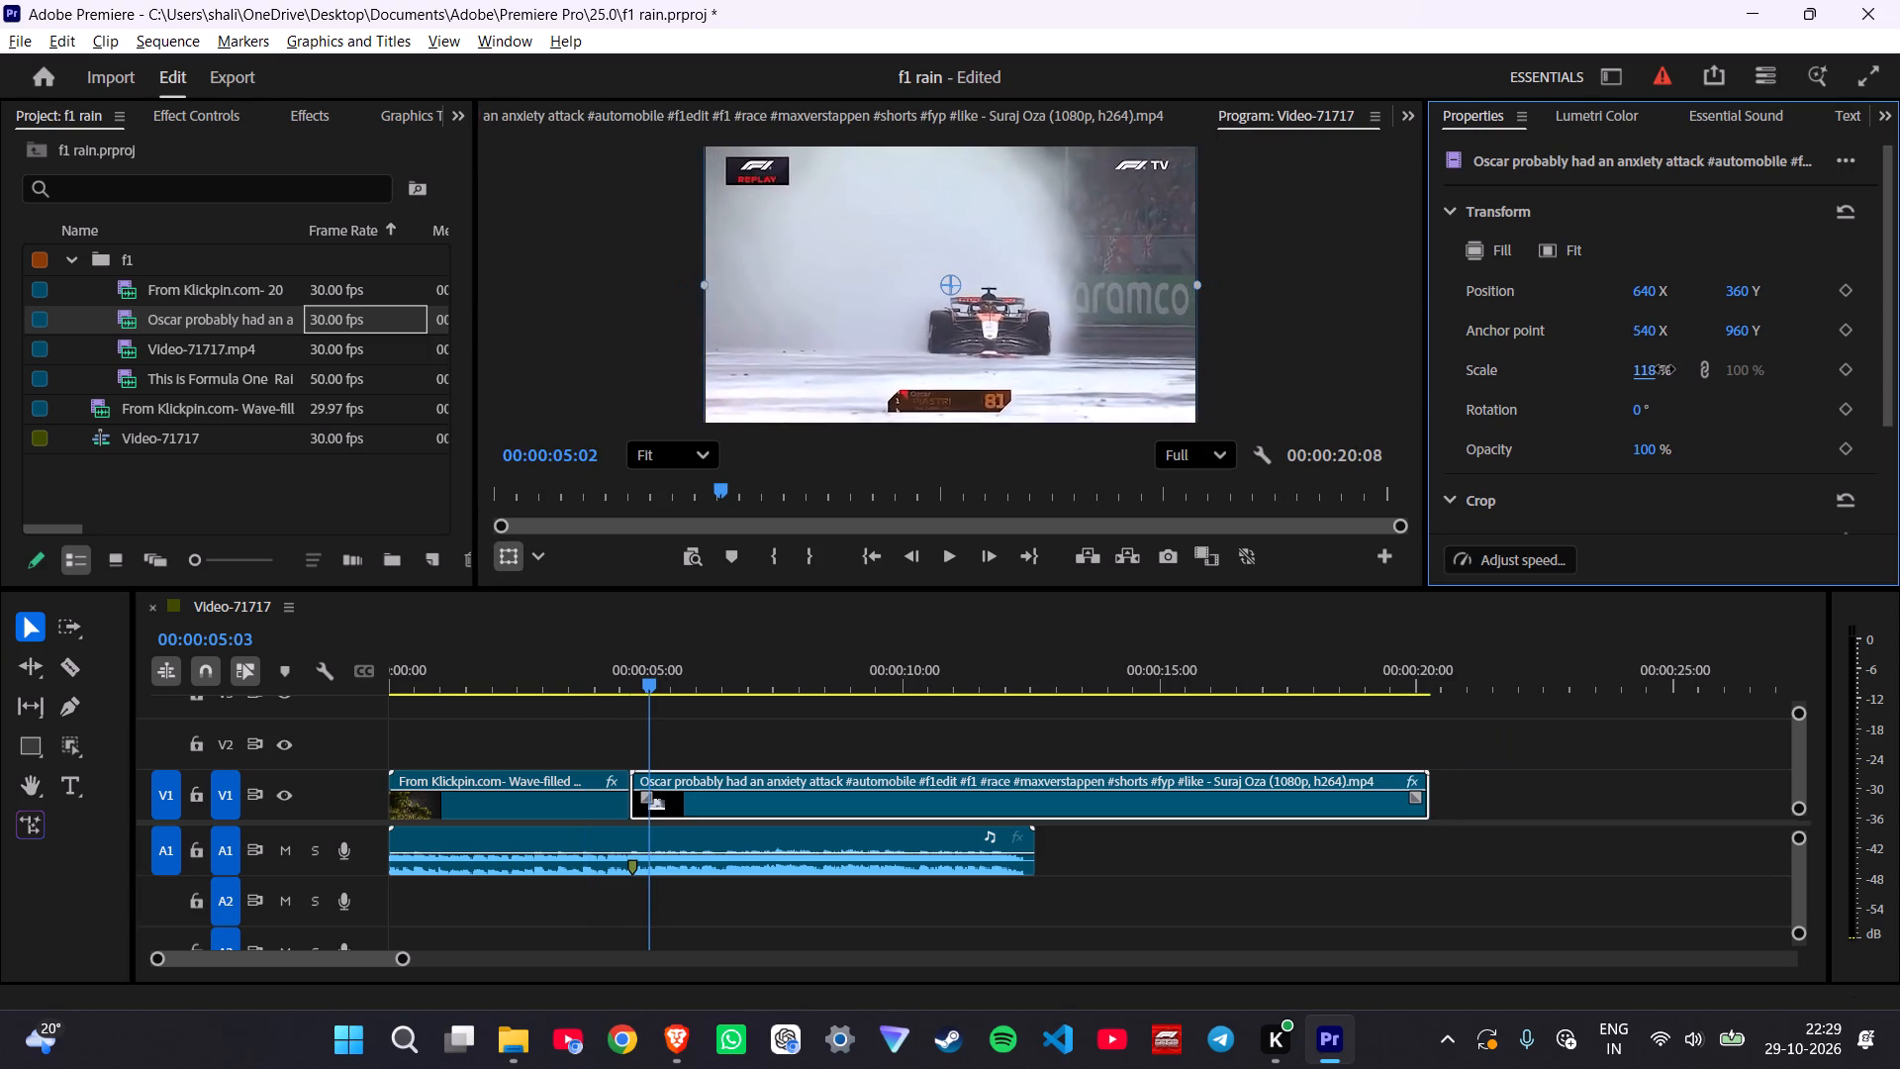
drag(1664, 369, 1666, 371)
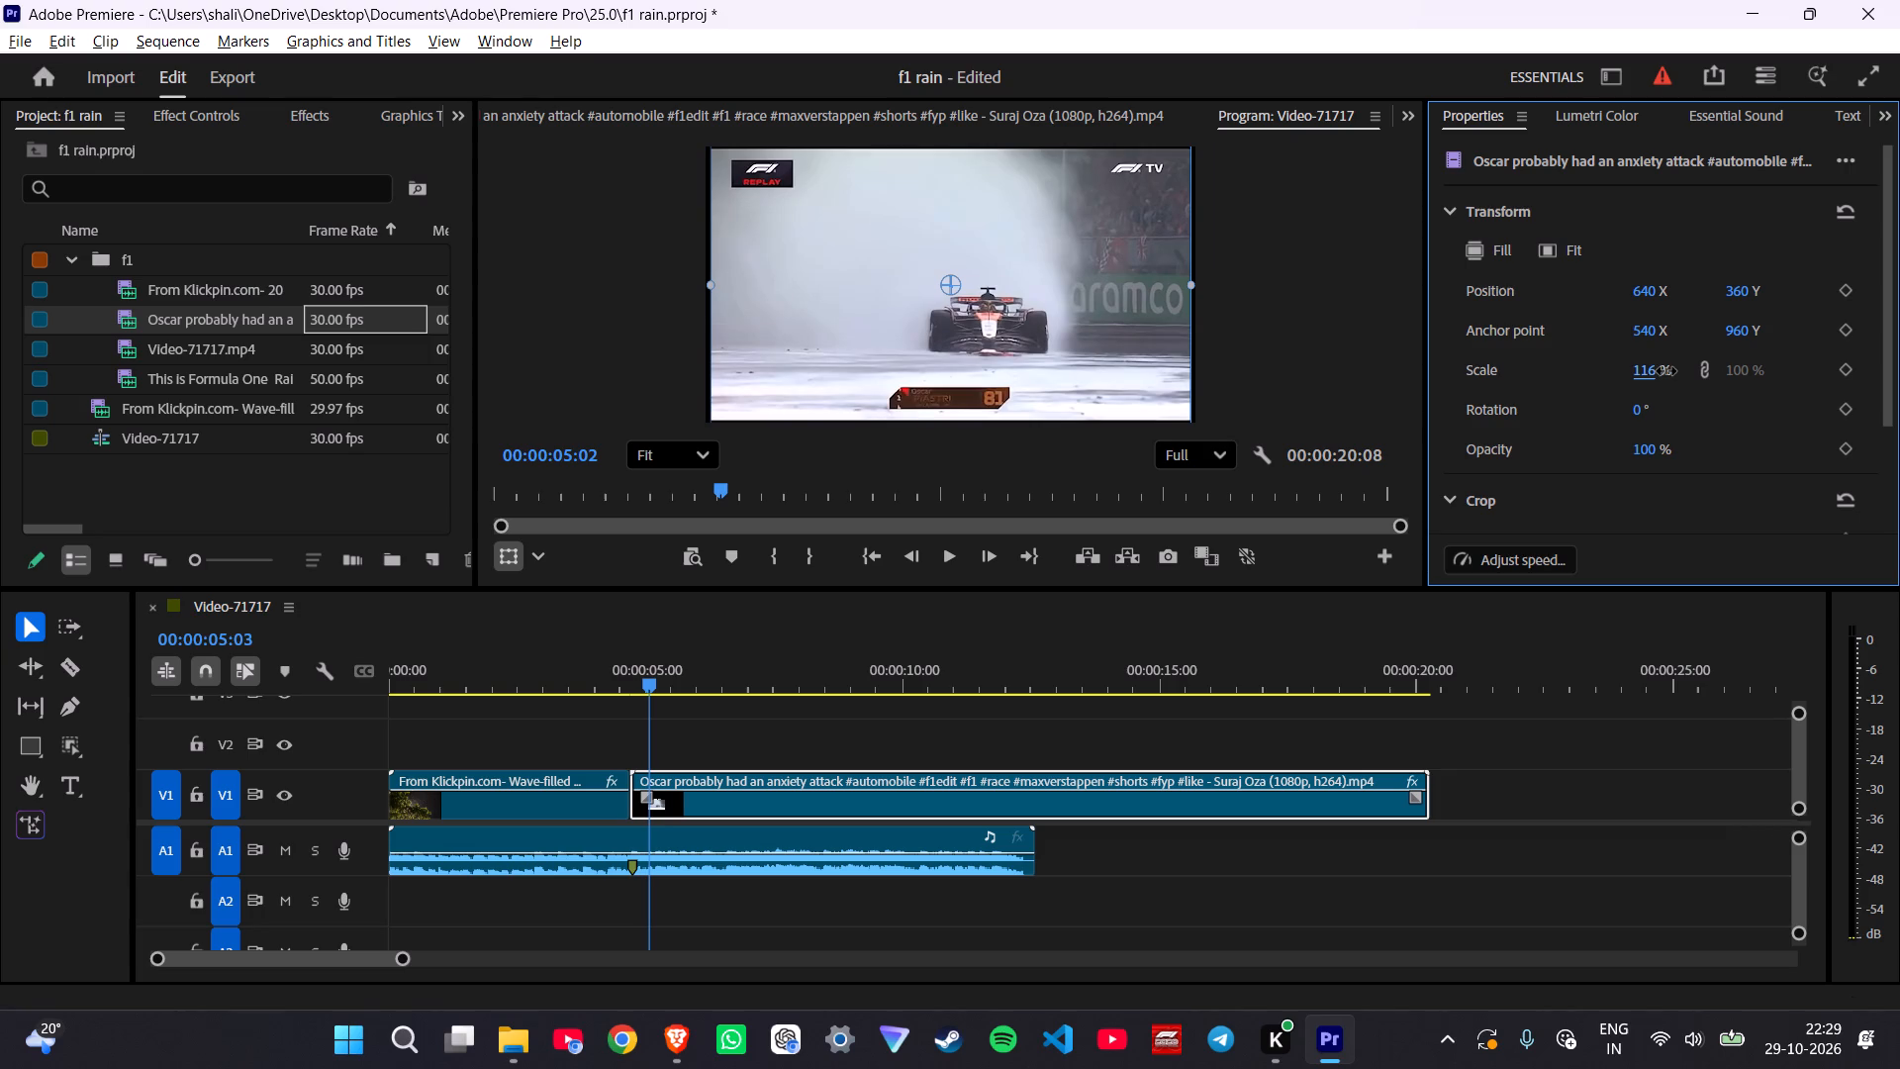
drag(1666, 371, 1670, 373)
click(1646, 362)
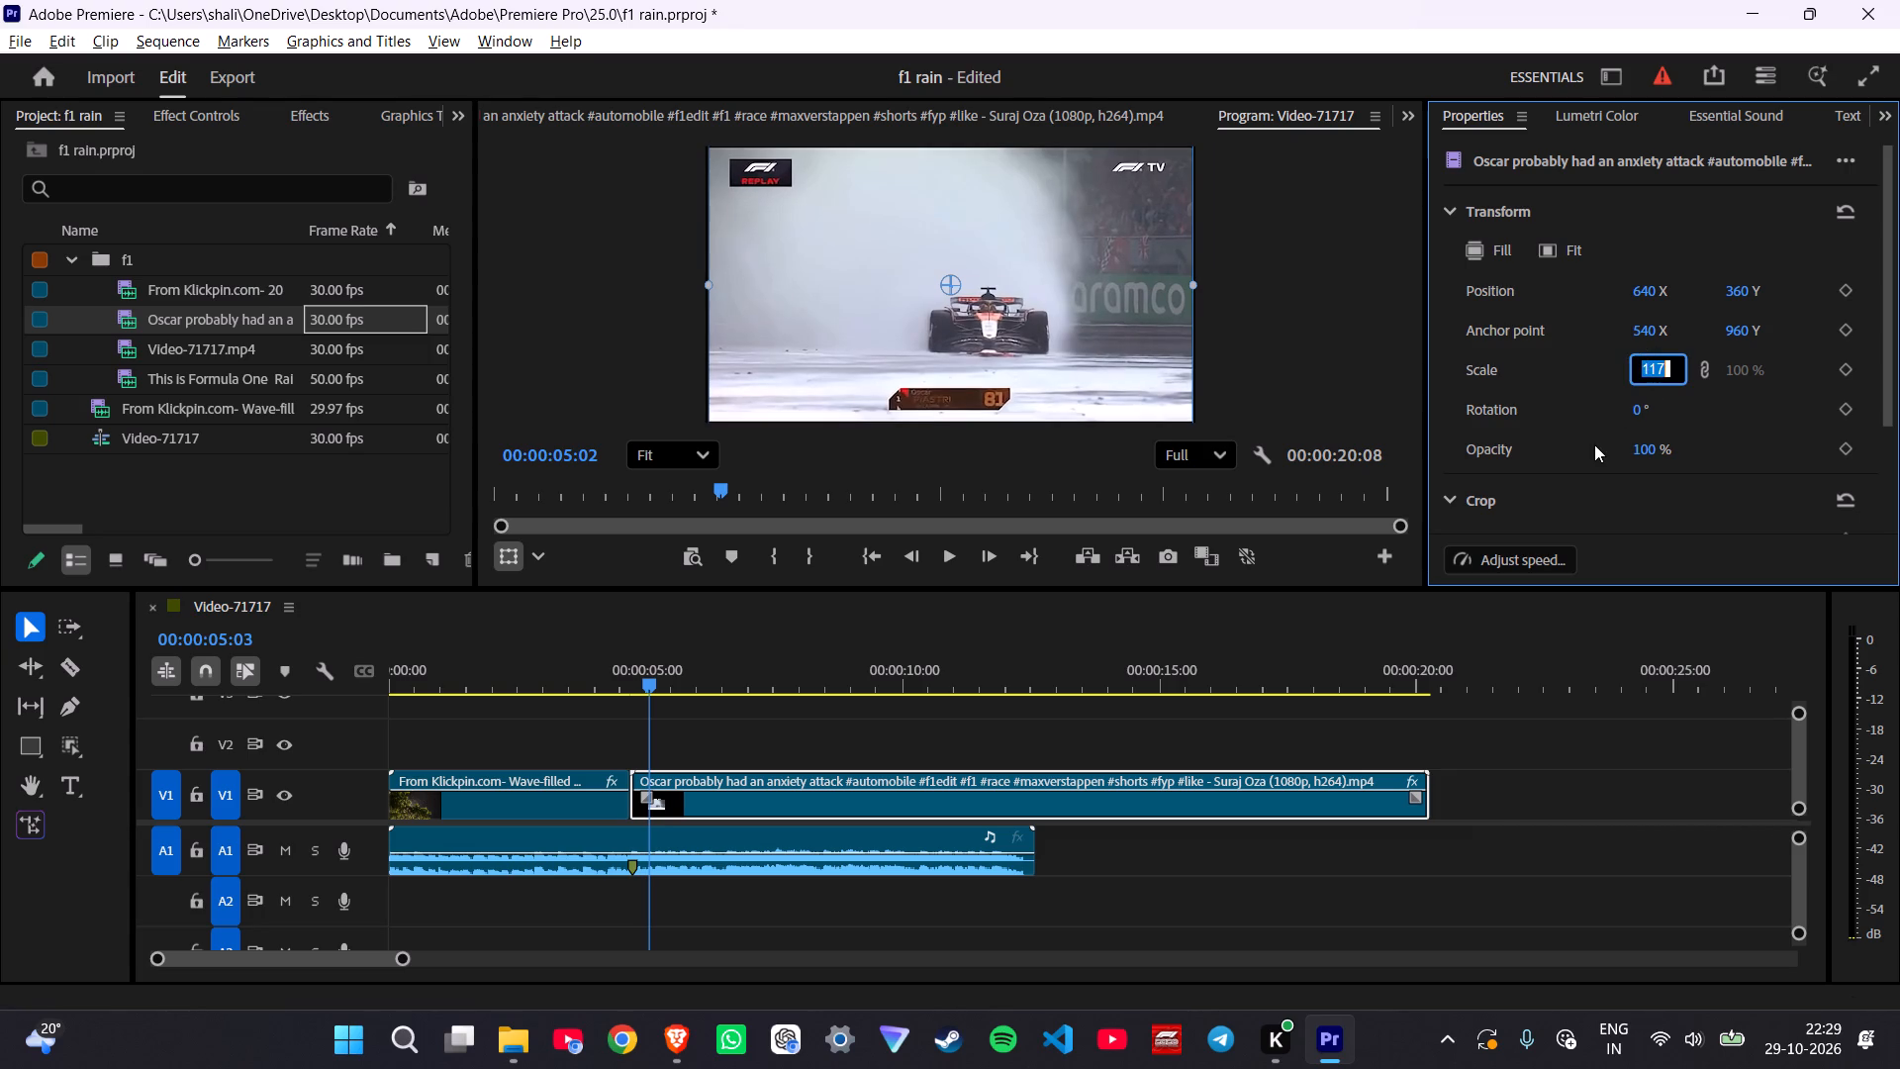
text(120)
key(Return)
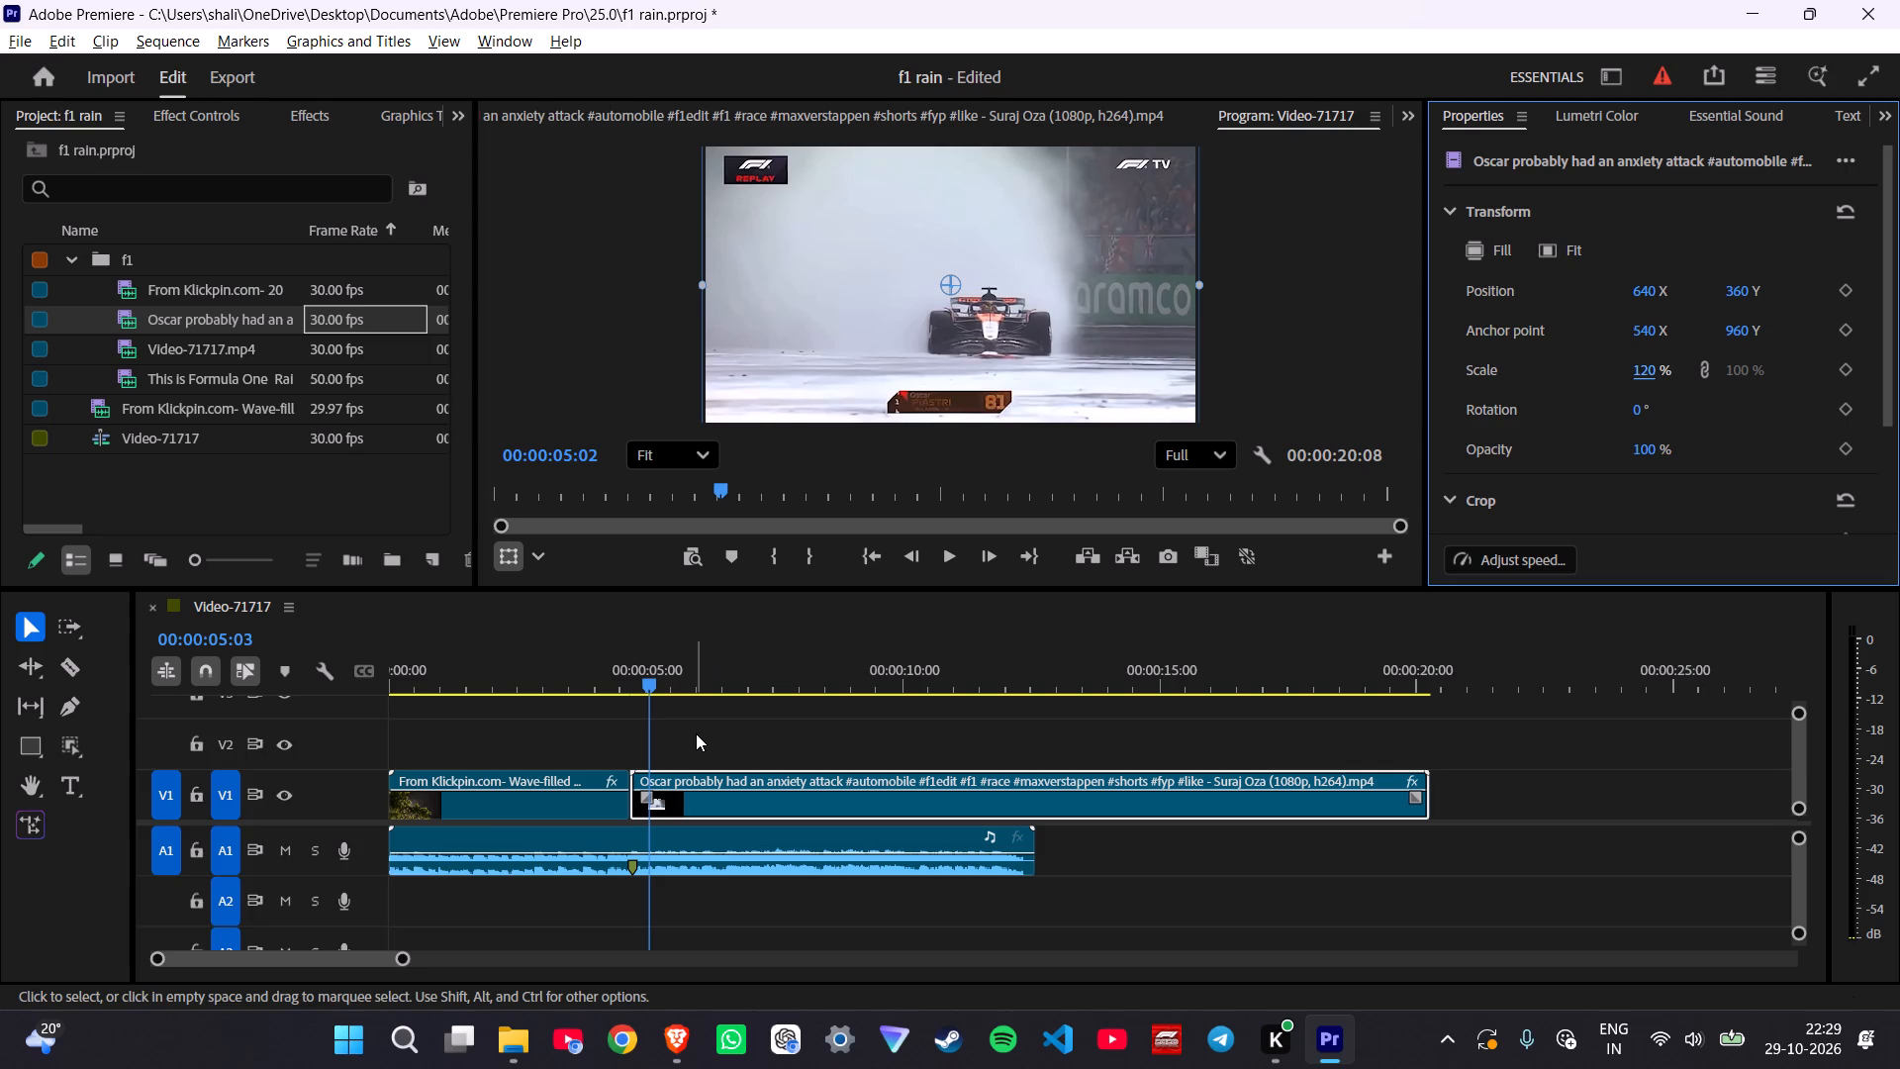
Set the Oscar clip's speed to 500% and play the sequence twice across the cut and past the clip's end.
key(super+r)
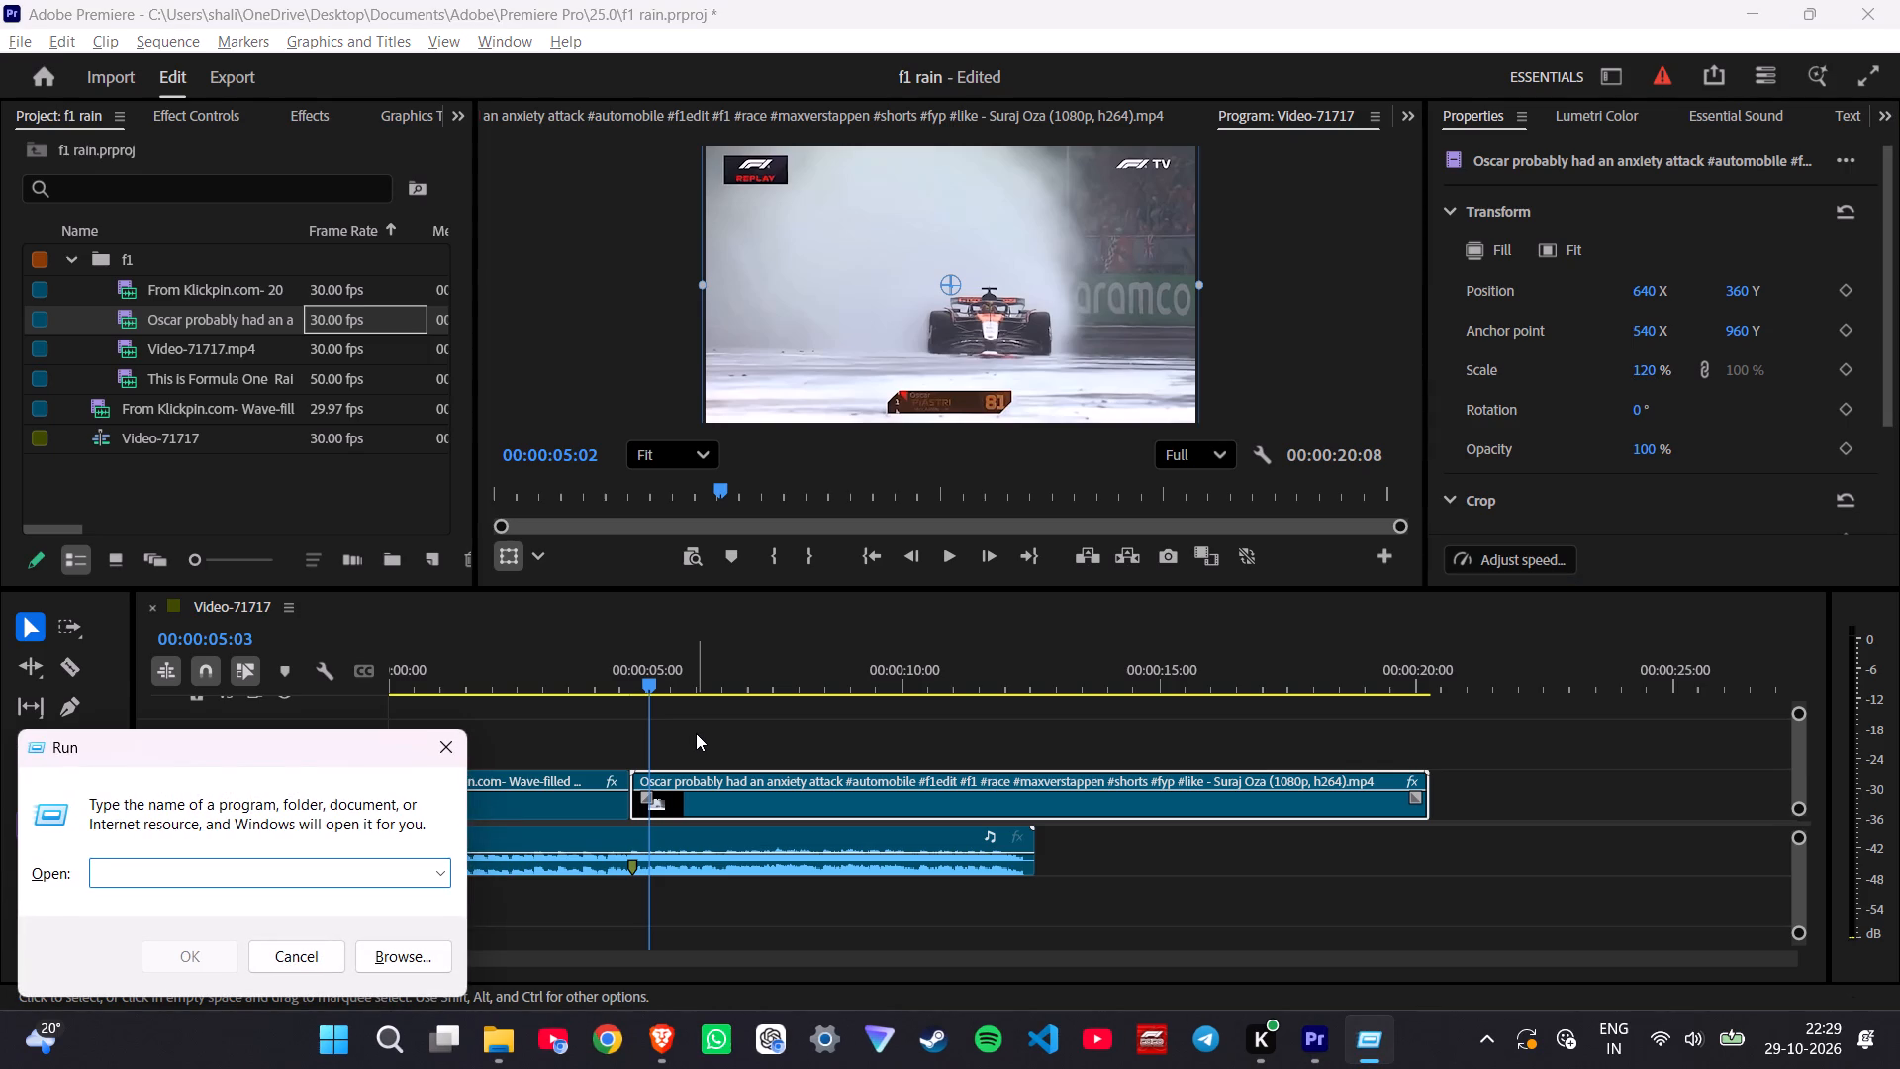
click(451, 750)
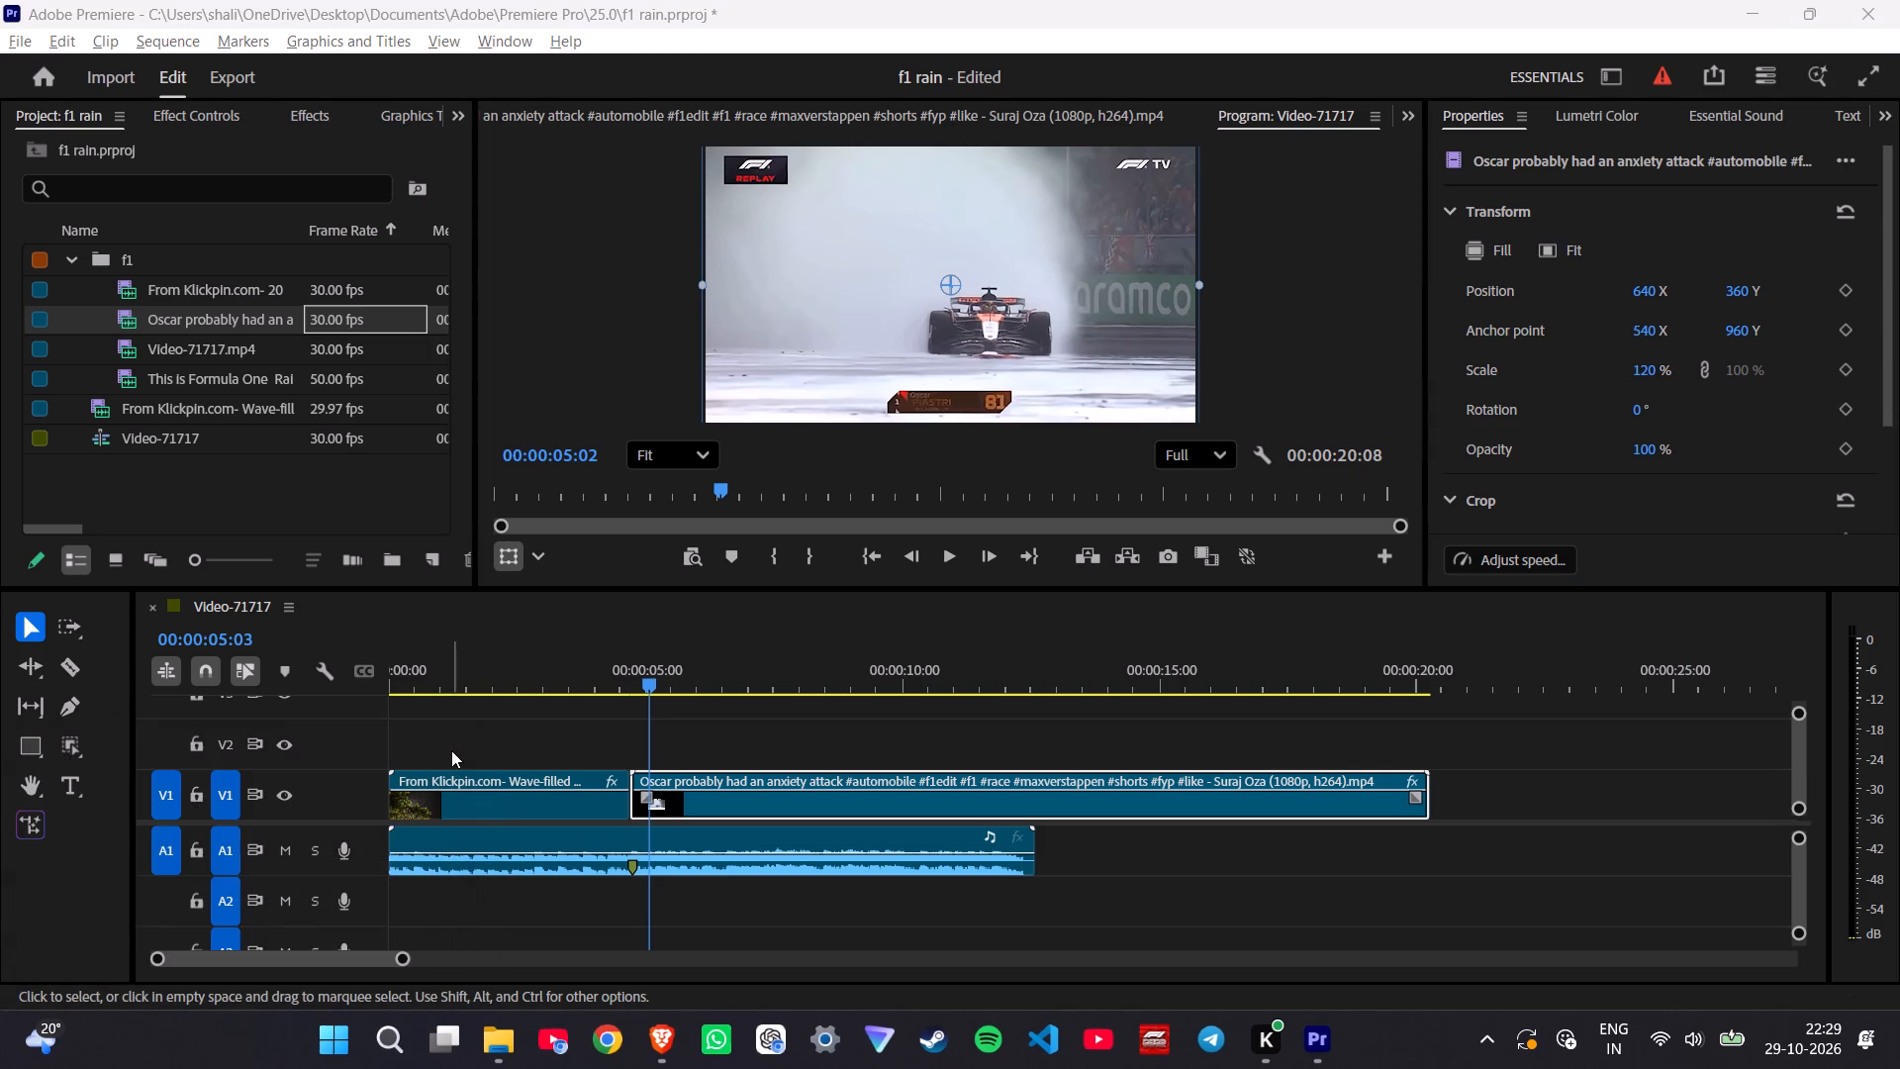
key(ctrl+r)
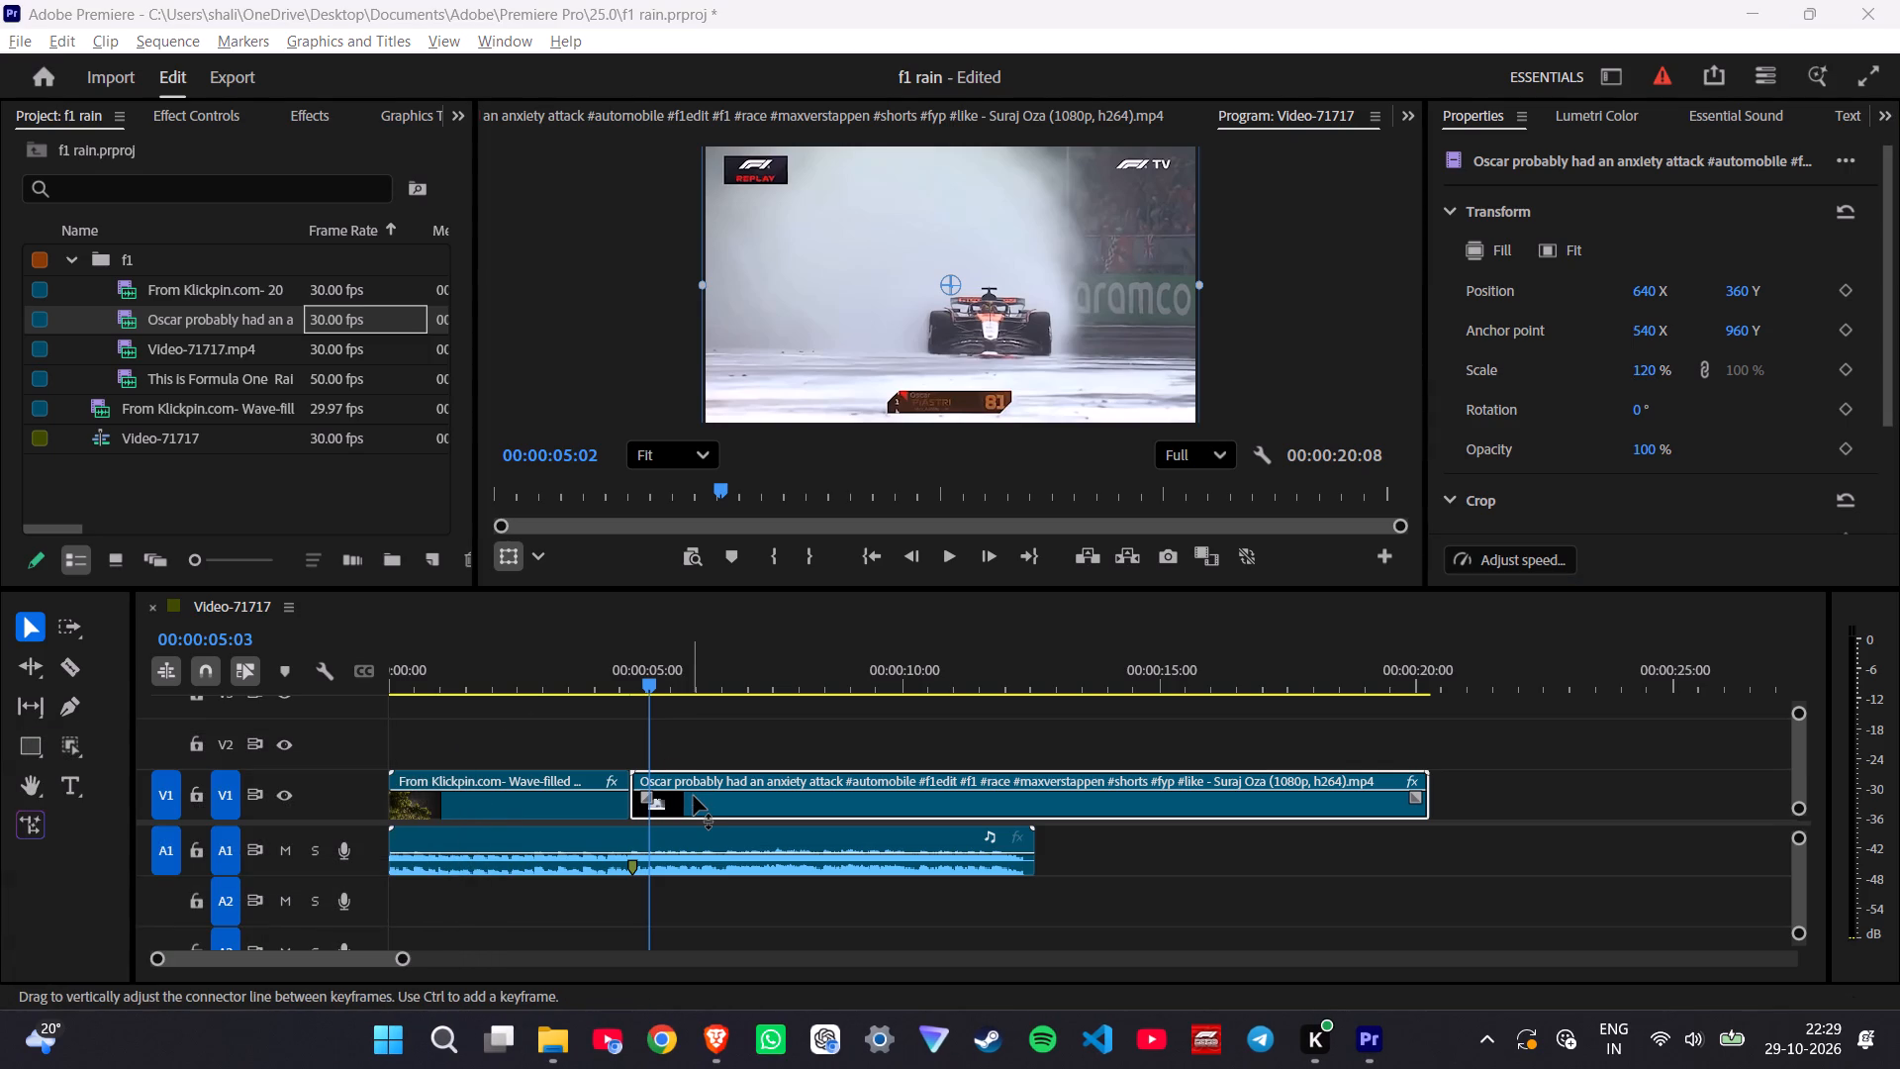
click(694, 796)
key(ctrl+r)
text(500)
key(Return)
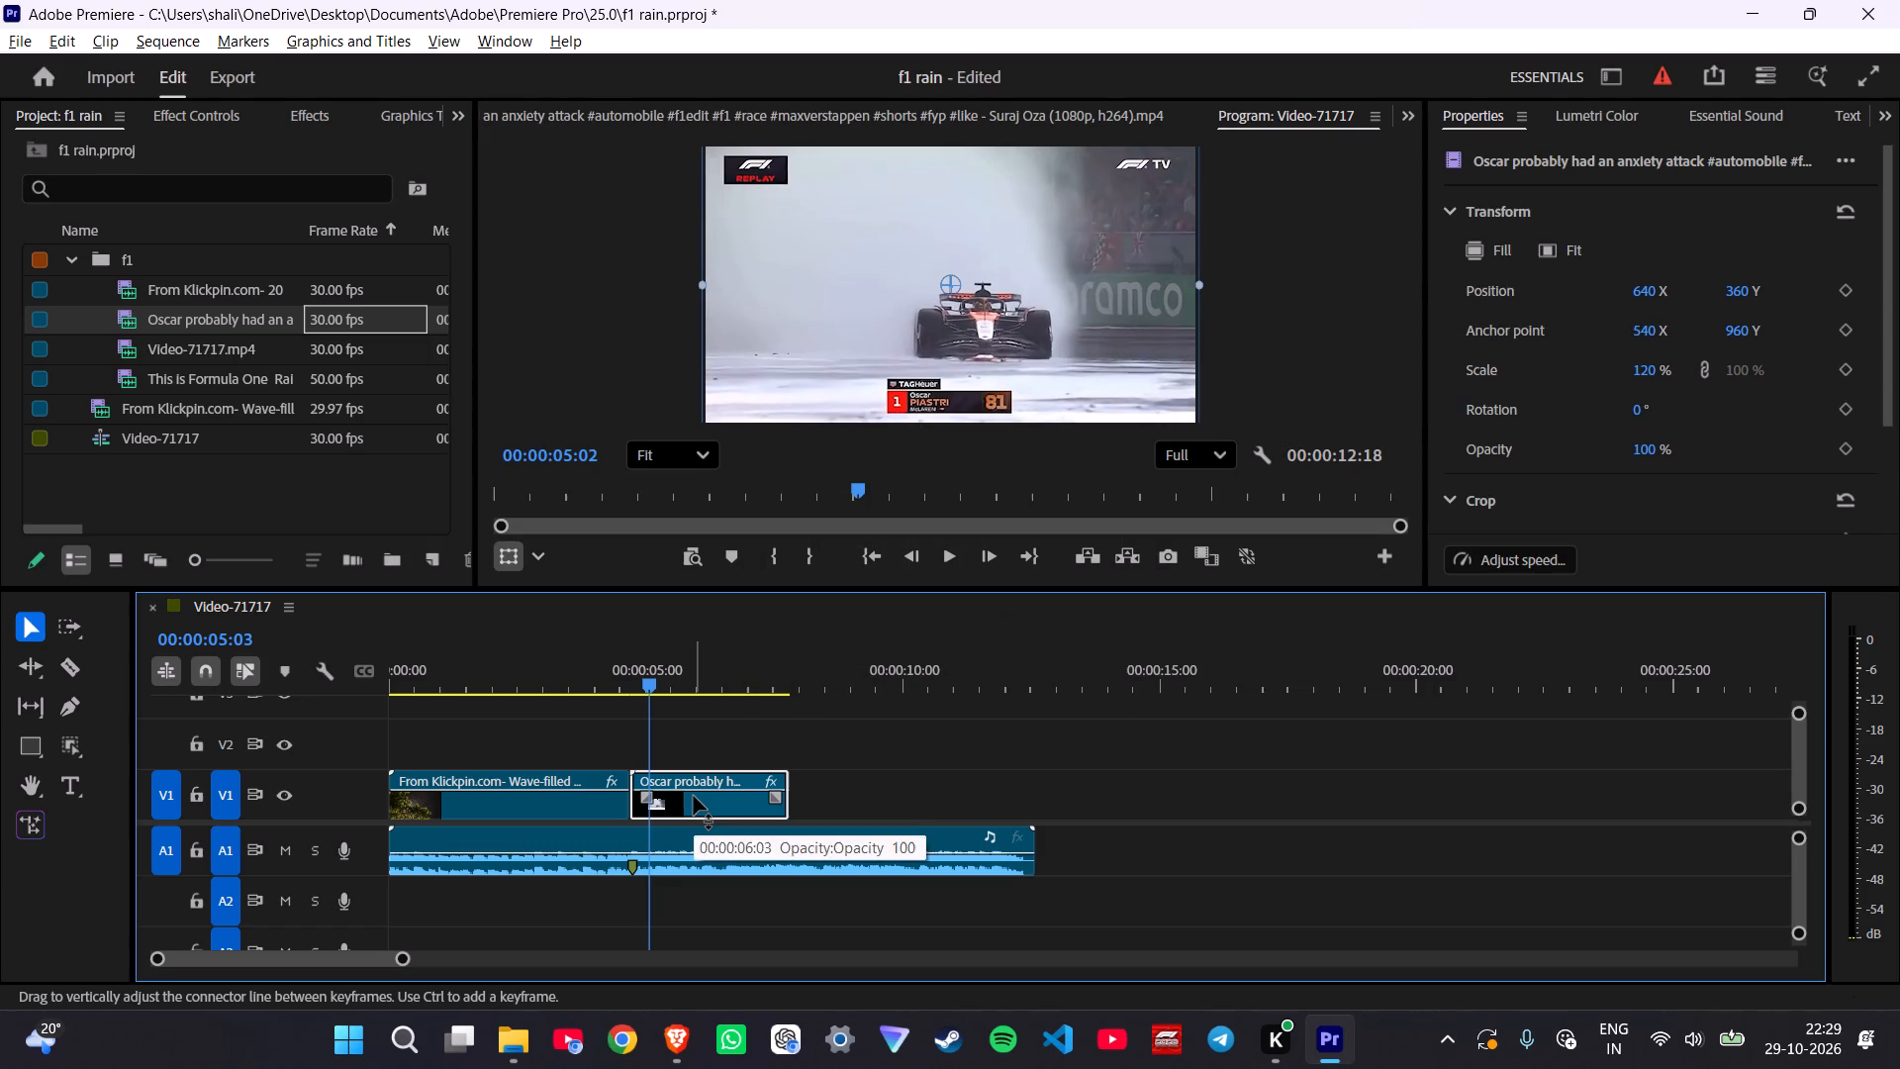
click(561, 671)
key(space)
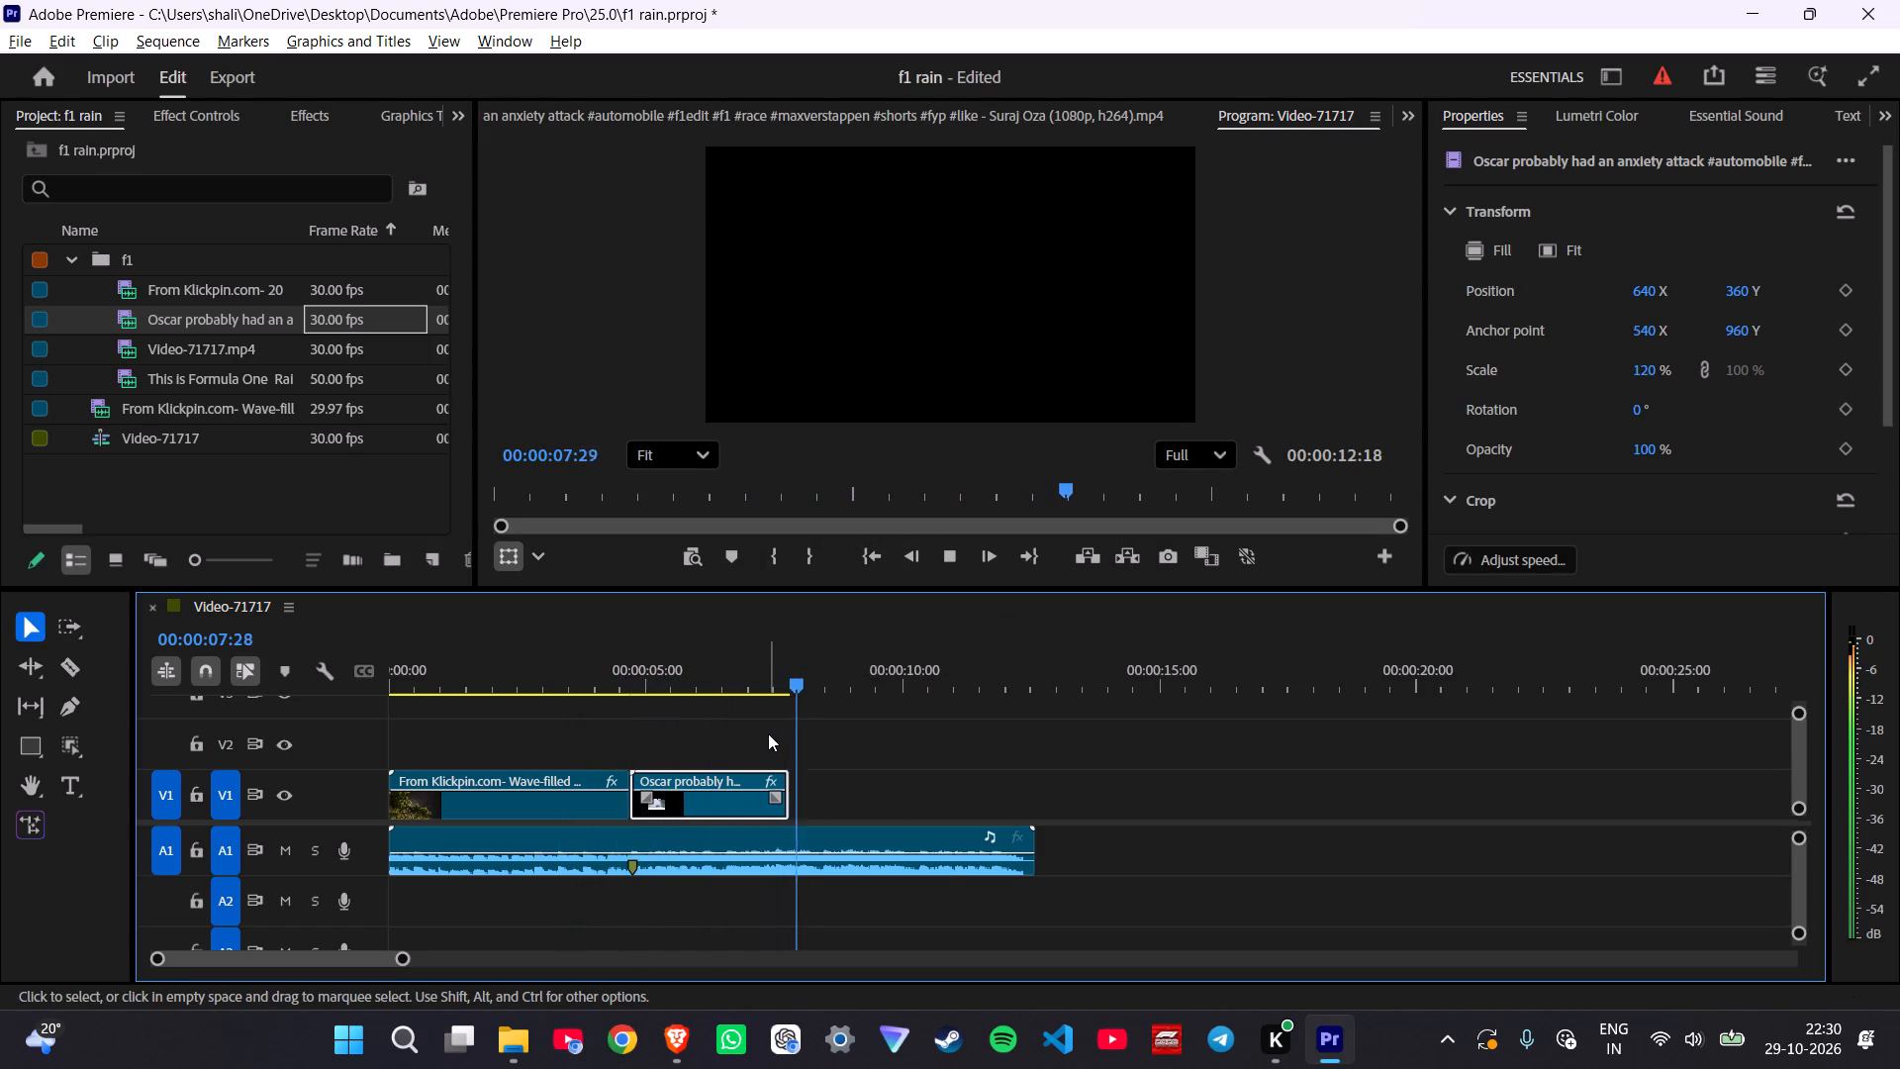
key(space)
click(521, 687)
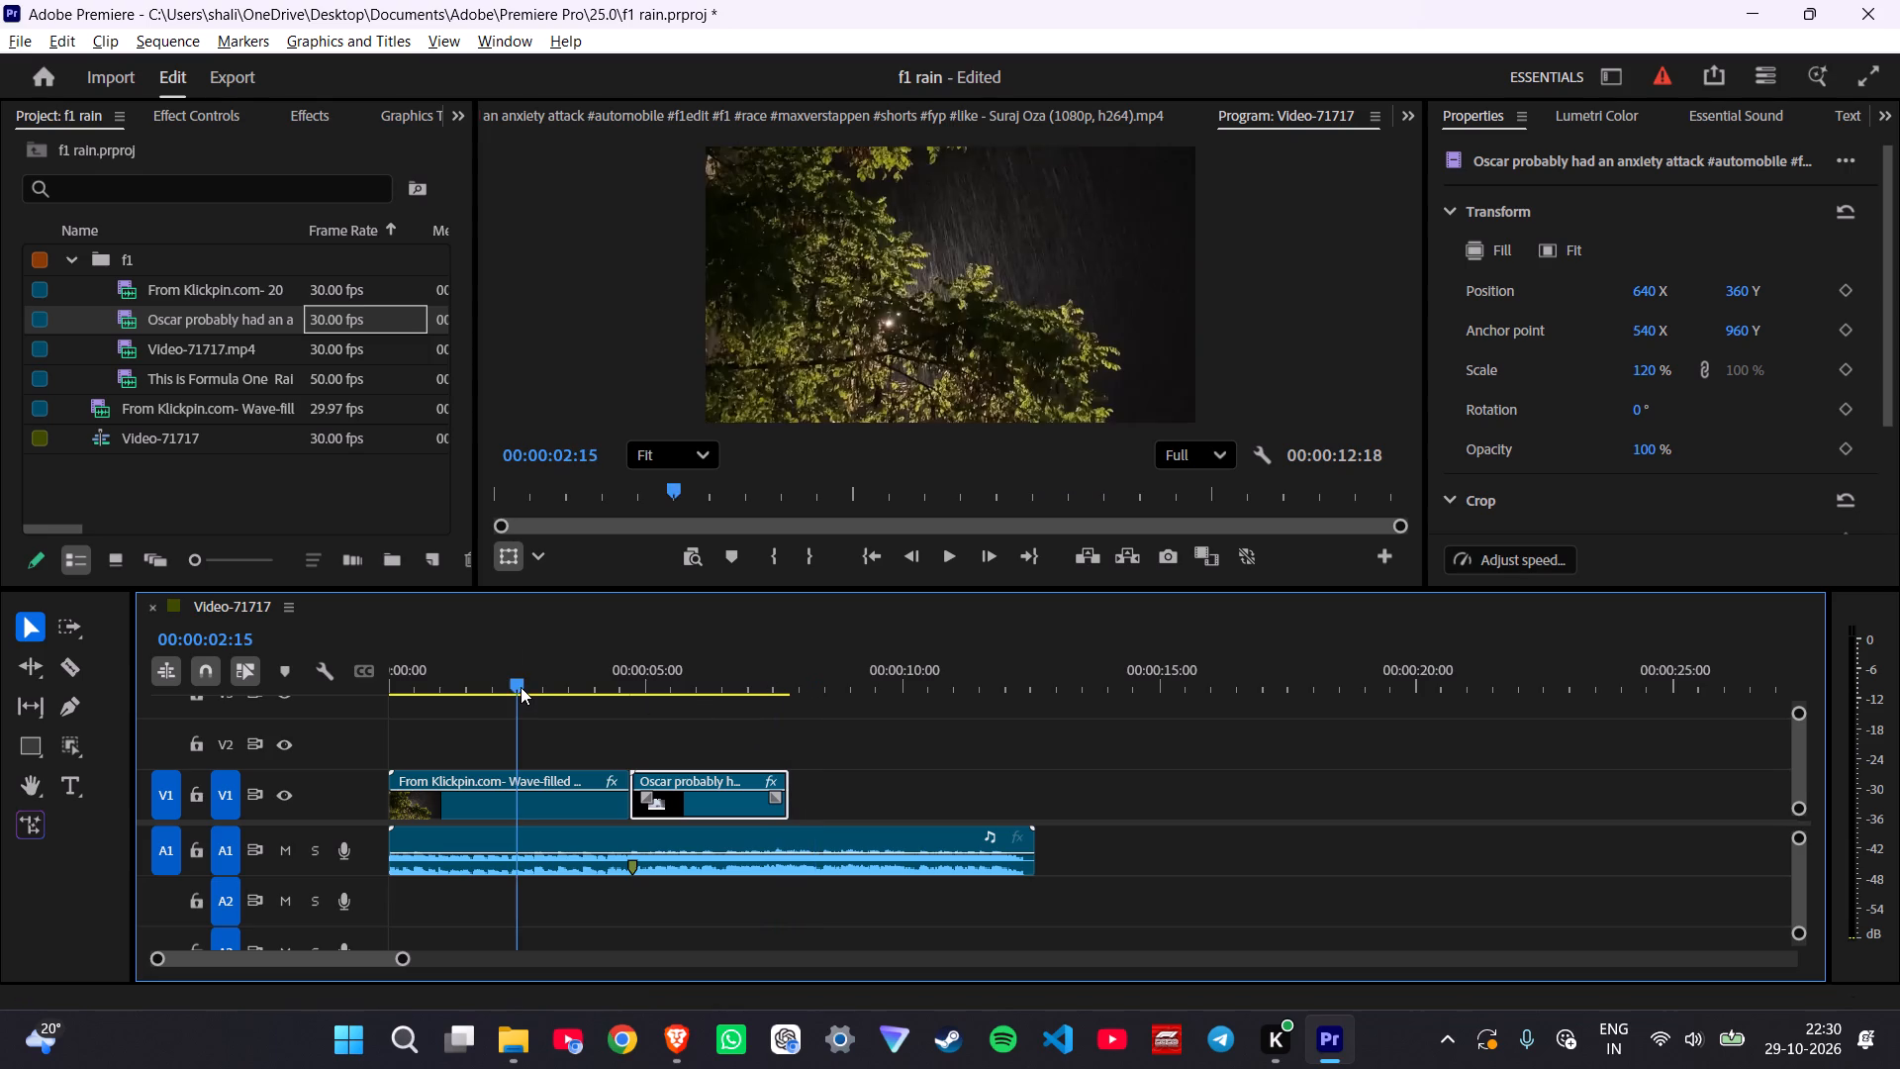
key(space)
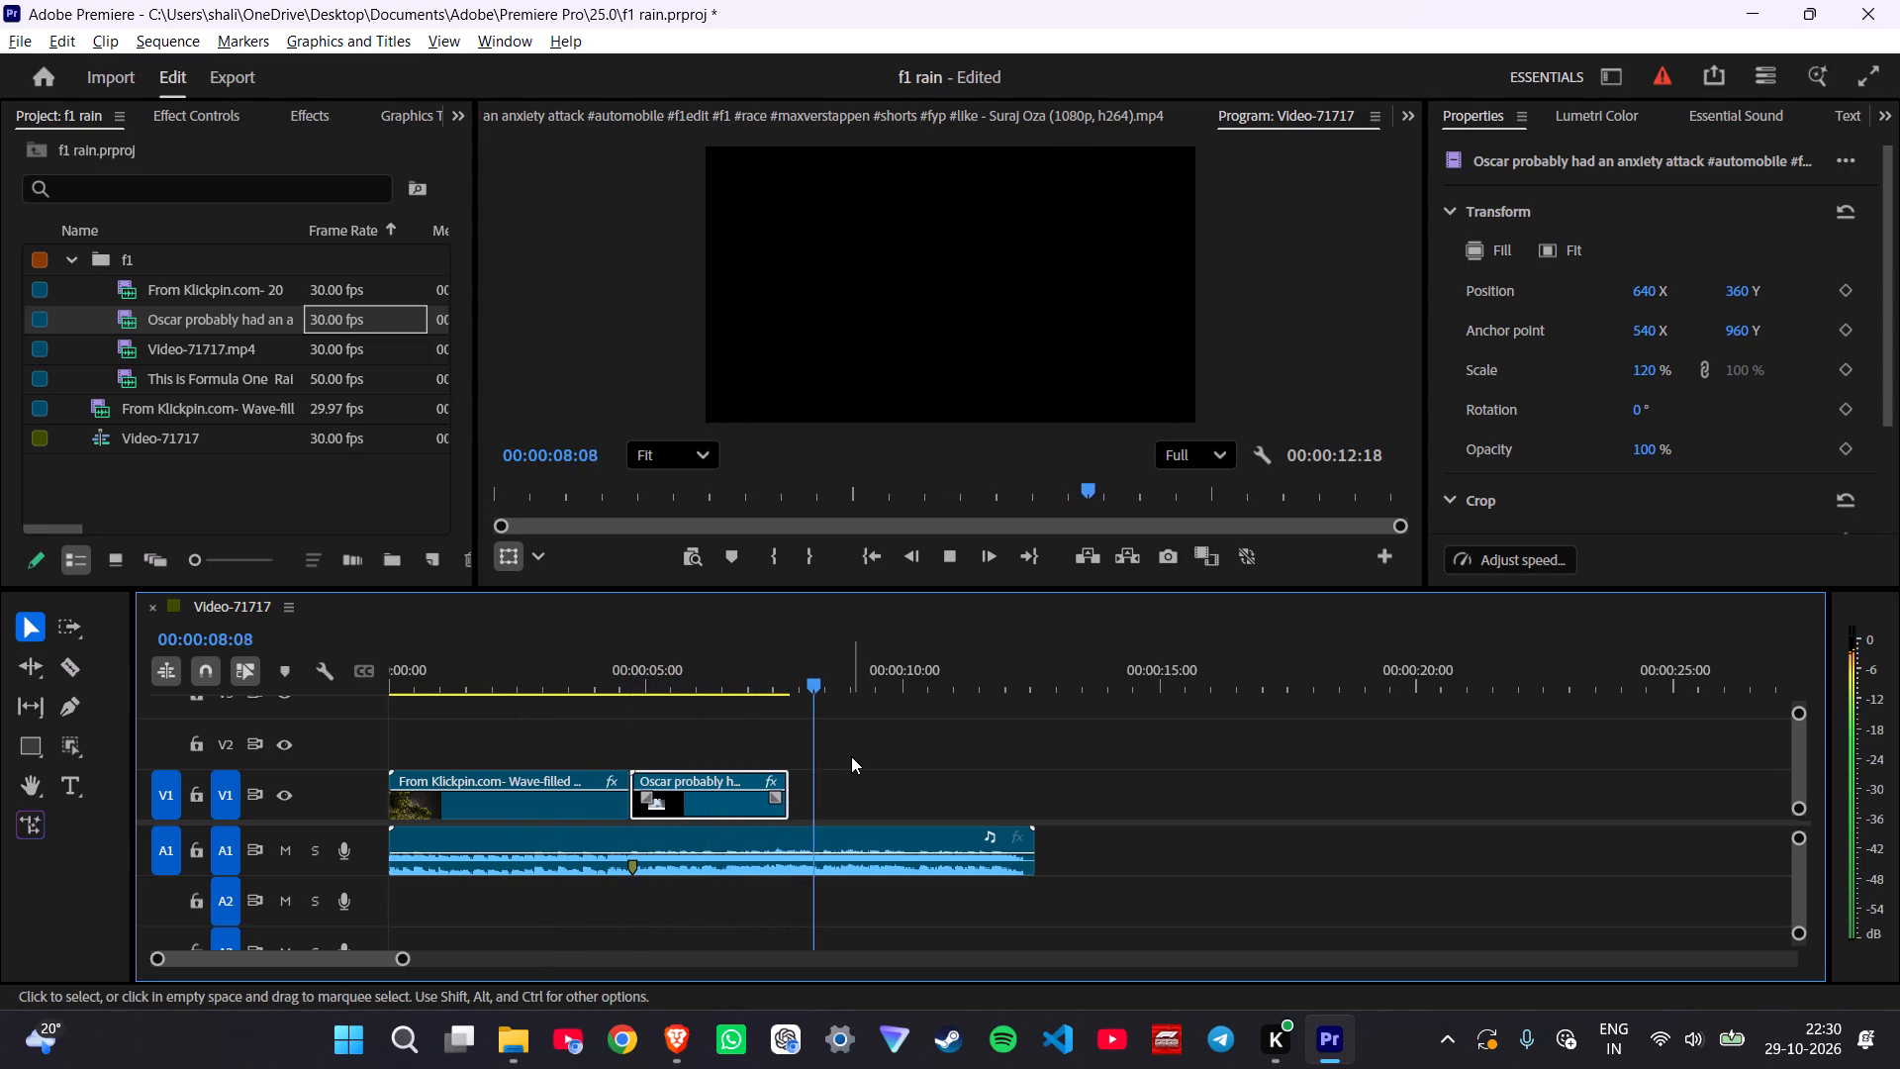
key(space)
Add three markers to the Video-71717.mp4 audio clip during playback, at about 6.6, 8.5 and 10.4 seconds.
click(598, 685)
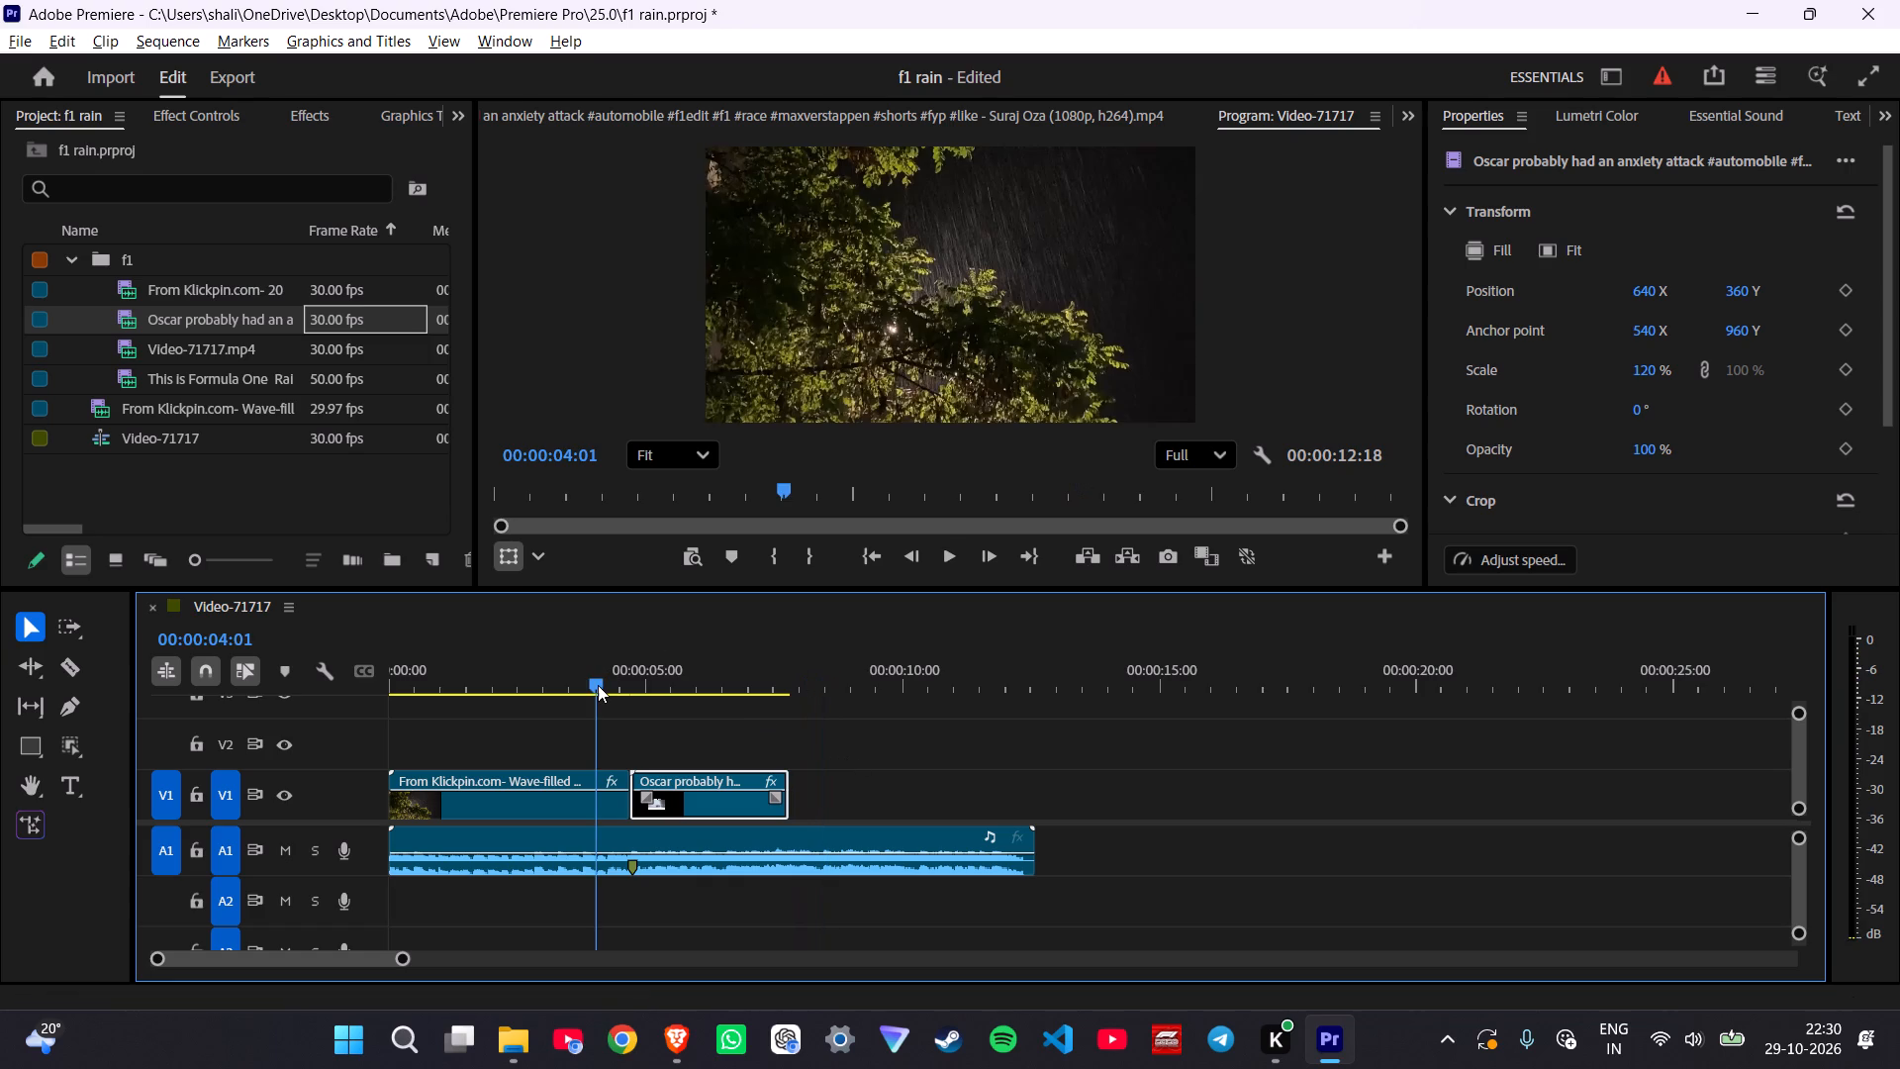
click(663, 846)
key(space)
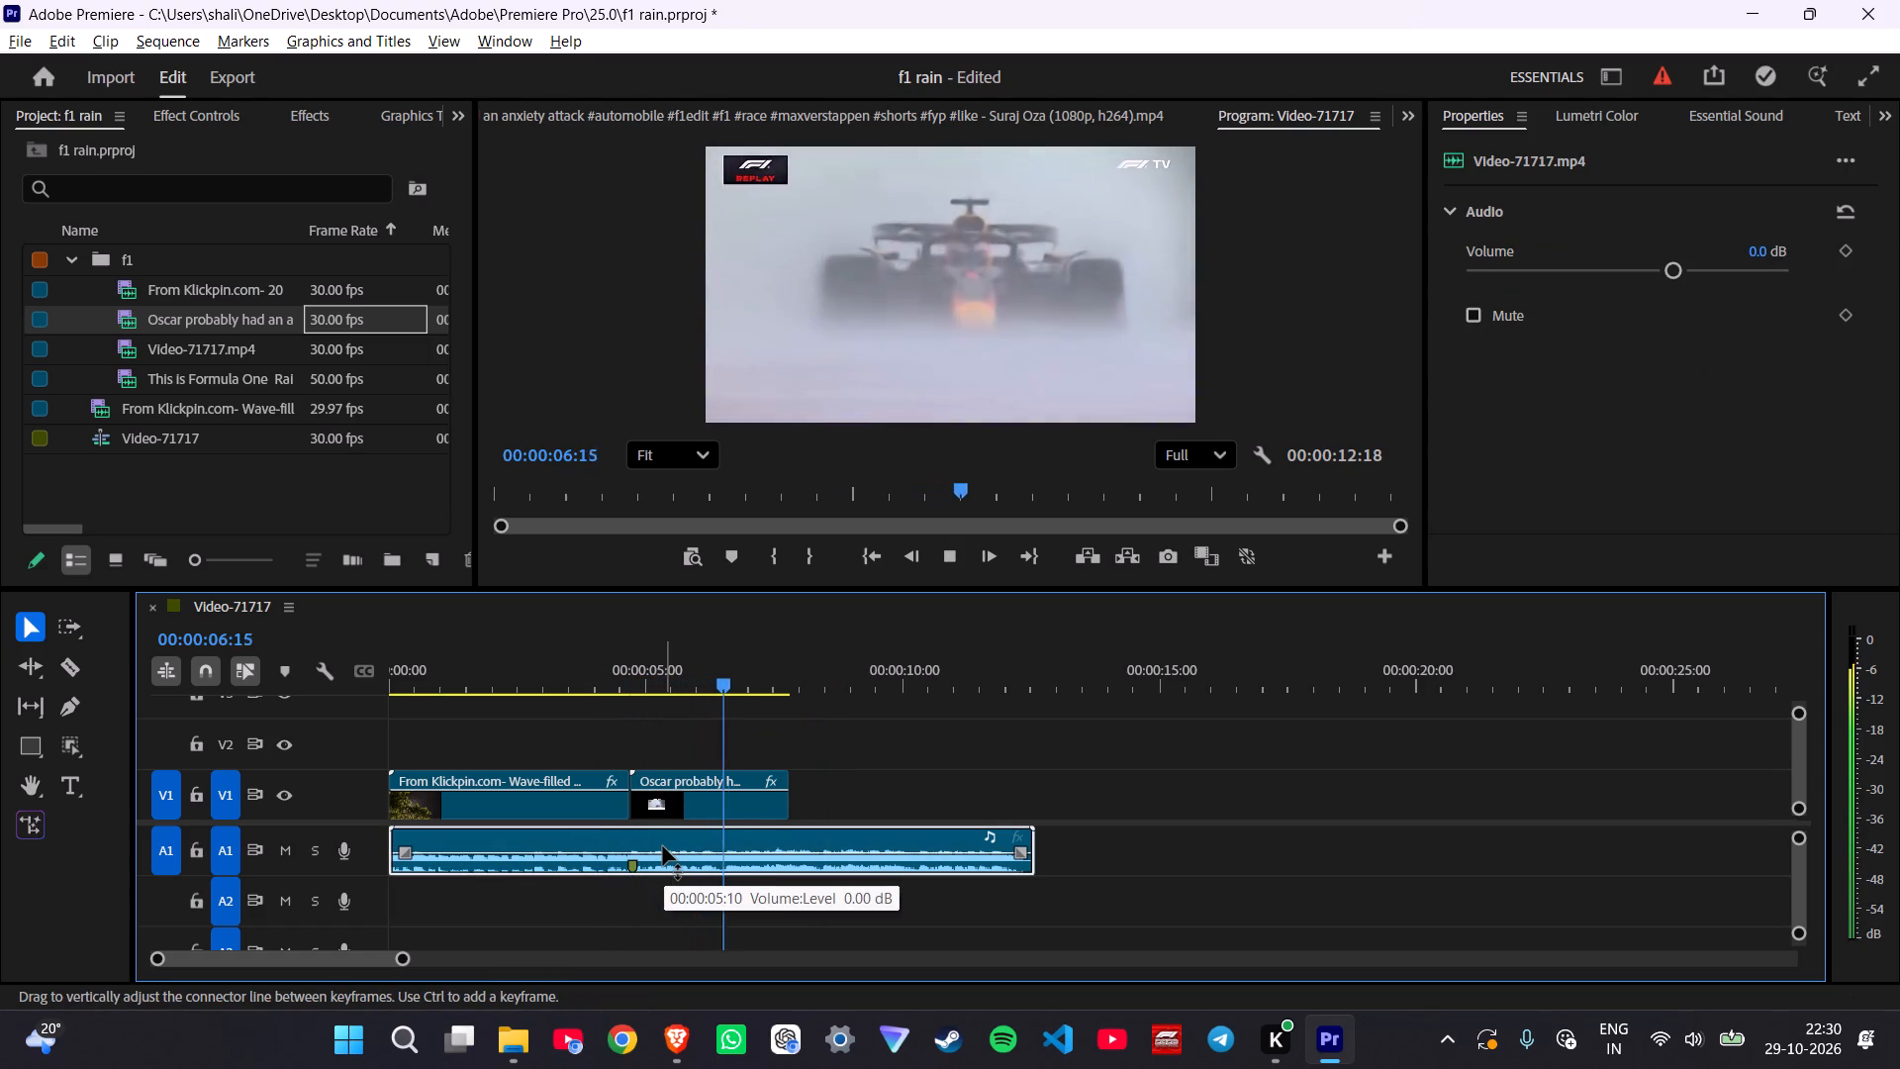
key(m)
key(m)
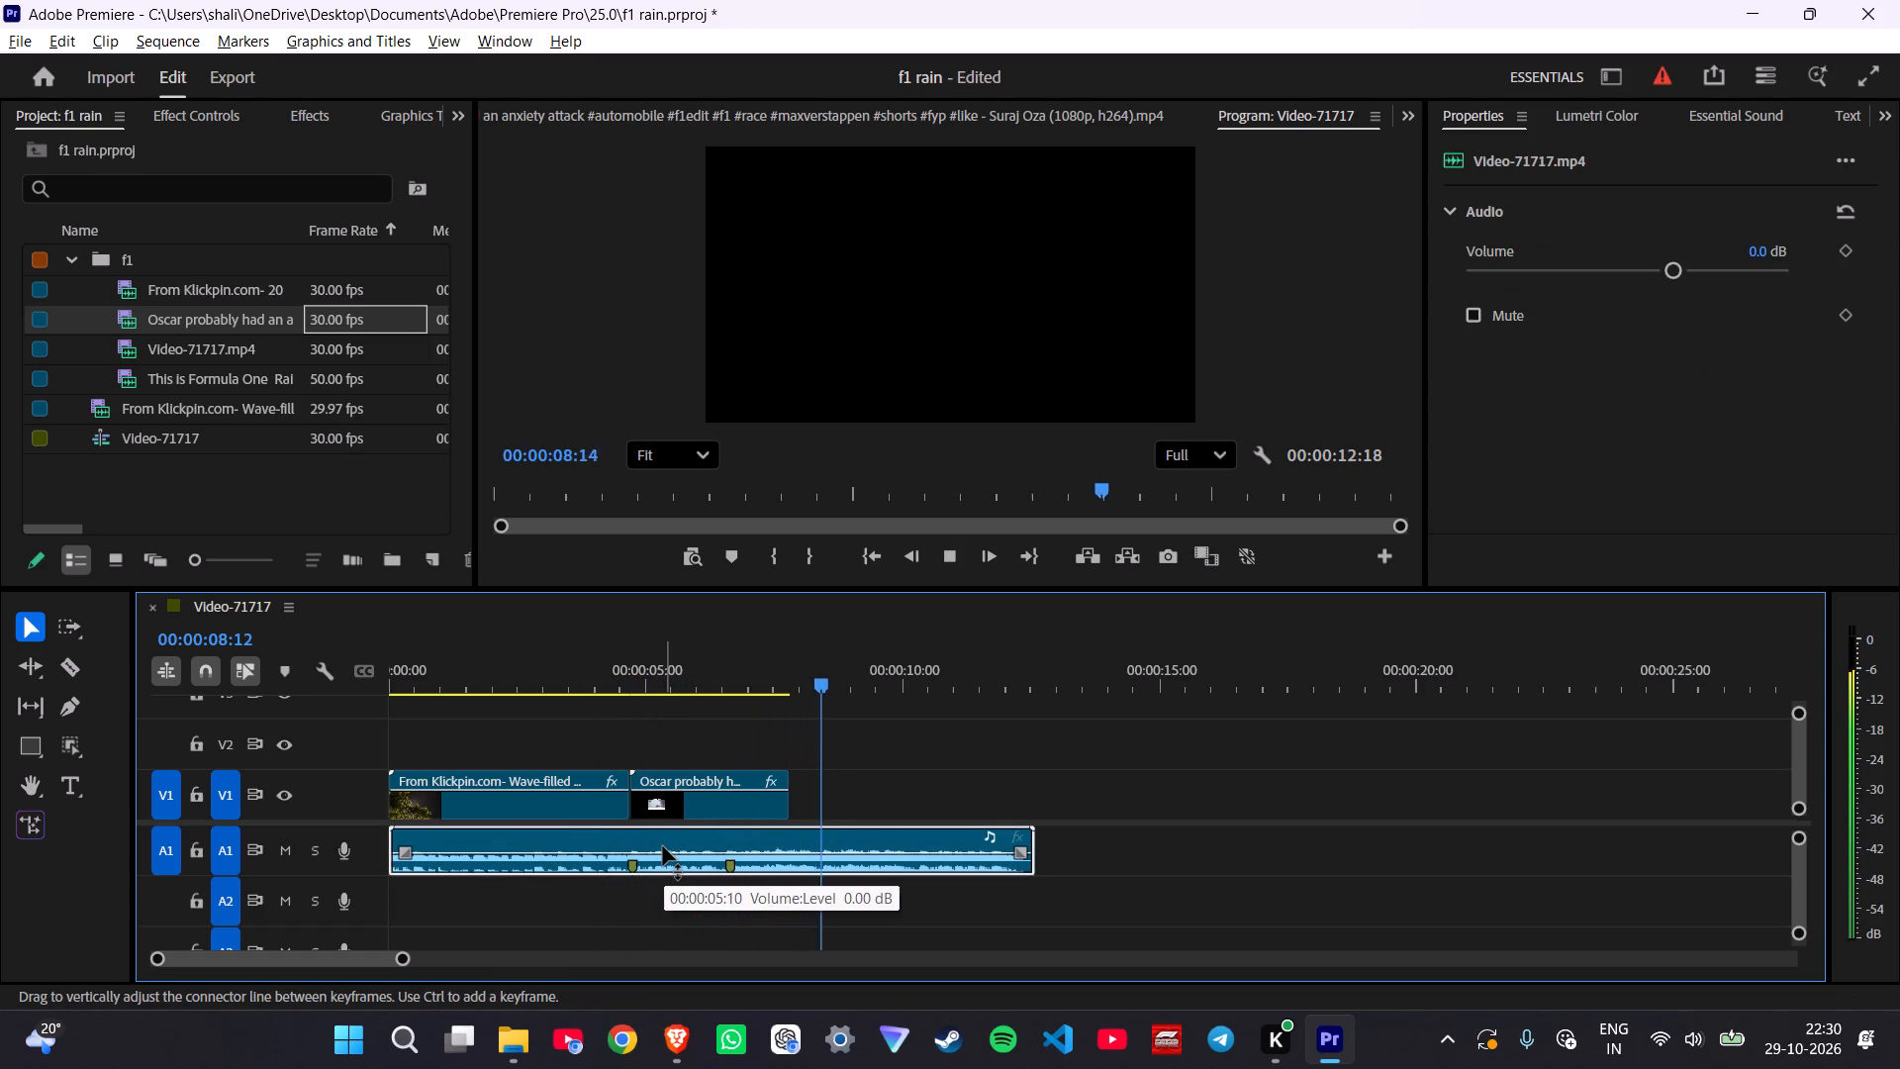
key(m)
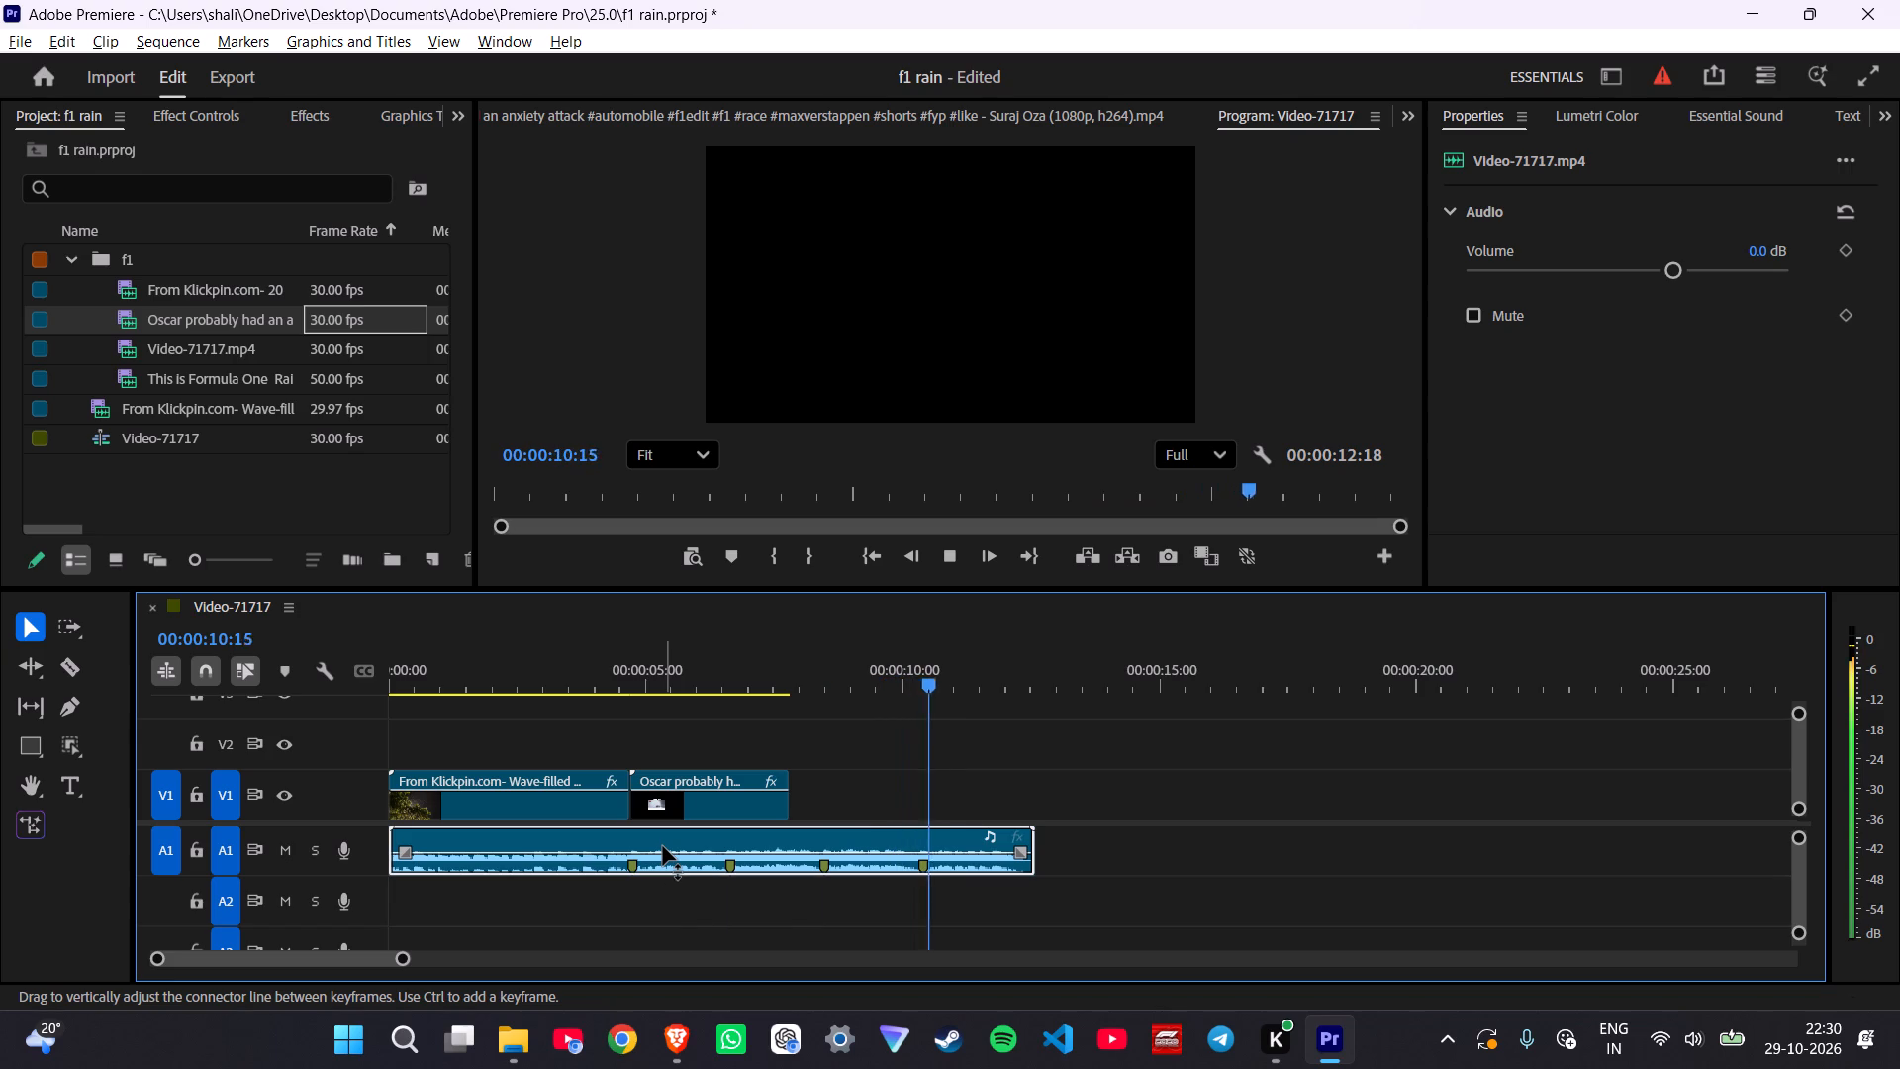
key(space)
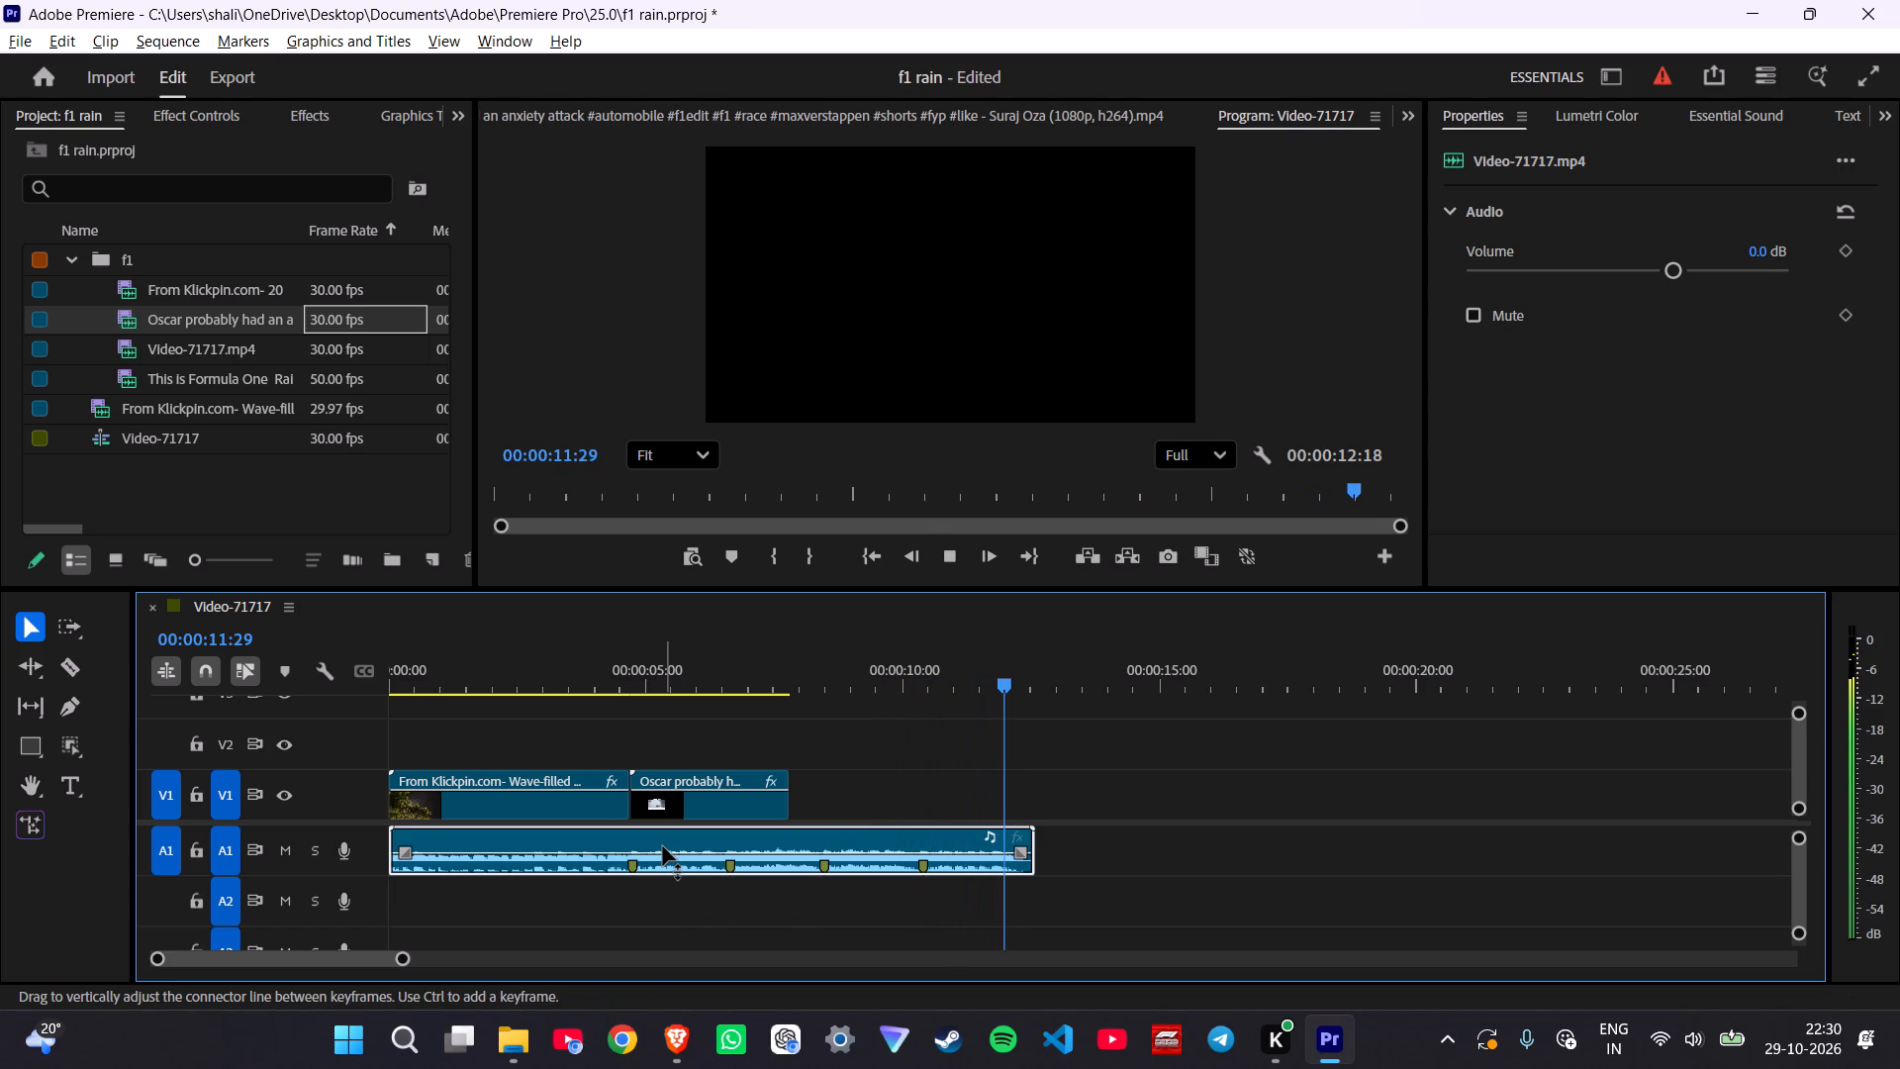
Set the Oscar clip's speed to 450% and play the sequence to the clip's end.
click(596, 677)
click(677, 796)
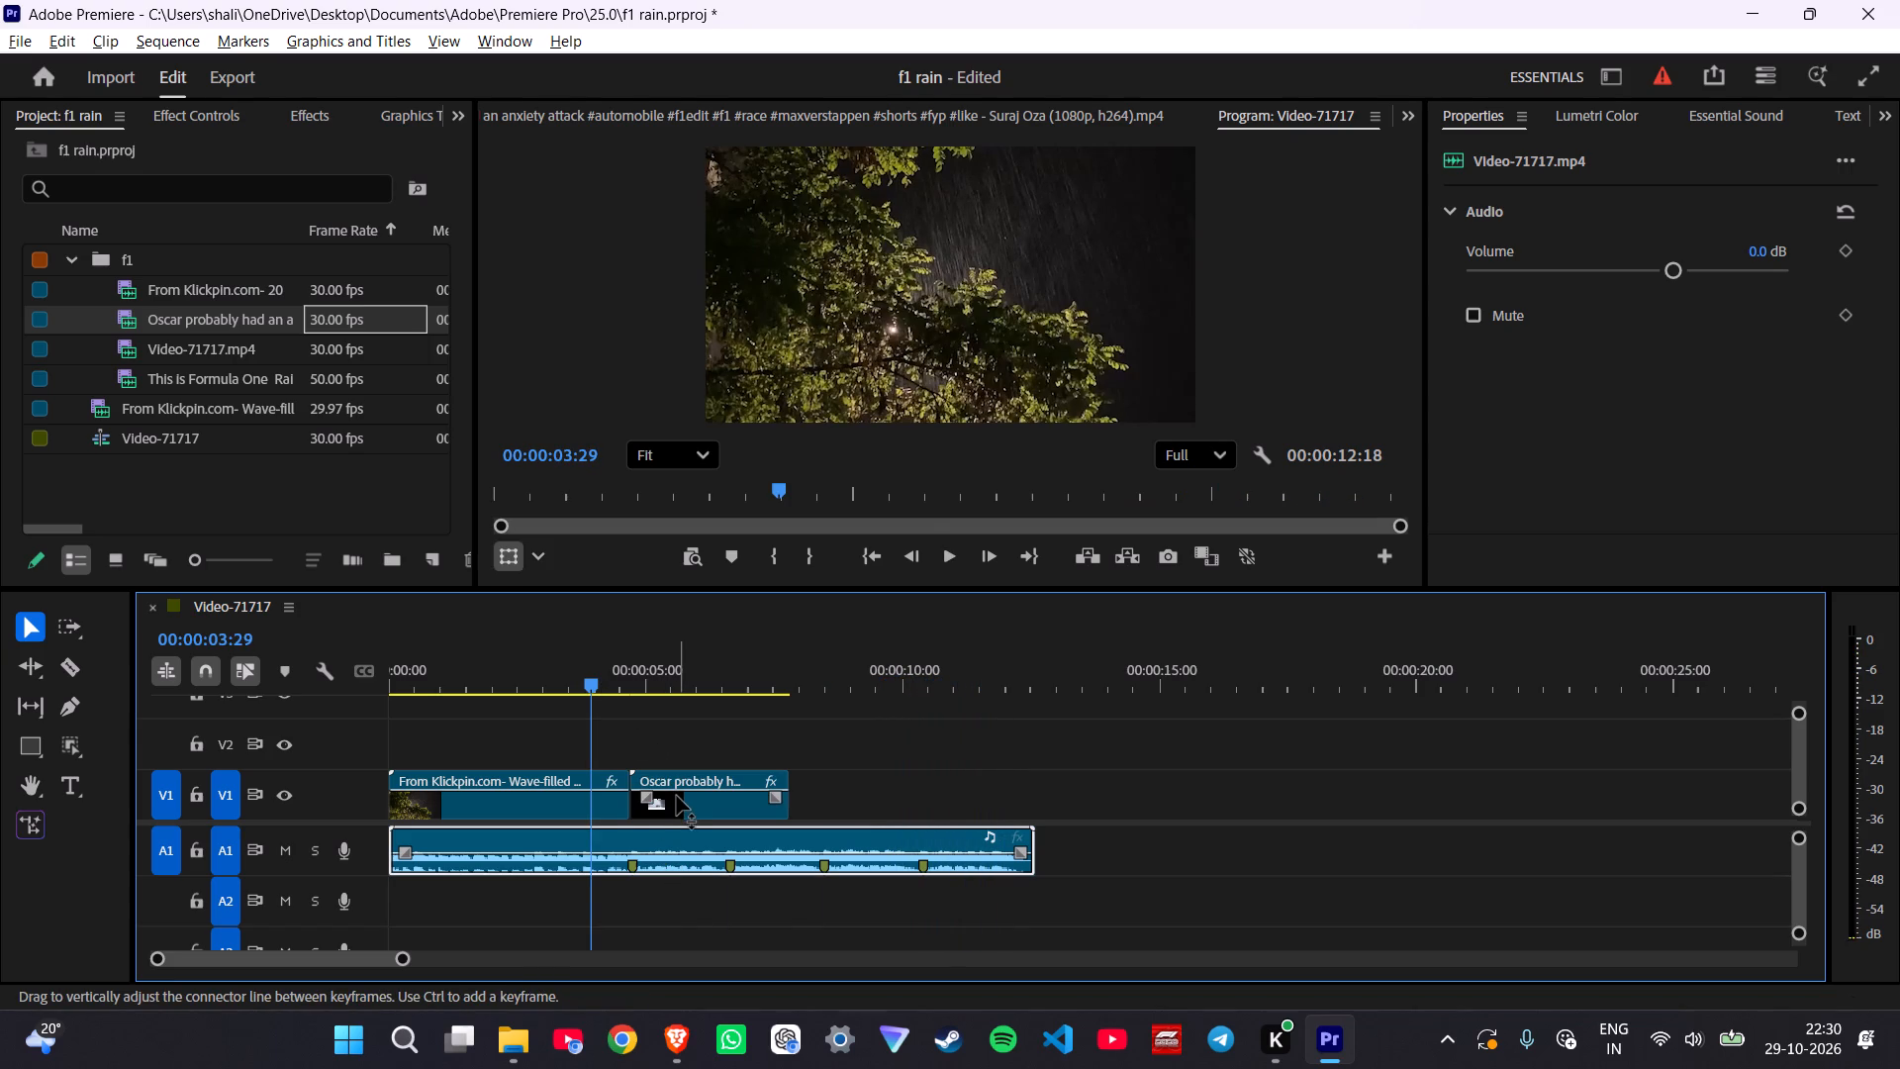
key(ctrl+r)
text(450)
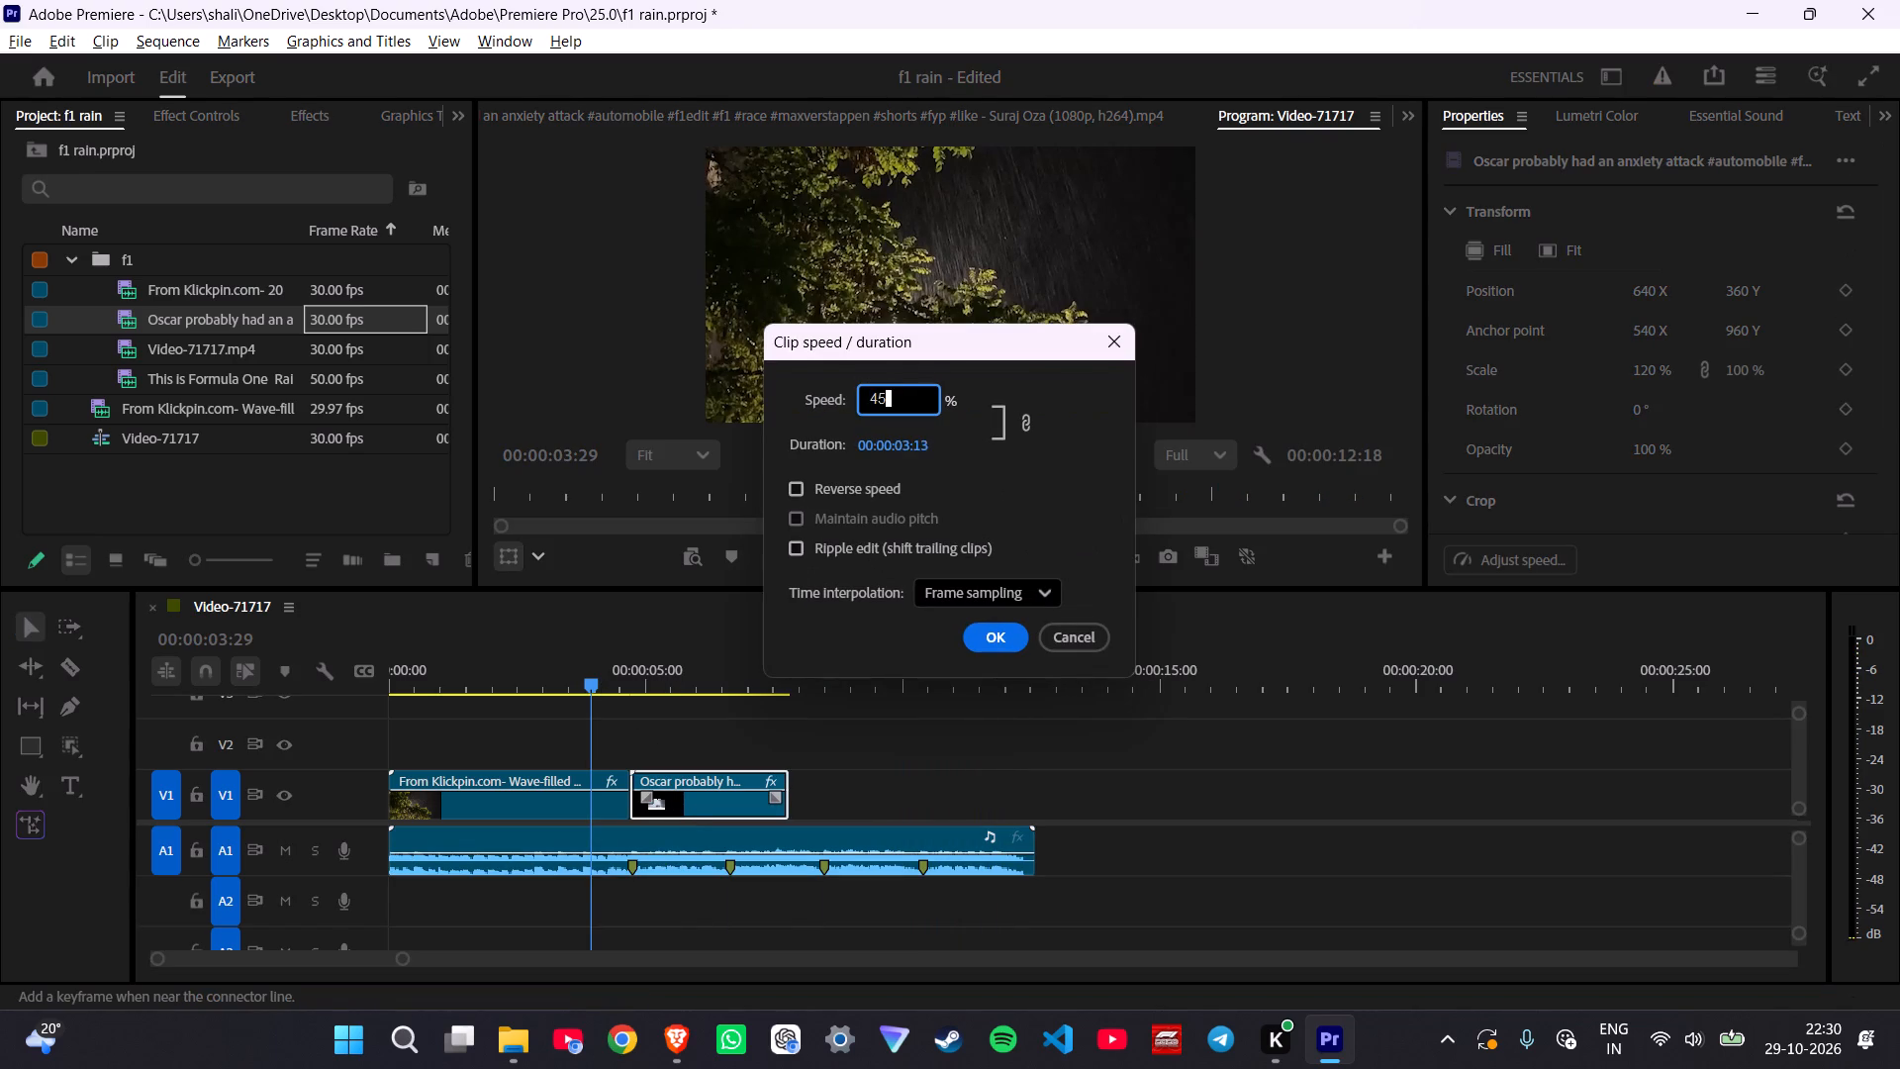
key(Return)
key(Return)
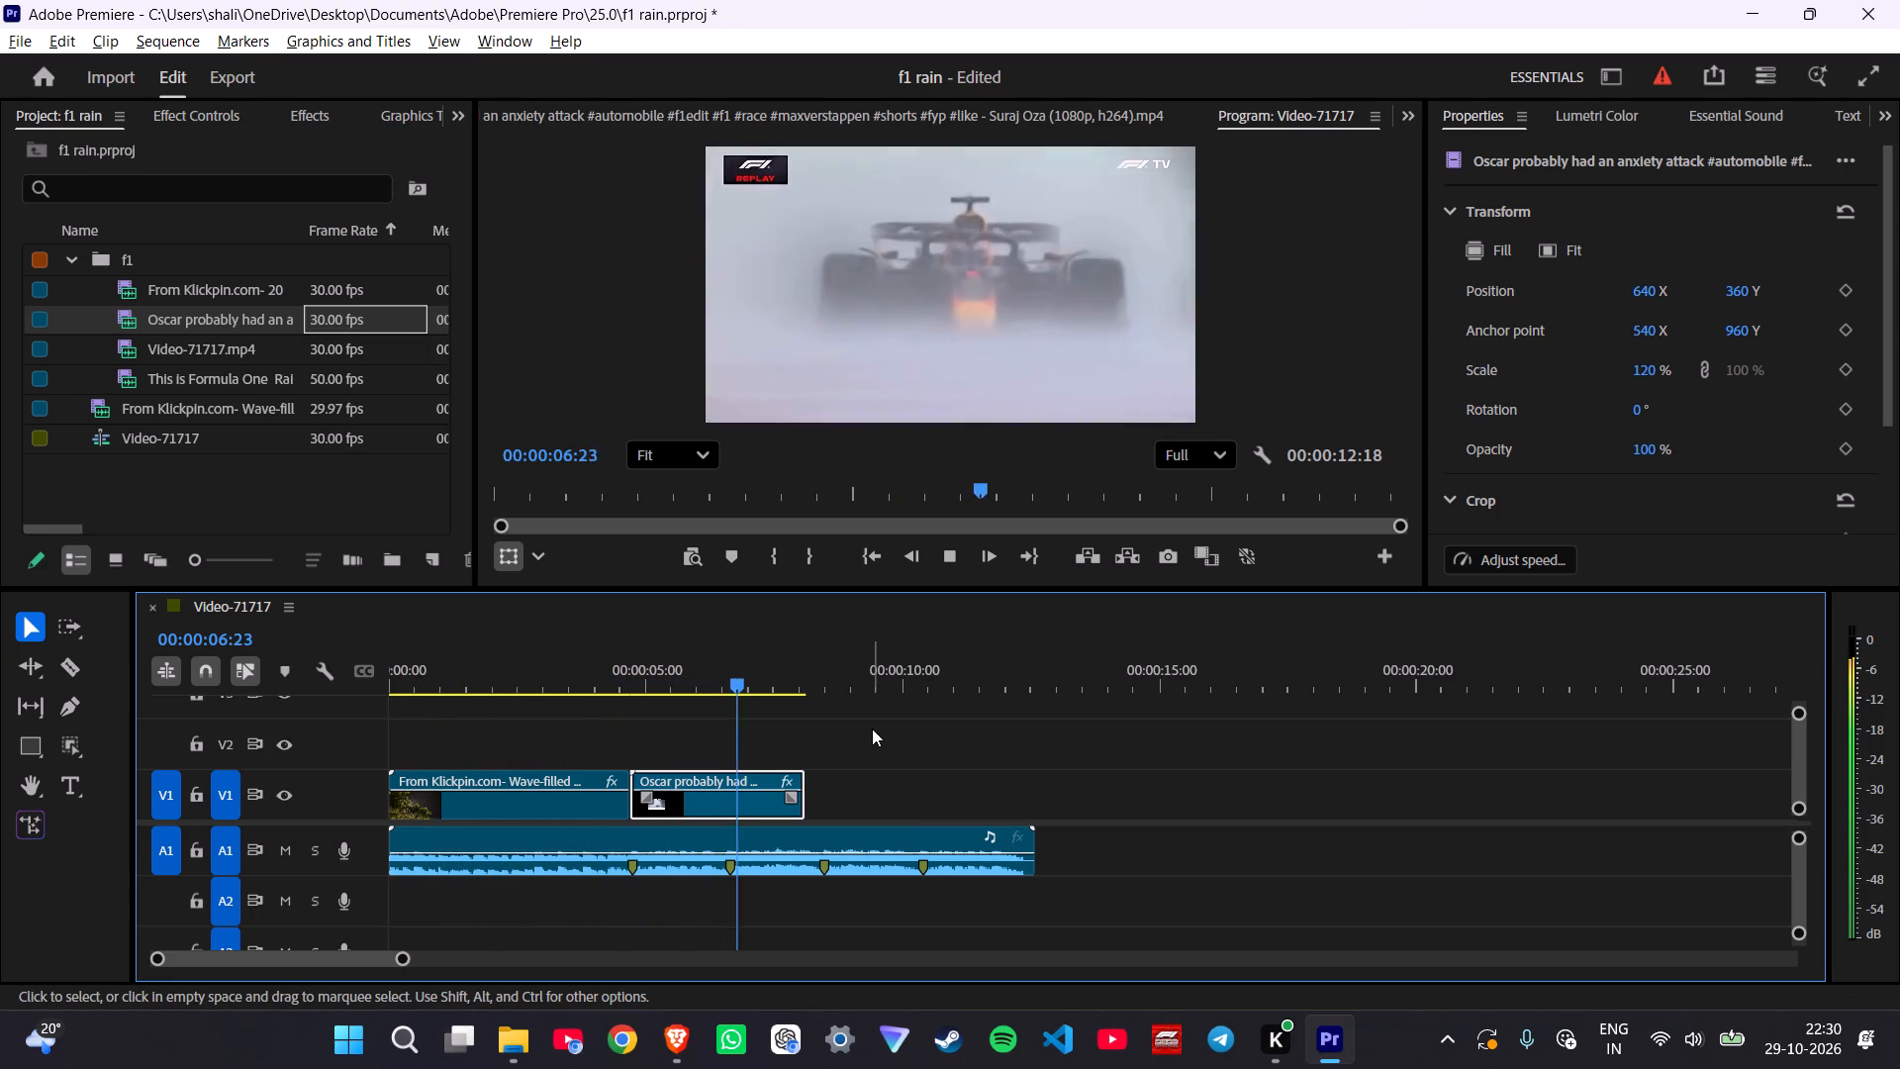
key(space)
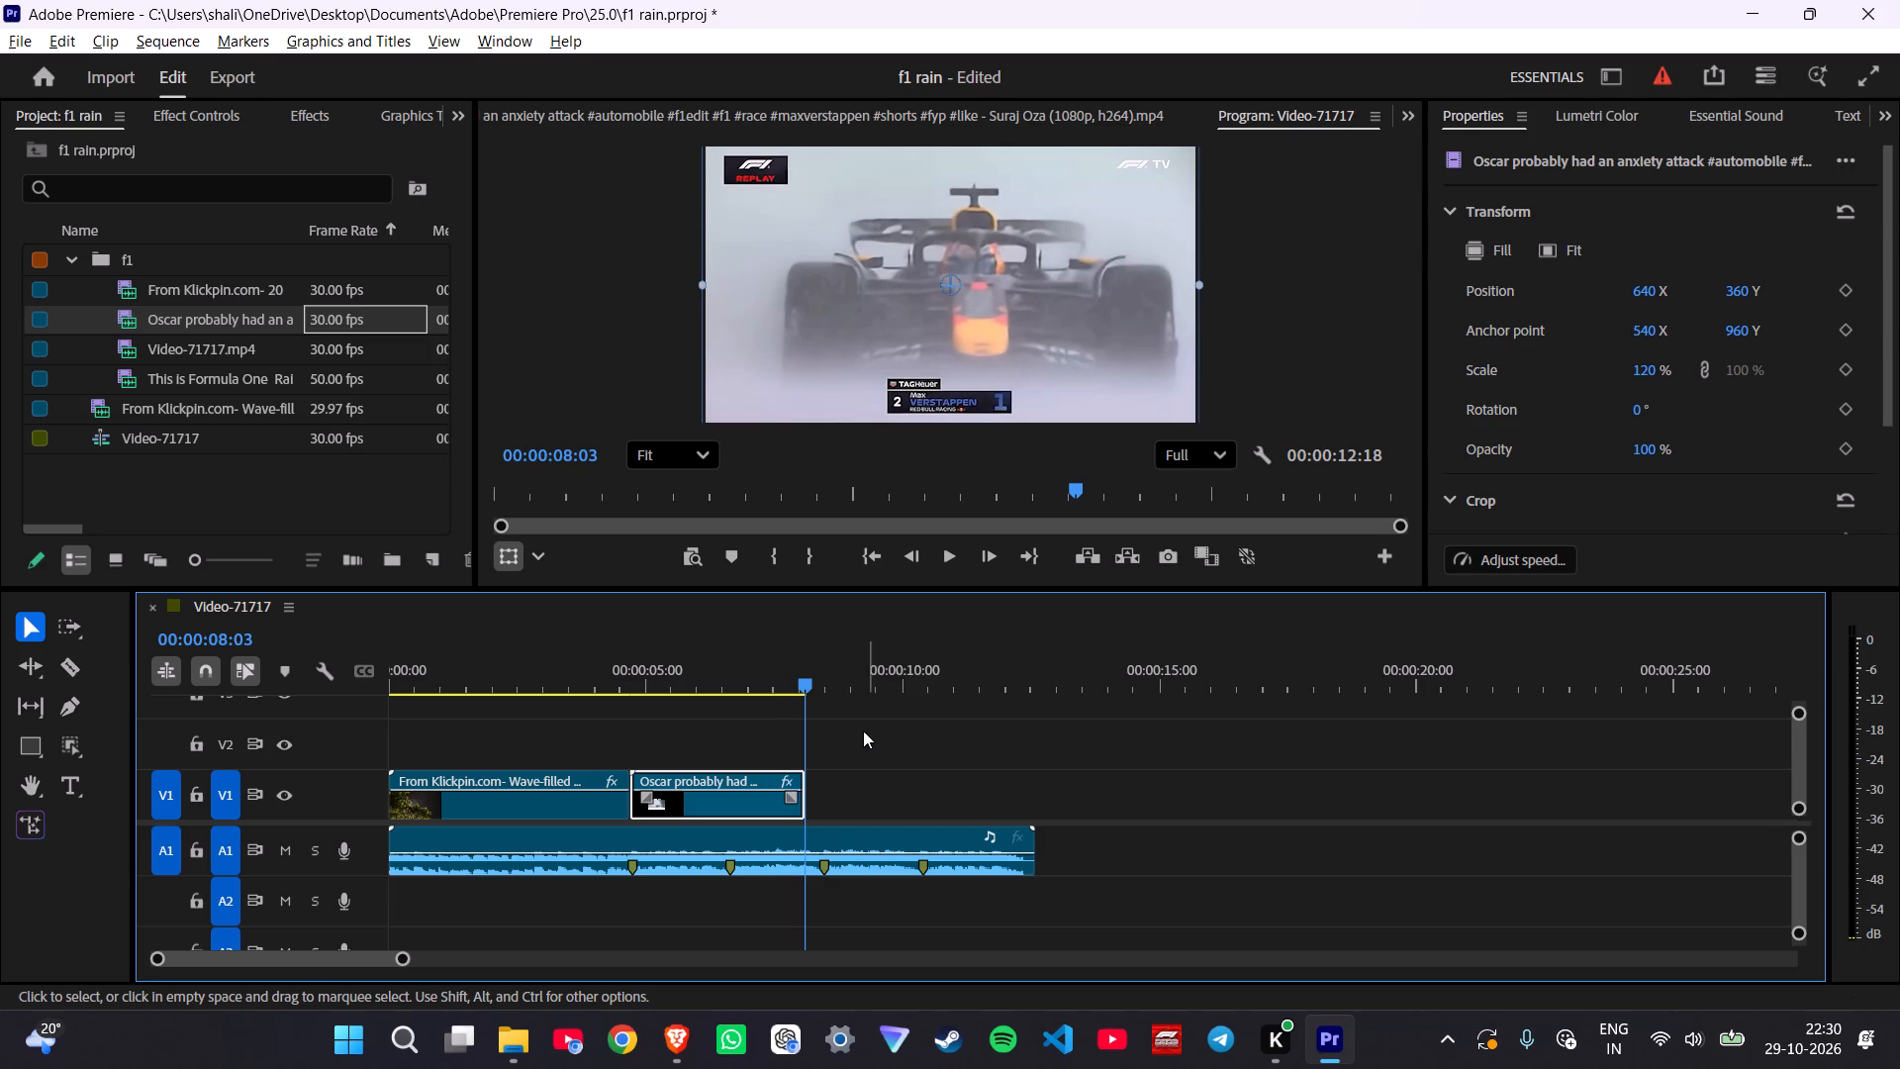
Set the Oscar clip's speed to 420% and play from just before the cut past the clip's end.
key(ctrl+r)
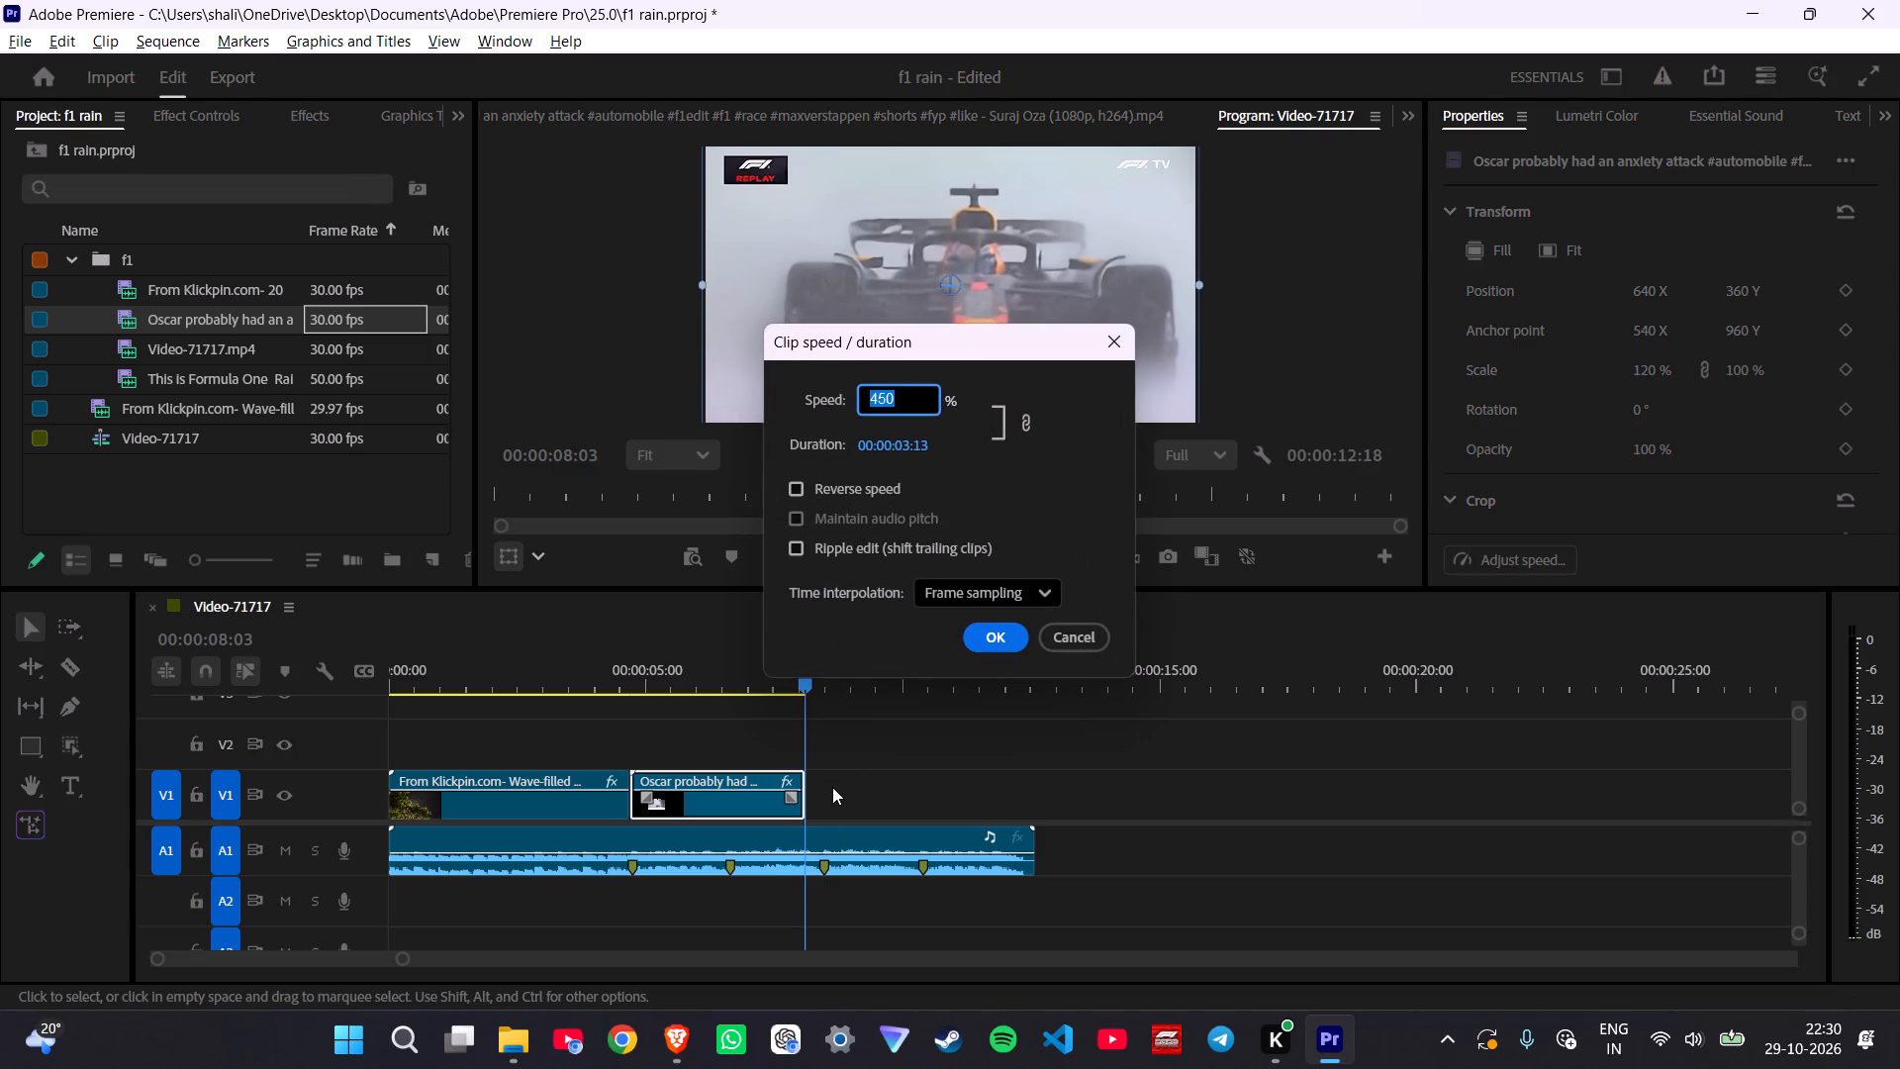
text(420)
key(Return)
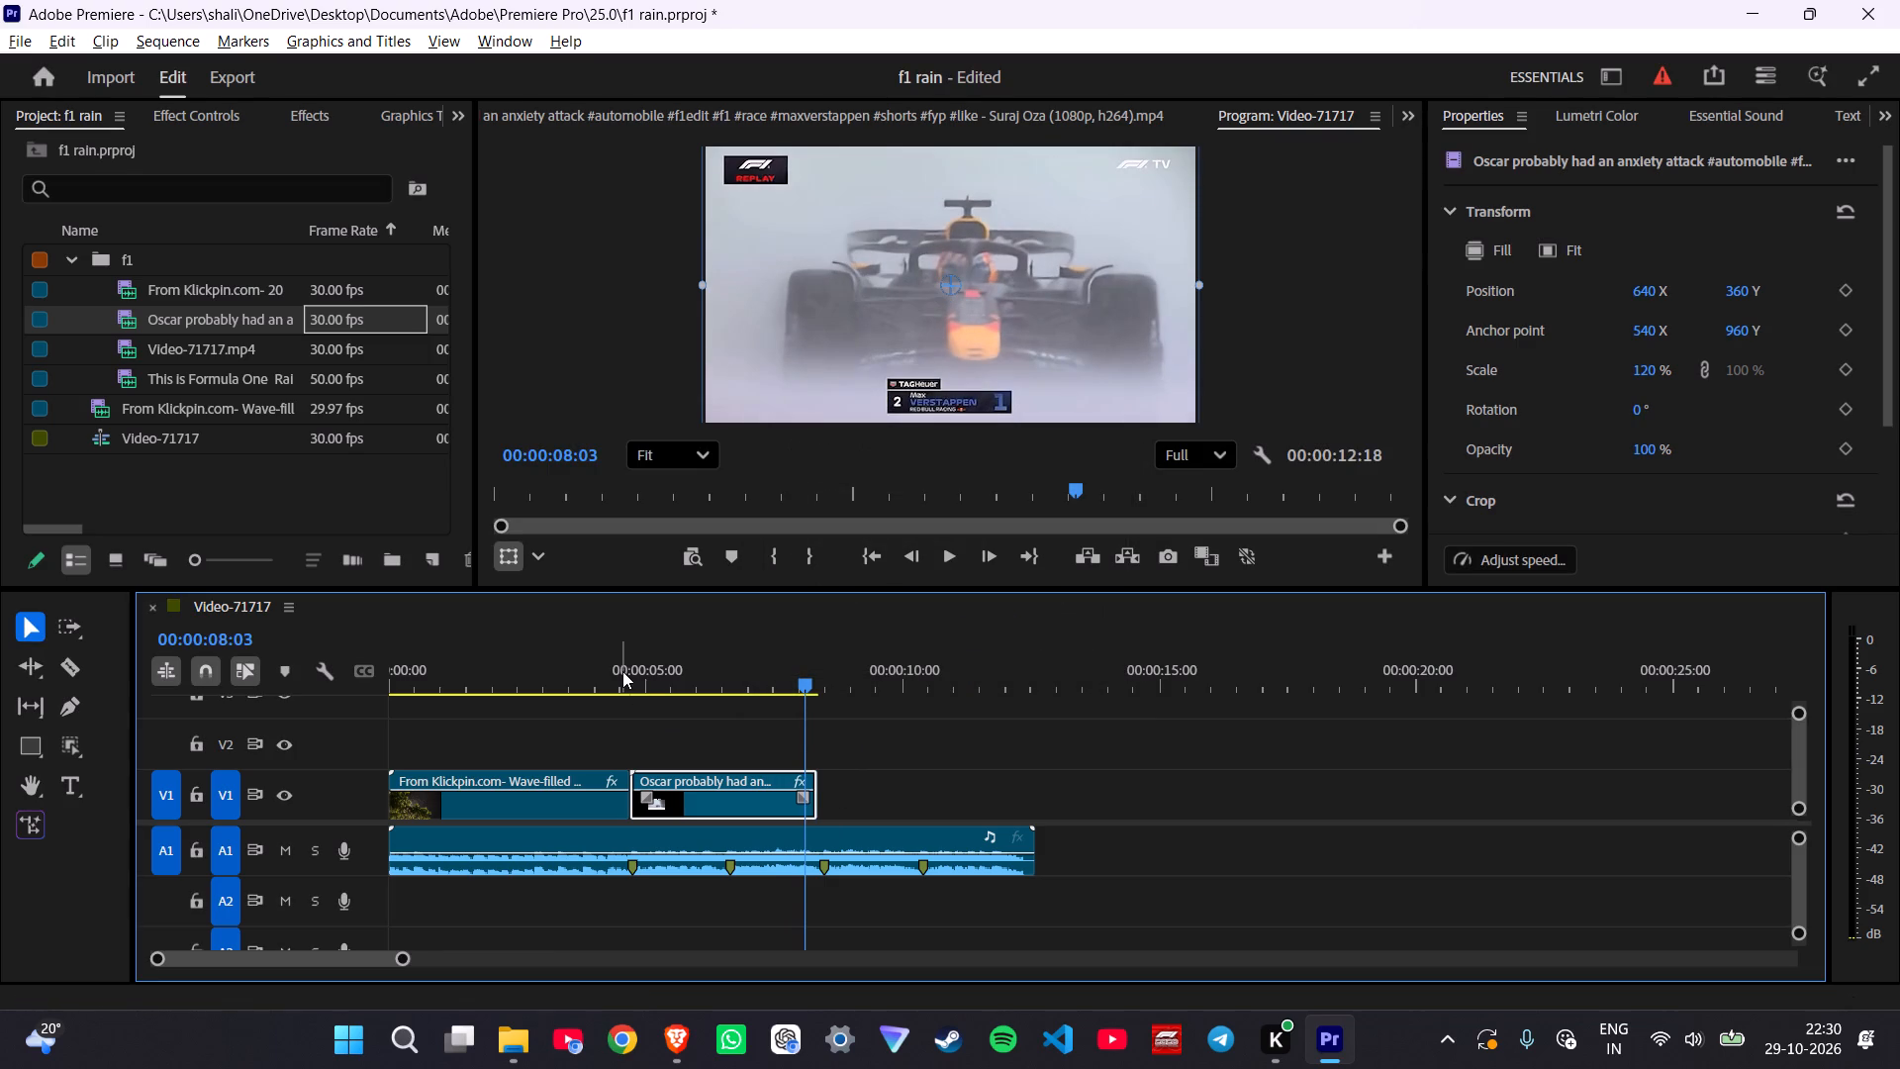
click(622, 671)
key(space)
key(space)
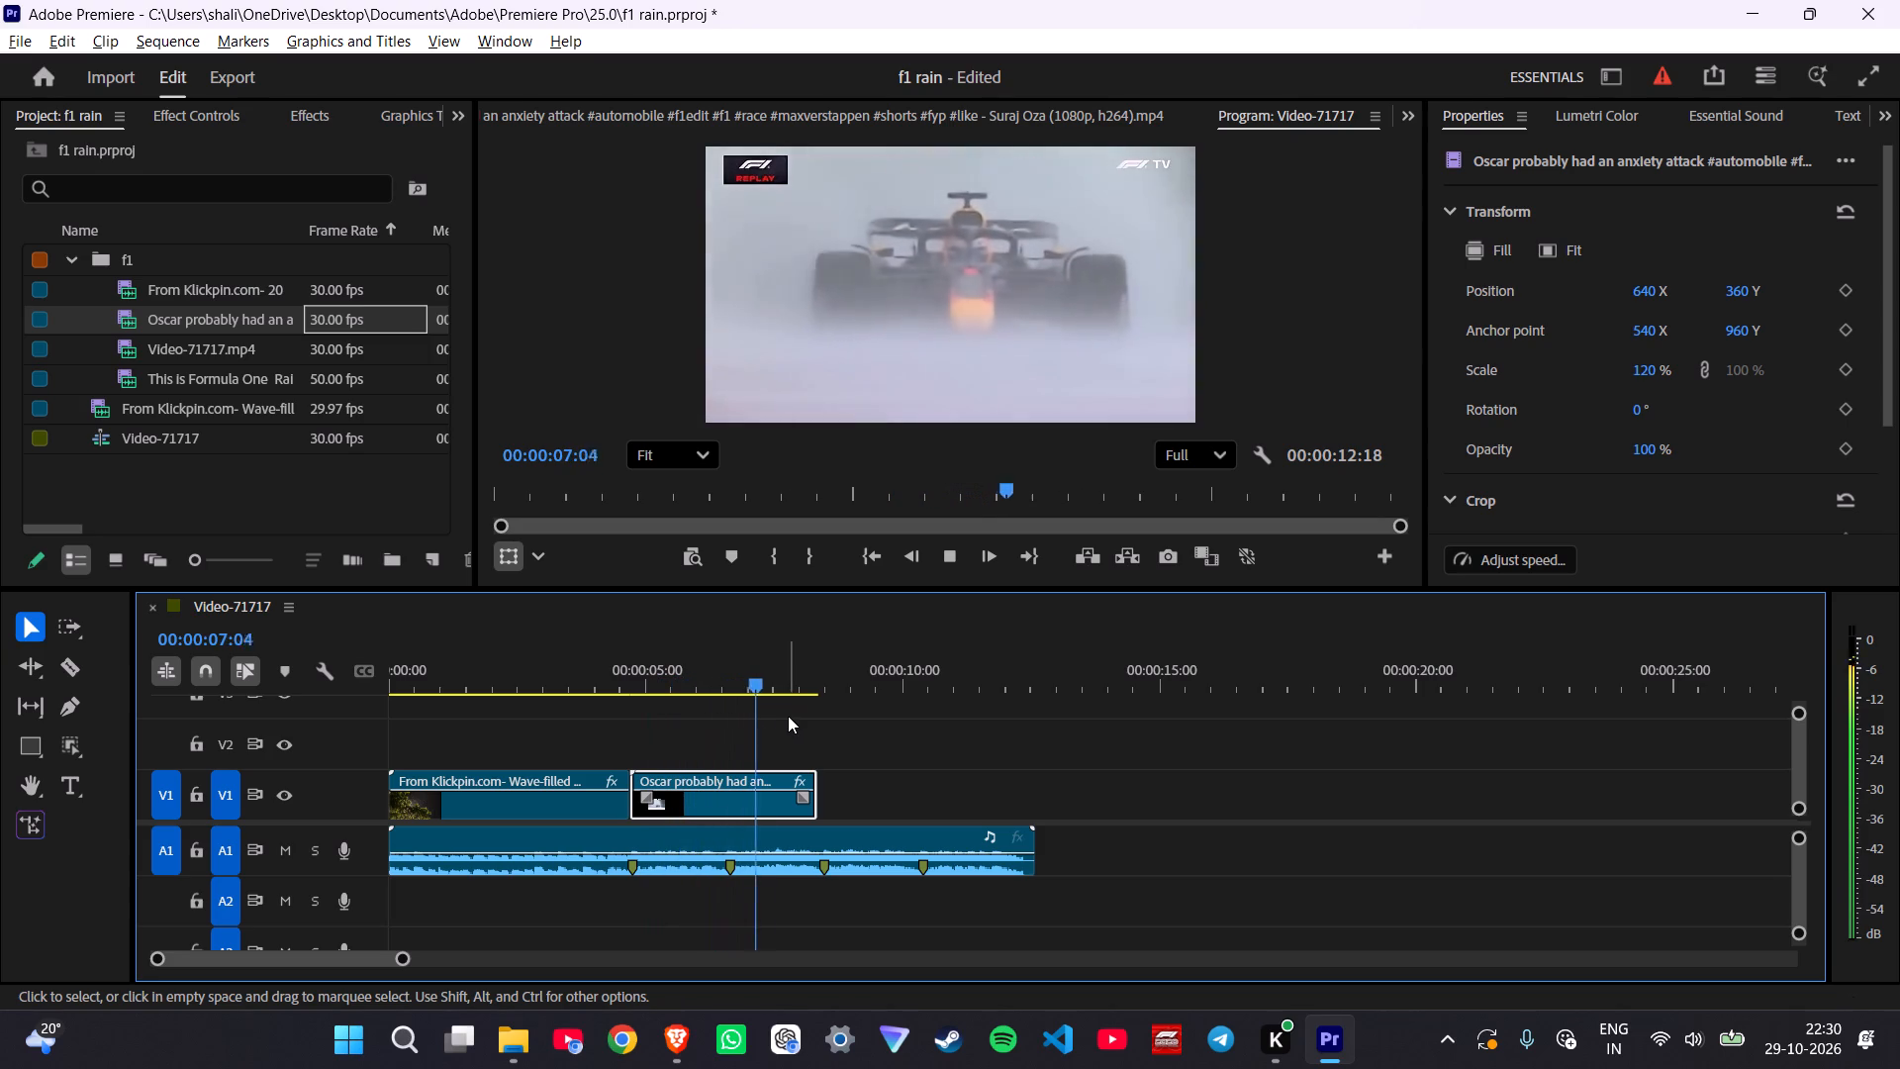
key(space)
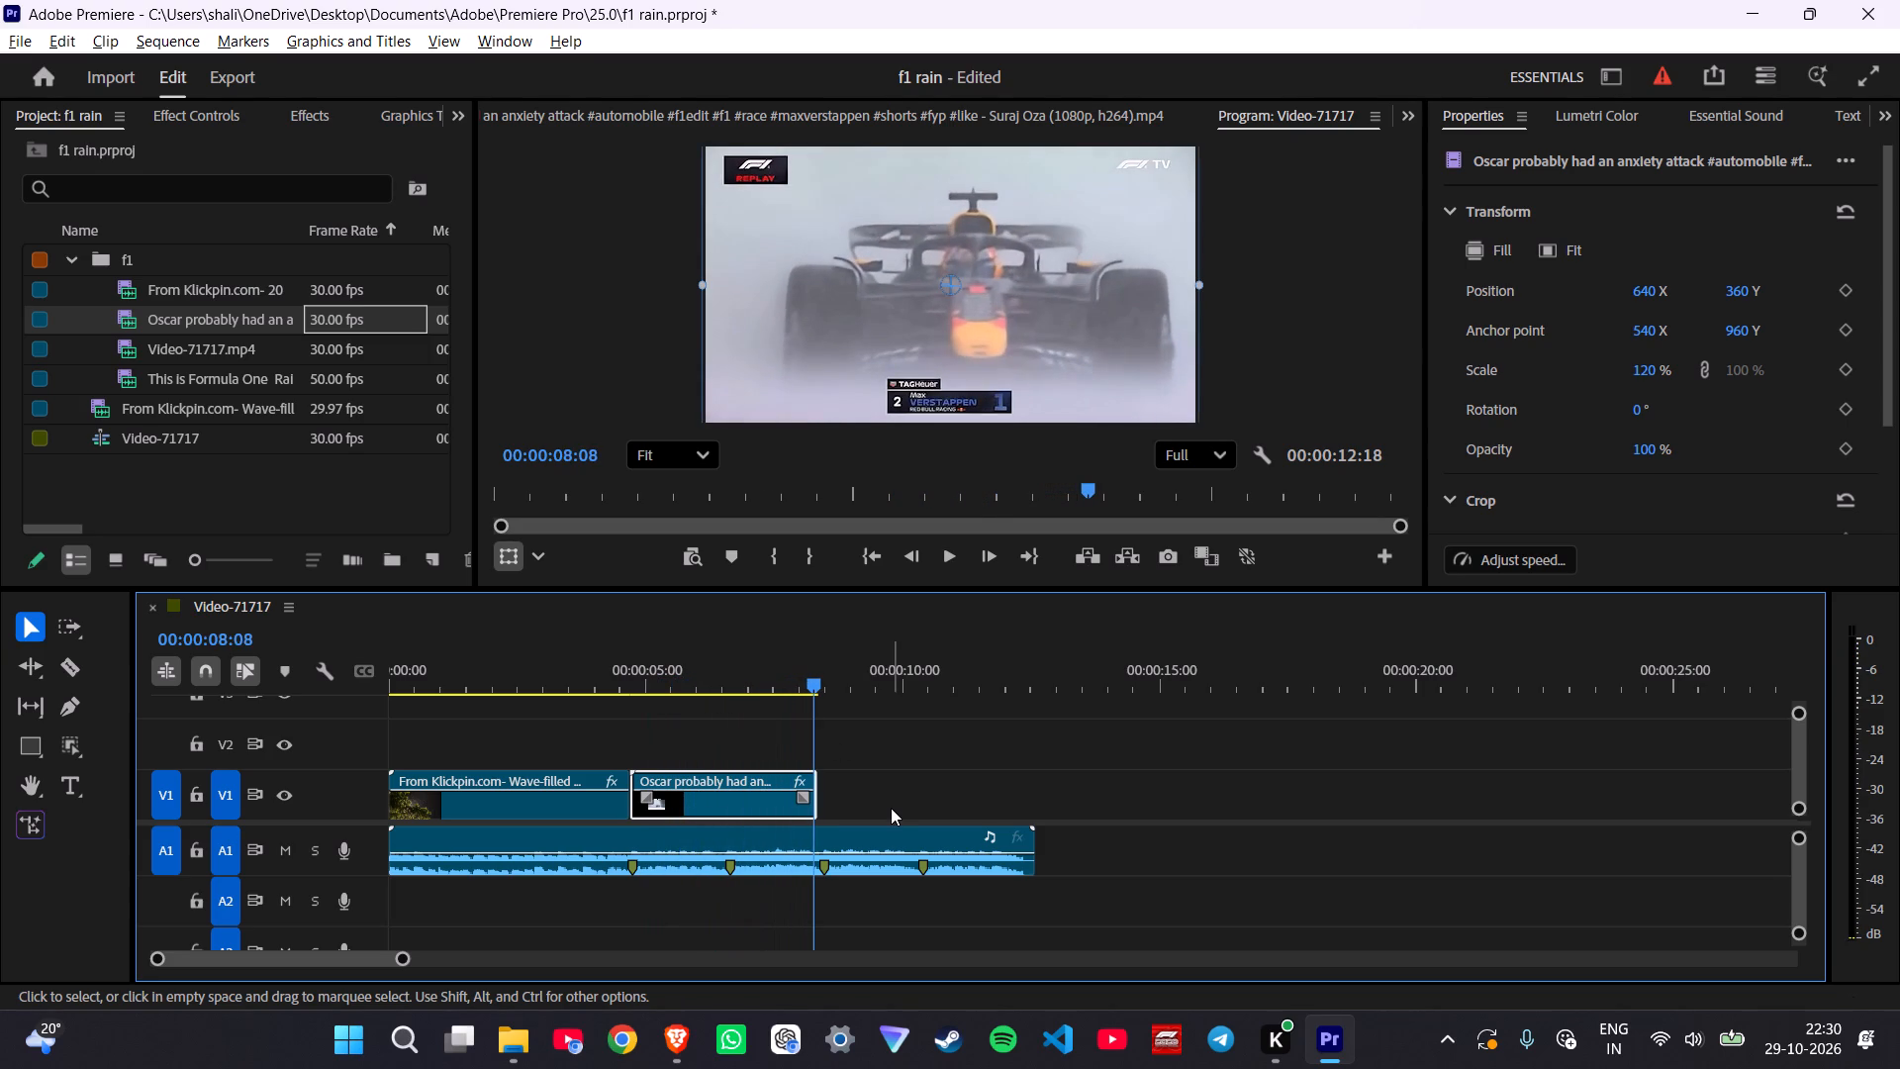
key(space)
key(space)
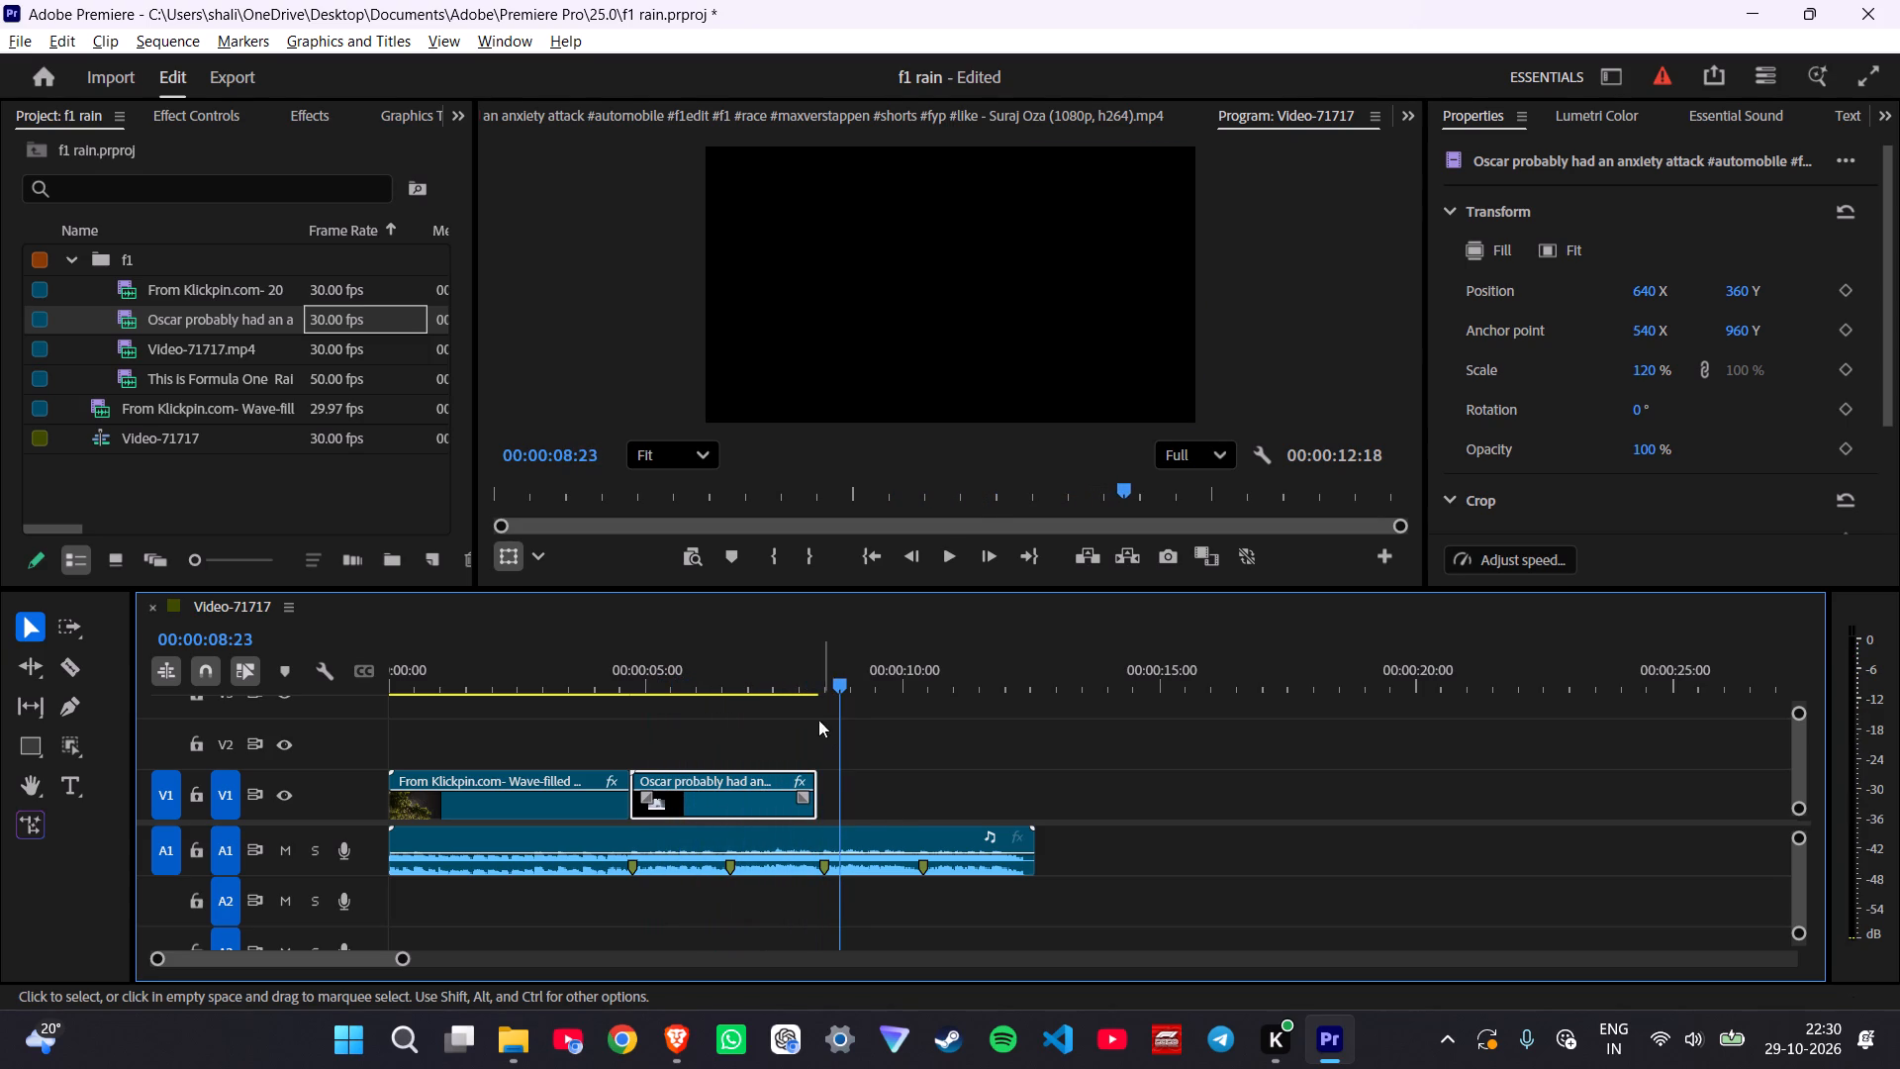
Preview the From Klickpin.com- 20 clip from the f1 bin in the source monitor.
click(786, 688)
double_click(333, 295)
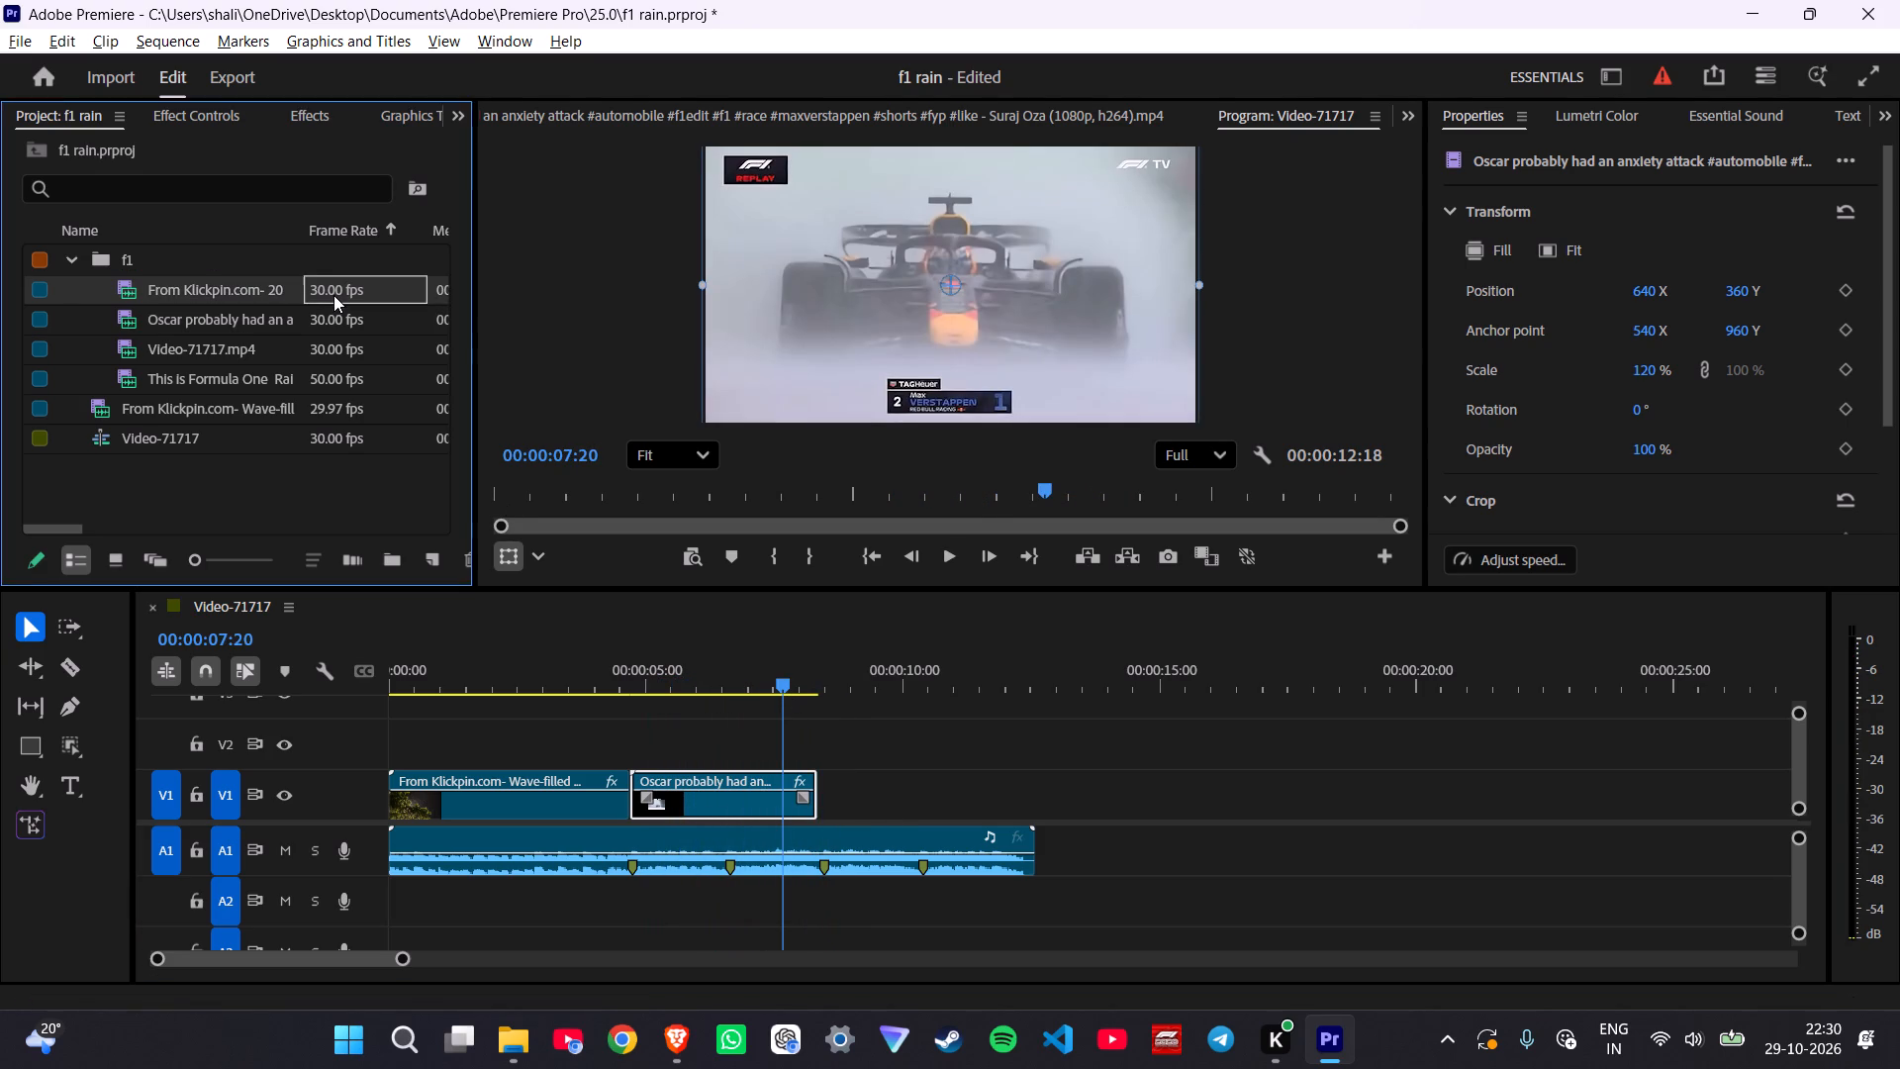
key(space)
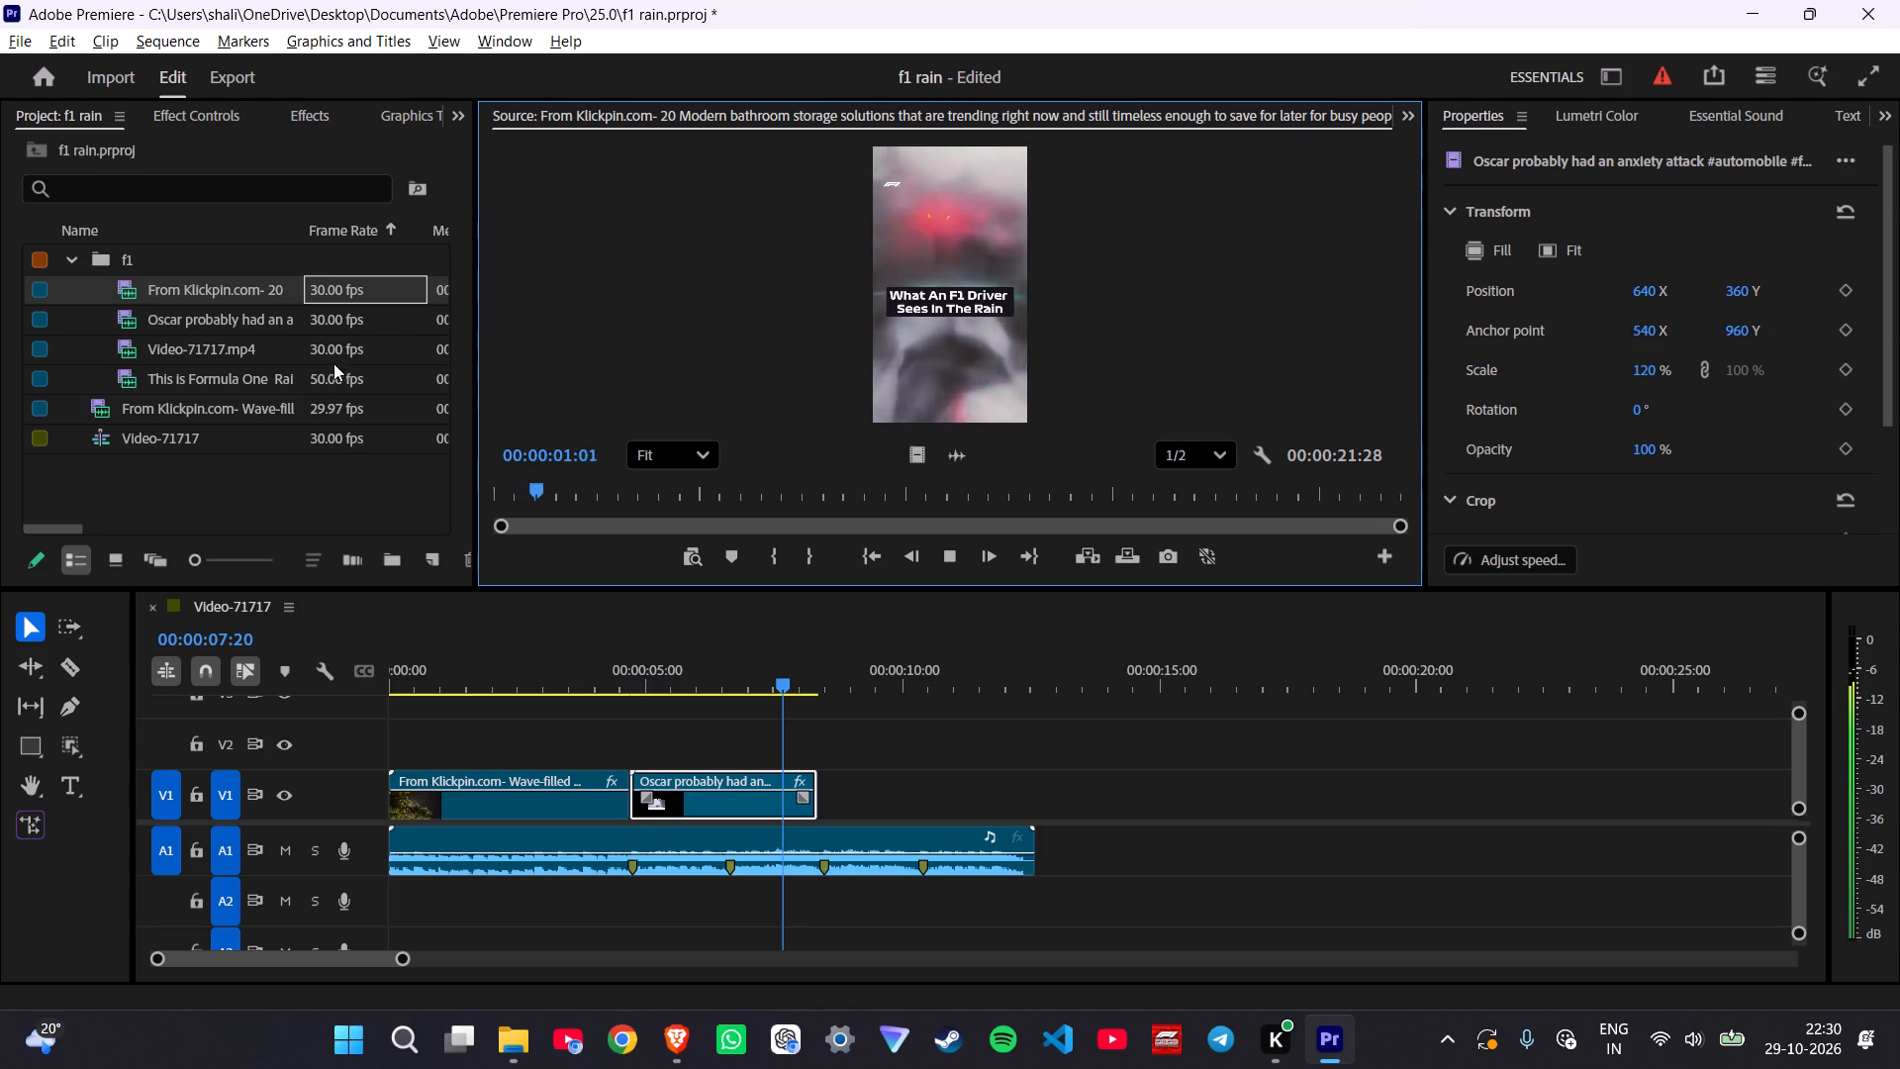
Search the This is Formula One Rain Edition source for the two-car shot and mark its In point at 00:01:32:38.
double_click(333, 378)
key(space)
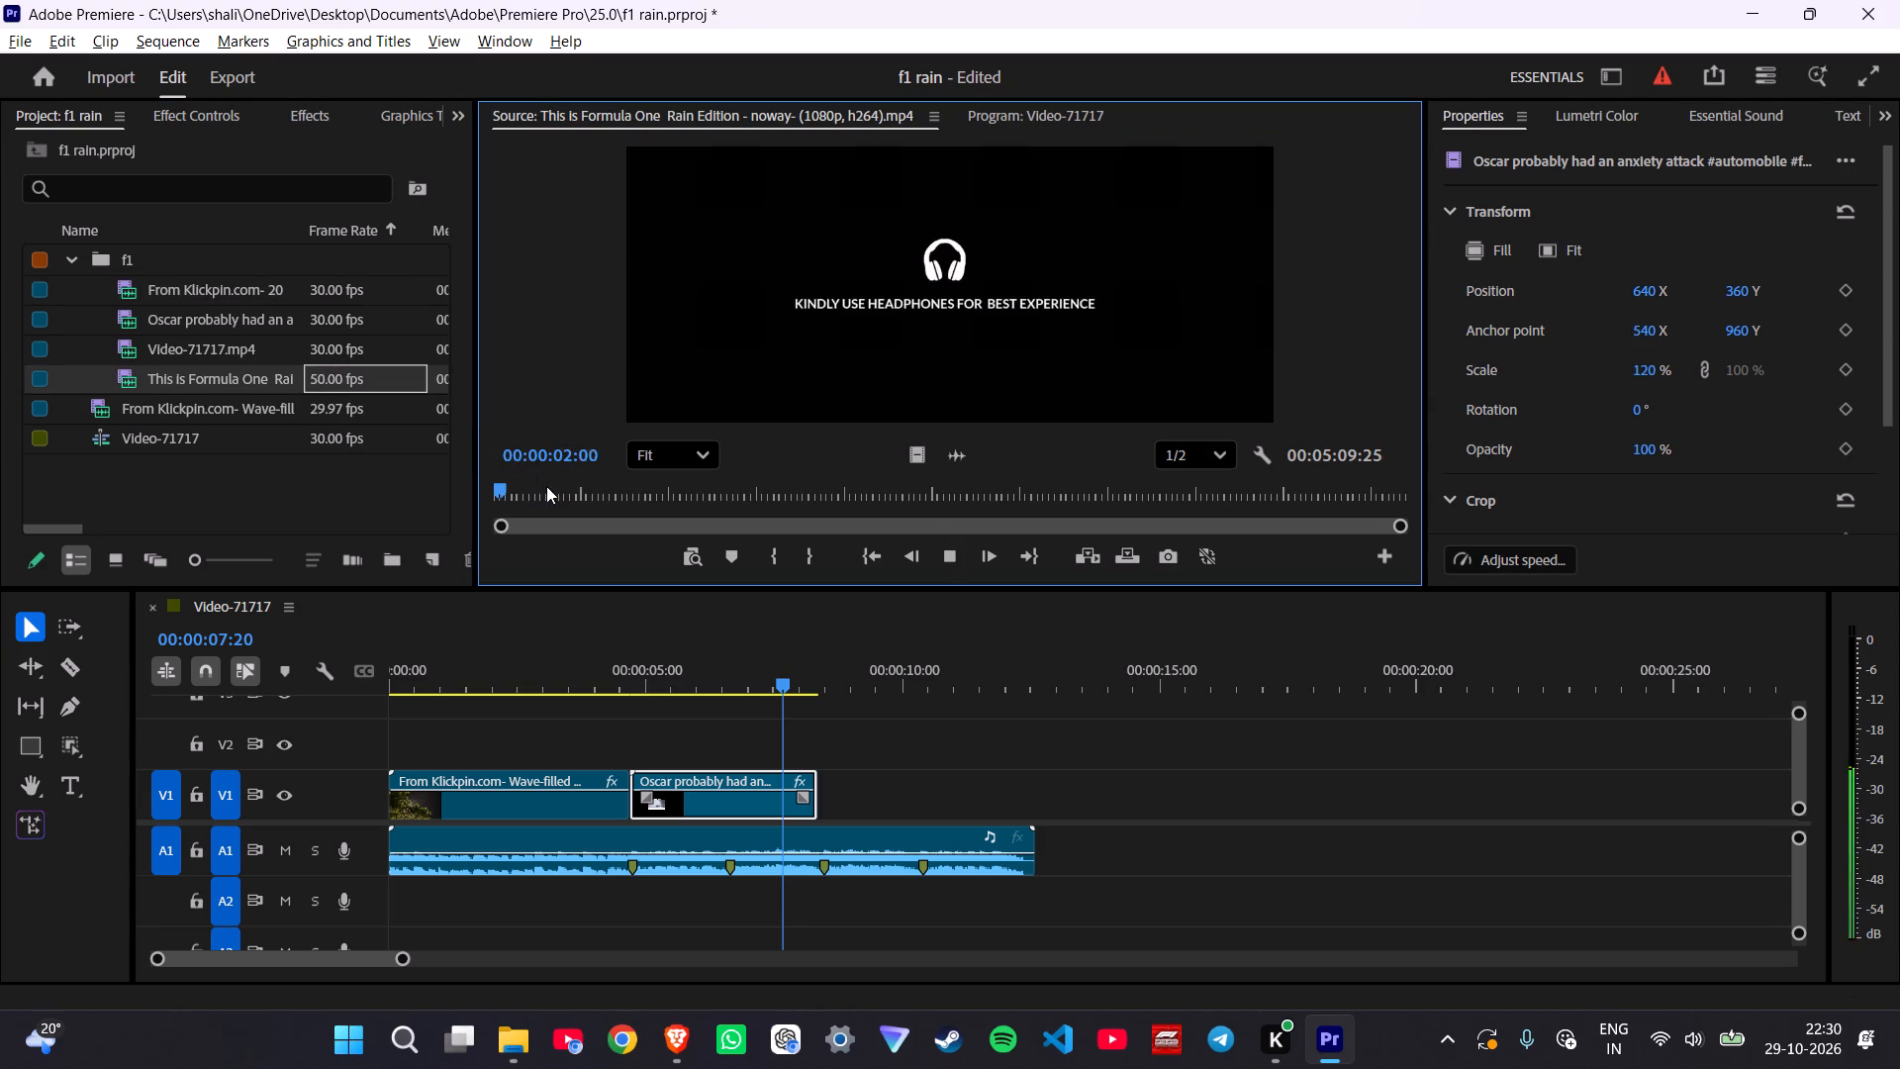
click(546, 486)
key(space)
click(572, 491)
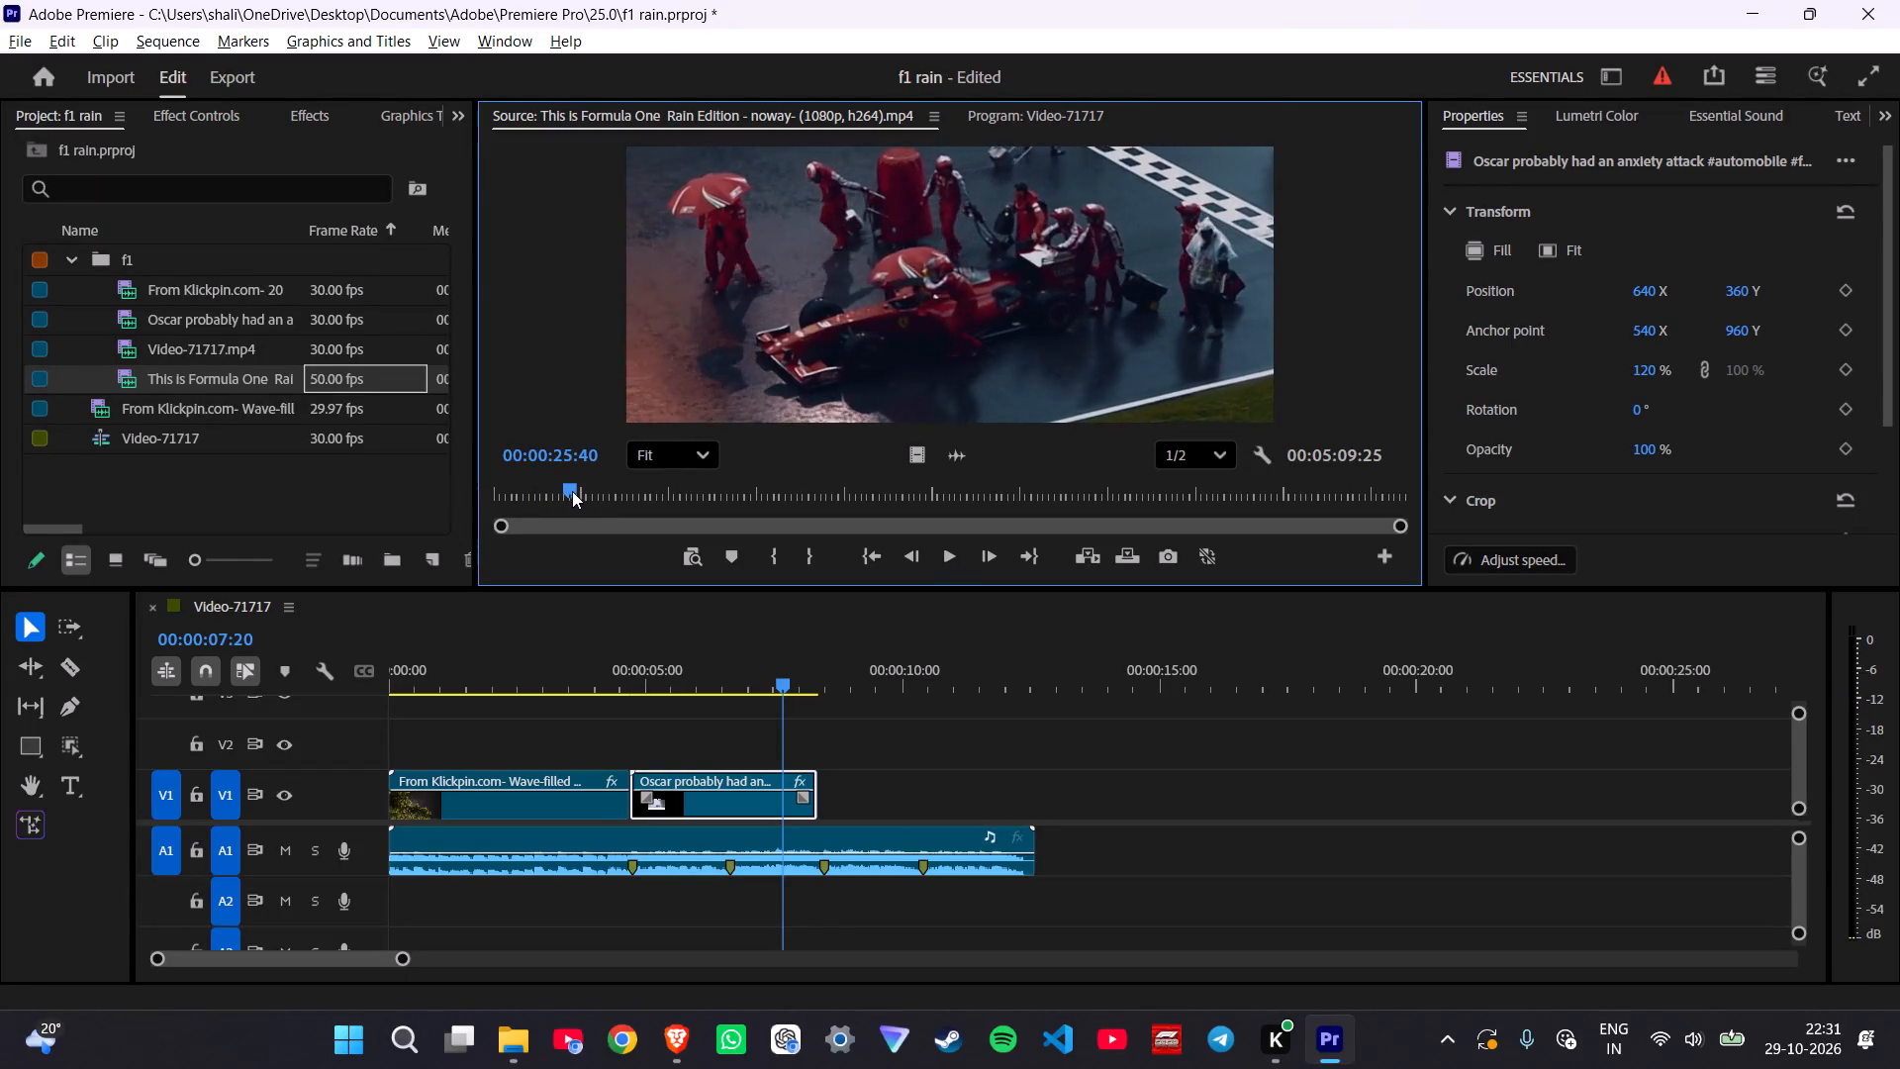
key(space)
click(608, 493)
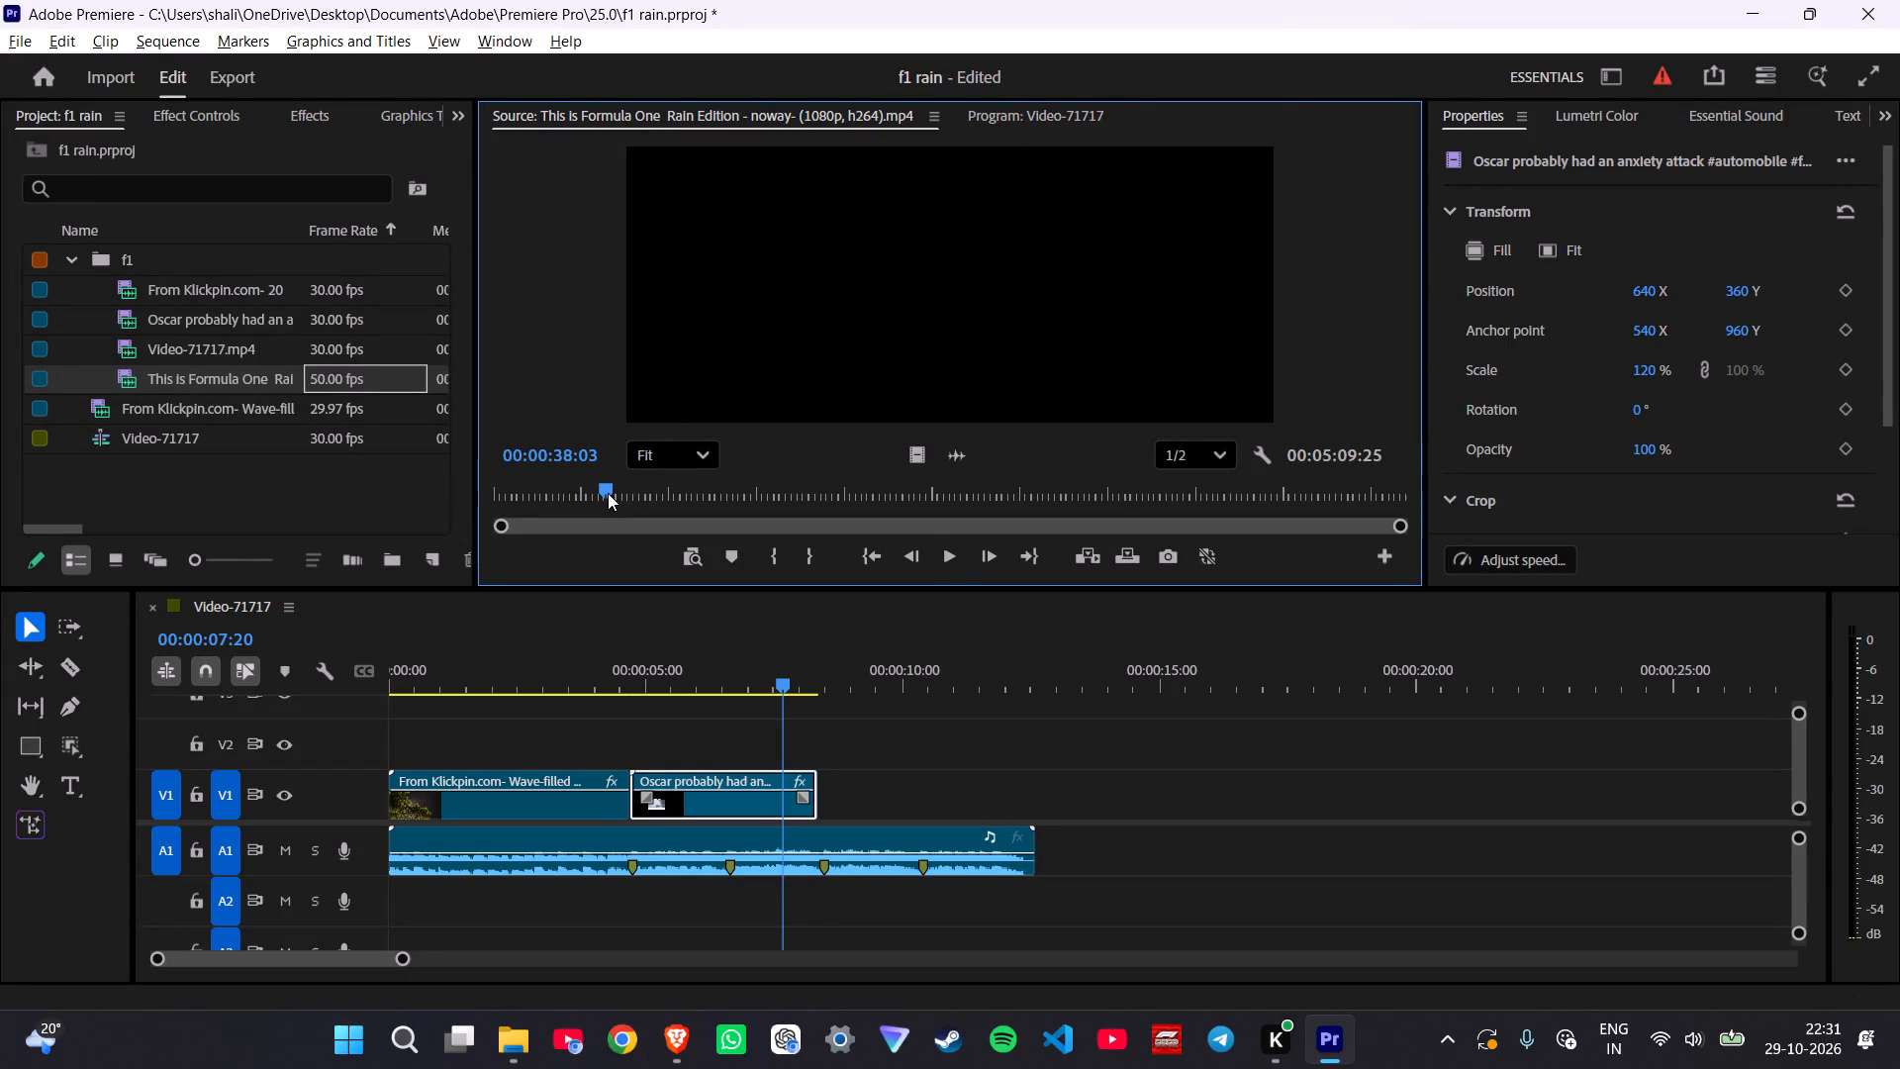
key(shift+Right)
key(shift+Right)
key(shift+Right)
key(shift+Right)
key(shift+Right)
key(shift+Right)
key(shift+Right)
key(shift+Right)
key(shift+Right)
key(shift+Right)
key(shift+Right)
key(shift+Right)
key(shift+Right)
key(shift+Right)
key(shift+Right)
key(shift+Right)
key(shift+Right)
key(shift+Right)
key(shift+Right)
key(shift+Right)
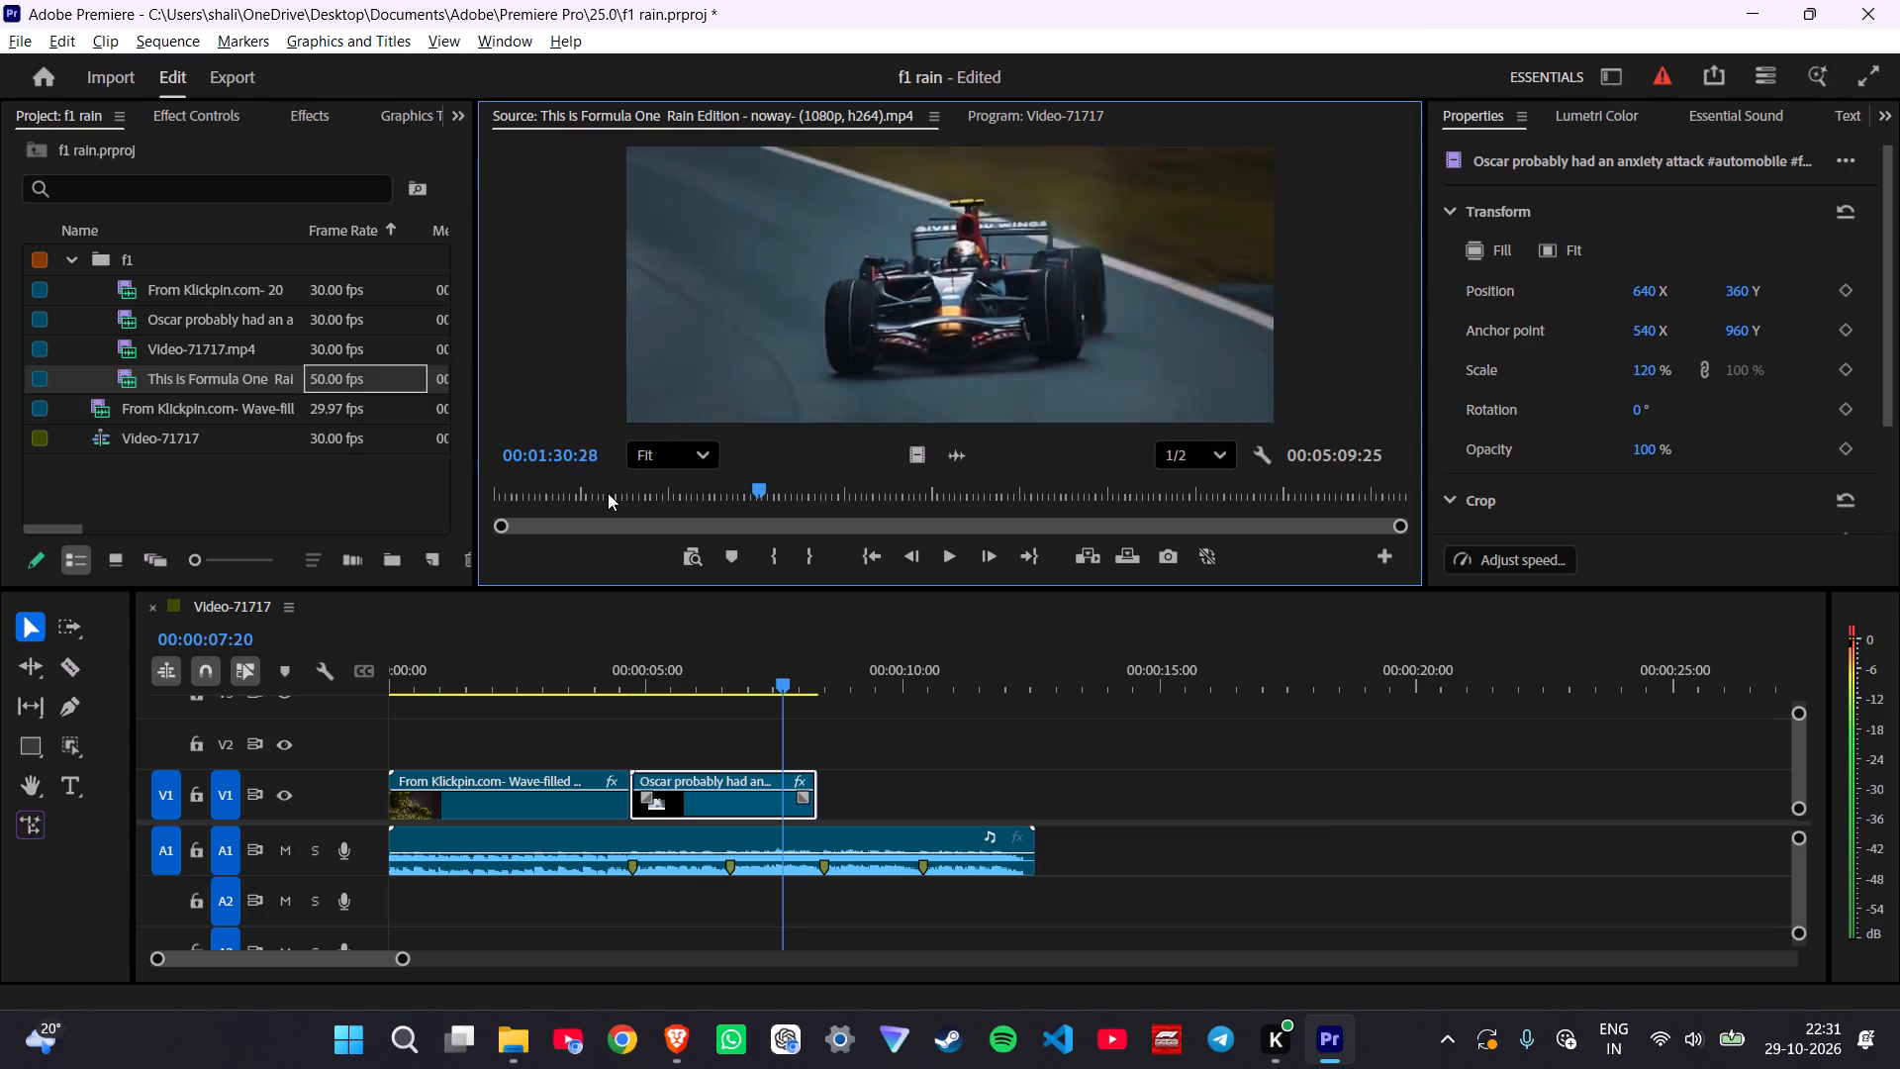
key(shift+Left)
key(shift+Left)
key(shift+Left)
key(shift+Left)
key(shift+Left)
key(shift+Left)
key(shift+Left)
key(shift+Left)
key(shift+Left)
key(shift+Left)
key(shift+Left)
key(shift+Left)
key(shift+Left)
key(shift+Left)
key(shift+Left)
key(shift+Left)
key(shift+Left)
key(shift+Left)
key(shift+Left)
key(shift+Left)
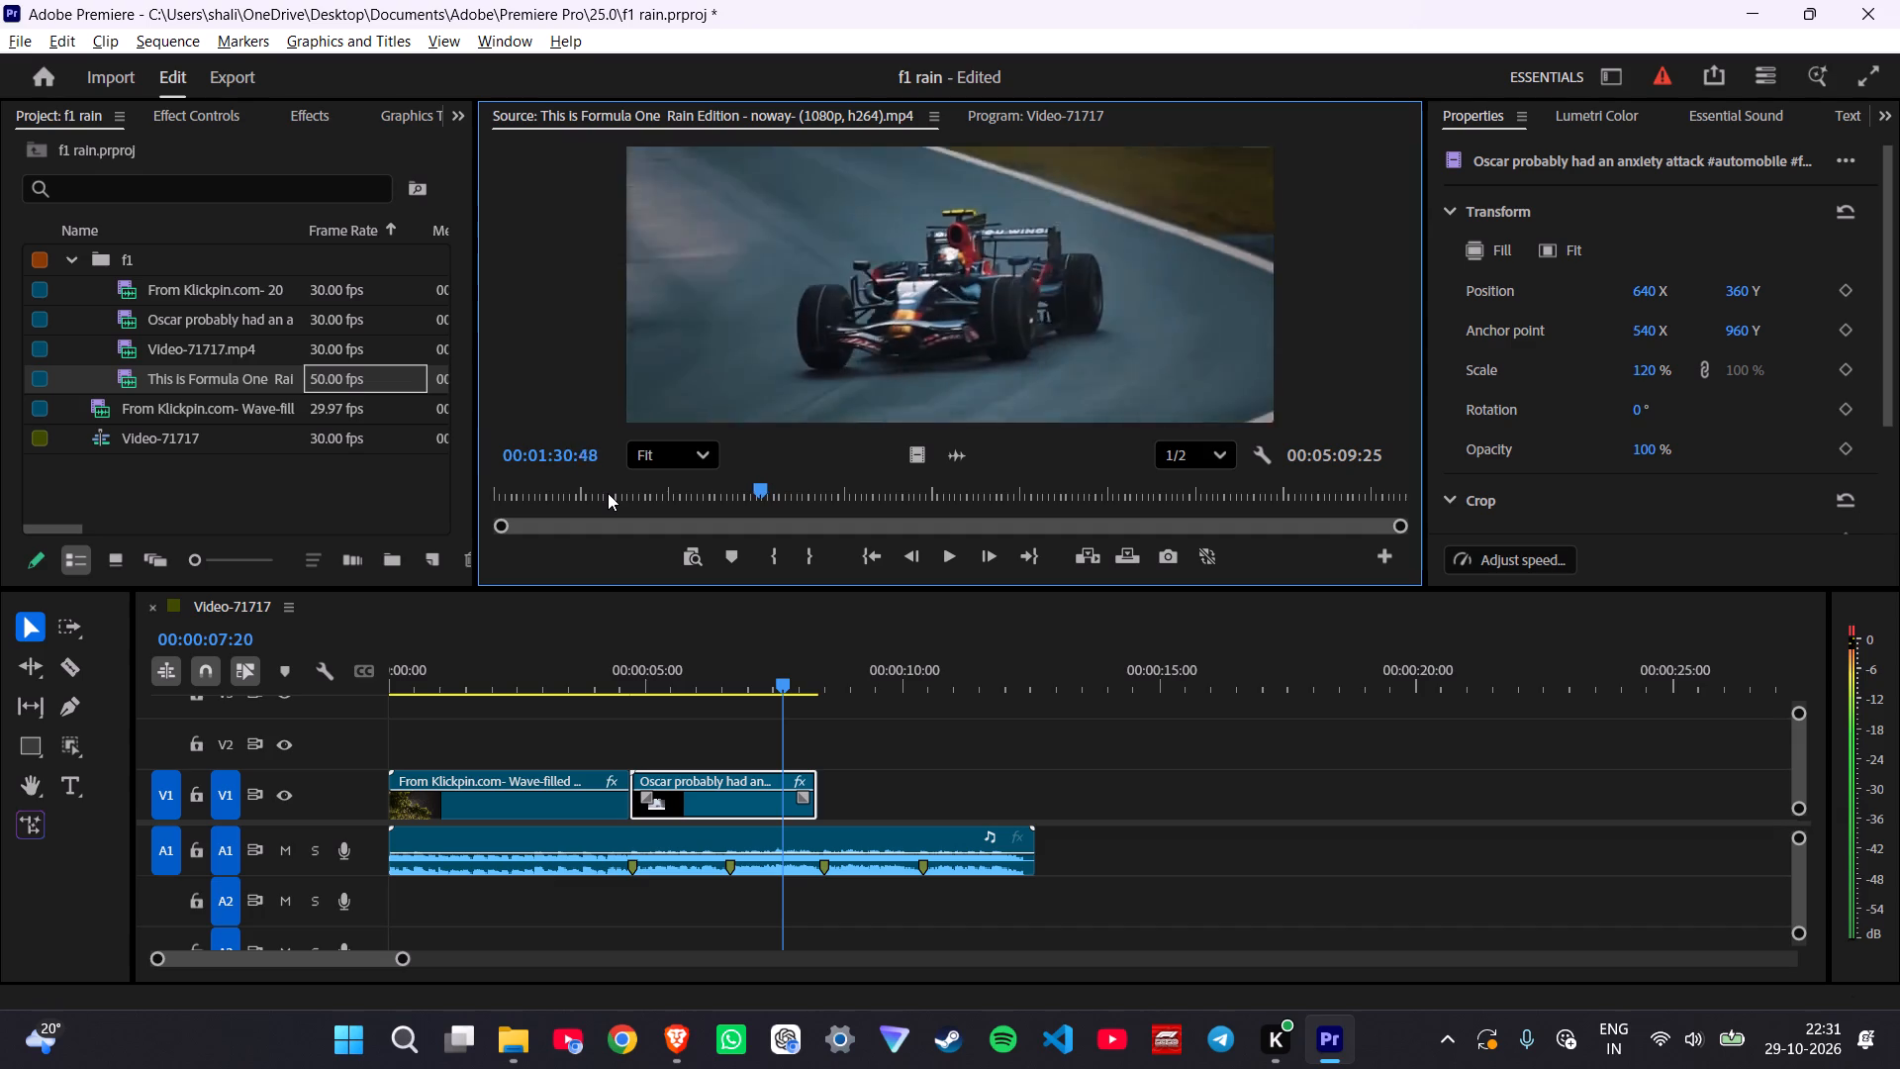
key(shift+Right)
key(shift+Right)
key(shift+Right)
key(shift+Right)
key(shift+Right)
key(shift+Right)
key(shift+Right)
key(shift+Right)
key(shift+Right)
key(shift+Right)
key(shift+Right)
key(shift+Right)
key(shift+Right)
key(shift+Right)
key(shift+Right)
key(shift+Right)
key(shift+Right)
key(shift+Right)
key(shift+Right)
key(shift+Right)
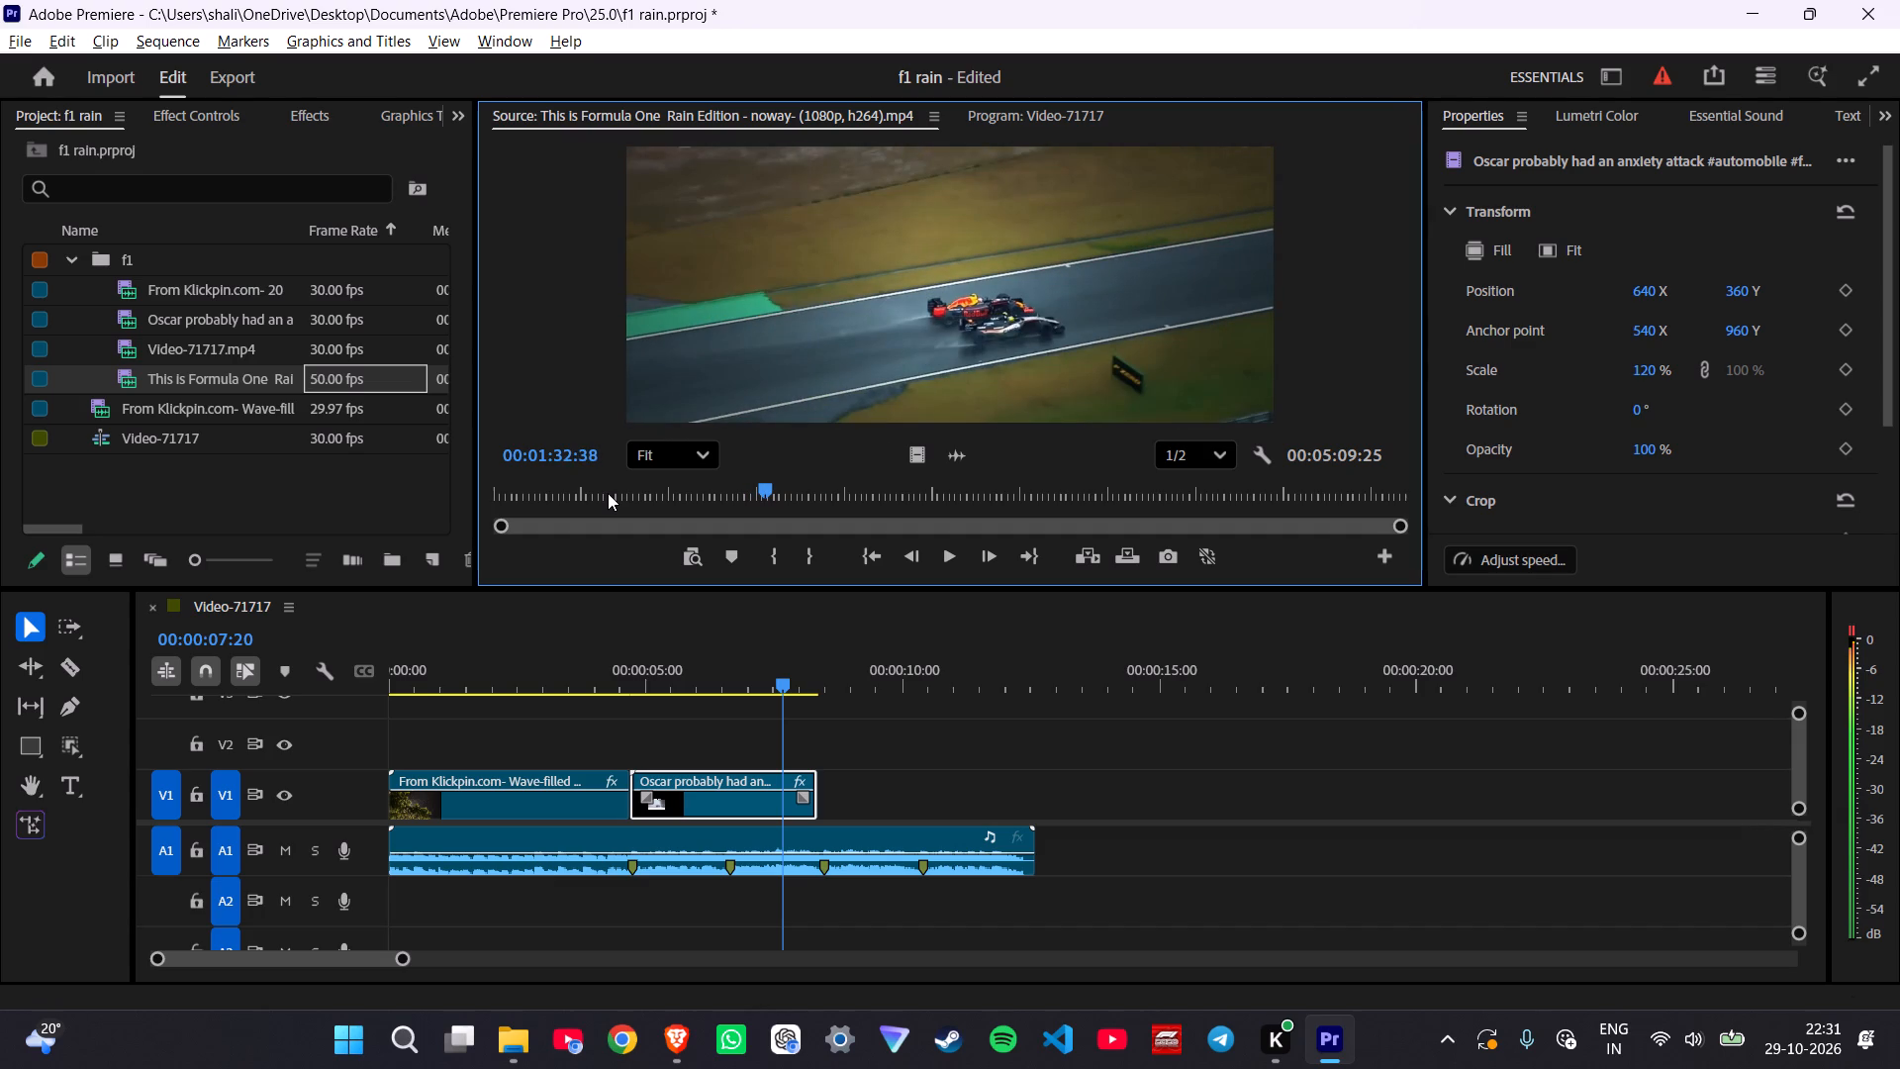
text(ib)
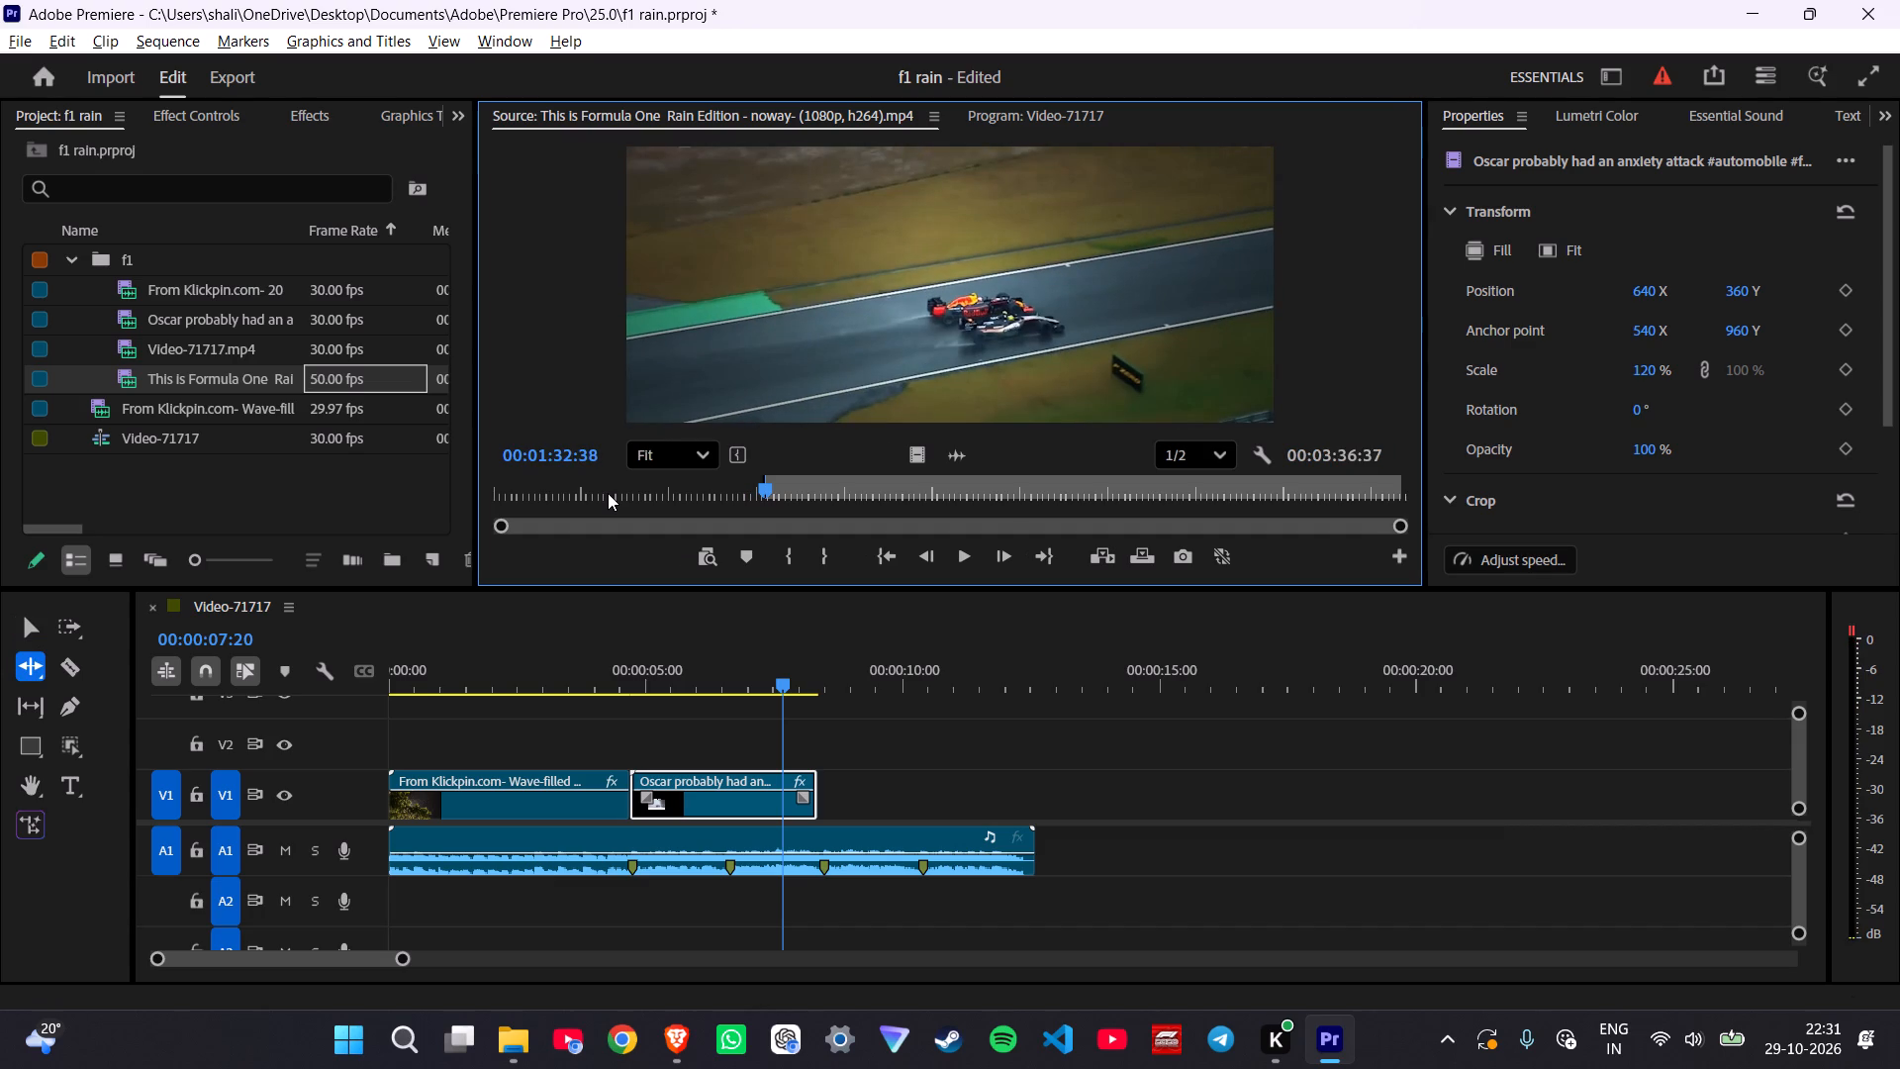
Mark the Out point of the This is Formula One footage at 00:01:39:06, before the shot fades to black.
key(space)
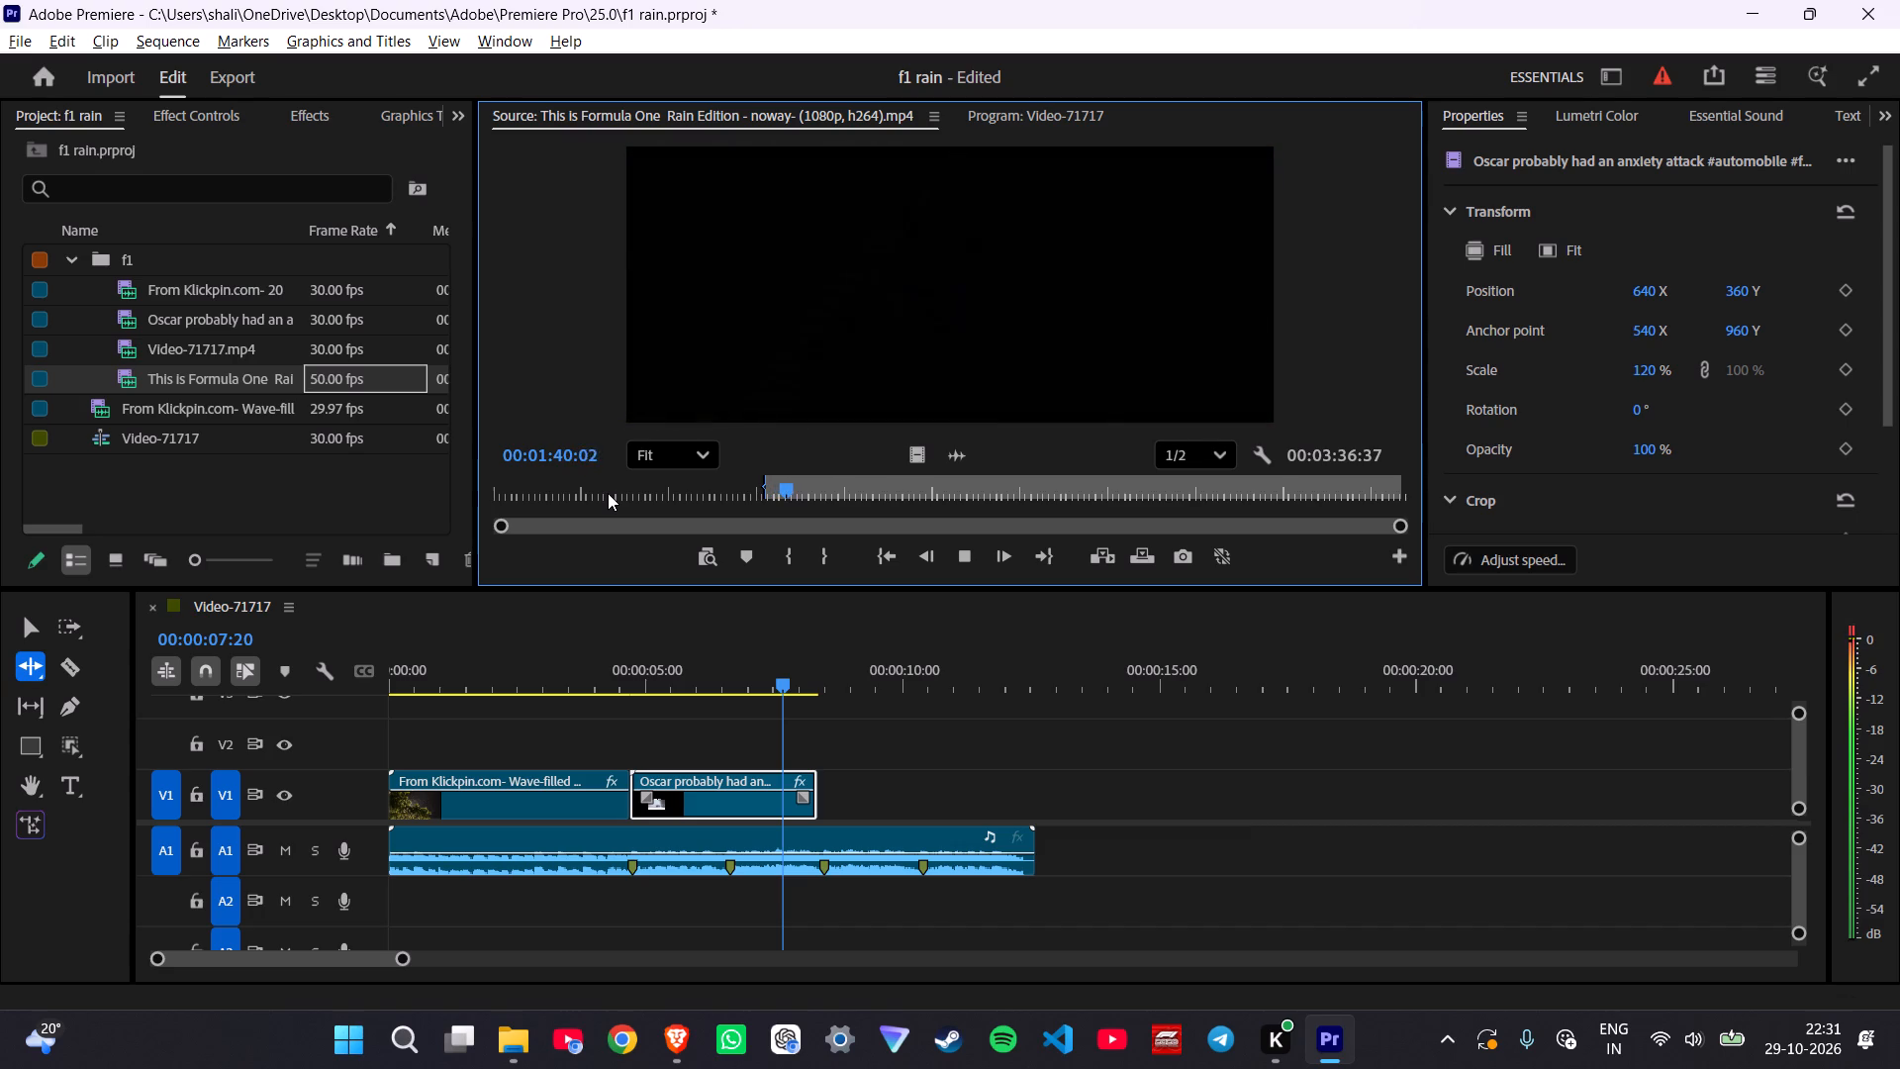
key(space)
key(shift+Left)
key(shift+Left)
key(shift+Left)
key(shift+Left)
key(shift+Left)
key(shift+Left)
key(shift+Left)
key(shift+Left)
key(shift+Left)
key(shift+Left)
key(shift+Left)
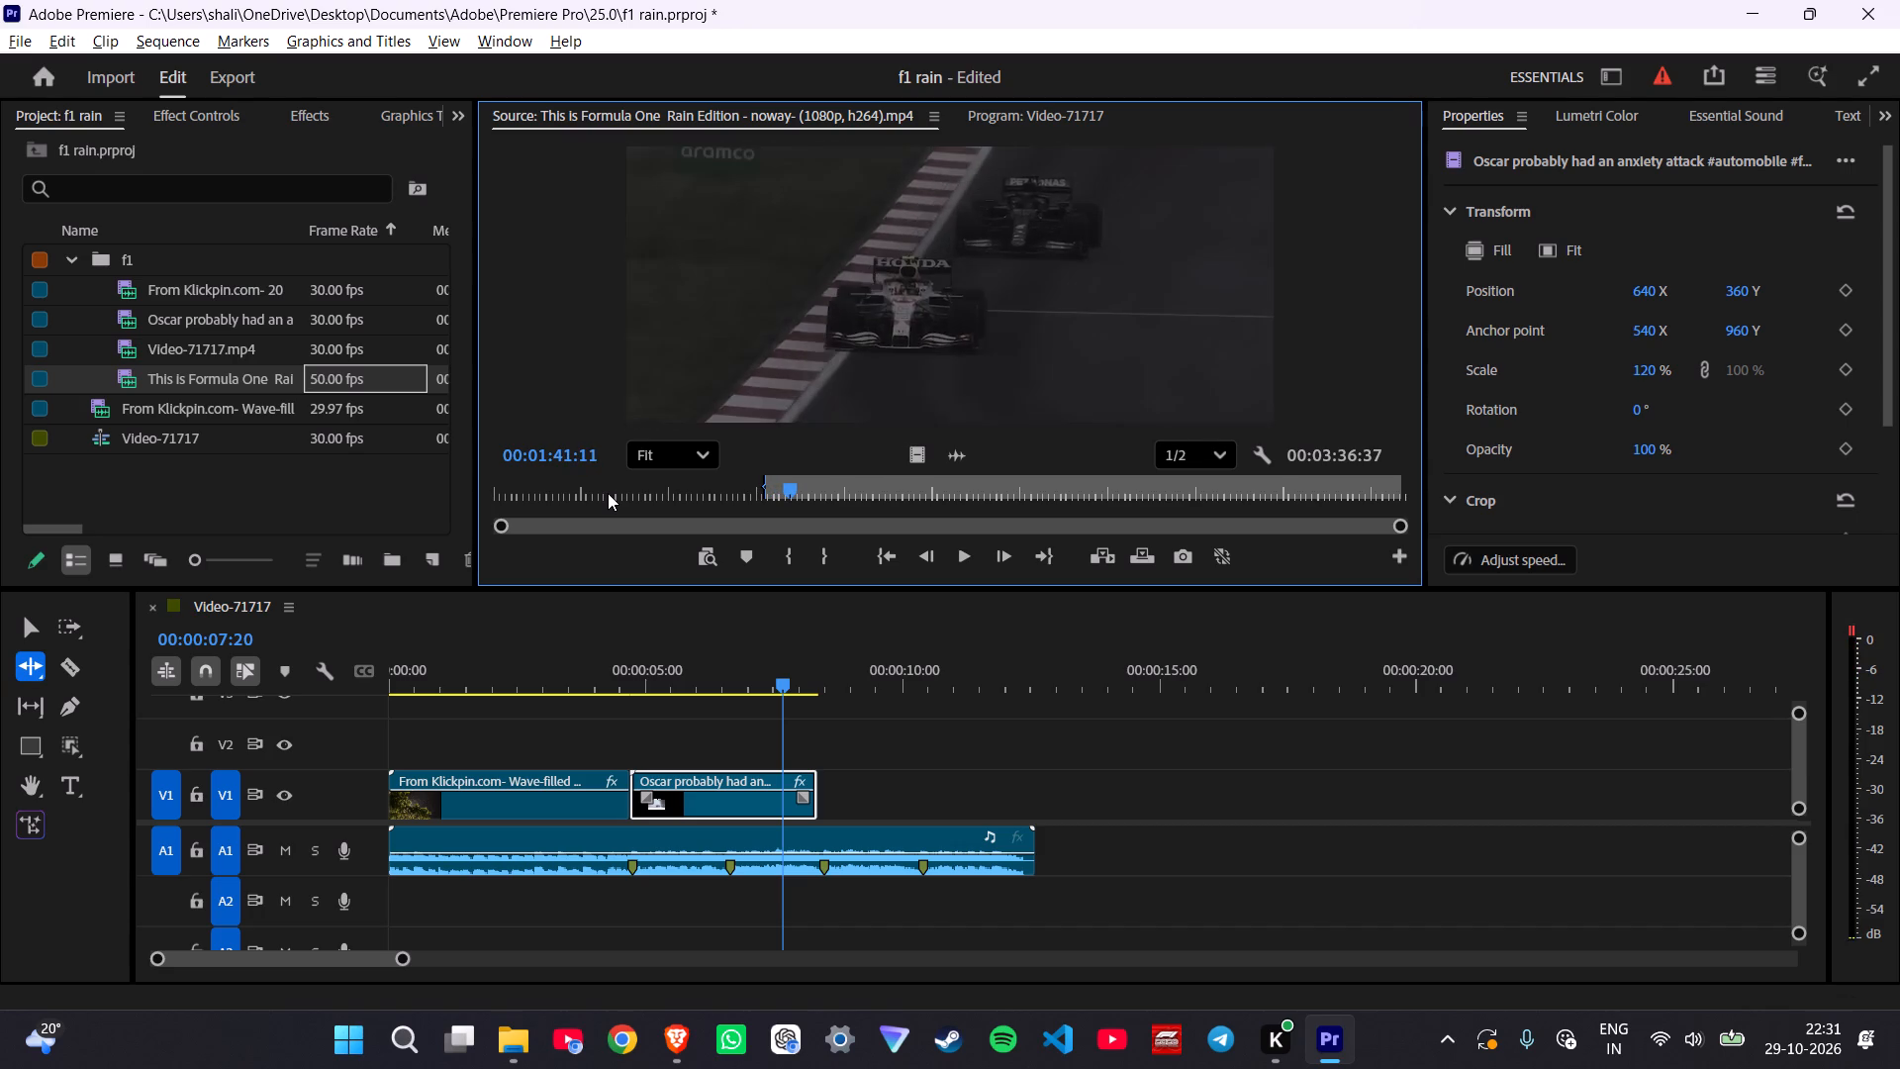
key(shift+Left)
key(shift+Left)
key(shift+Left)
key(shift+Left)
key(shift+Left)
key(shift+Left)
key(shift+Left)
key(shift+Left)
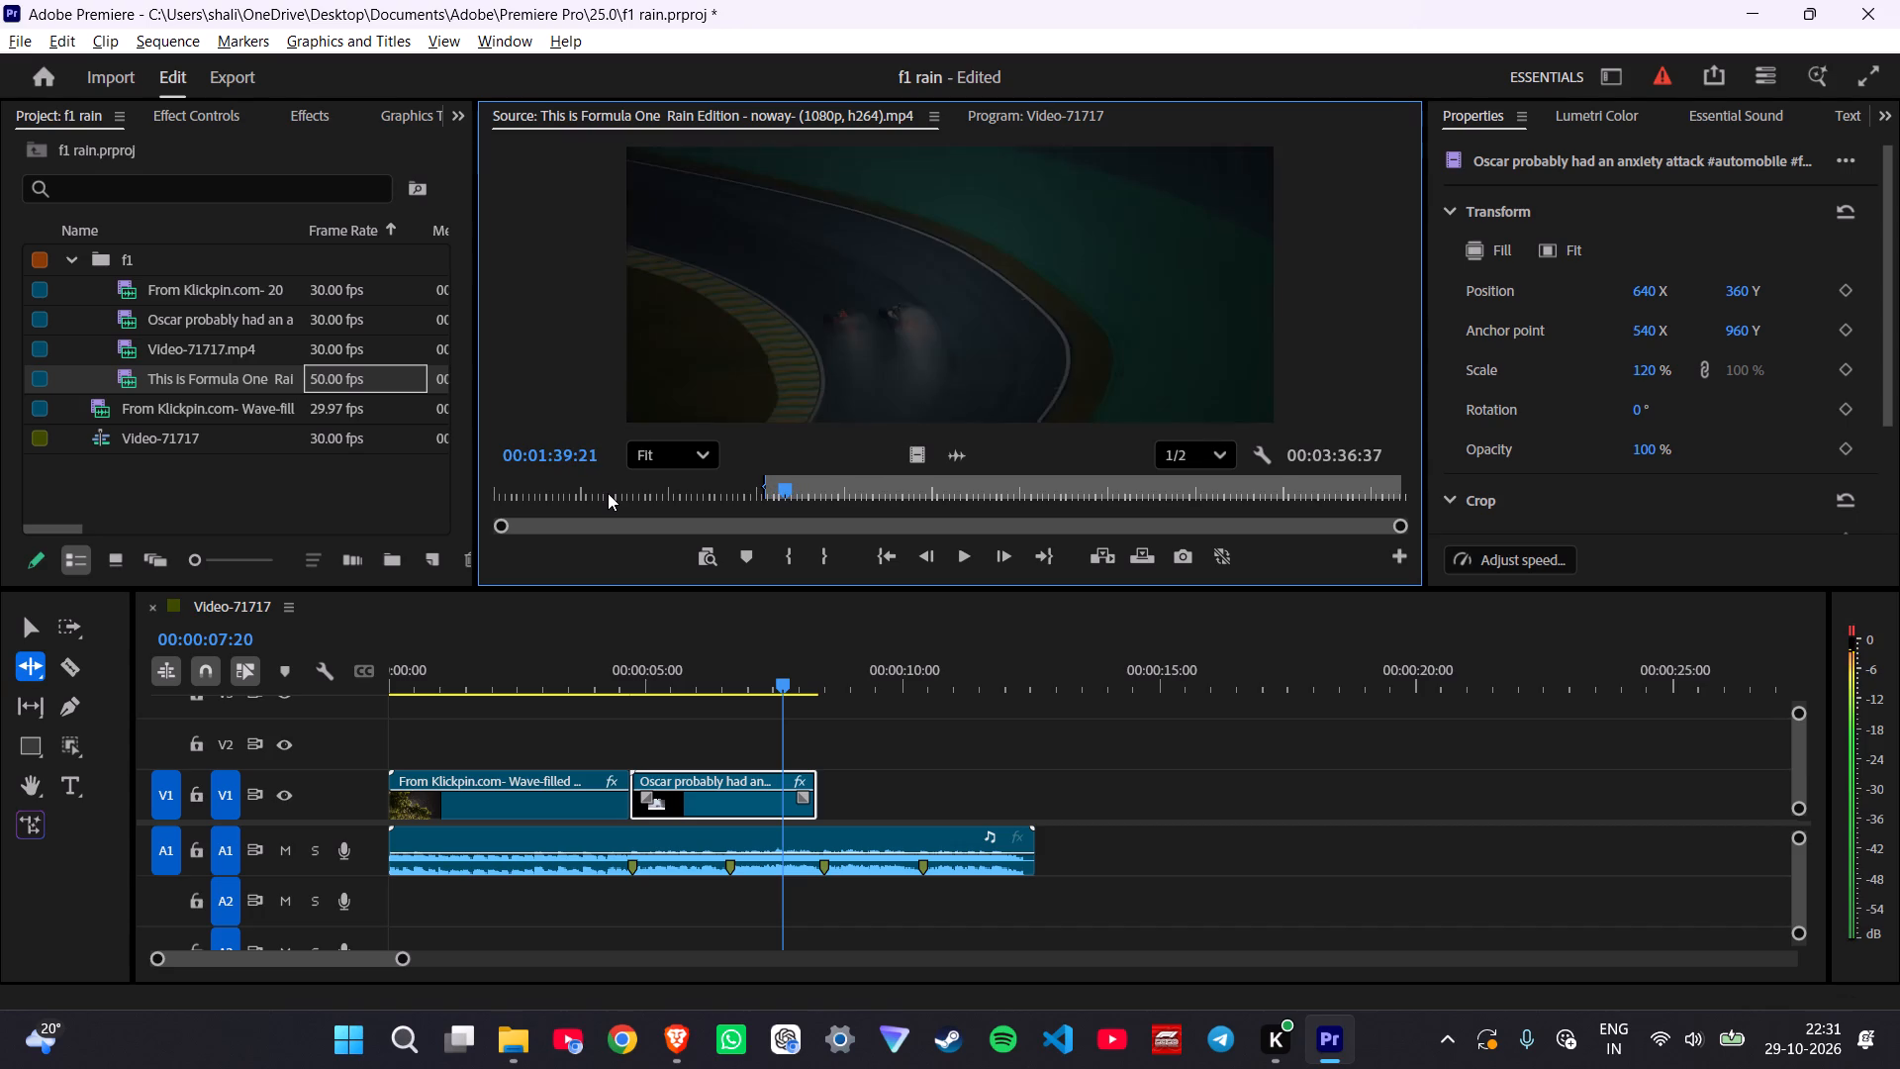
key(shift+Left)
key(shift+Left)
key(shift+Left)
key(o)
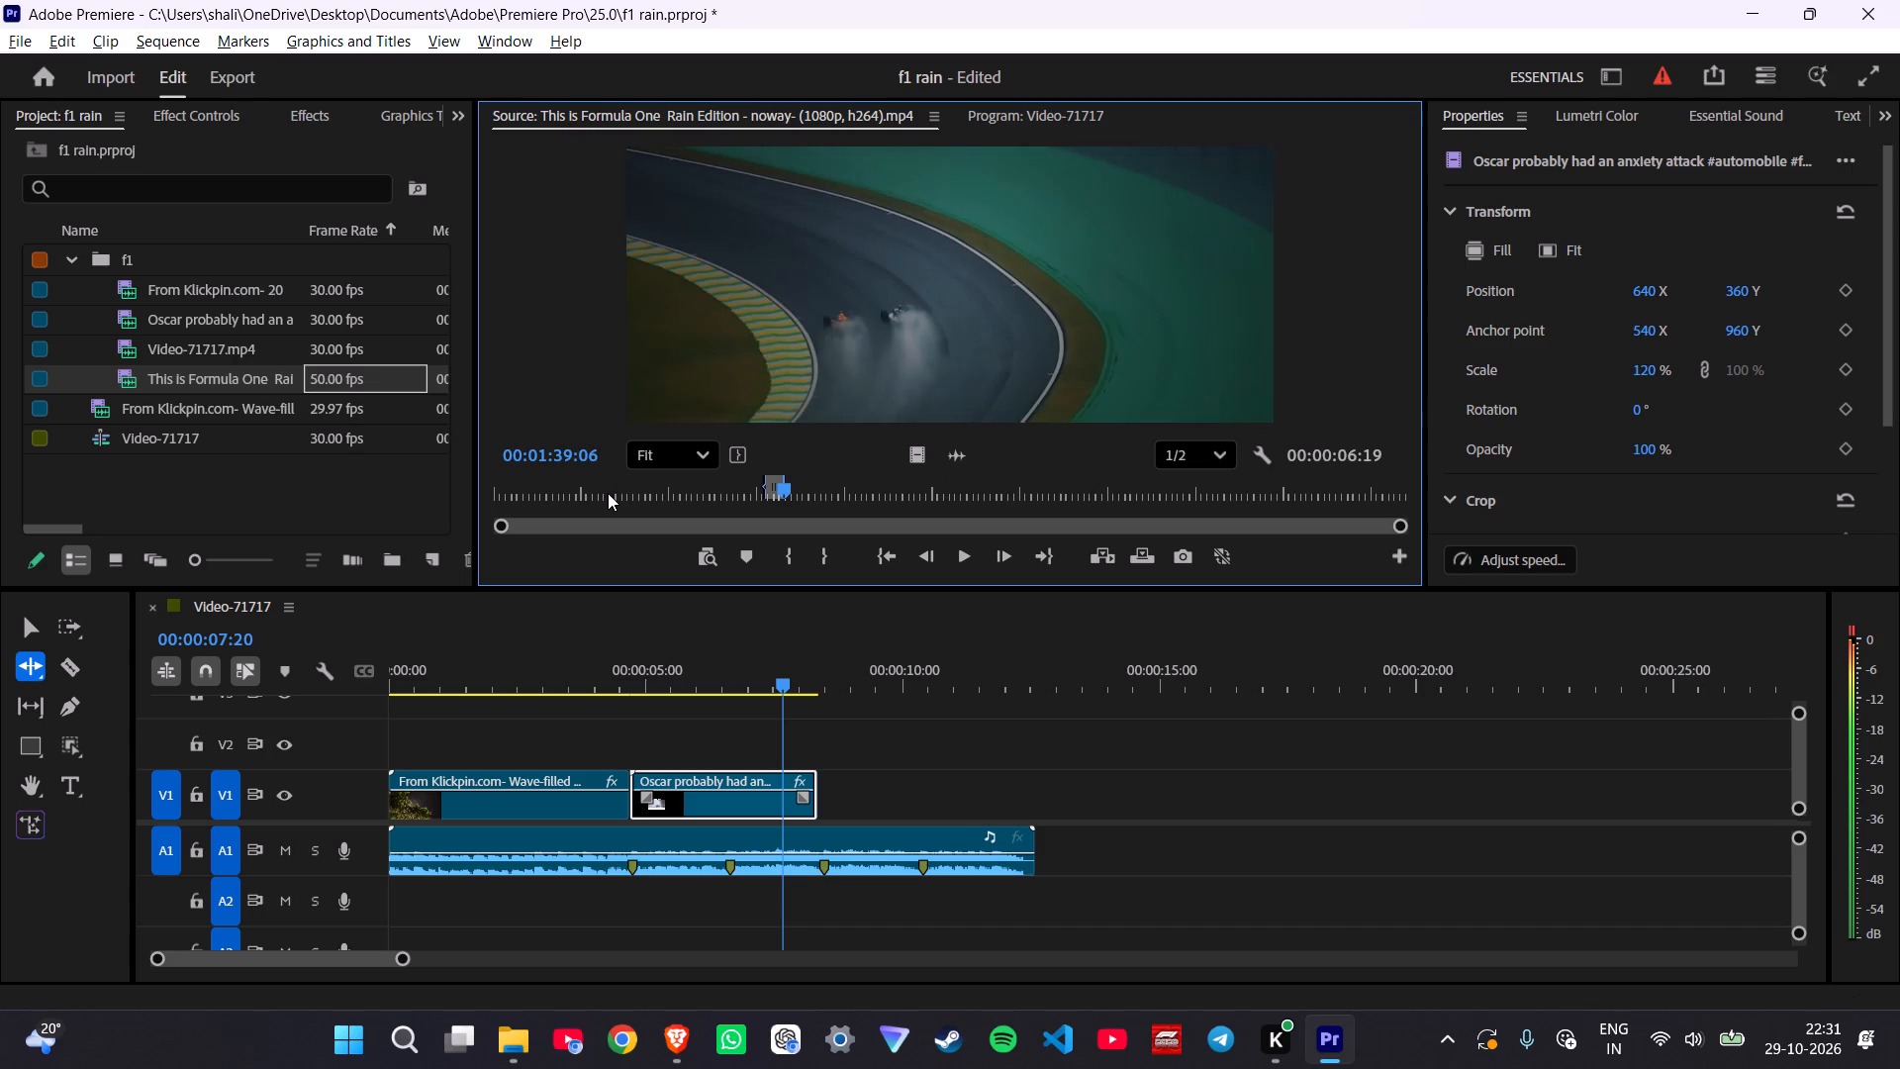
Place only the video of the marked This is Formula One section on V1 directly after the Oscar clip and play across the cut.
drag(923, 451, 841, 805)
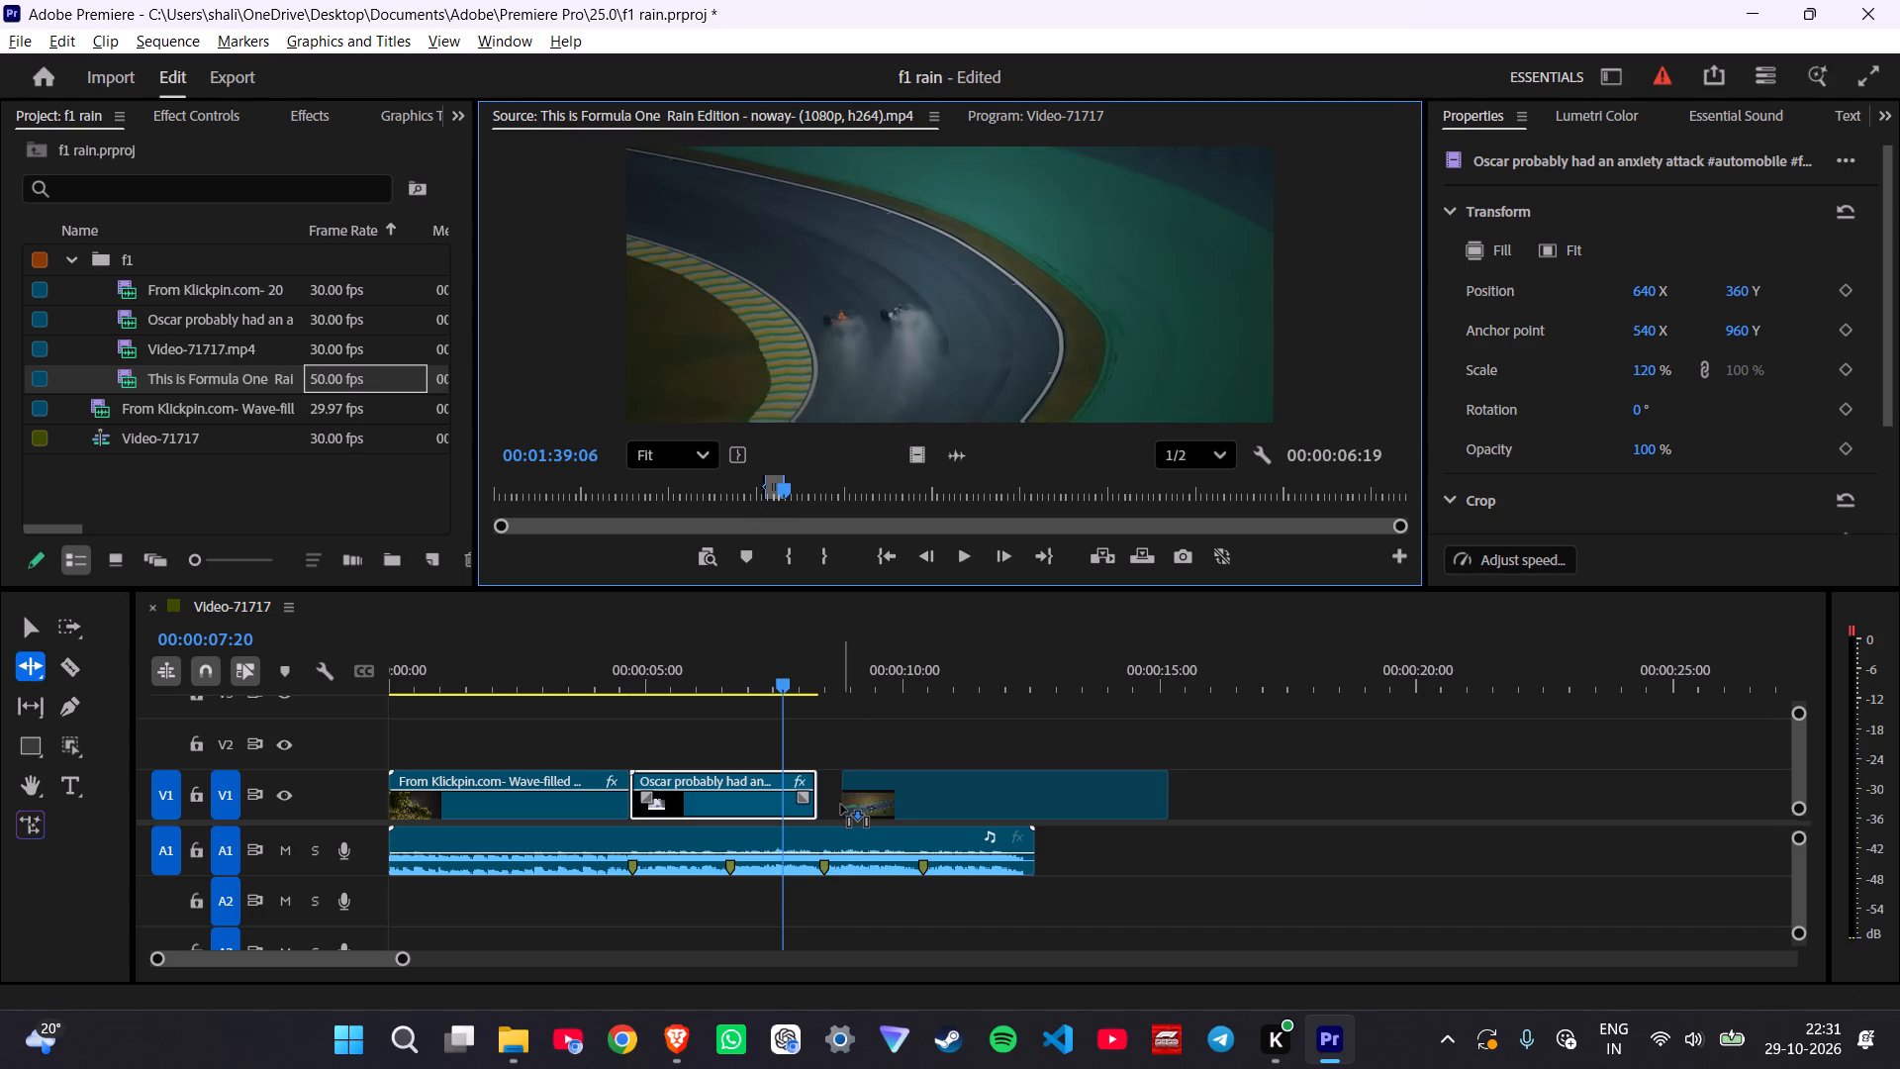
drag(841, 805, 831, 803)
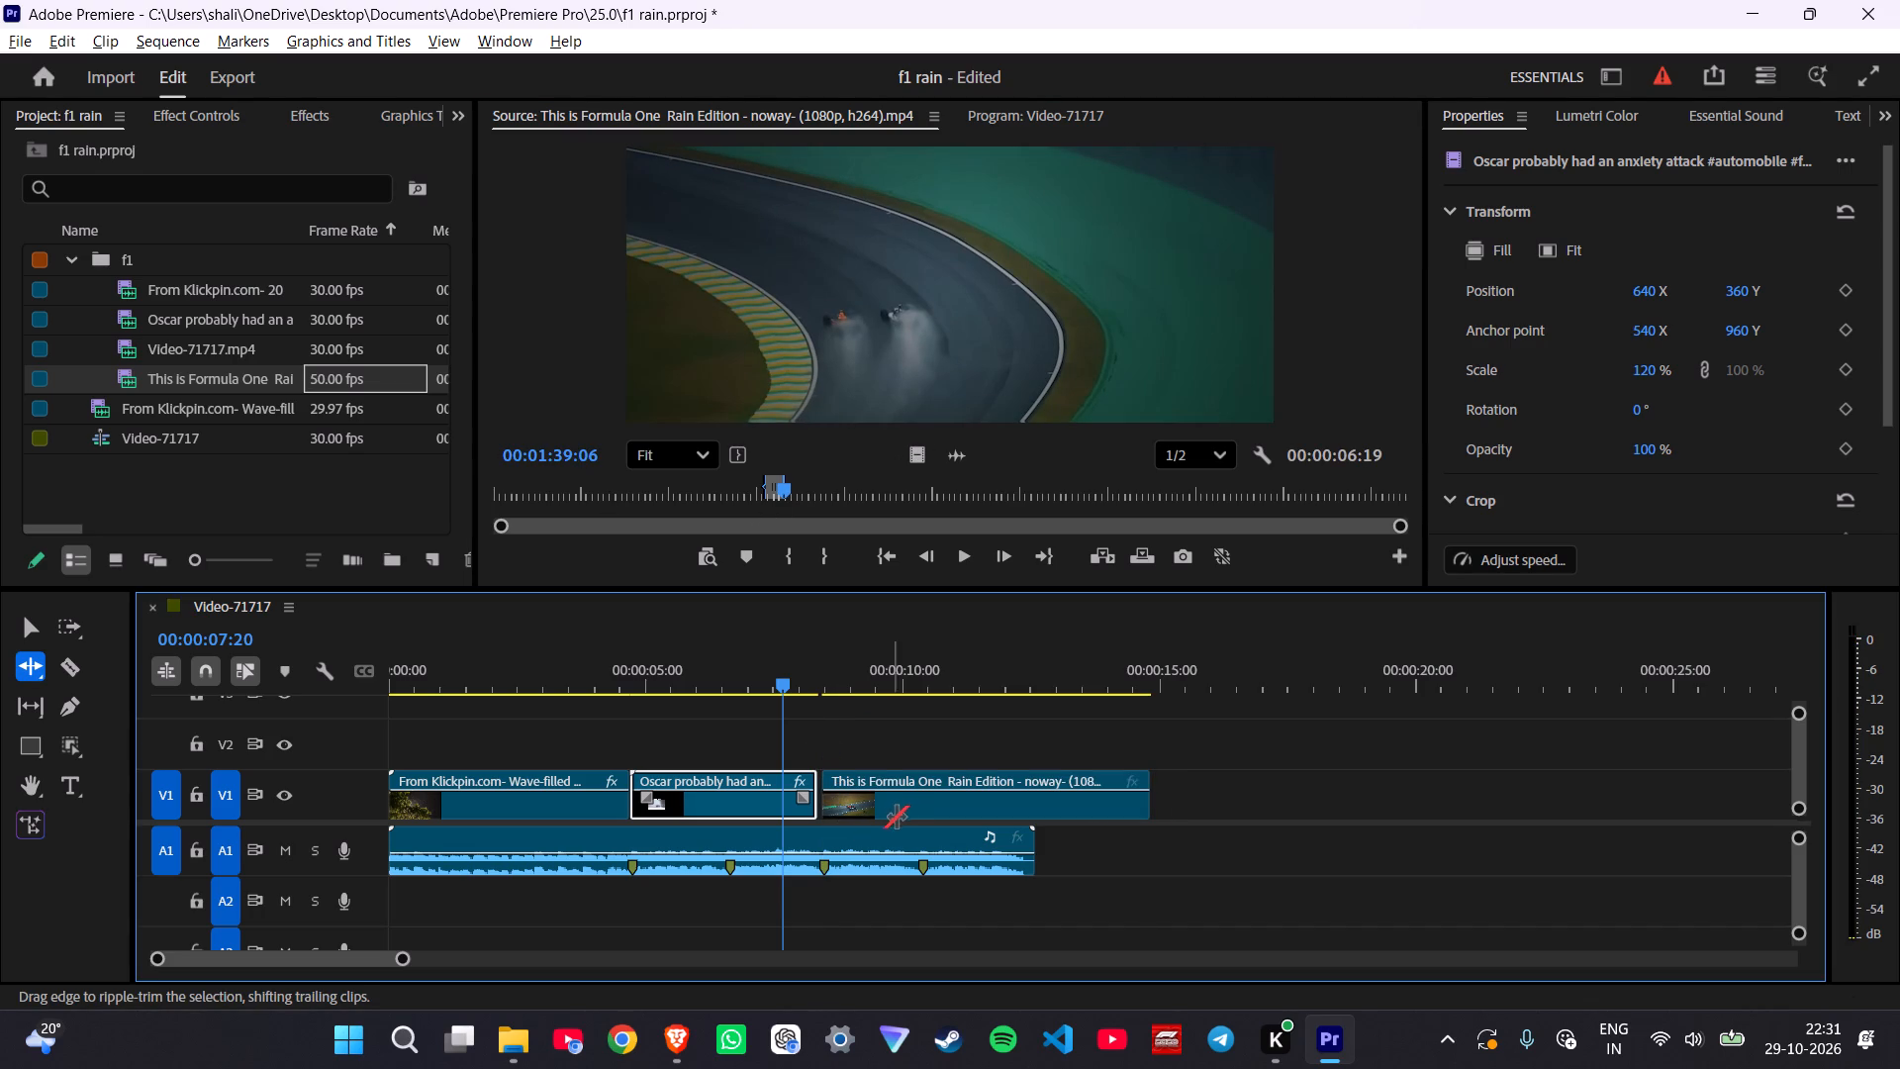
click(33, 632)
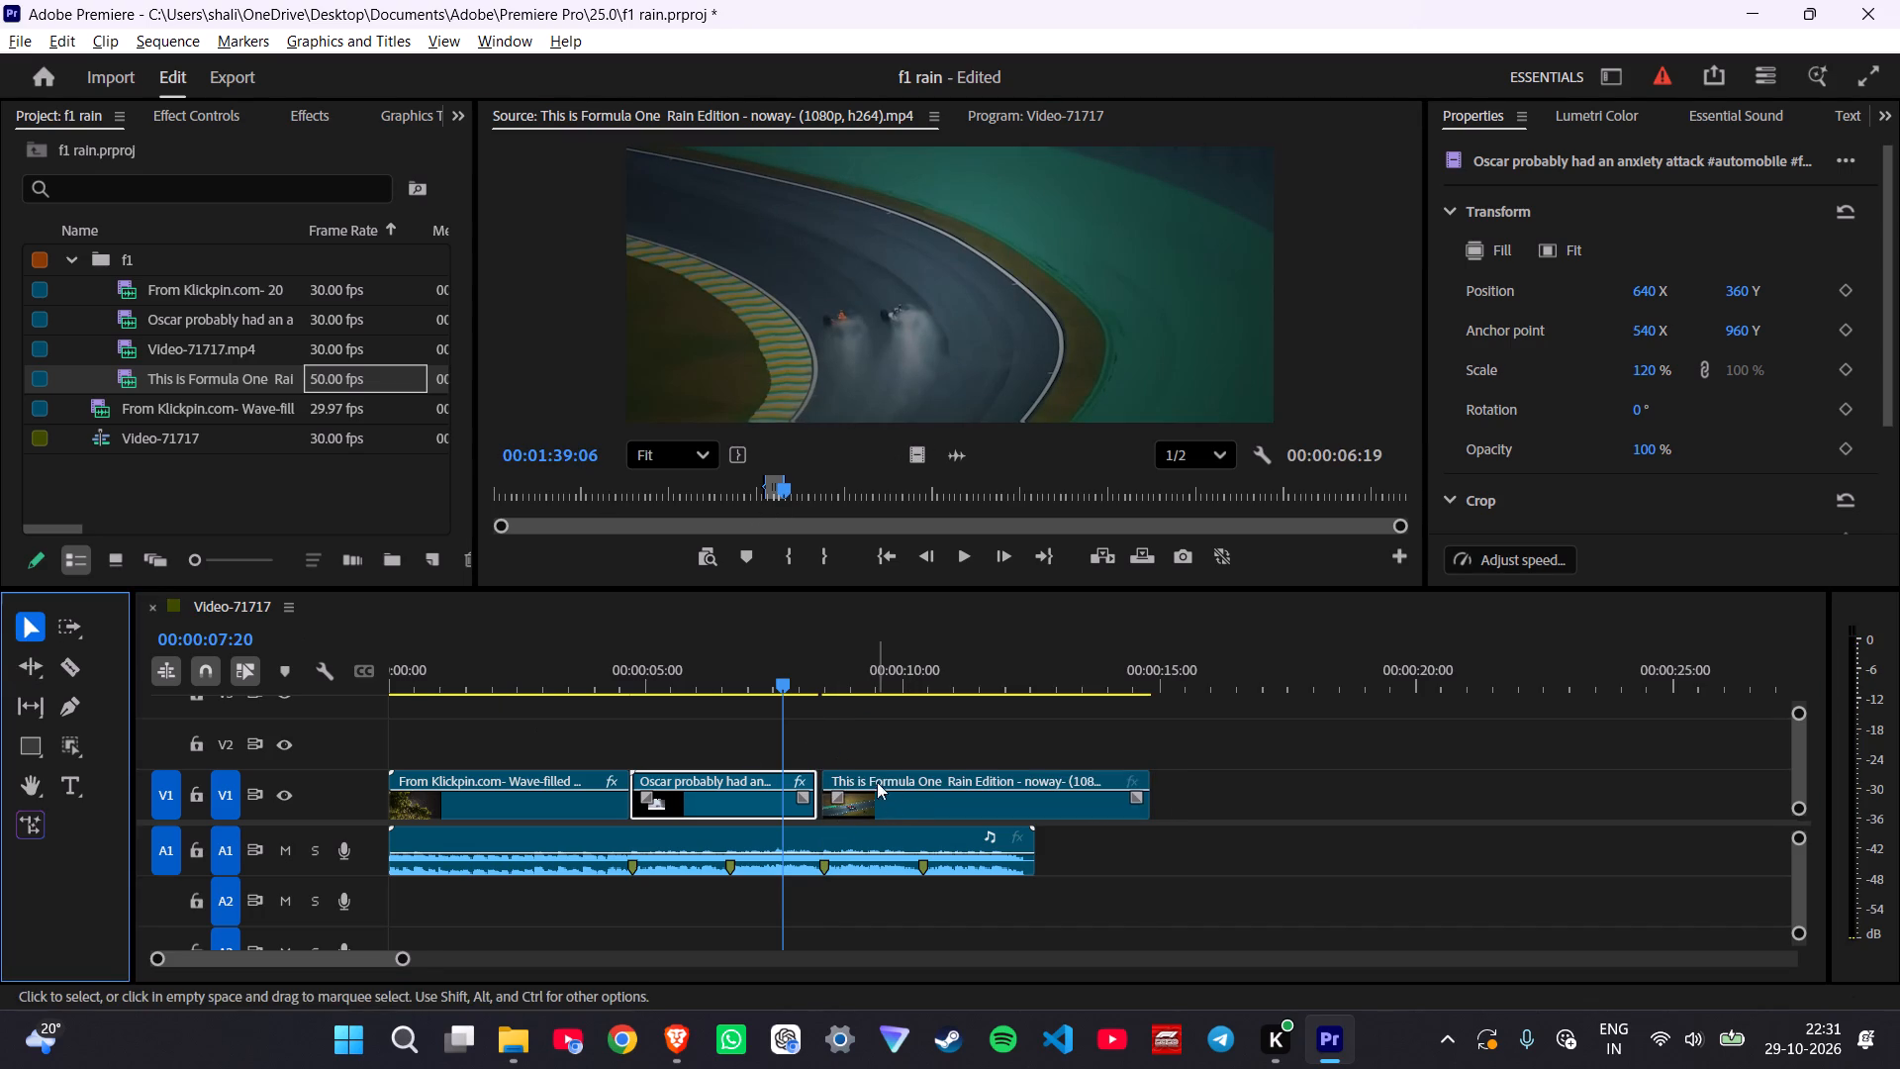
drag(877, 804, 863, 806)
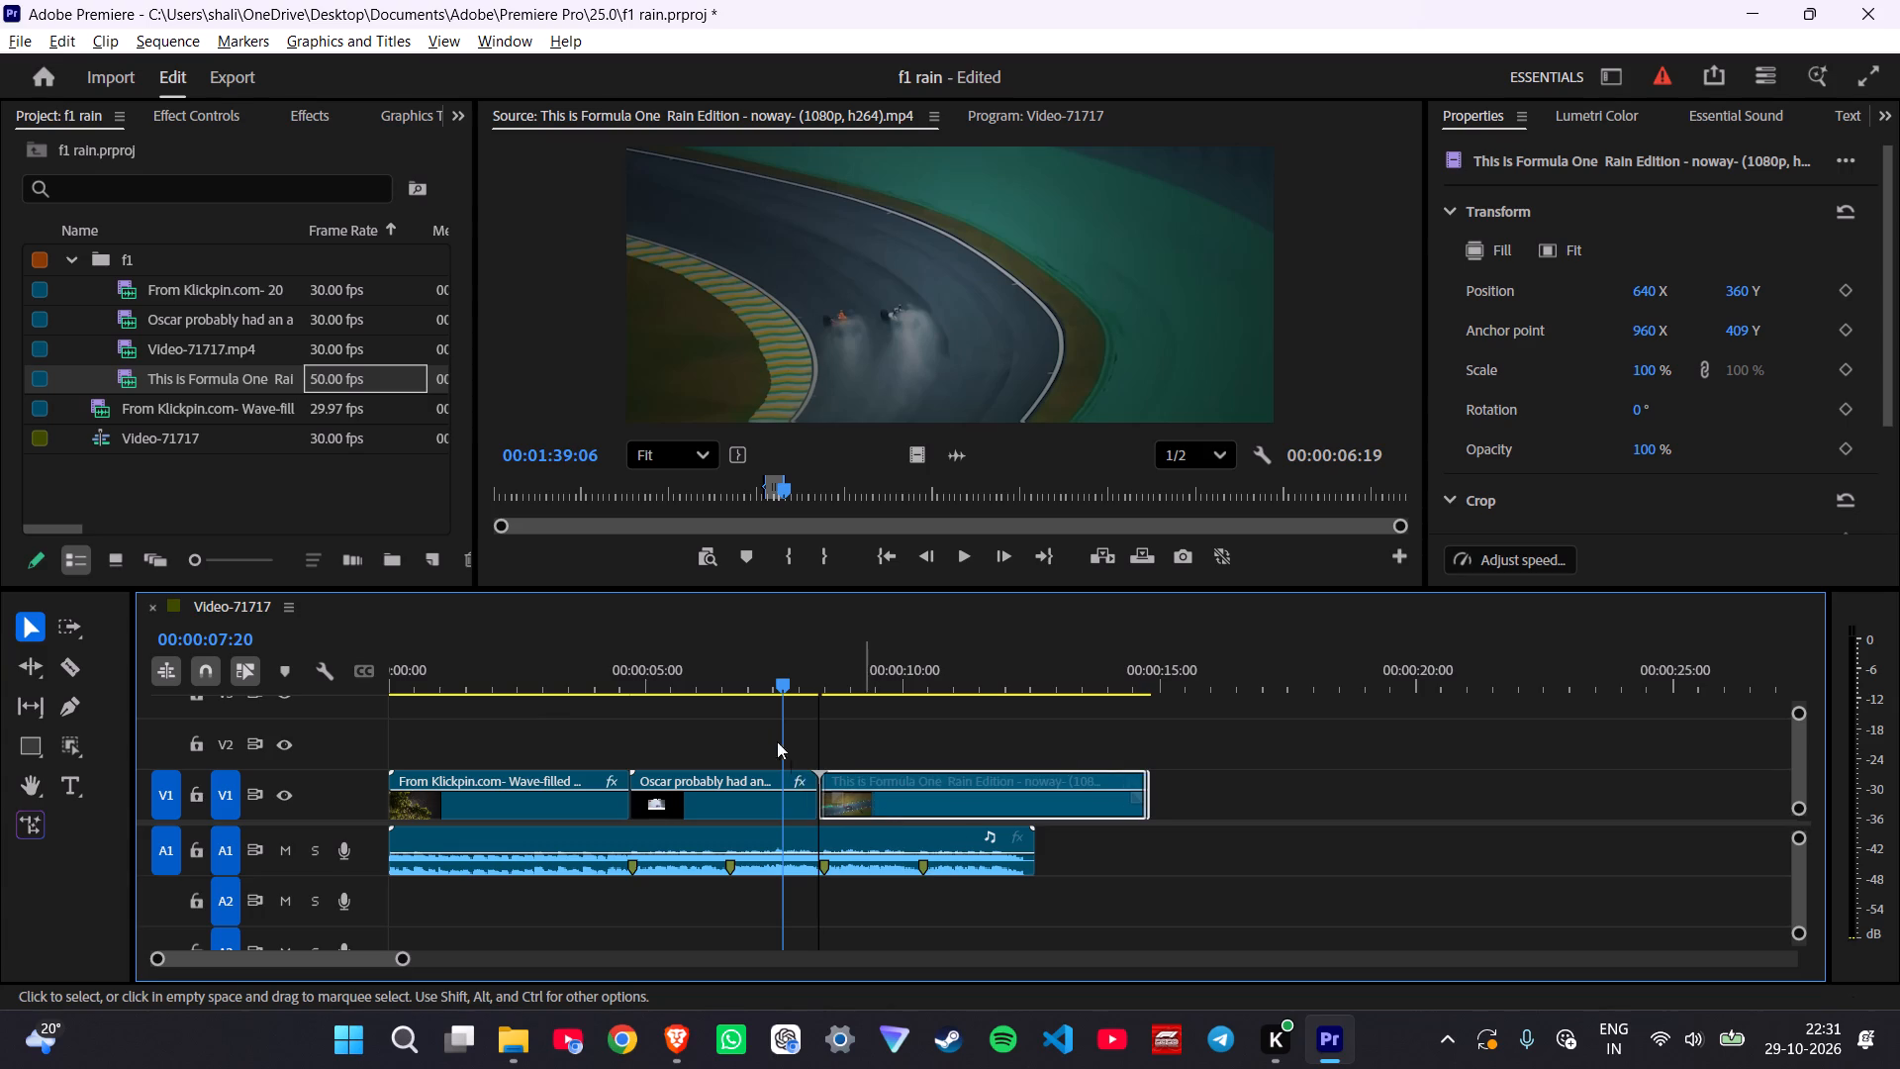
click(721, 672)
key(space)
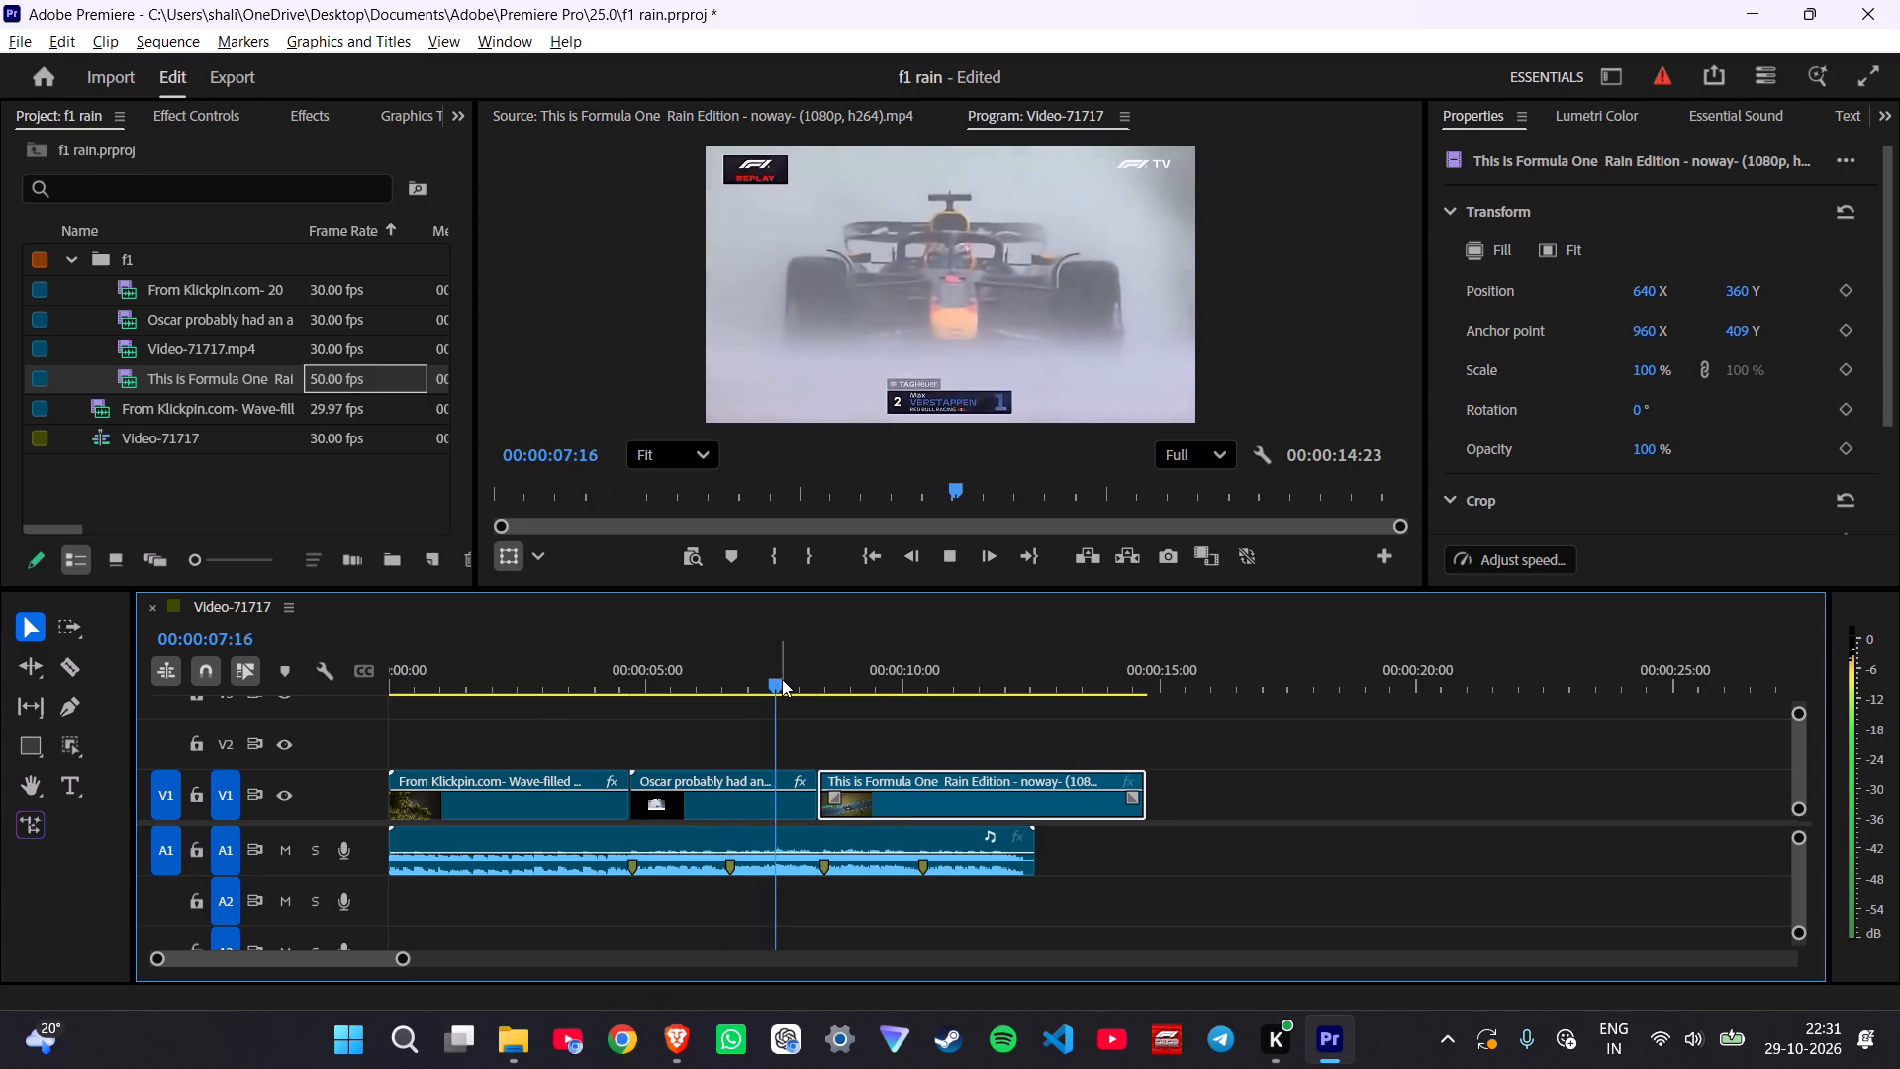
key(space)
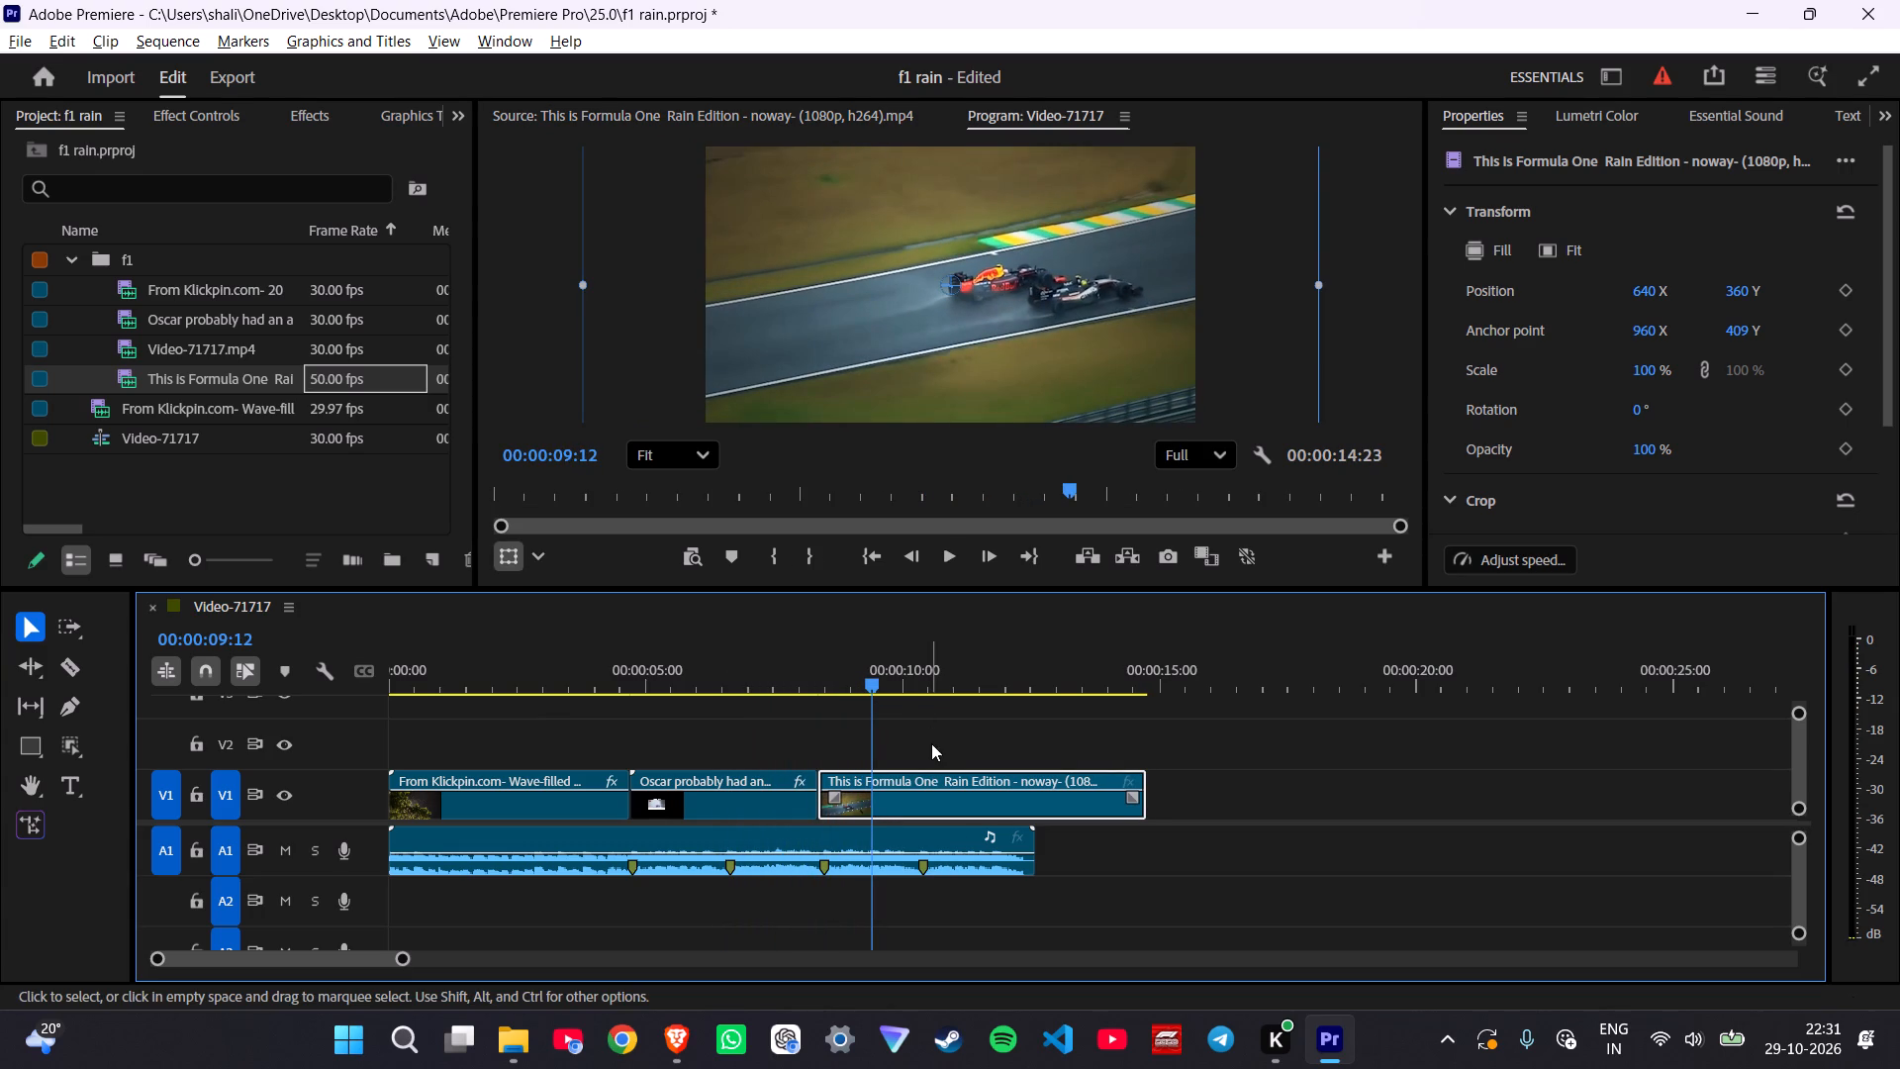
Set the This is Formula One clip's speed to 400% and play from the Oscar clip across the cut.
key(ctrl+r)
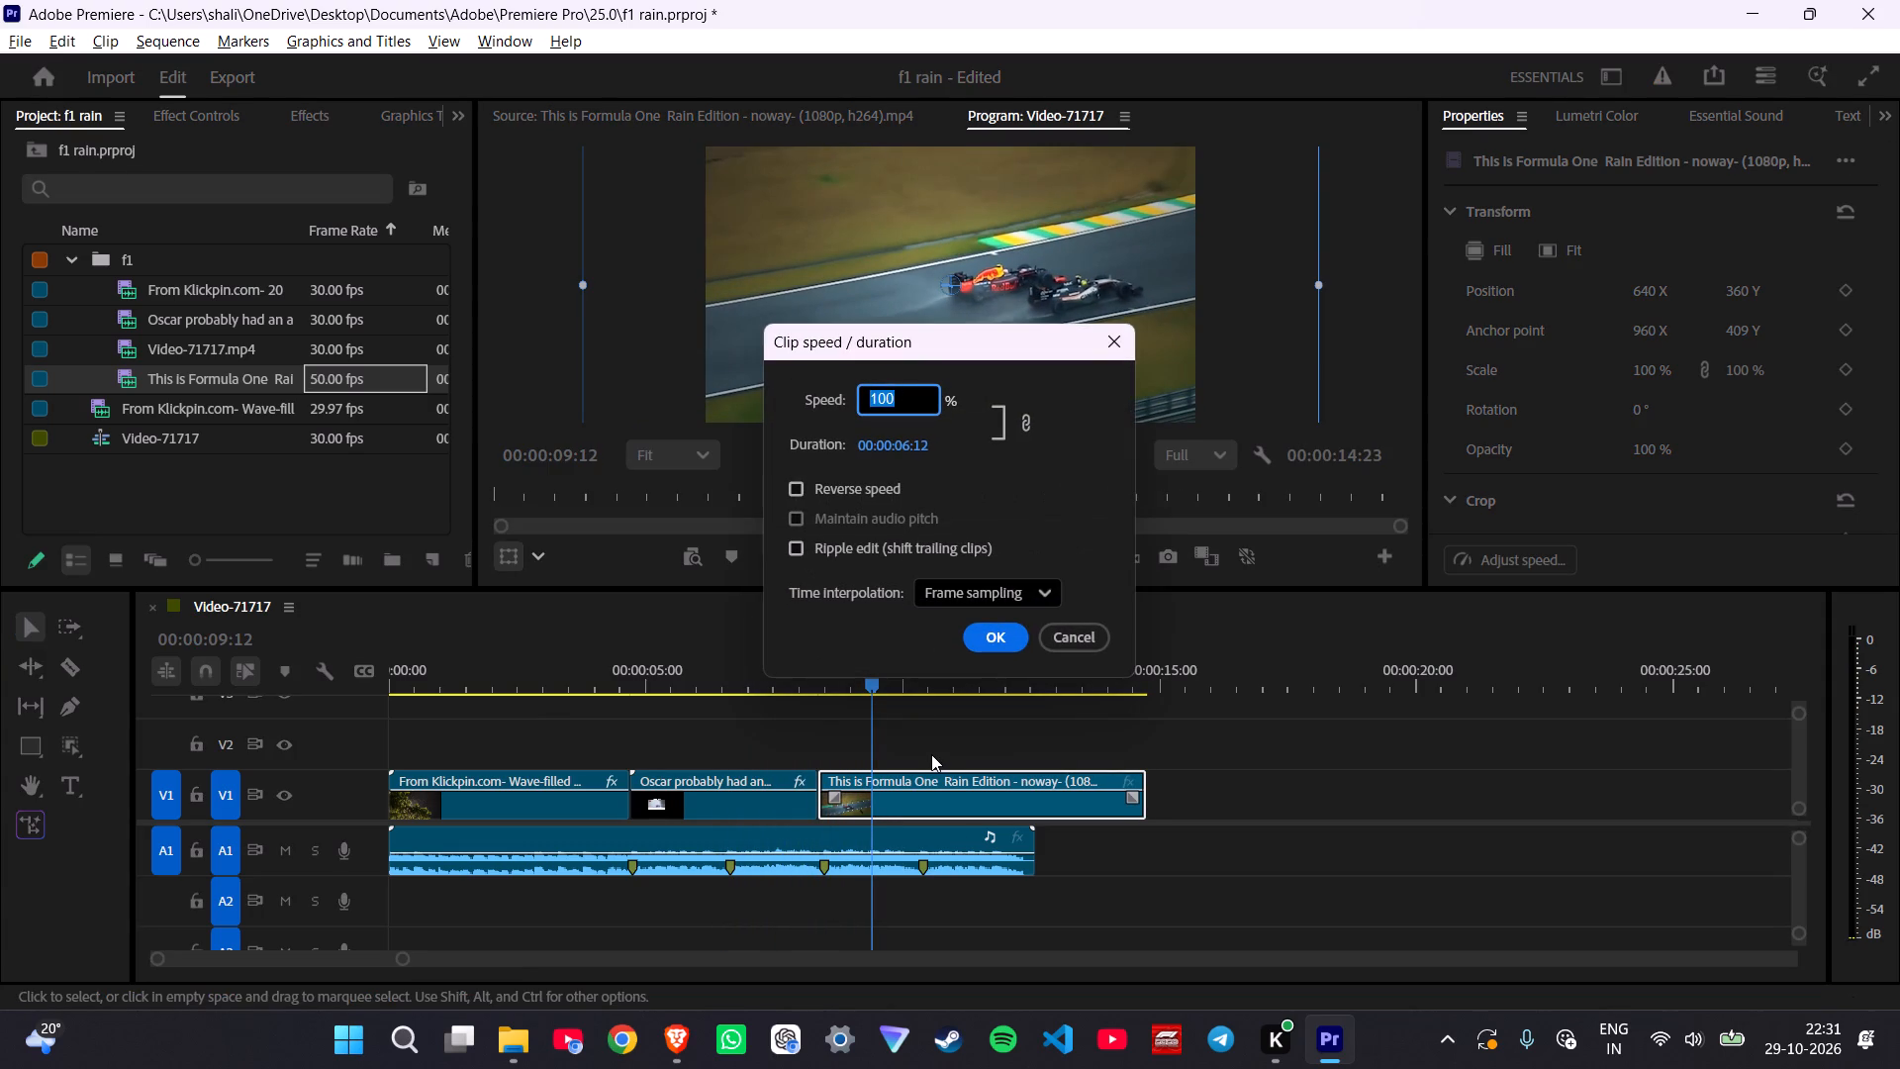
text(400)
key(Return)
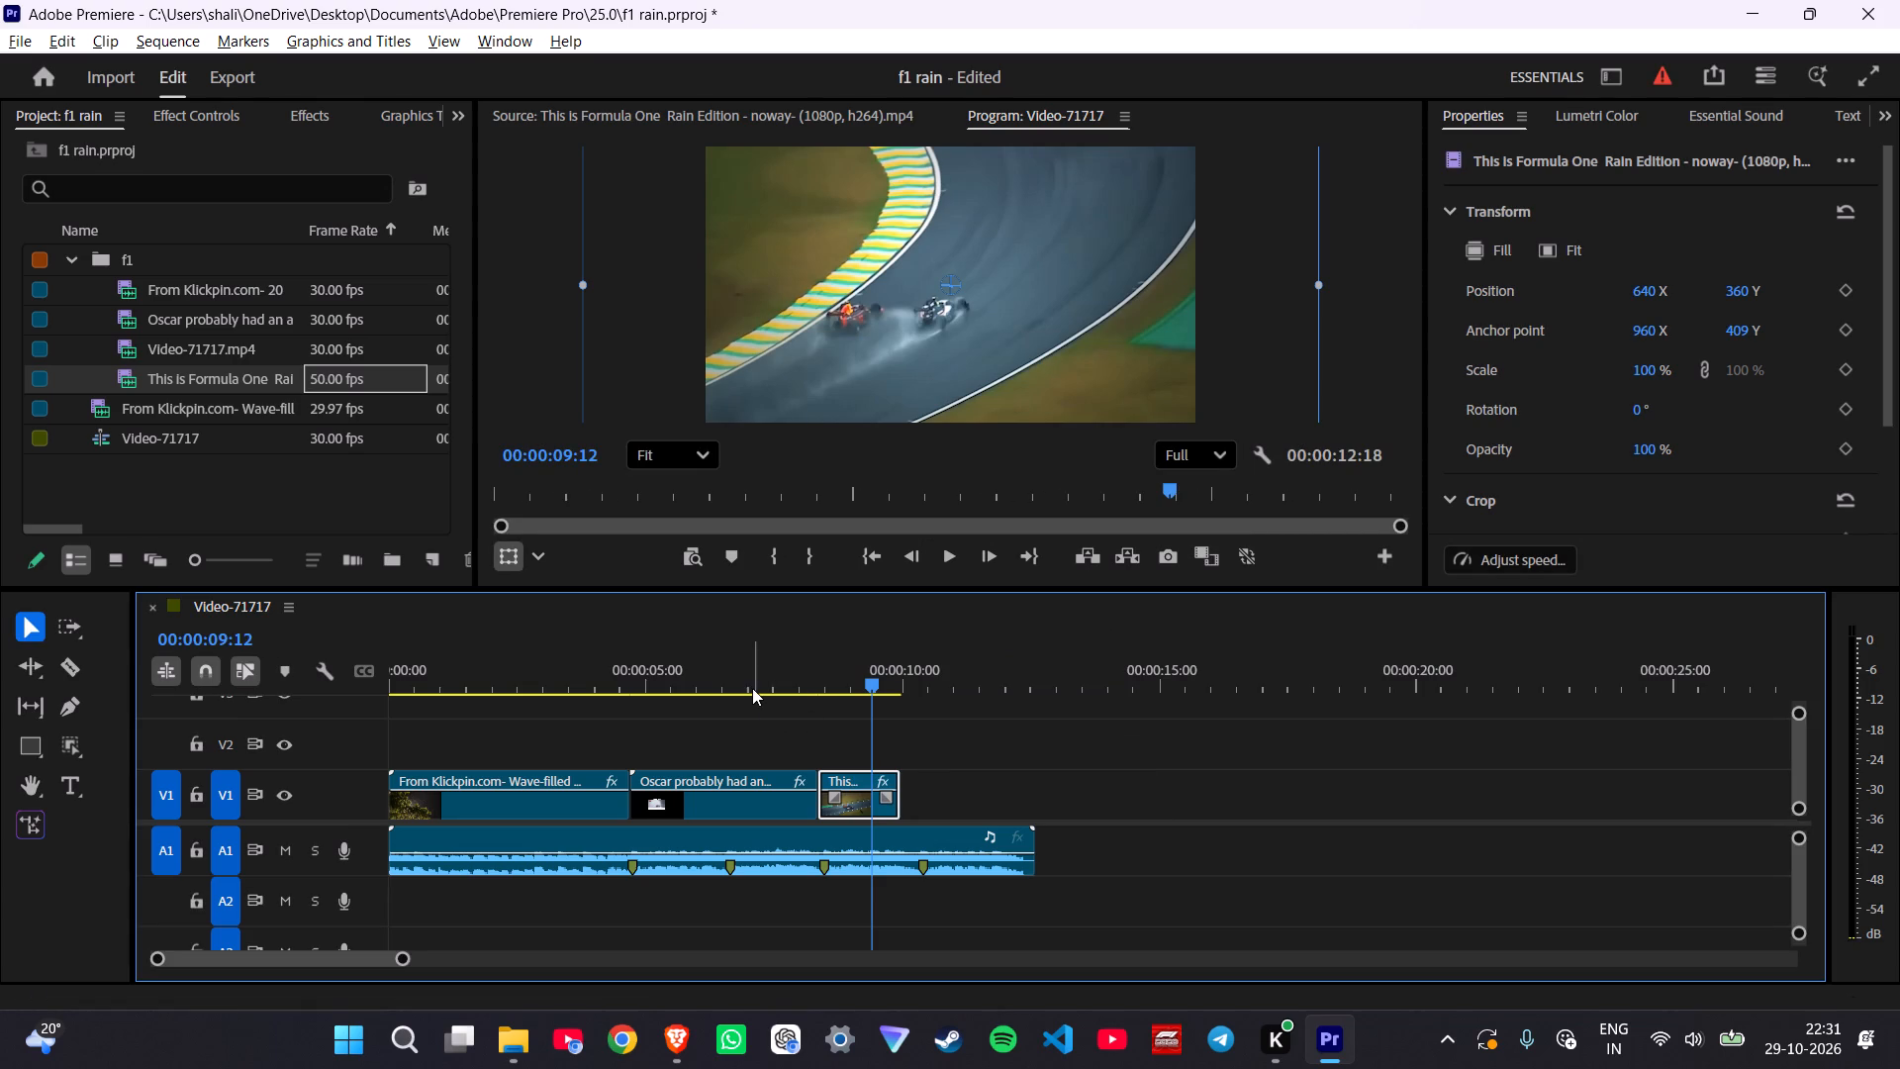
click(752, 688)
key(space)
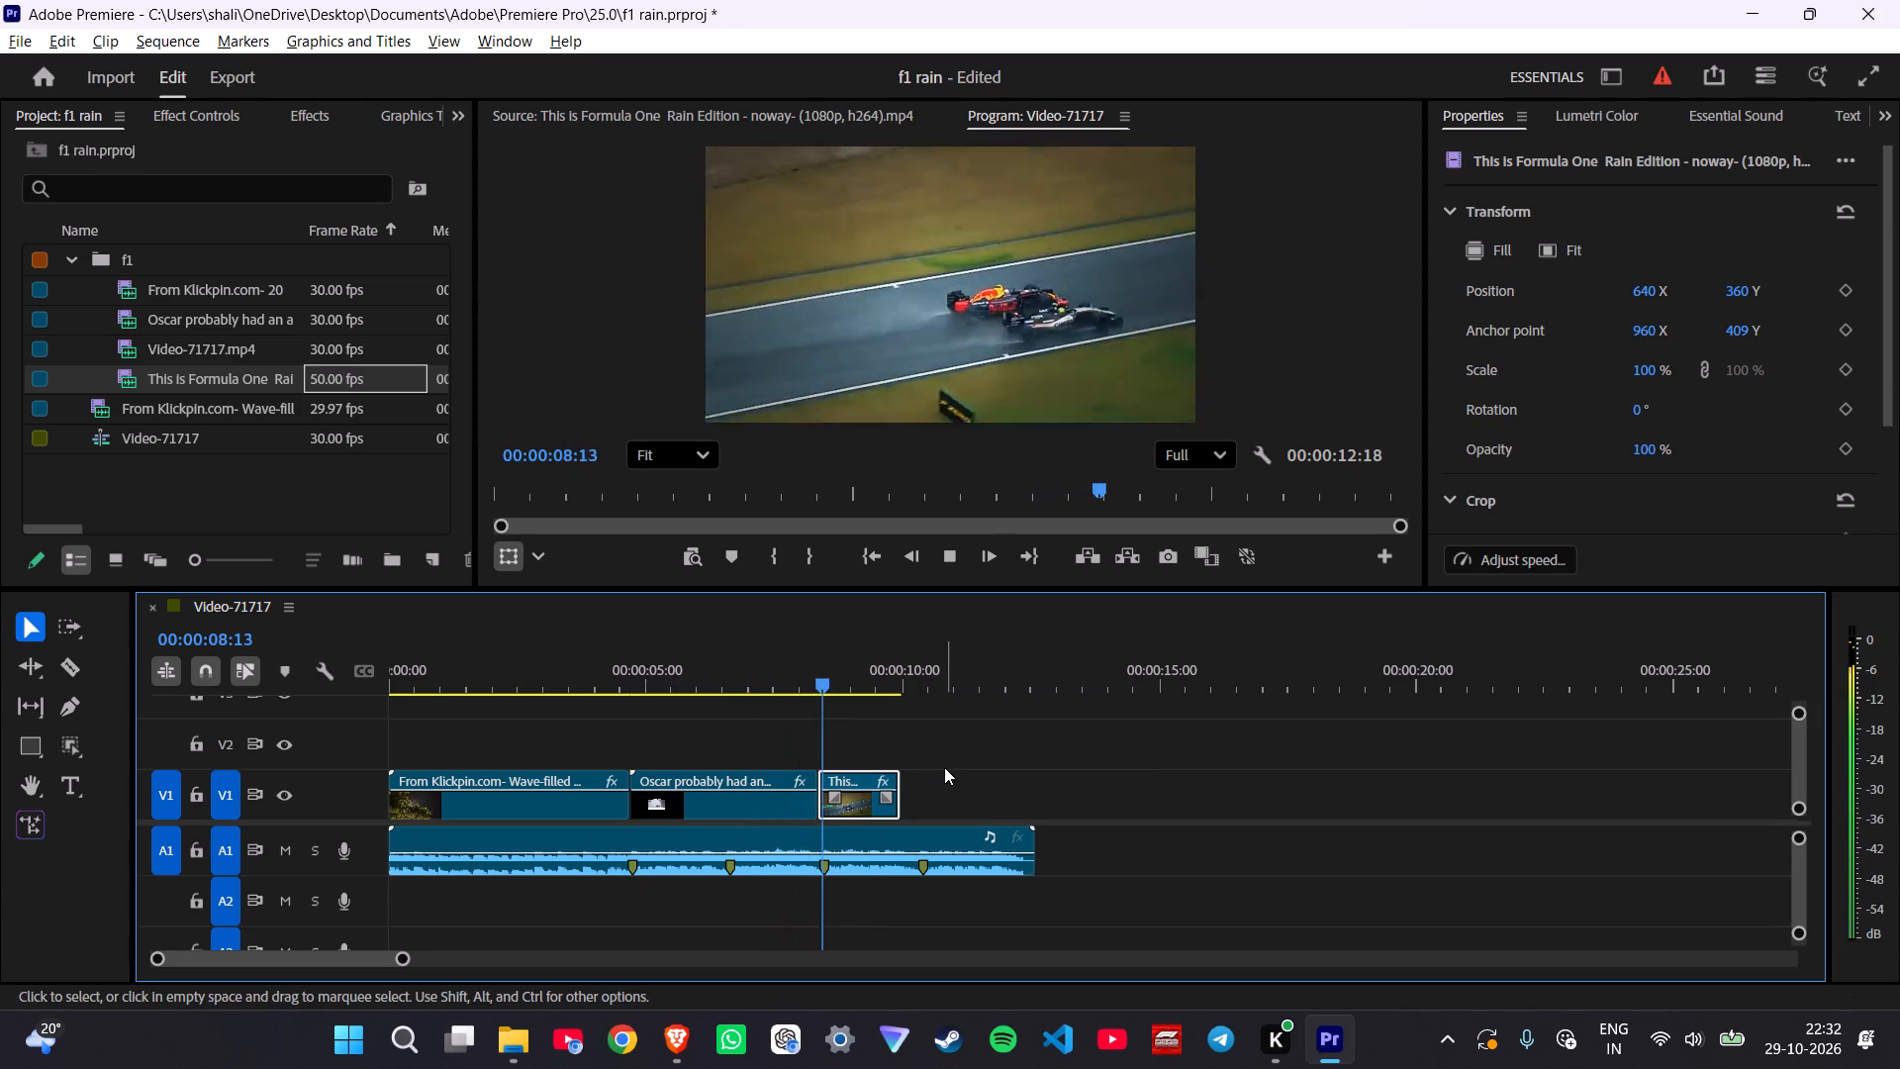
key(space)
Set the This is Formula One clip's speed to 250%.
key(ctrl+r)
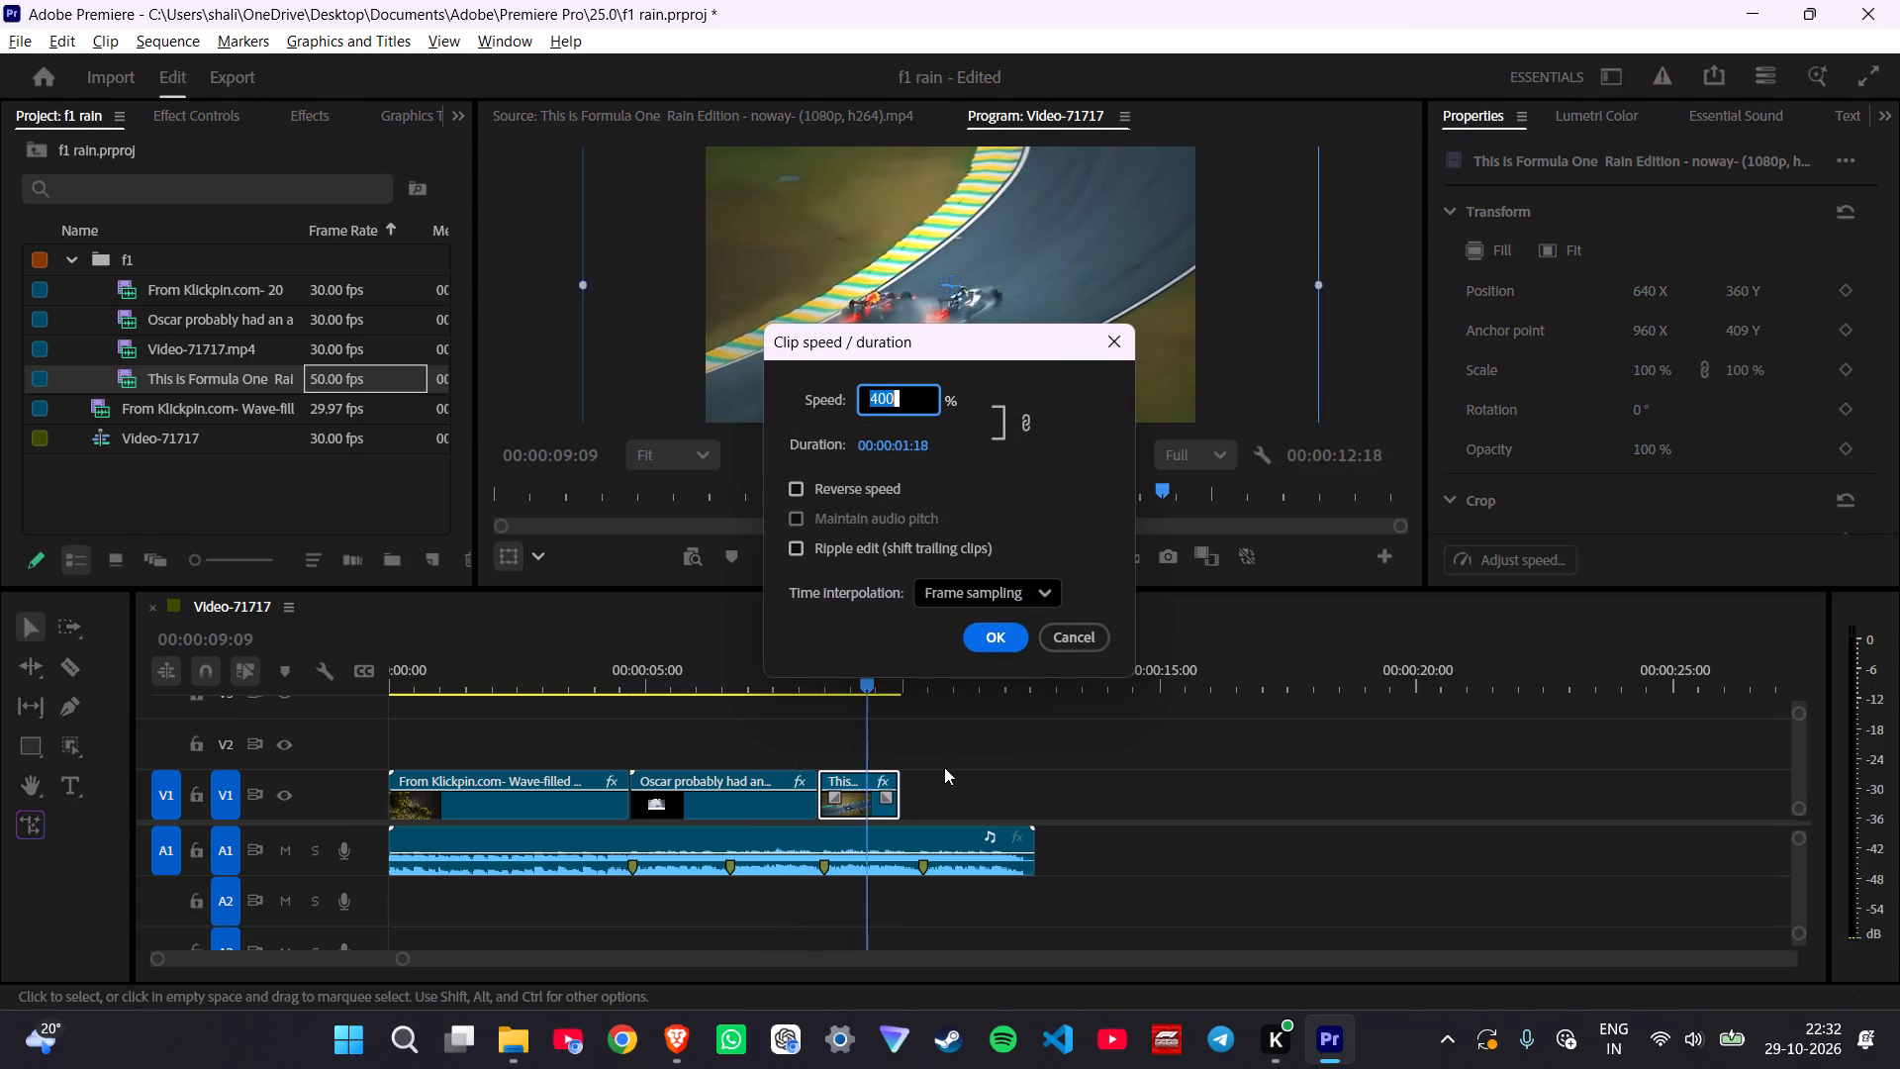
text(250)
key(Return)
Set the This is Formula One clip's speed to 300% and play from the Oscar clip past the new clip's end.
key(ctrl+r)
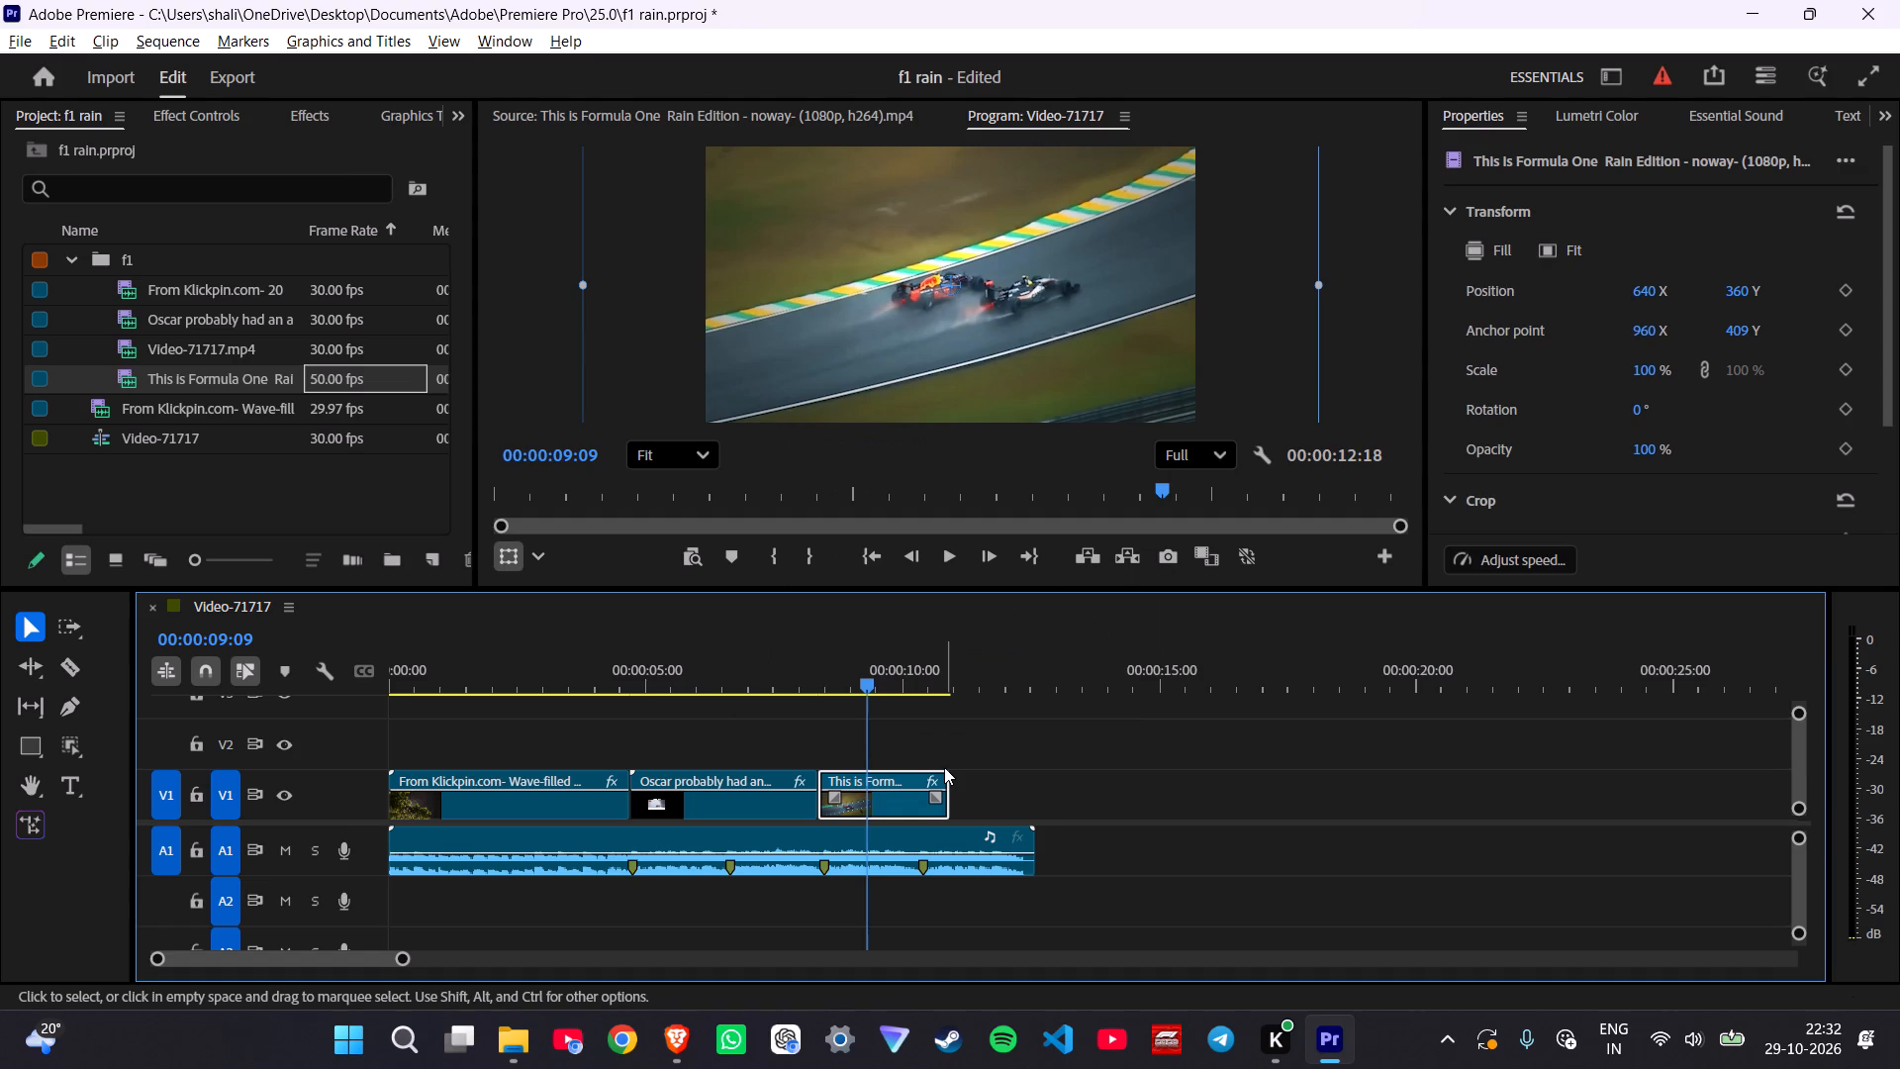
text(300)
key(Return)
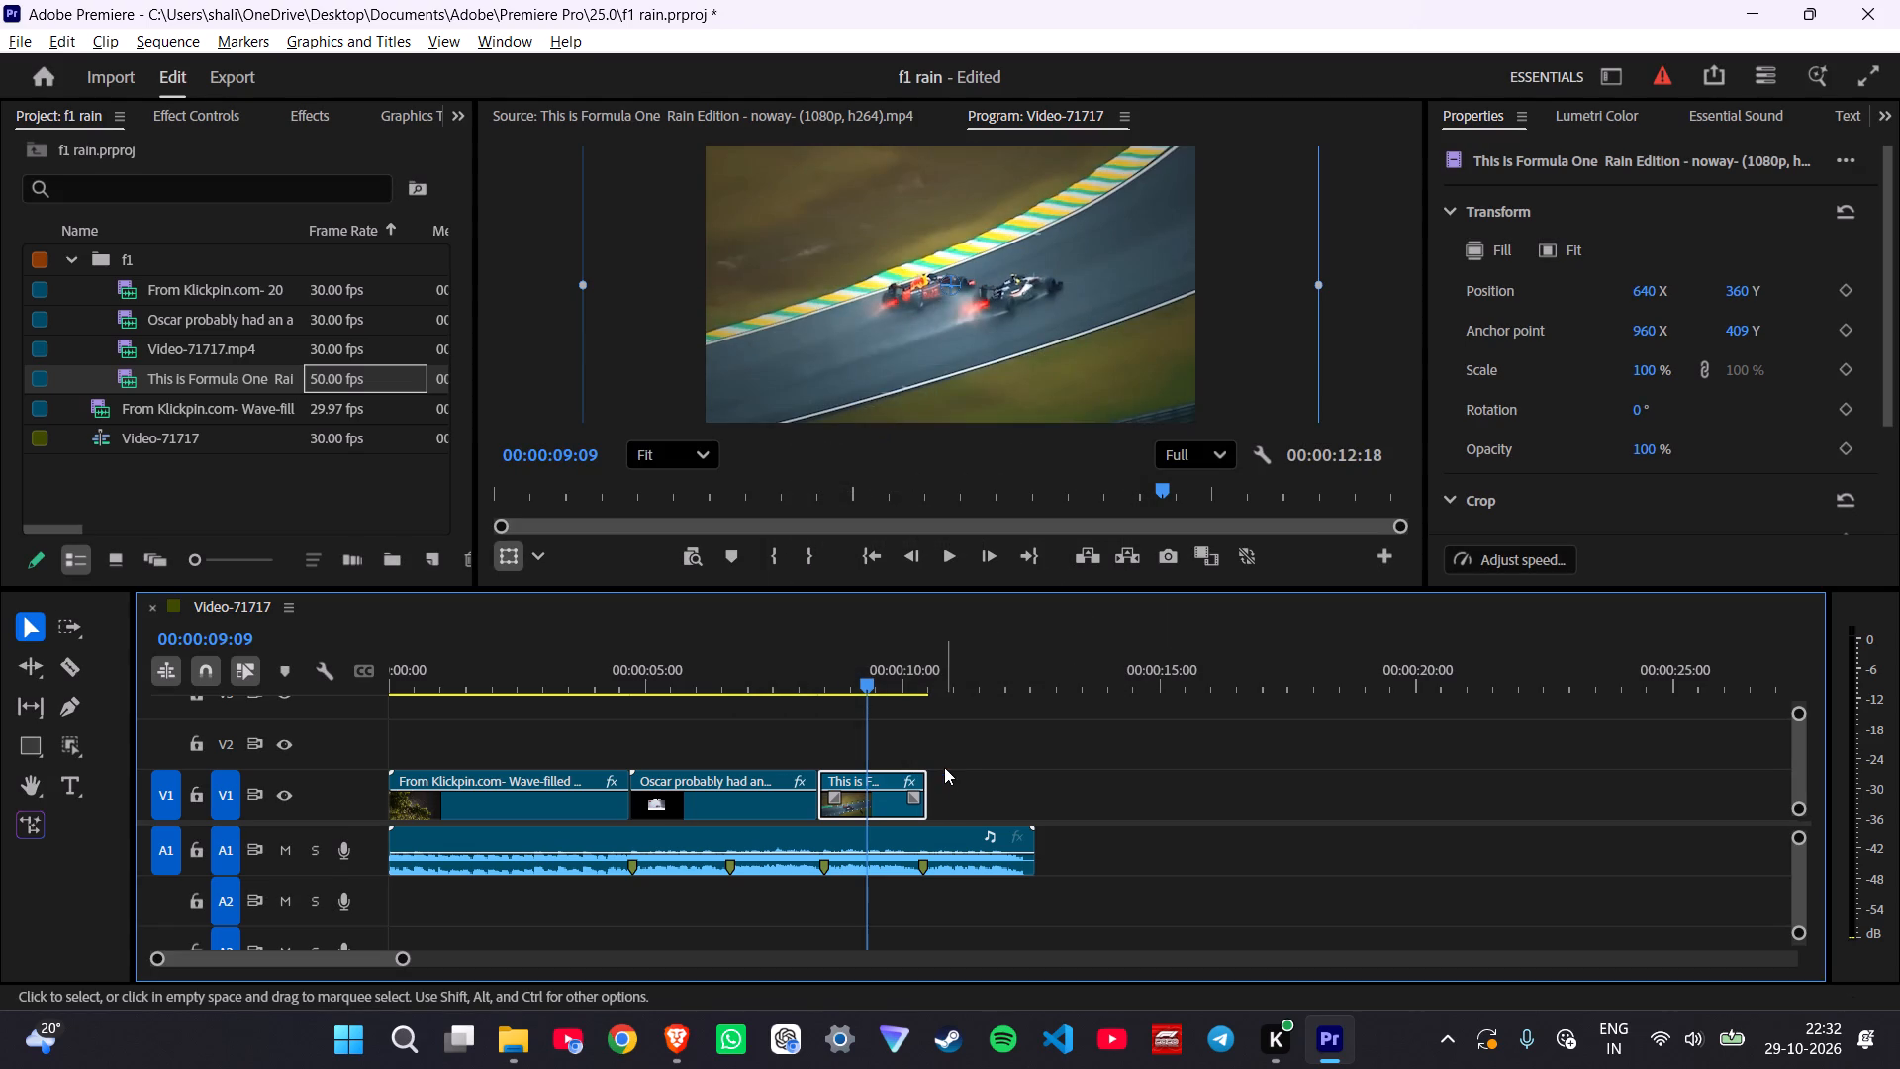
click(719, 684)
key(space)
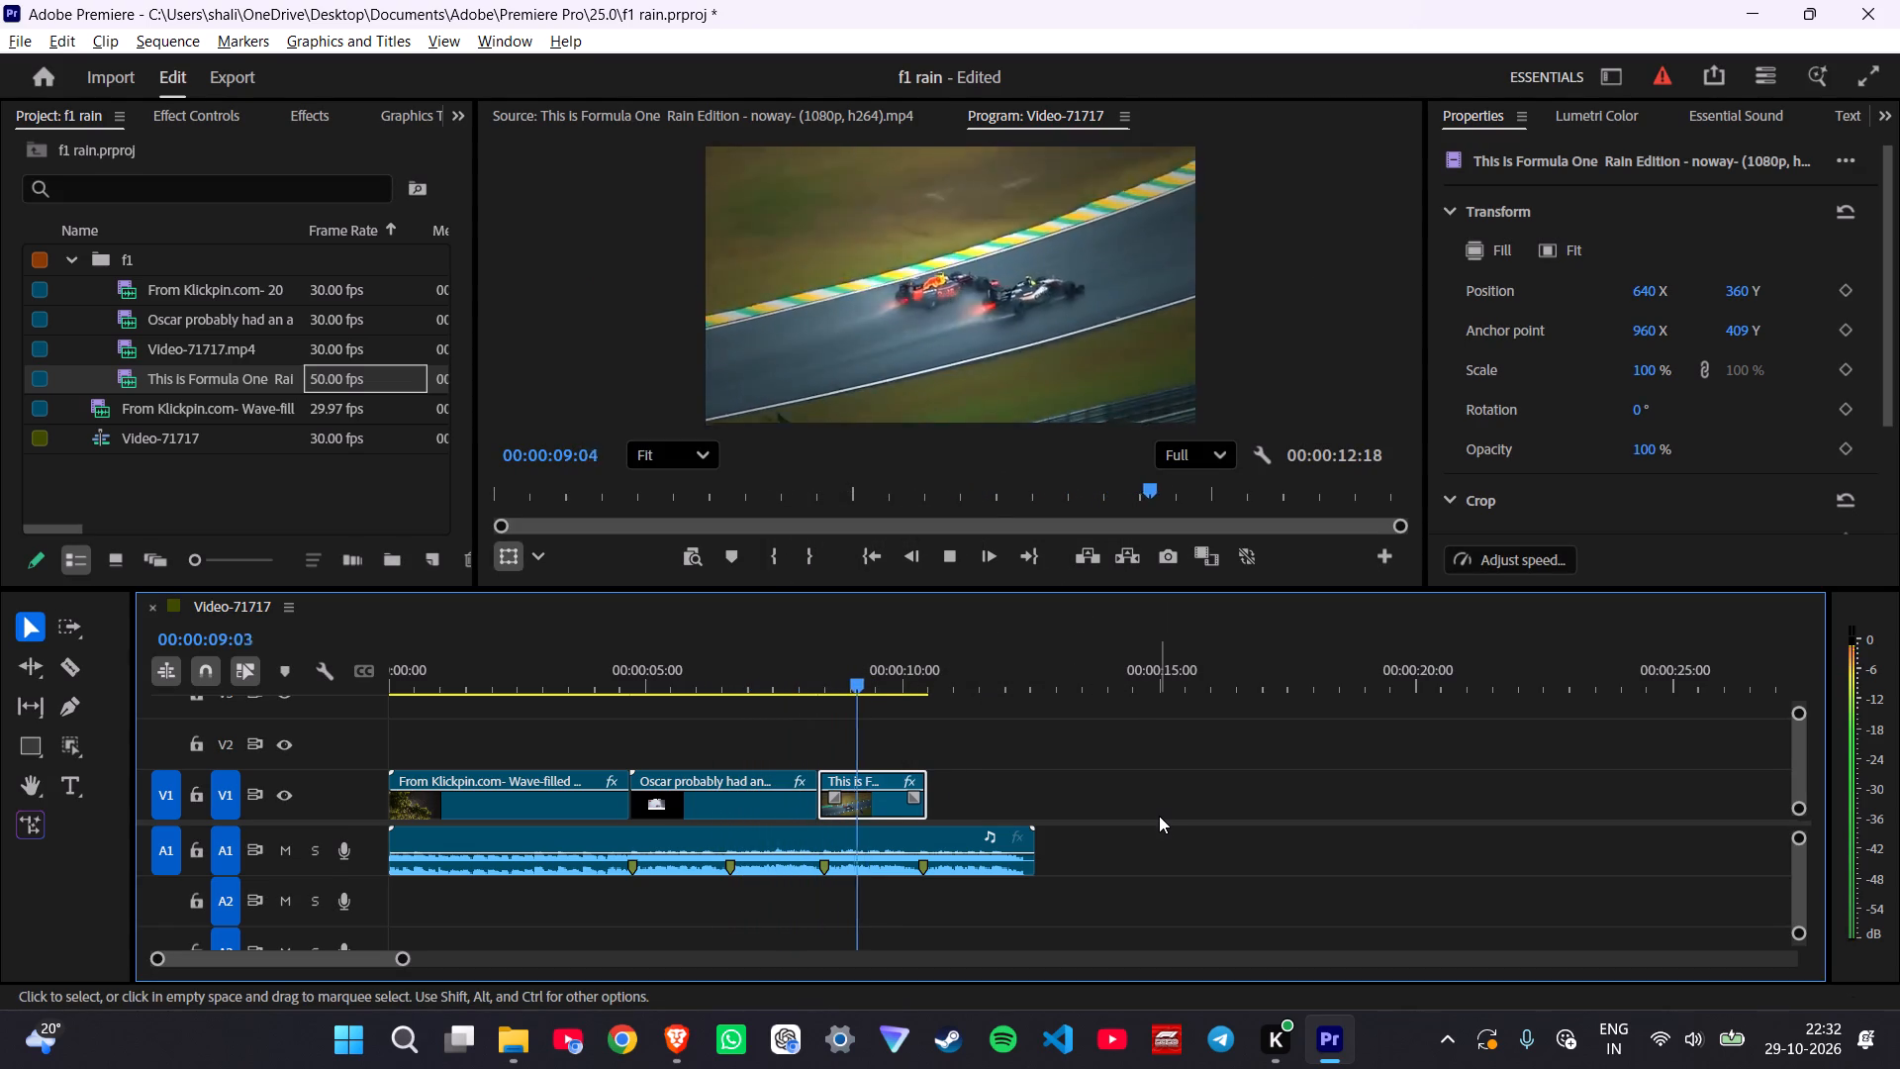
key(space)
key(space)
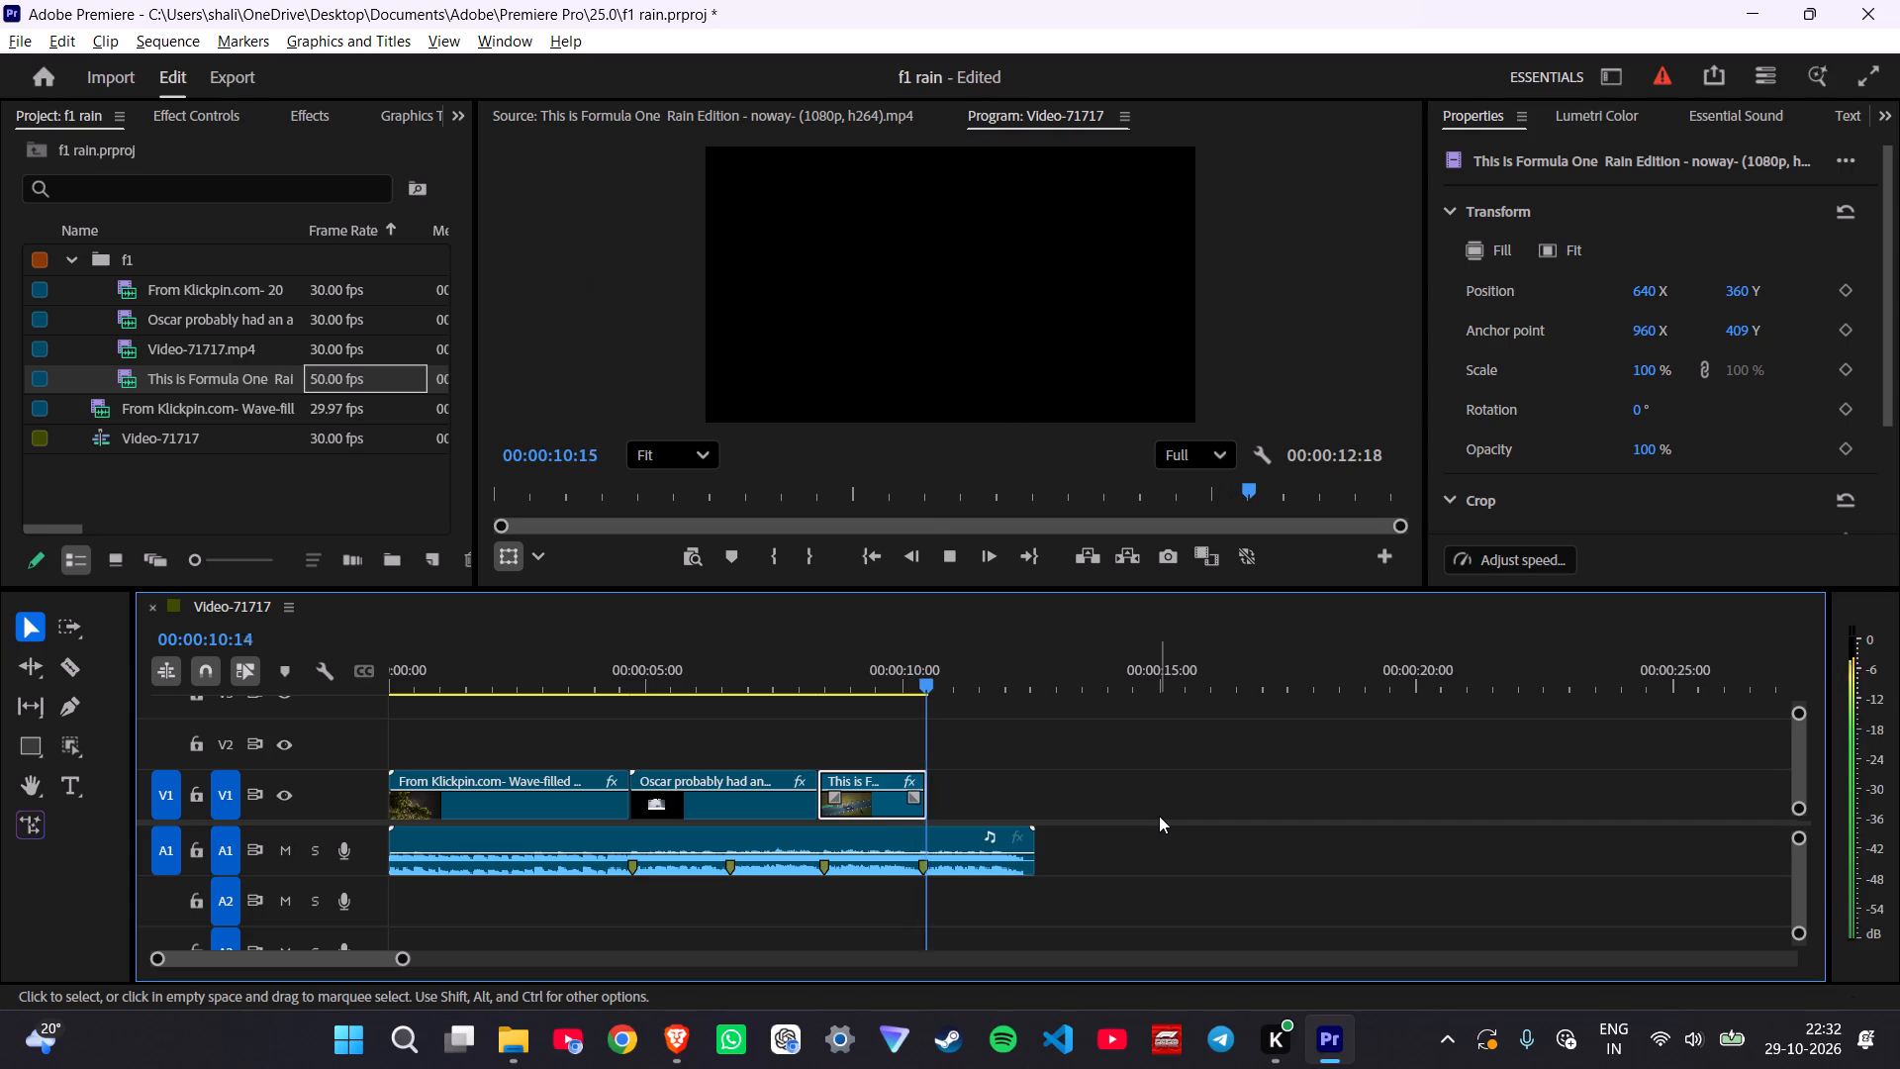
key(space)
Trim the end of the This is Formula One clip to about 10.3 seconds, just before the last audio marker, and play it.
drag(873, 673, 923, 741)
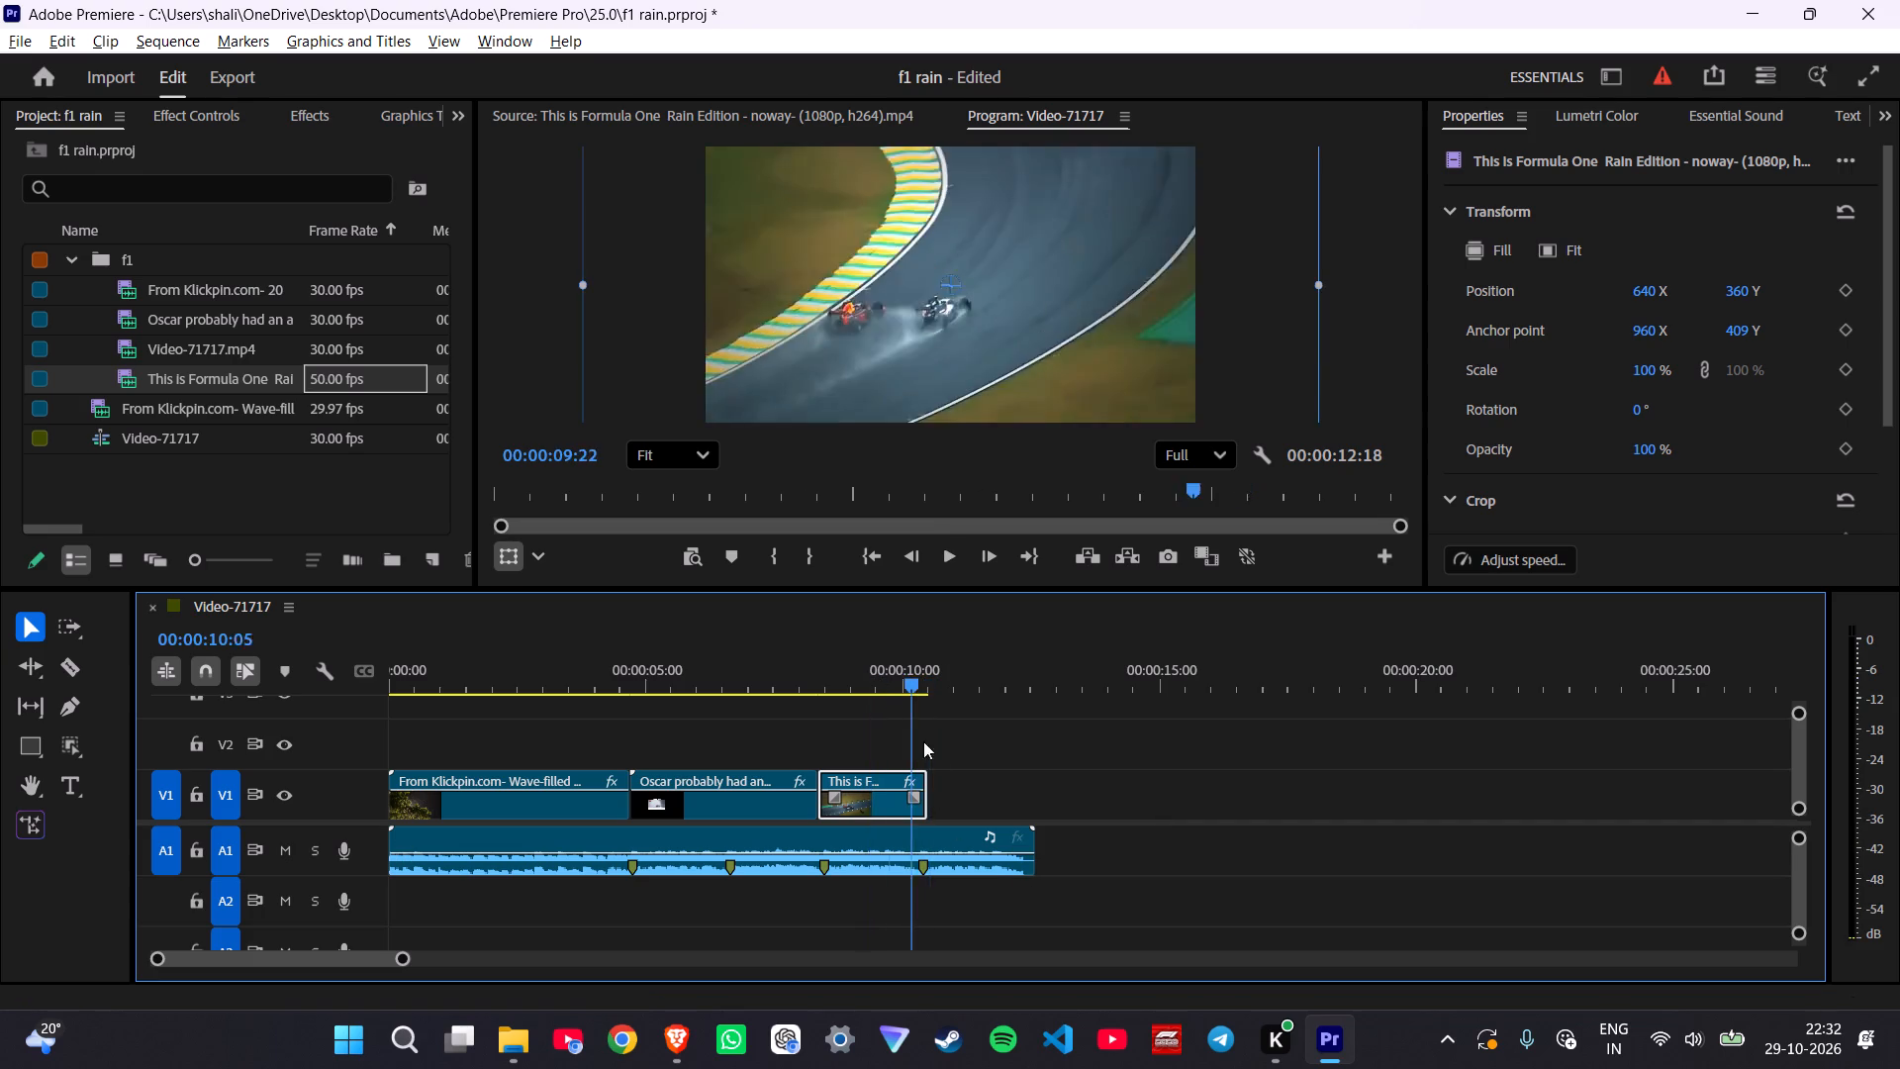
drag(923, 741, 831, 803)
click(931, 800)
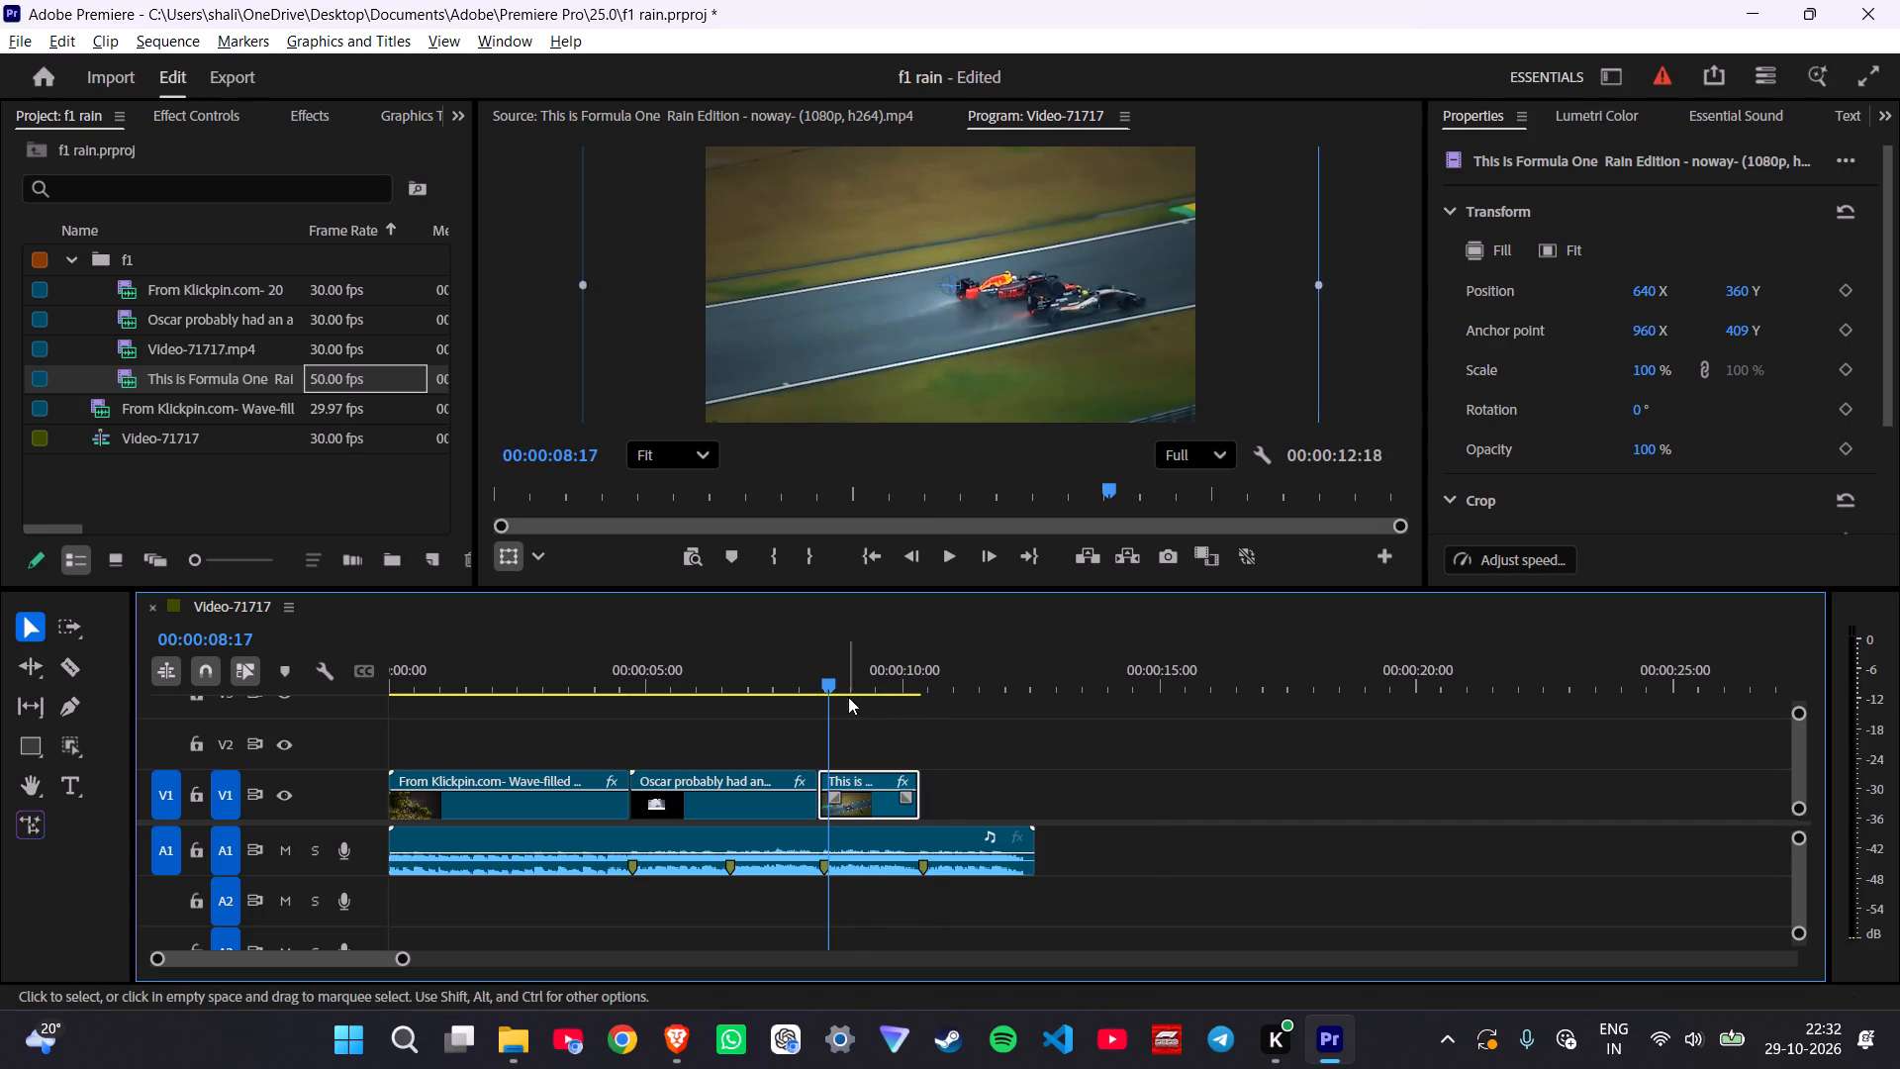
key(space)
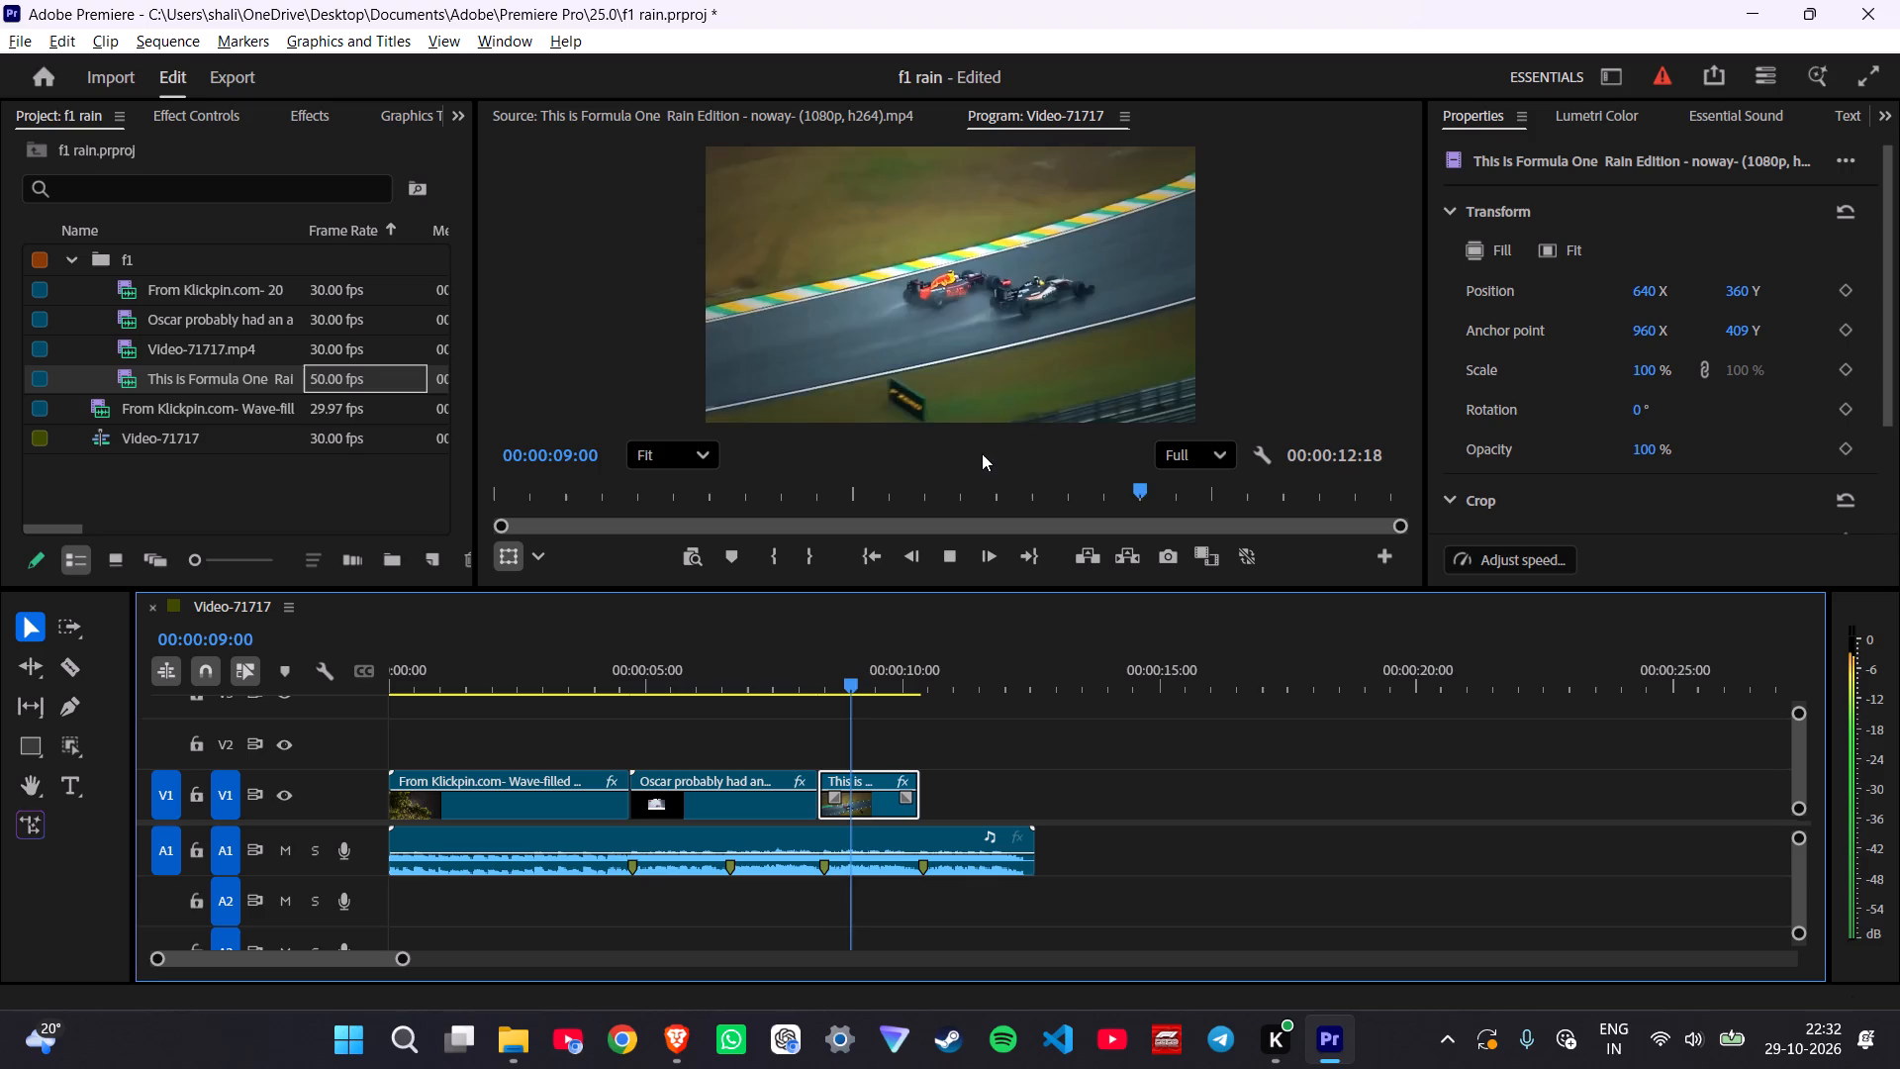
key(space)
Play on from 1:39 in the This is Formula One source video and scan the footage around 2:46 to 2:50 for another shot.
click(885, 117)
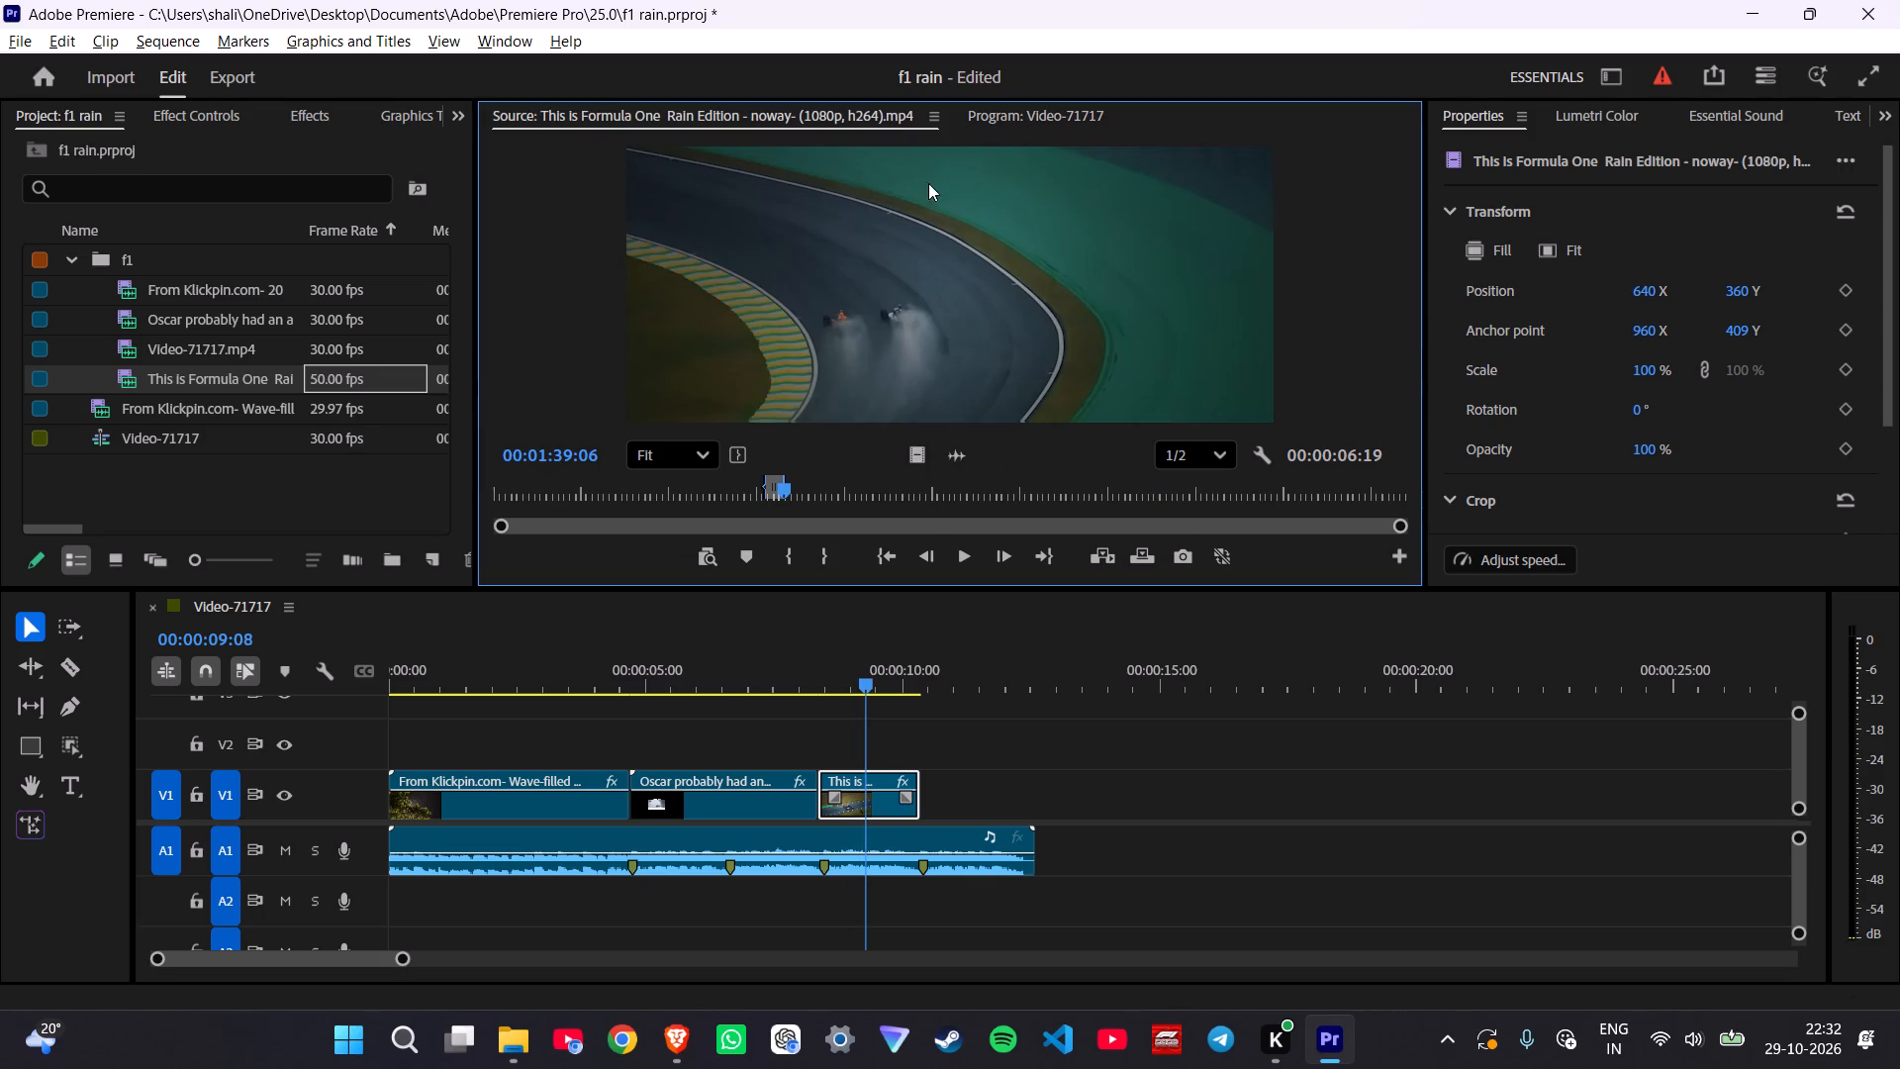
key(space)
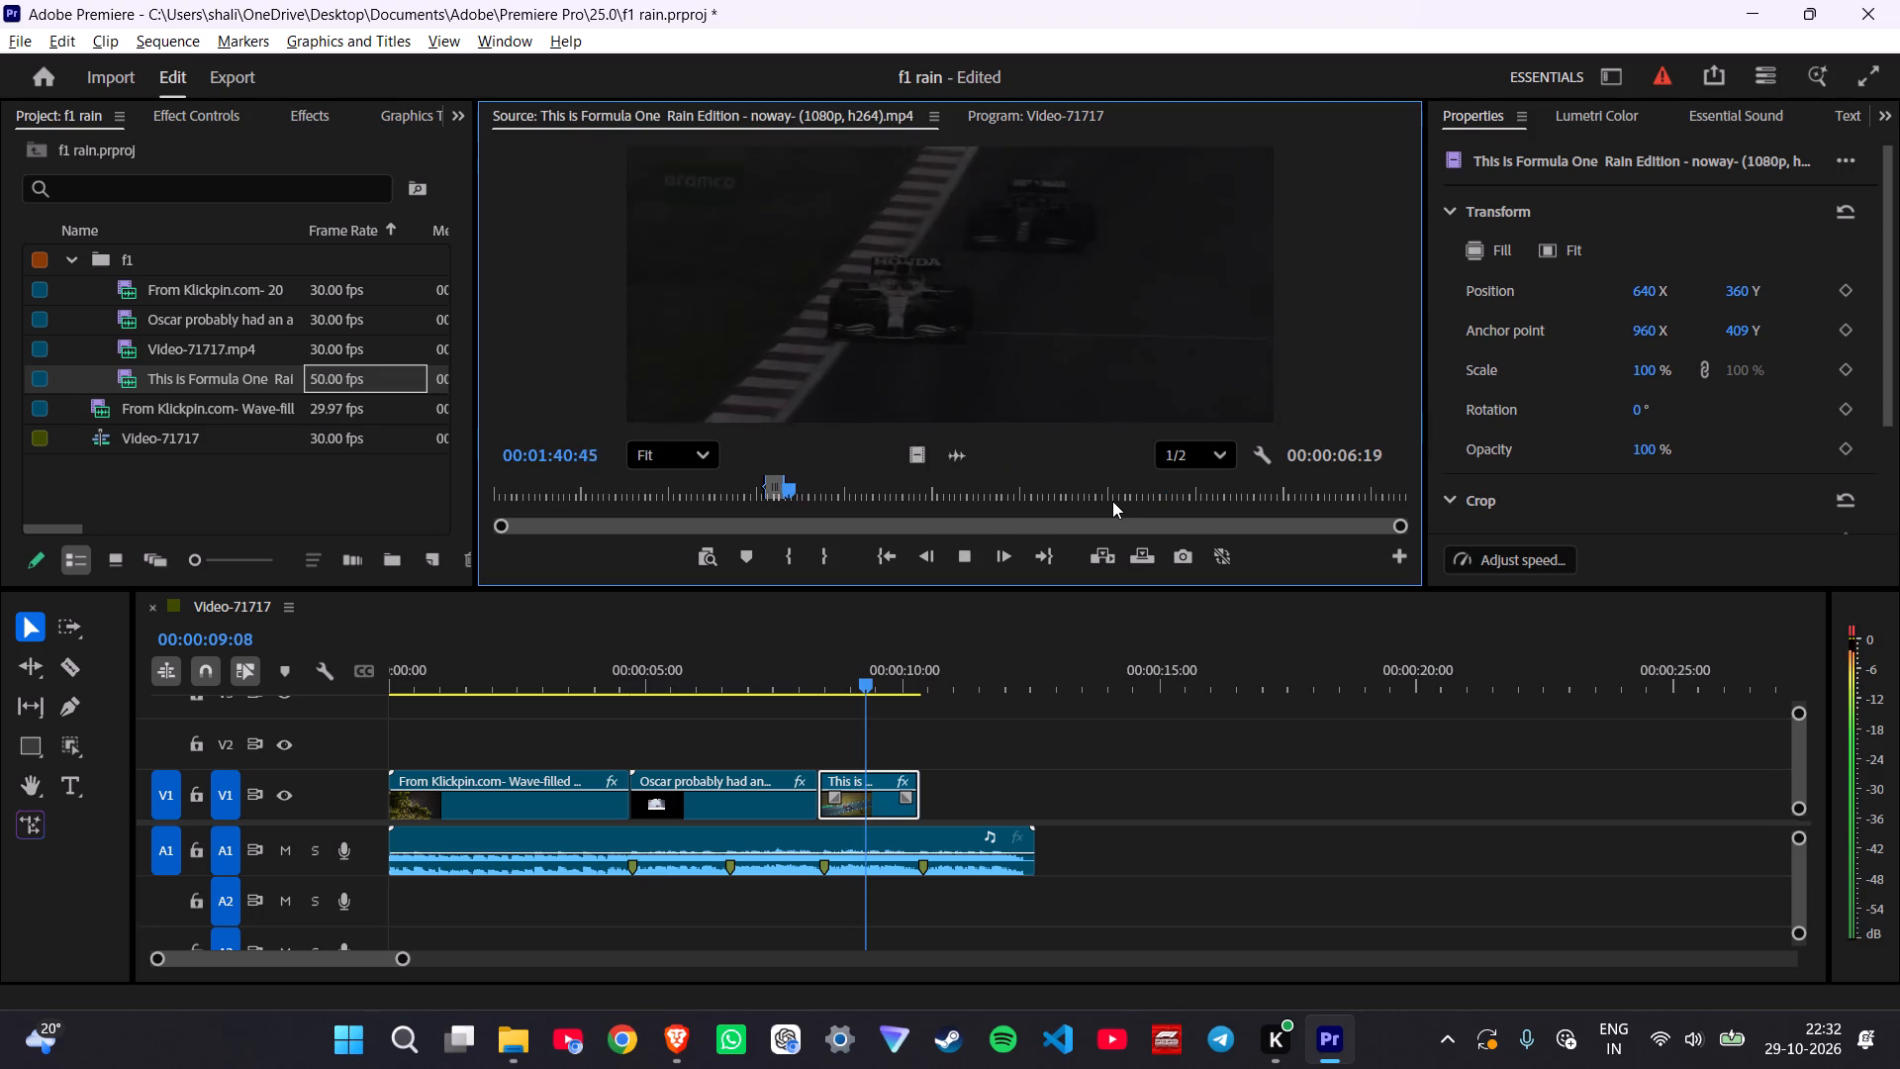
key(space)
key(shift+Right)
key(shift+Right)
key(shift+Right)
key(shift+Right)
key(shift+Right)
key(shift+Right)
key(shift+Right)
key(shift+Right)
key(shift+Right)
key(shift+Right)
key(shift+Right)
key(shift+Right)
key(shift+Right)
key(shift+Right)
key(shift+Right)
key(shift+Right)
key(shift+Right)
key(shift+Right)
key(shift+Right)
key(shift+Right)
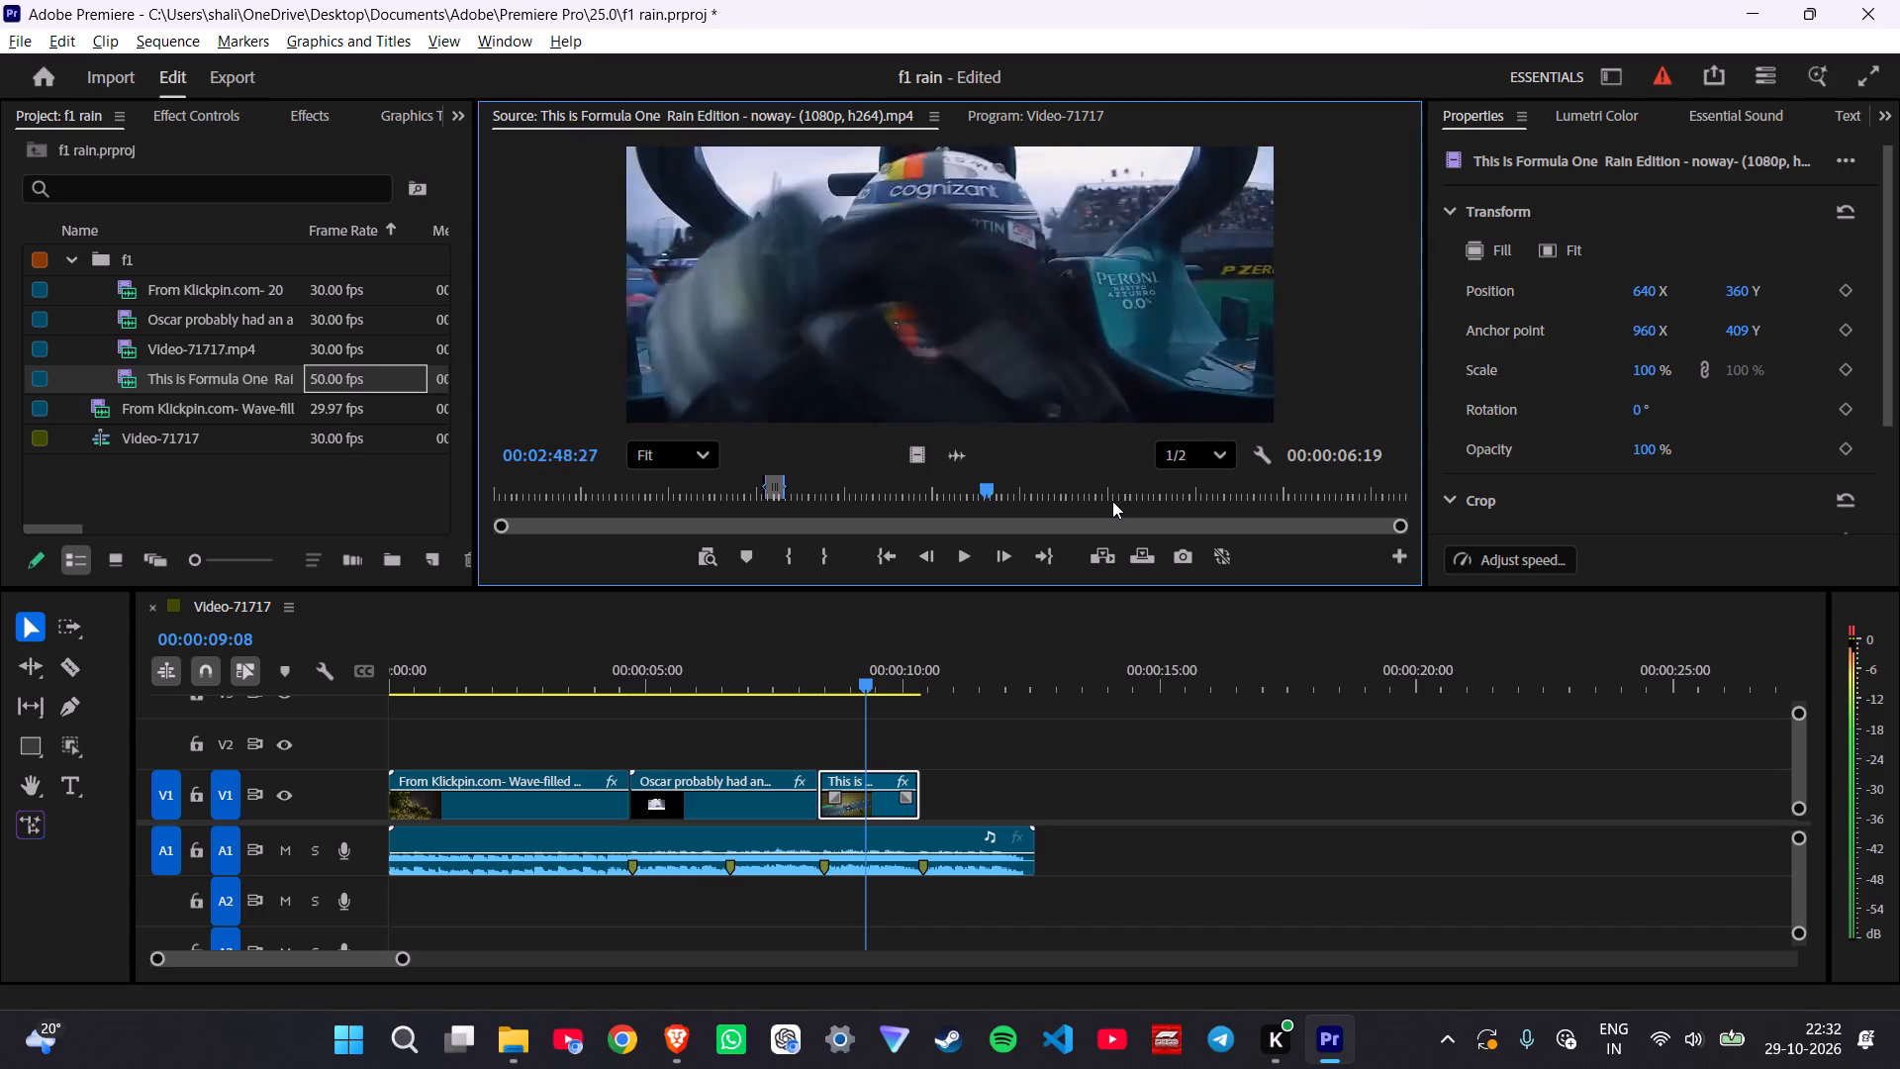
key(shift+Left)
key(shift+Left)
key(shift+Left)
key(shift+Left)
key(shift+Left)
key(shift+Left)
key(shift+Left)
key(shift+Left)
key(shift+Left)
key(shift+Left)
key(shift+Left)
key(shift+Left)
key(shift+Left)
key(shift+Left)
key(shift+Left)
key(shift+Left)
key(shift+Left)
key(shift+Left)
key(shift+Left)
key(shift+Left)
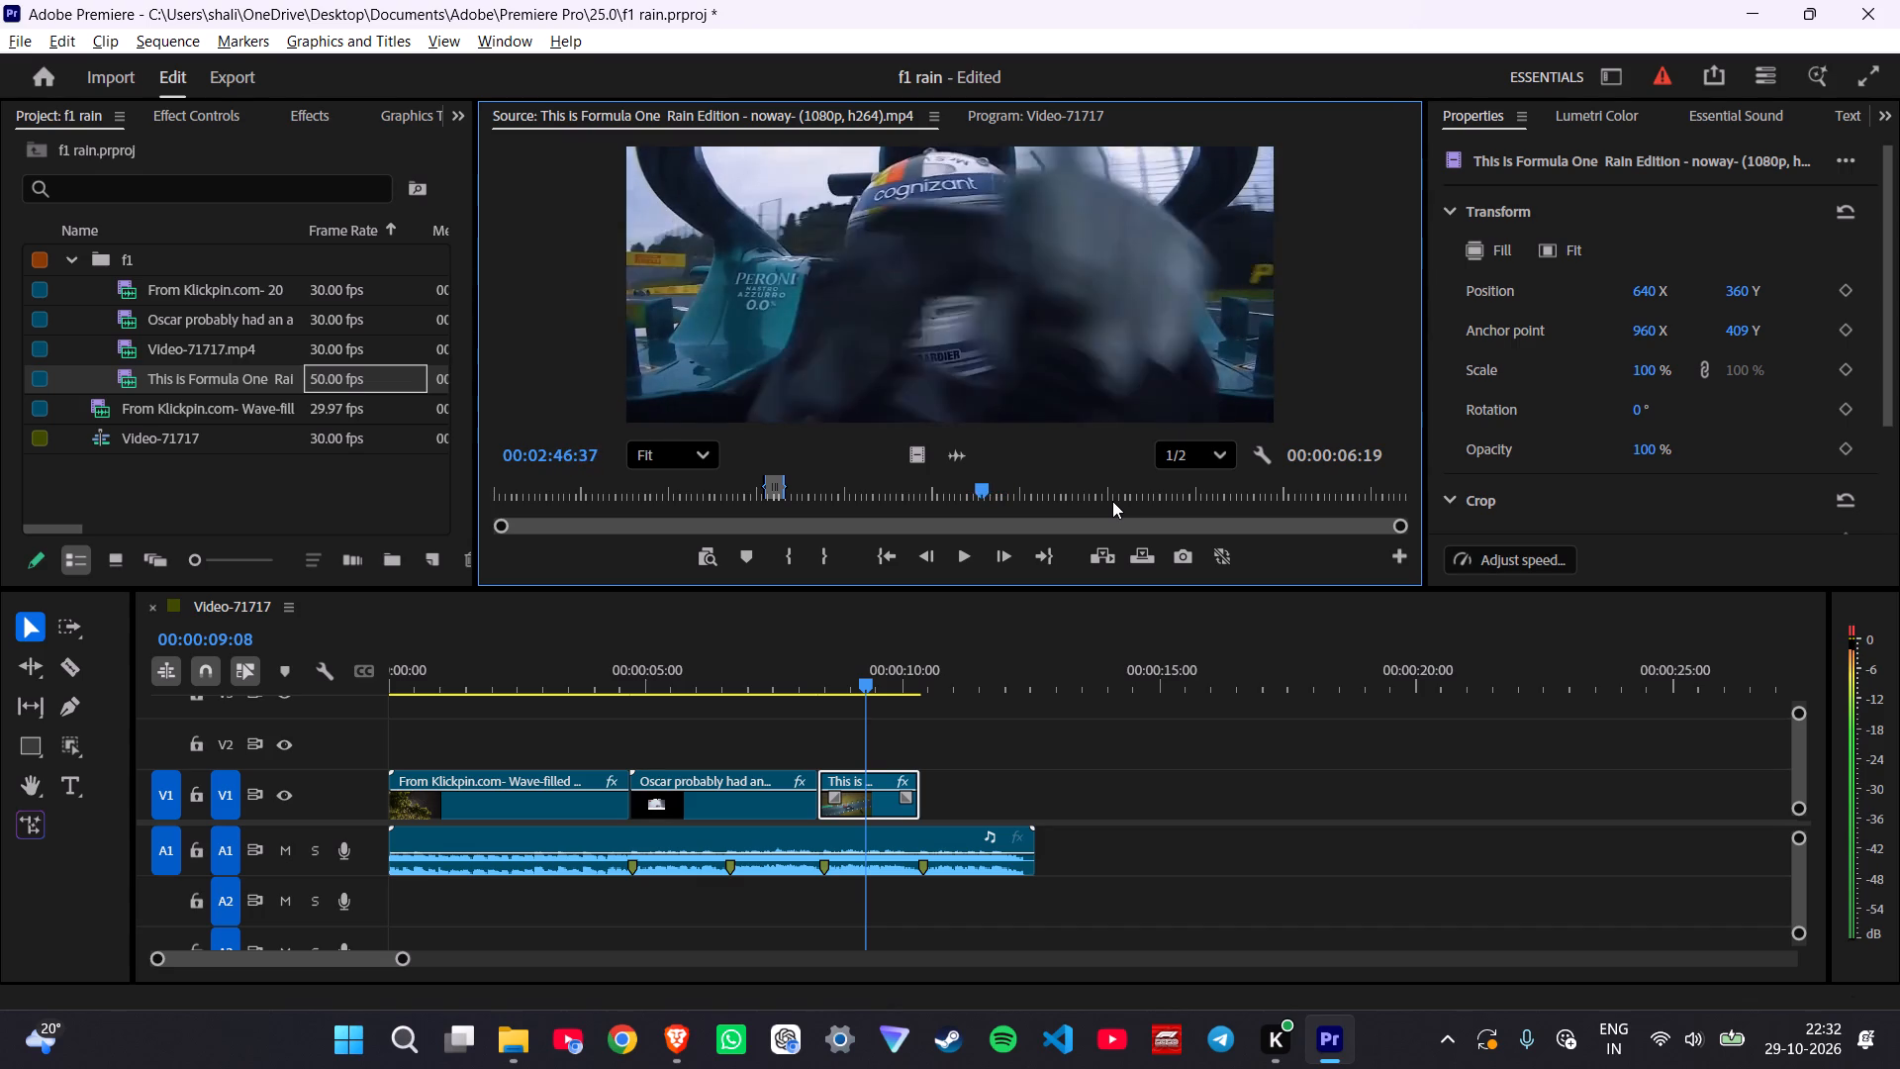
key(shift+Right)
key(shift+Right)
key(shift+Right)
key(shift+Right)
key(shift+Right)
key(shift+Right)
key(shift+Right)
key(shift+Right)
key(shift+Right)
key(shift+Right)
key(shift+Right)
key(shift+Right)
key(shift+Right)
key(shift+Right)
key(shift+Right)
key(shift+Right)
key(shift+Right)
key(shift+Right)
key(shift+Right)
key(shift+Right)
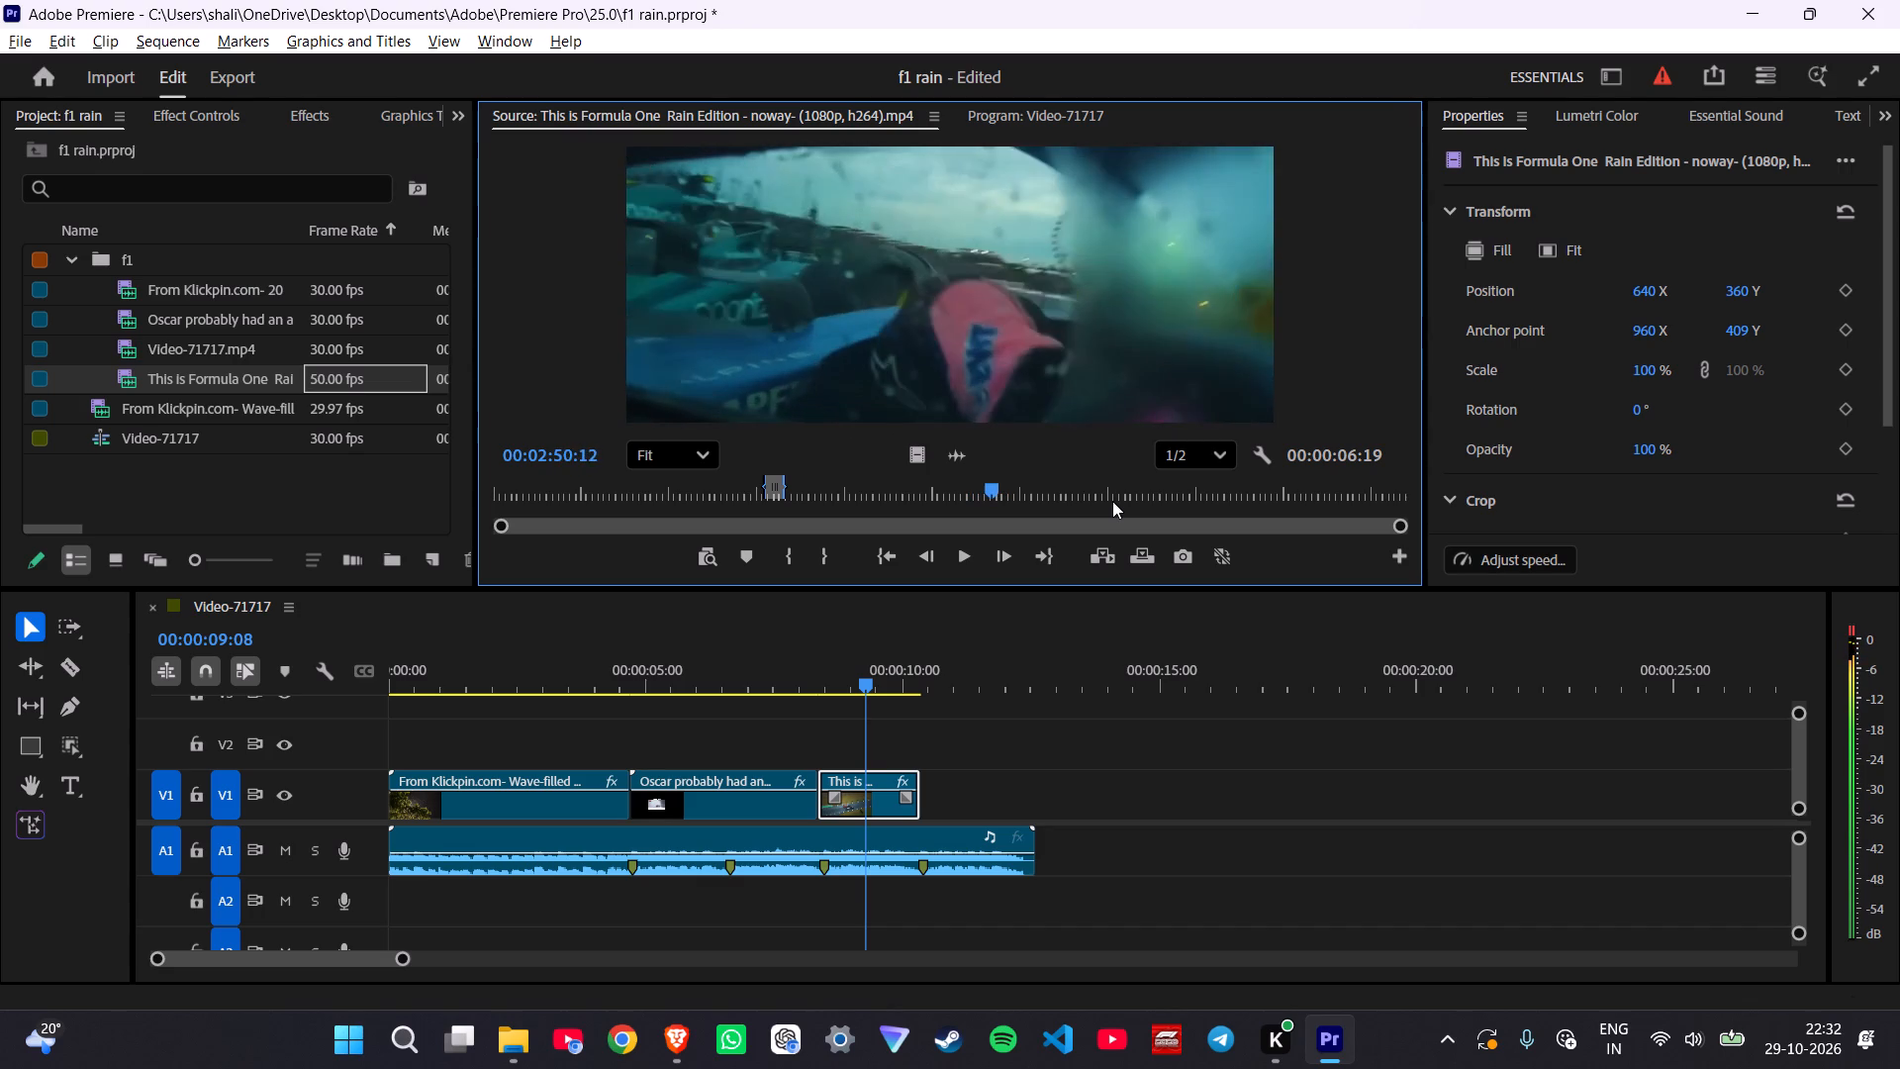
key(shift+Left)
key(shift+space)
key(space)
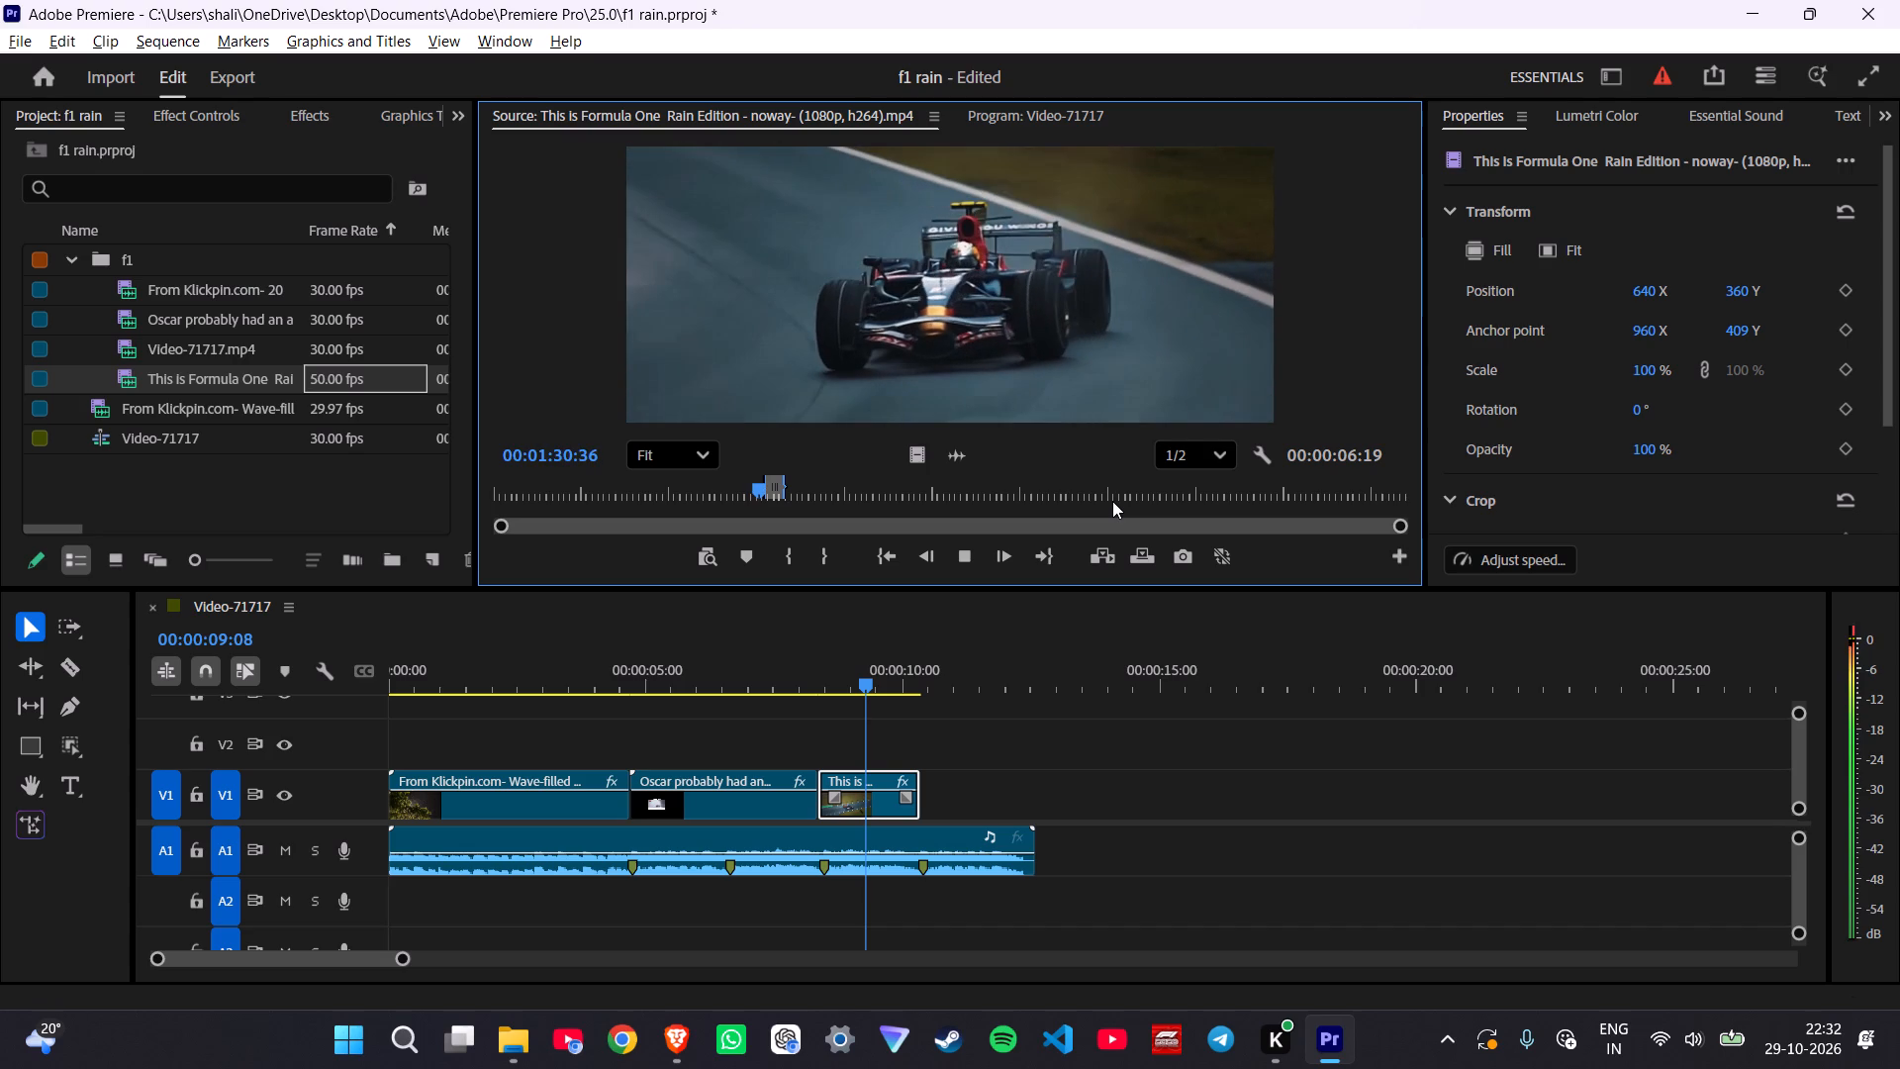
Examine the This is Formula One source footage between about 2:34 and 2:54 for a usable onboard rain shot.
click(1004, 497)
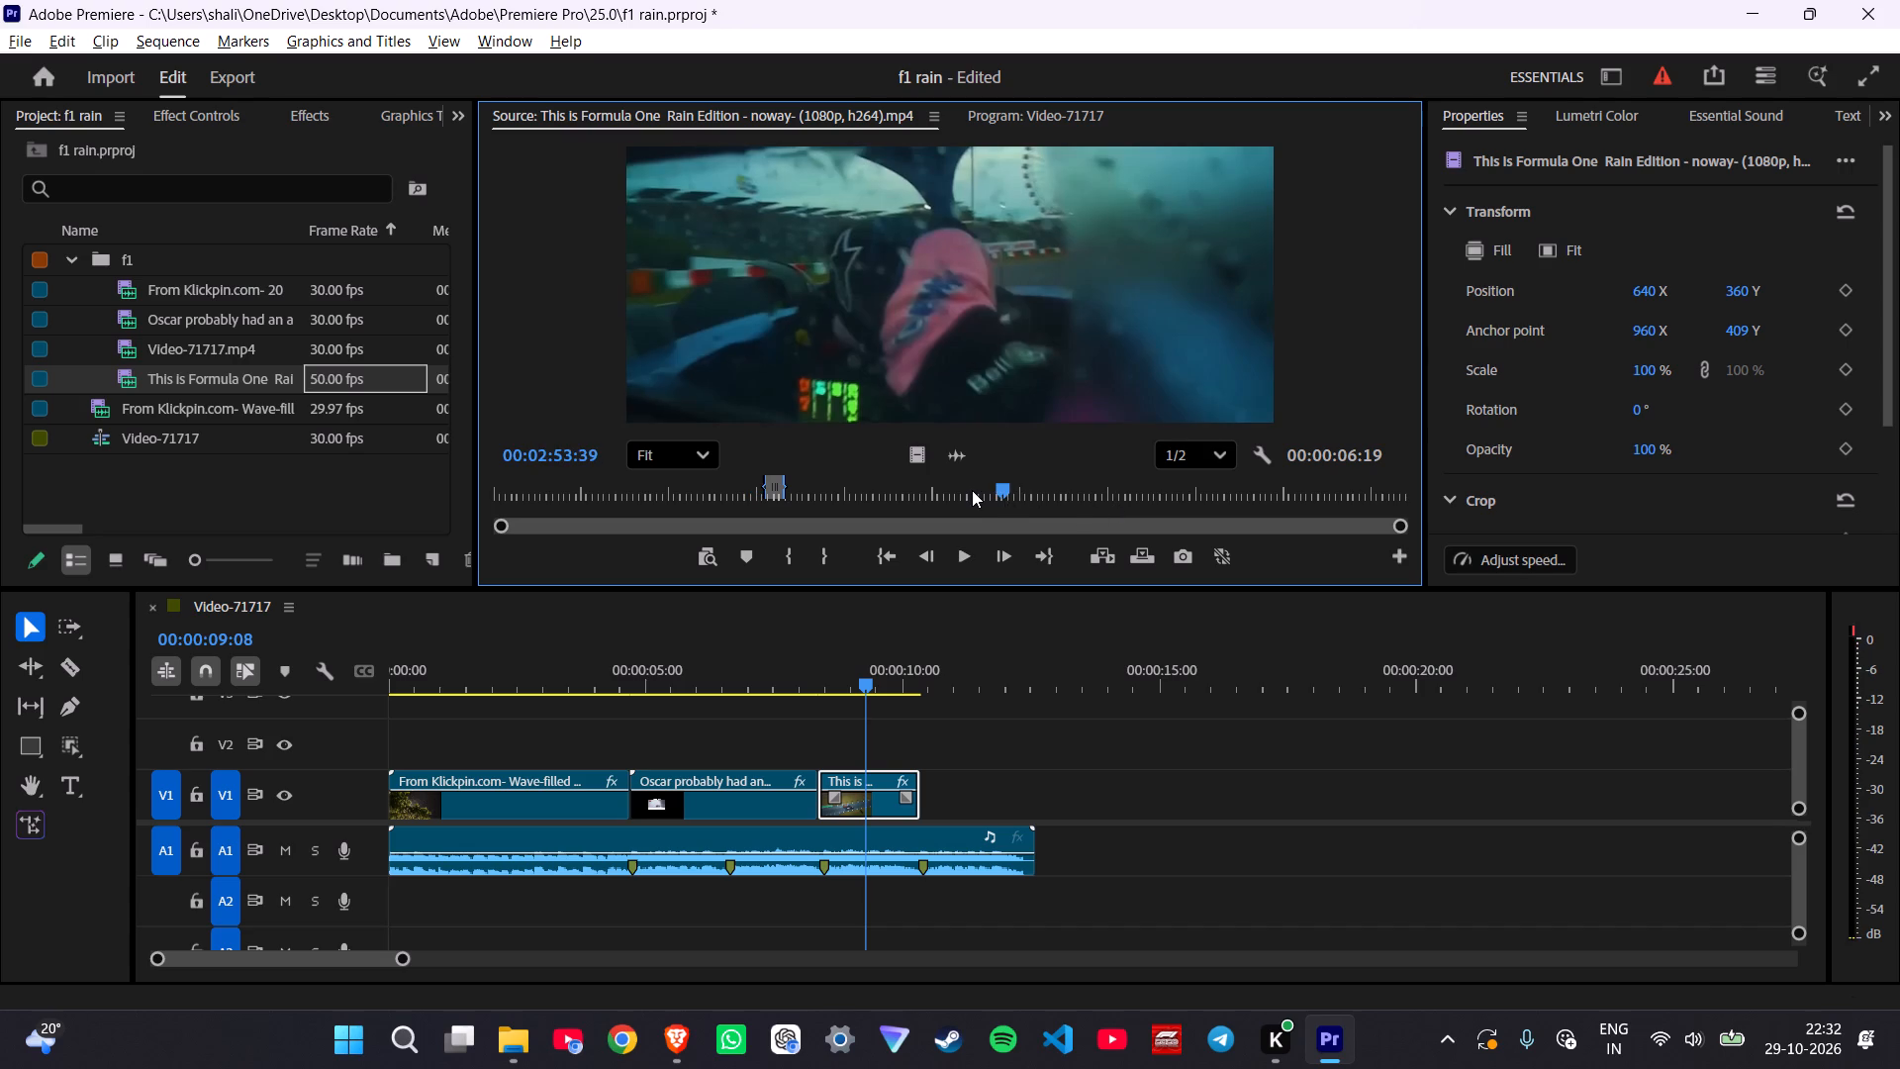
click(972, 490)
key(space)
click(949, 489)
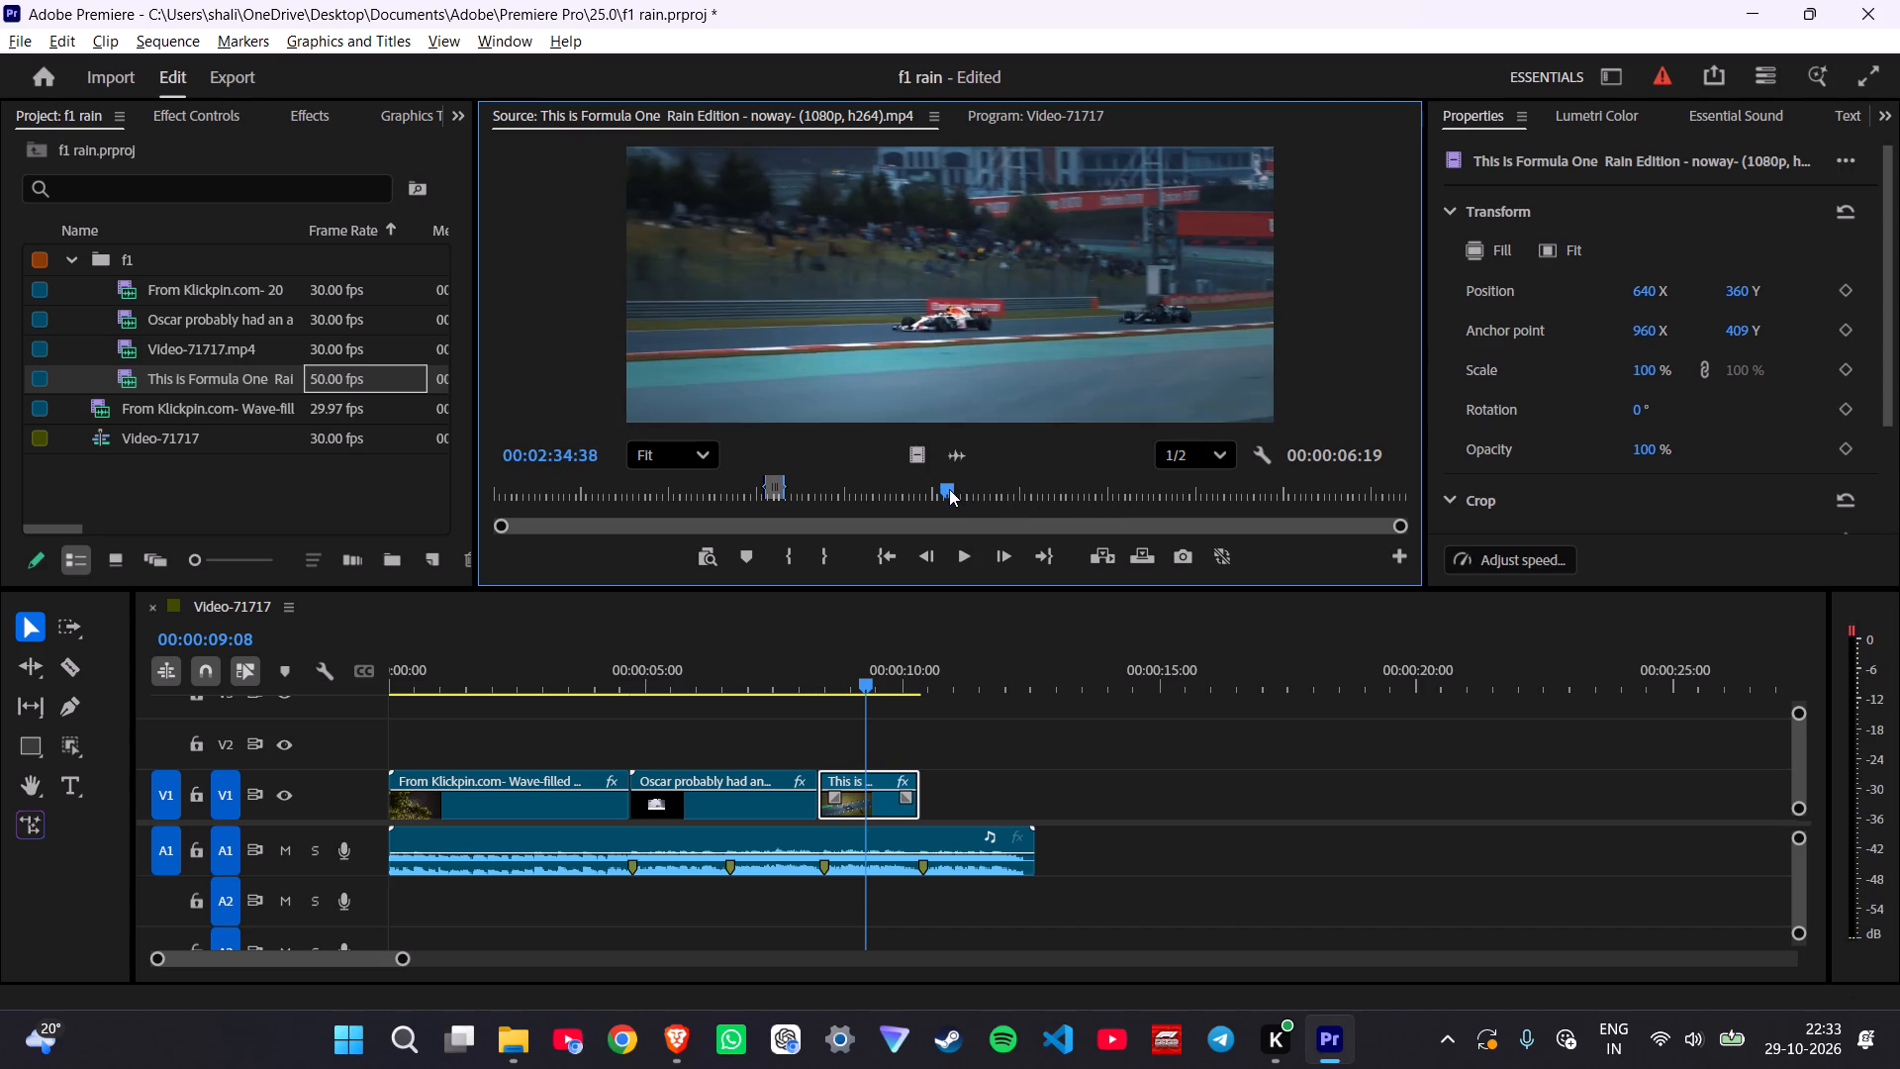
key(space)
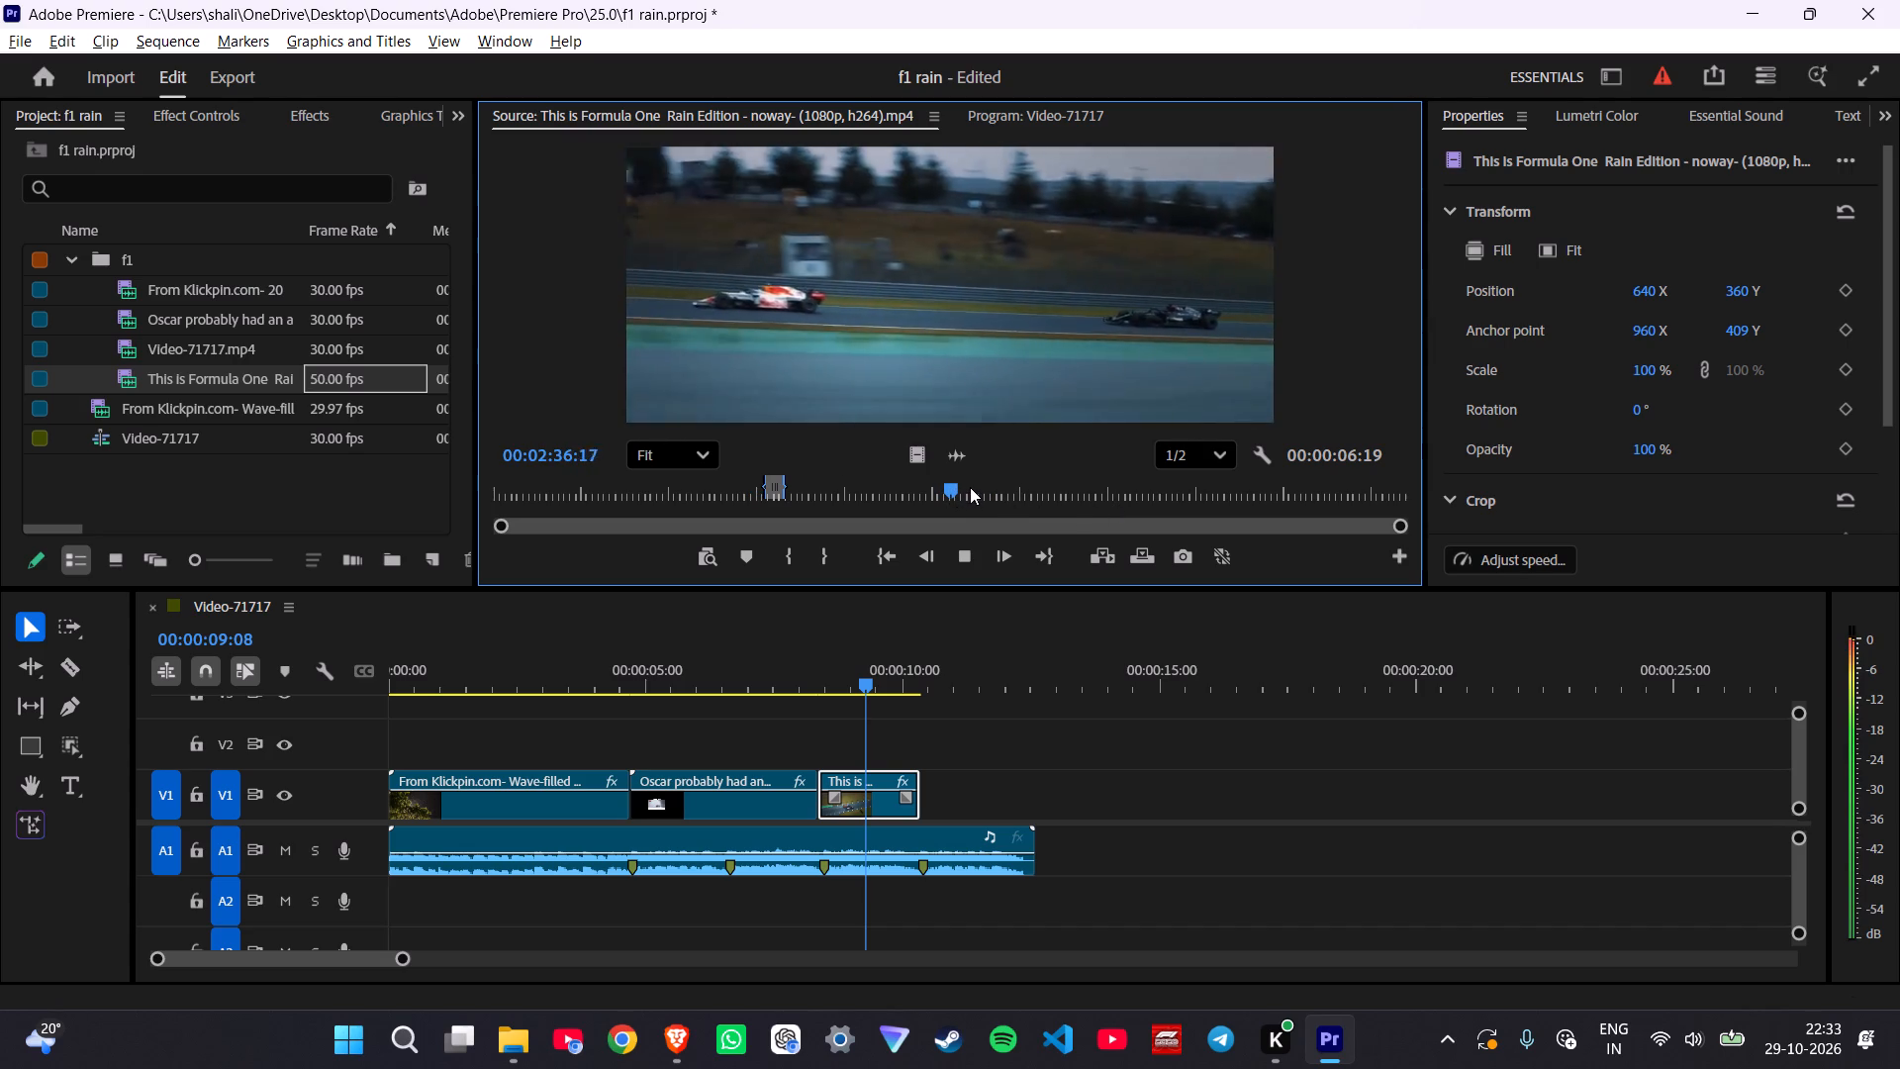
key(space)
key(shift+Right)
key(shift+Right)
key(shift+Right)
key(shift+Right)
key(shift+Right)
key(shift+Right)
key(shift+Right)
key(shift+Right)
key(shift+Right)
key(shift+Right)
key(shift+Right)
key(shift+Right)
key(shift+Right)
key(shift+Right)
key(shift+Right)
key(shift+Right)
key(shift+Right)
key(shift+Right)
key(shift+Right)
key(shift+Right)
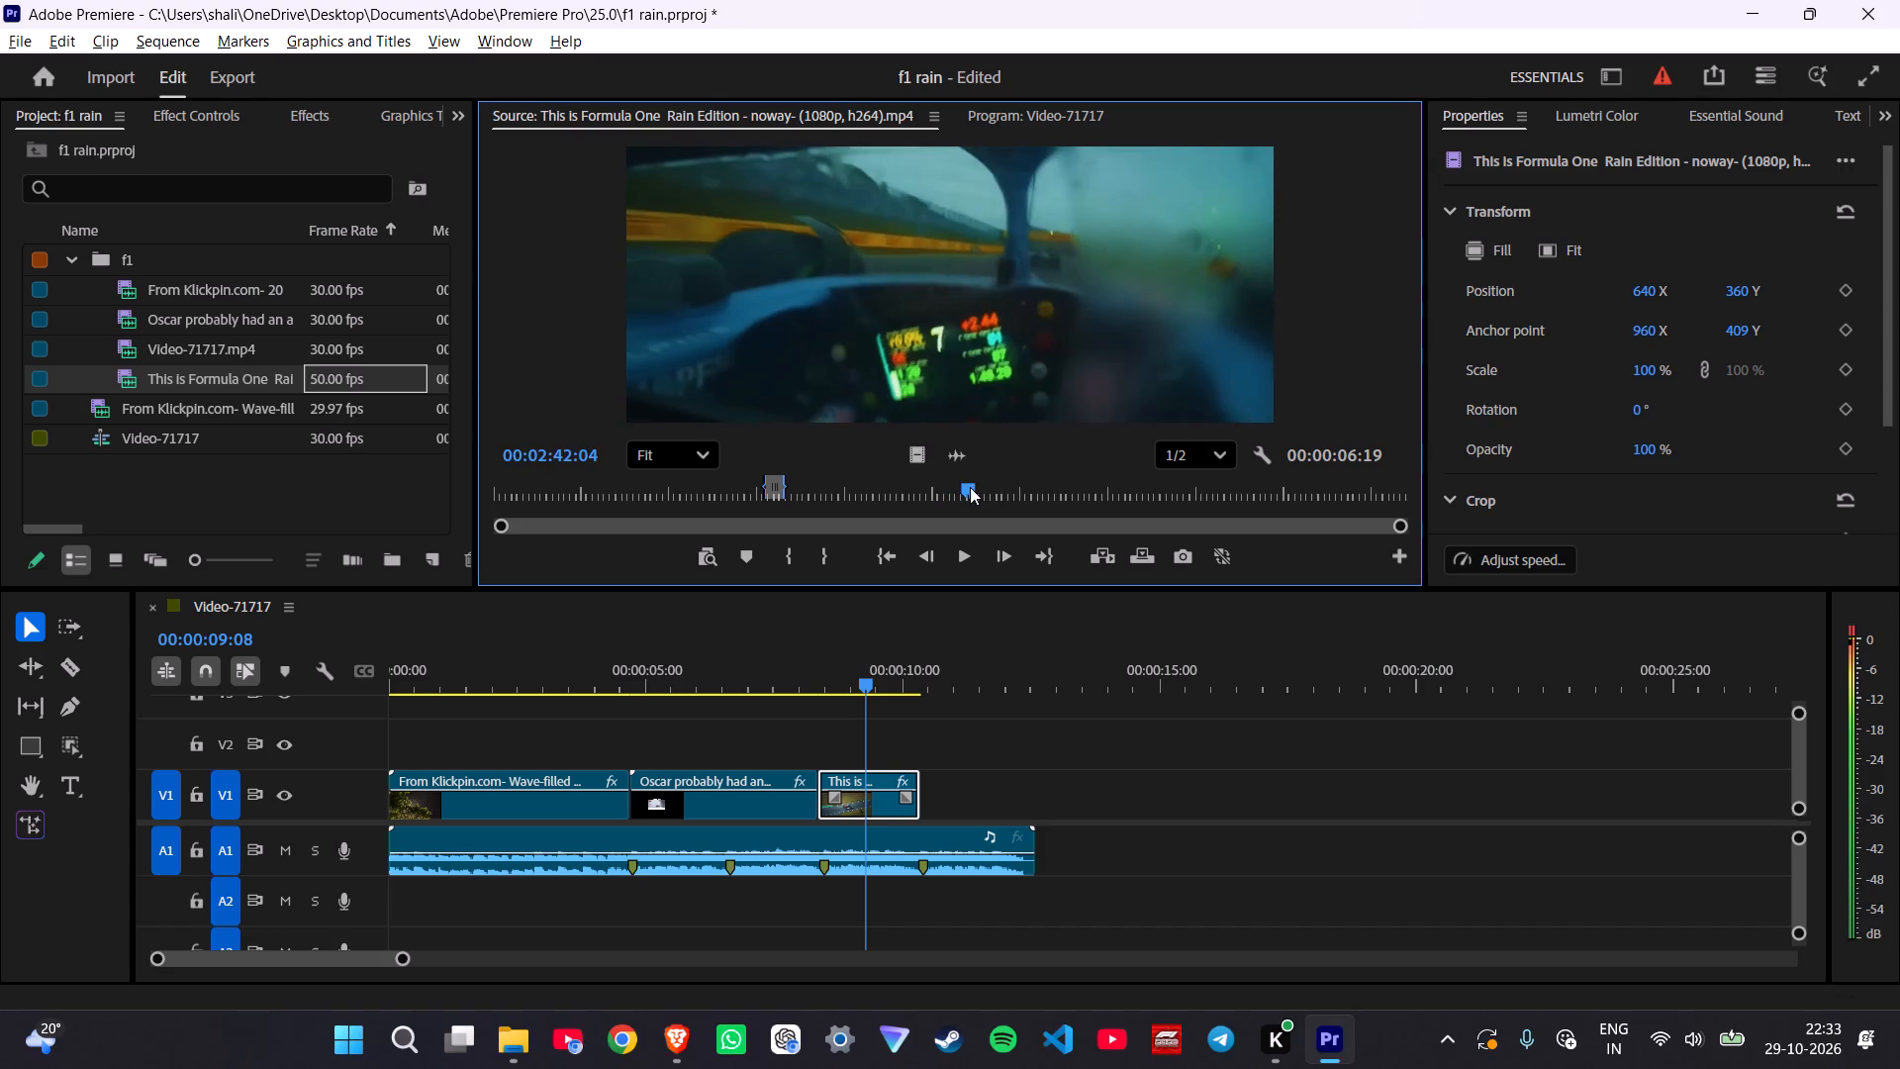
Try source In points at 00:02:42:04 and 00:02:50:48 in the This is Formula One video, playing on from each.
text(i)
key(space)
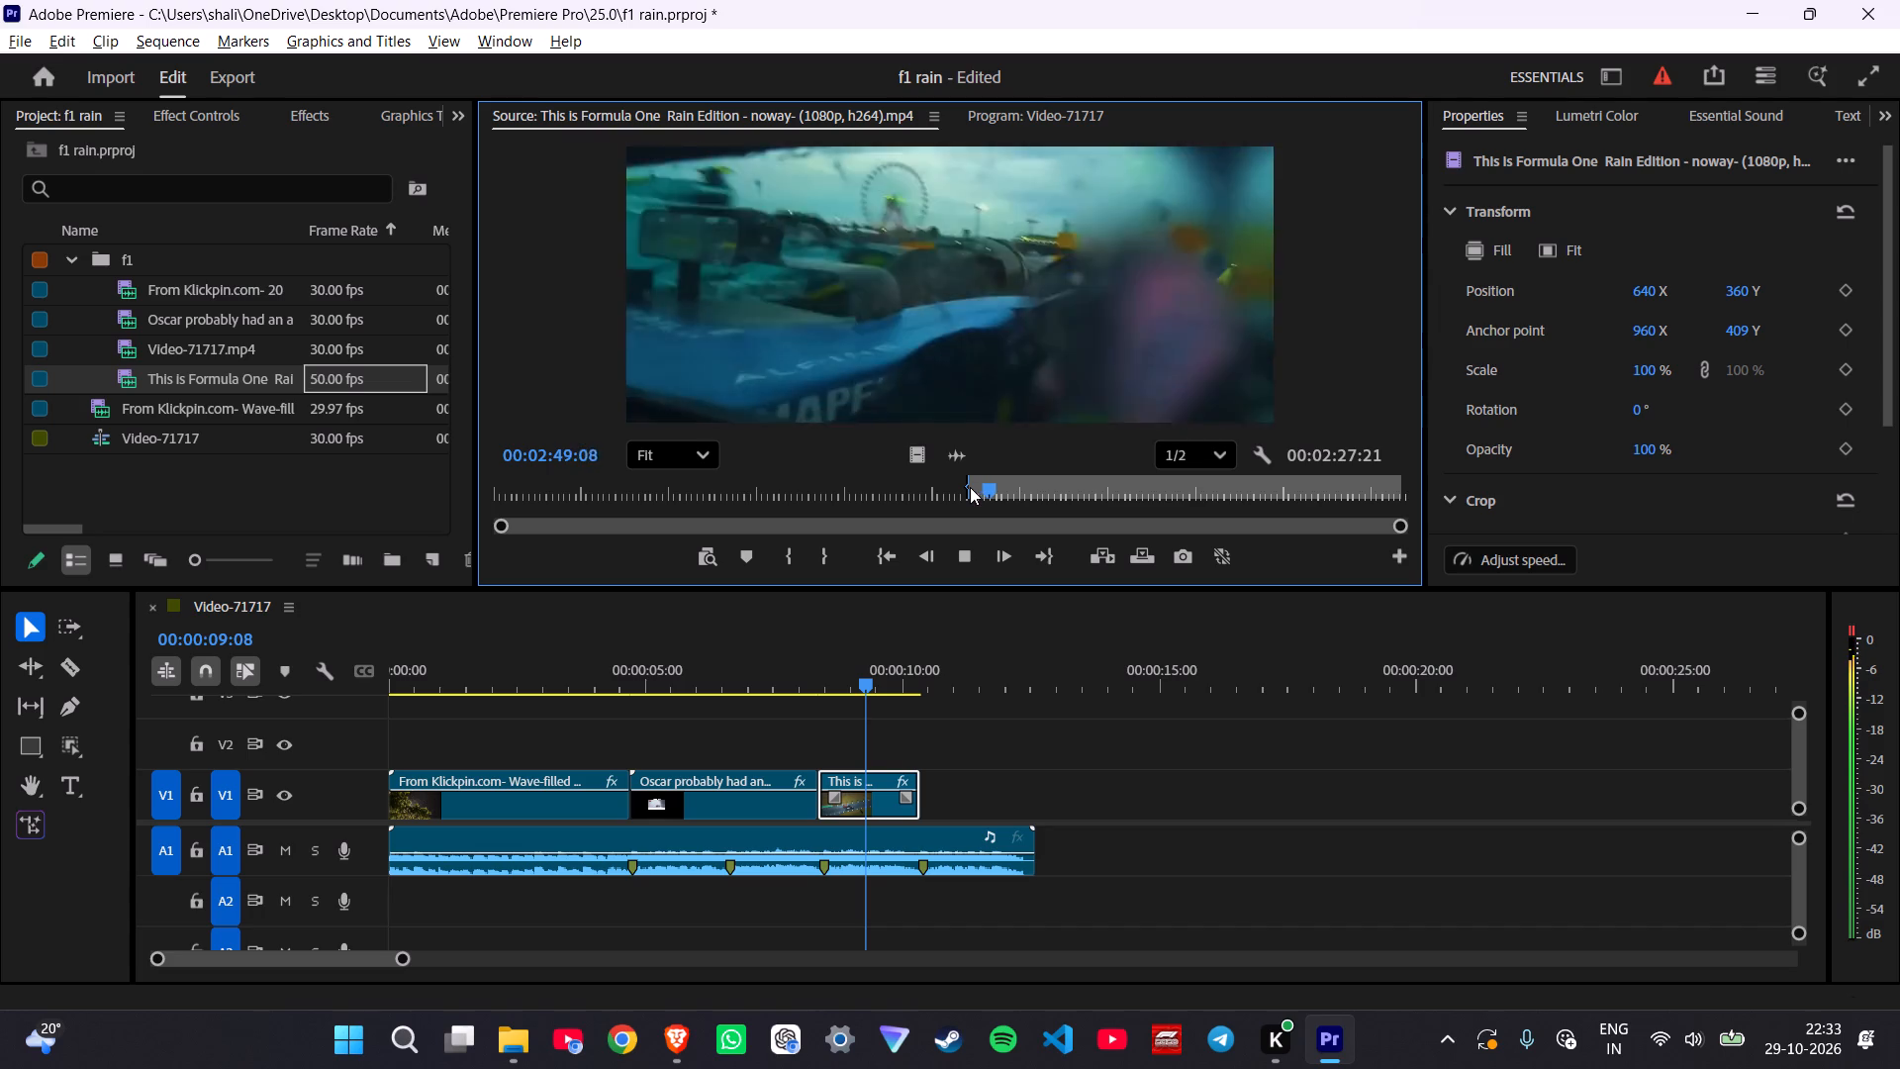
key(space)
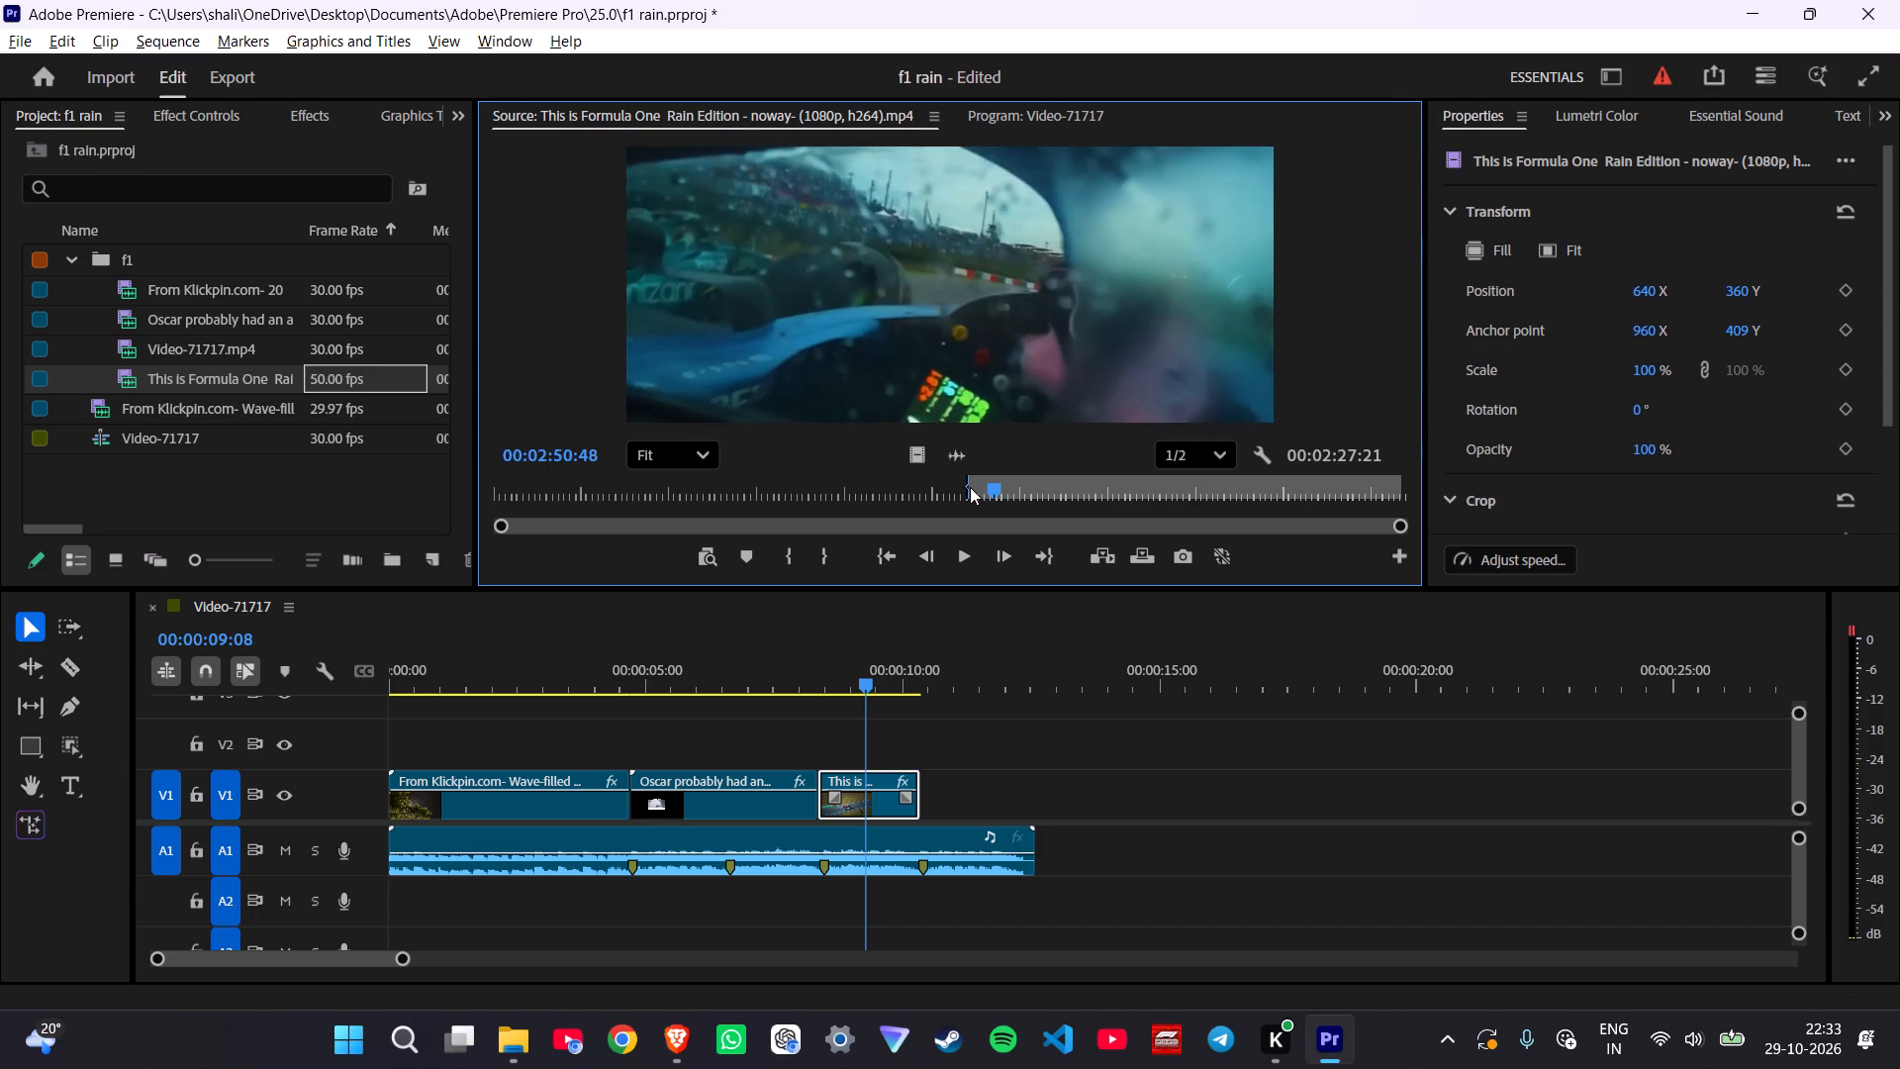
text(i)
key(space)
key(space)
Mark the onboard cockpit shot in the This is Formula One source from 00:02:49:29 to 00:02:52:09.
key(shift+Left)
key(shift+Left)
key(shift+Left)
key(shift+Left)
key(shift+Left)
key(shift+Left)
key(shift+Left)
key(shift+Left)
key(shift+Left)
key(shift+Left)
key(shift+Left)
key(shift+Left)
key(shift+Left)
key(shift+Left)
key(shift+Left)
key(shift+Left)
key(shift+Left)
key(shift+Left)
key(shift+Left)
key(shift+Left)
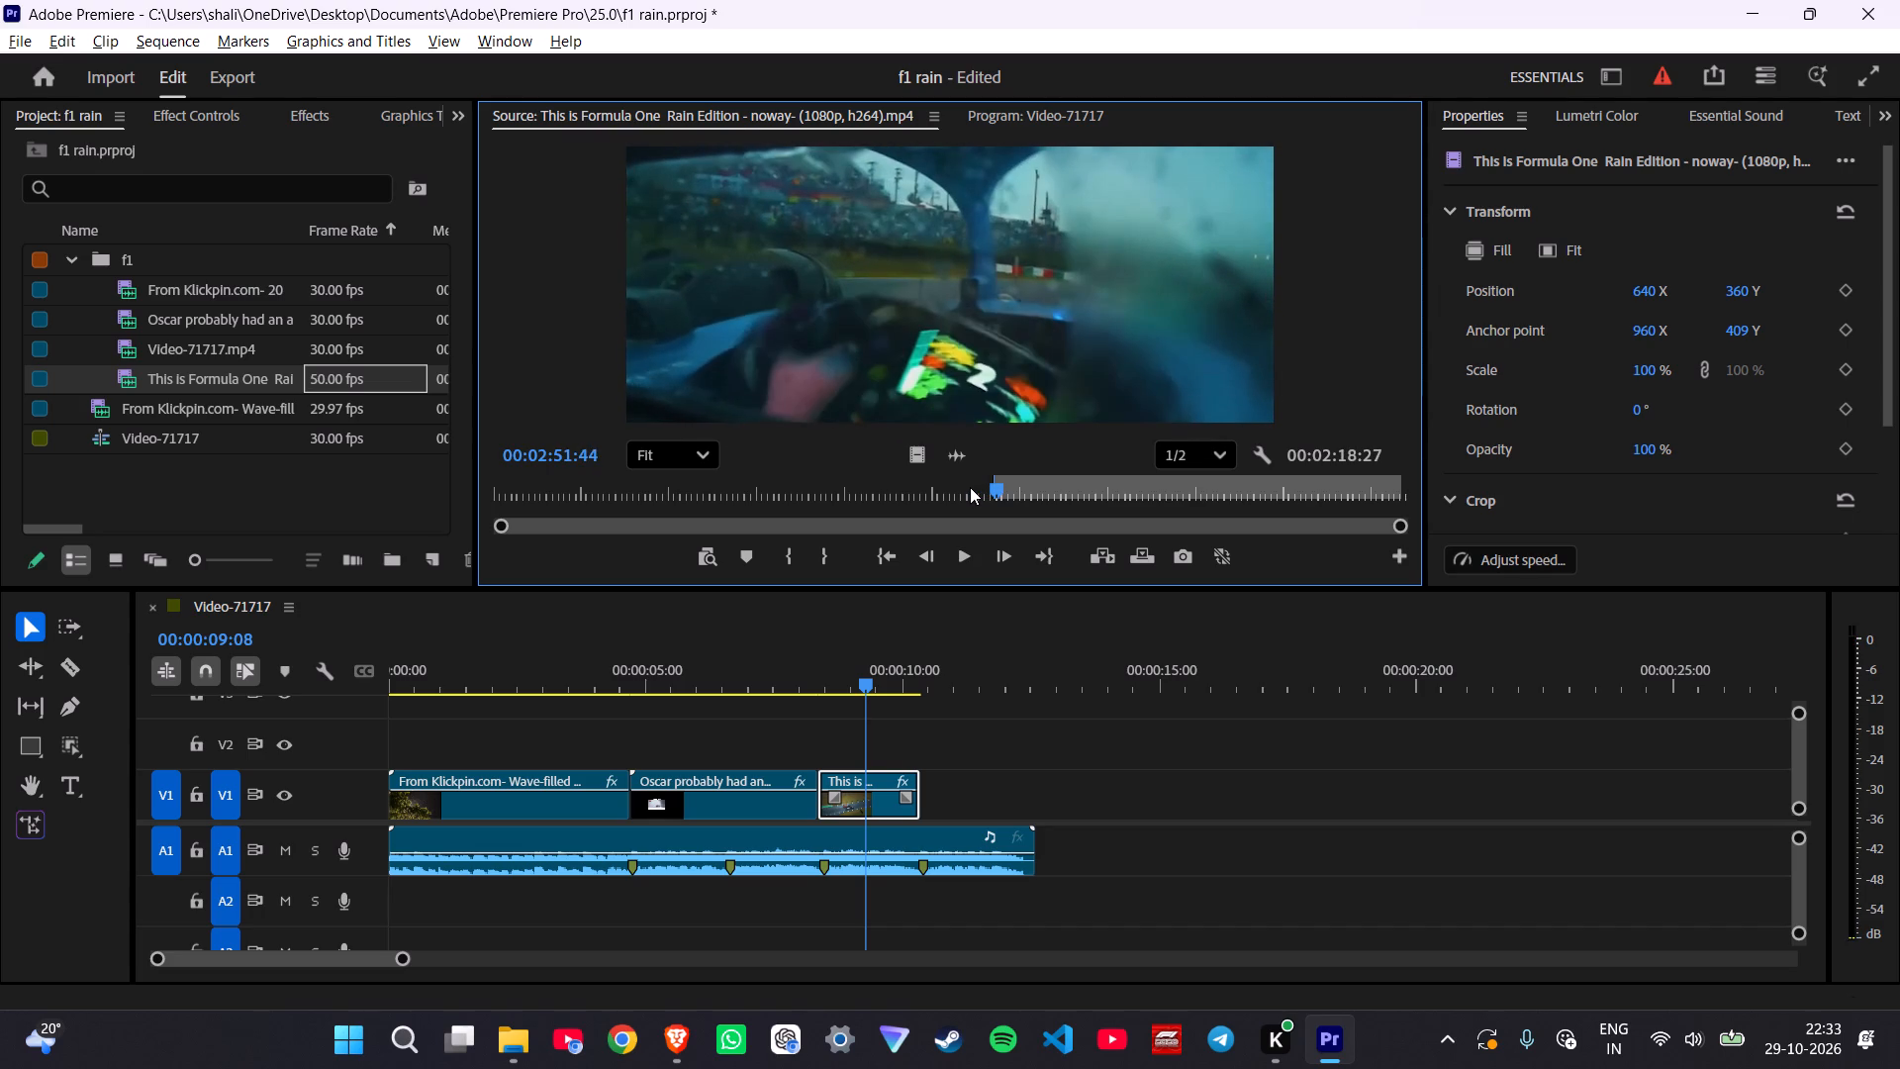
key(shift+Left)
text(i)
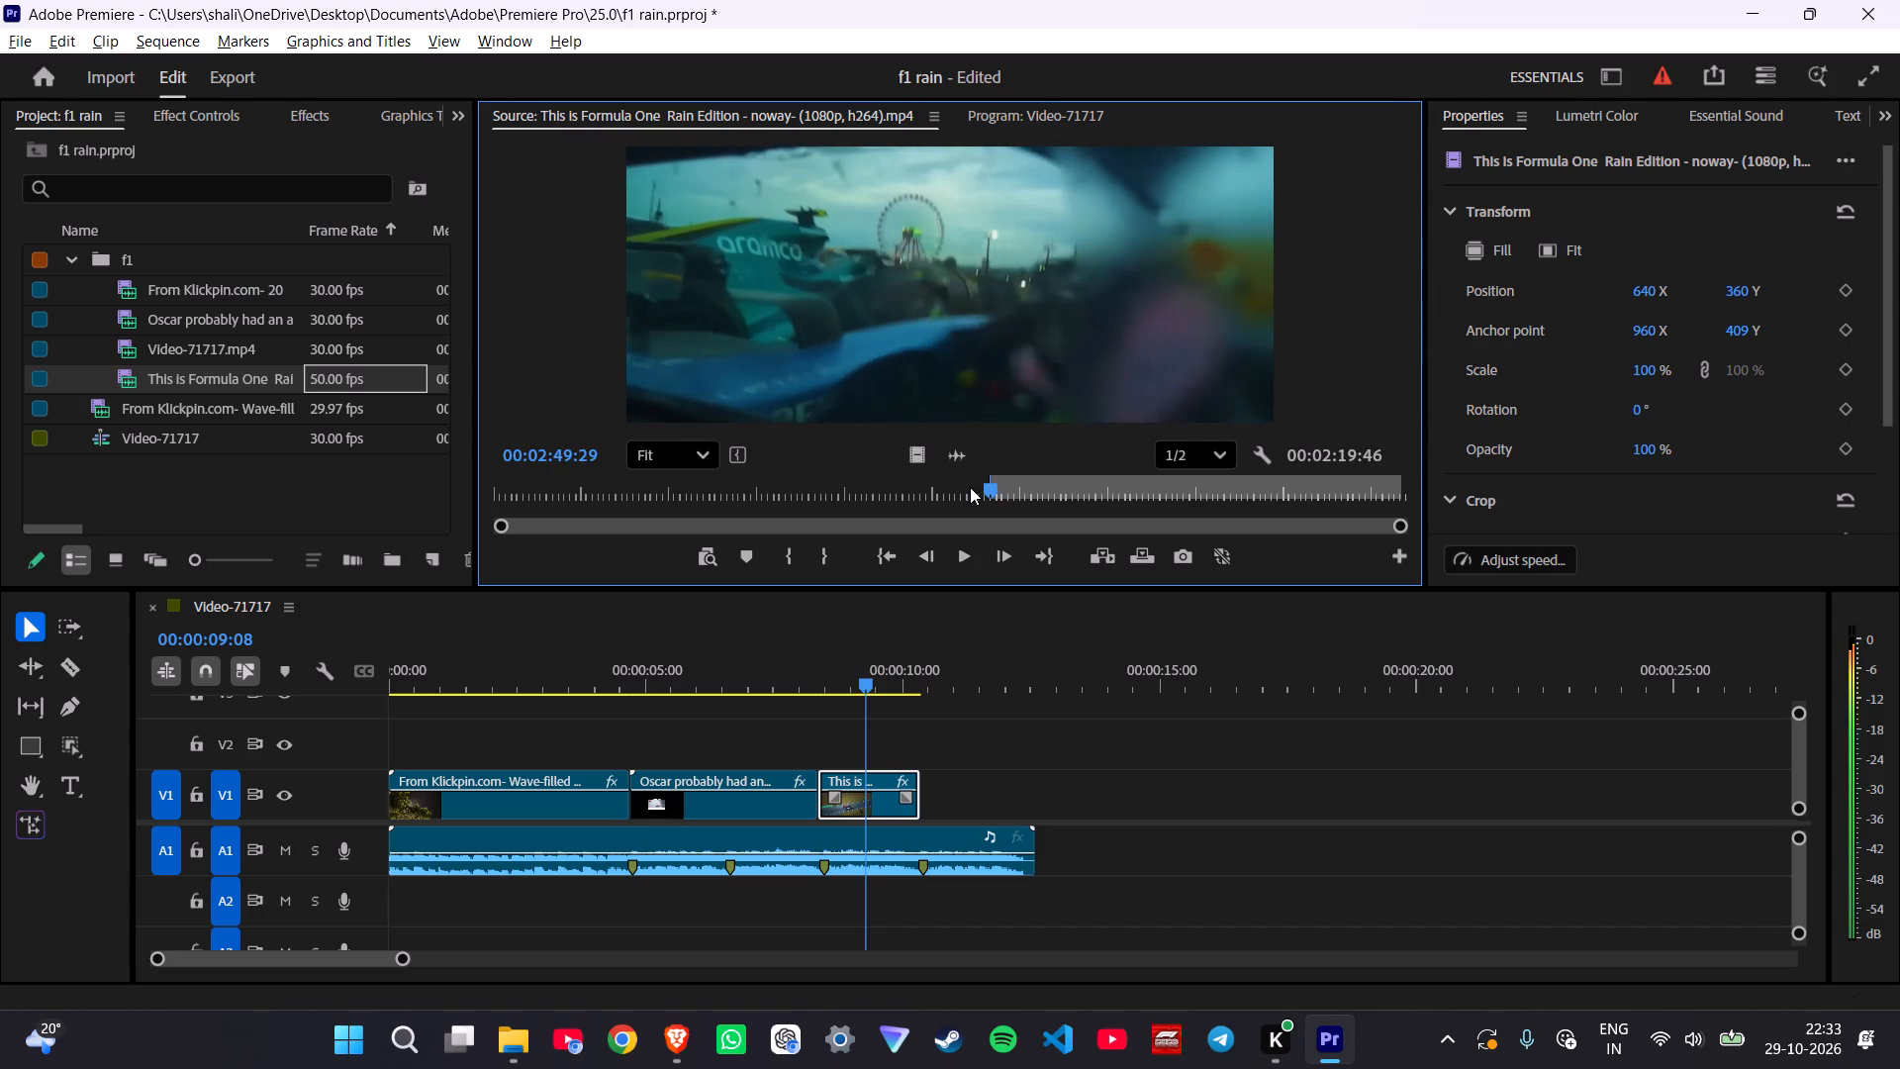
key(space)
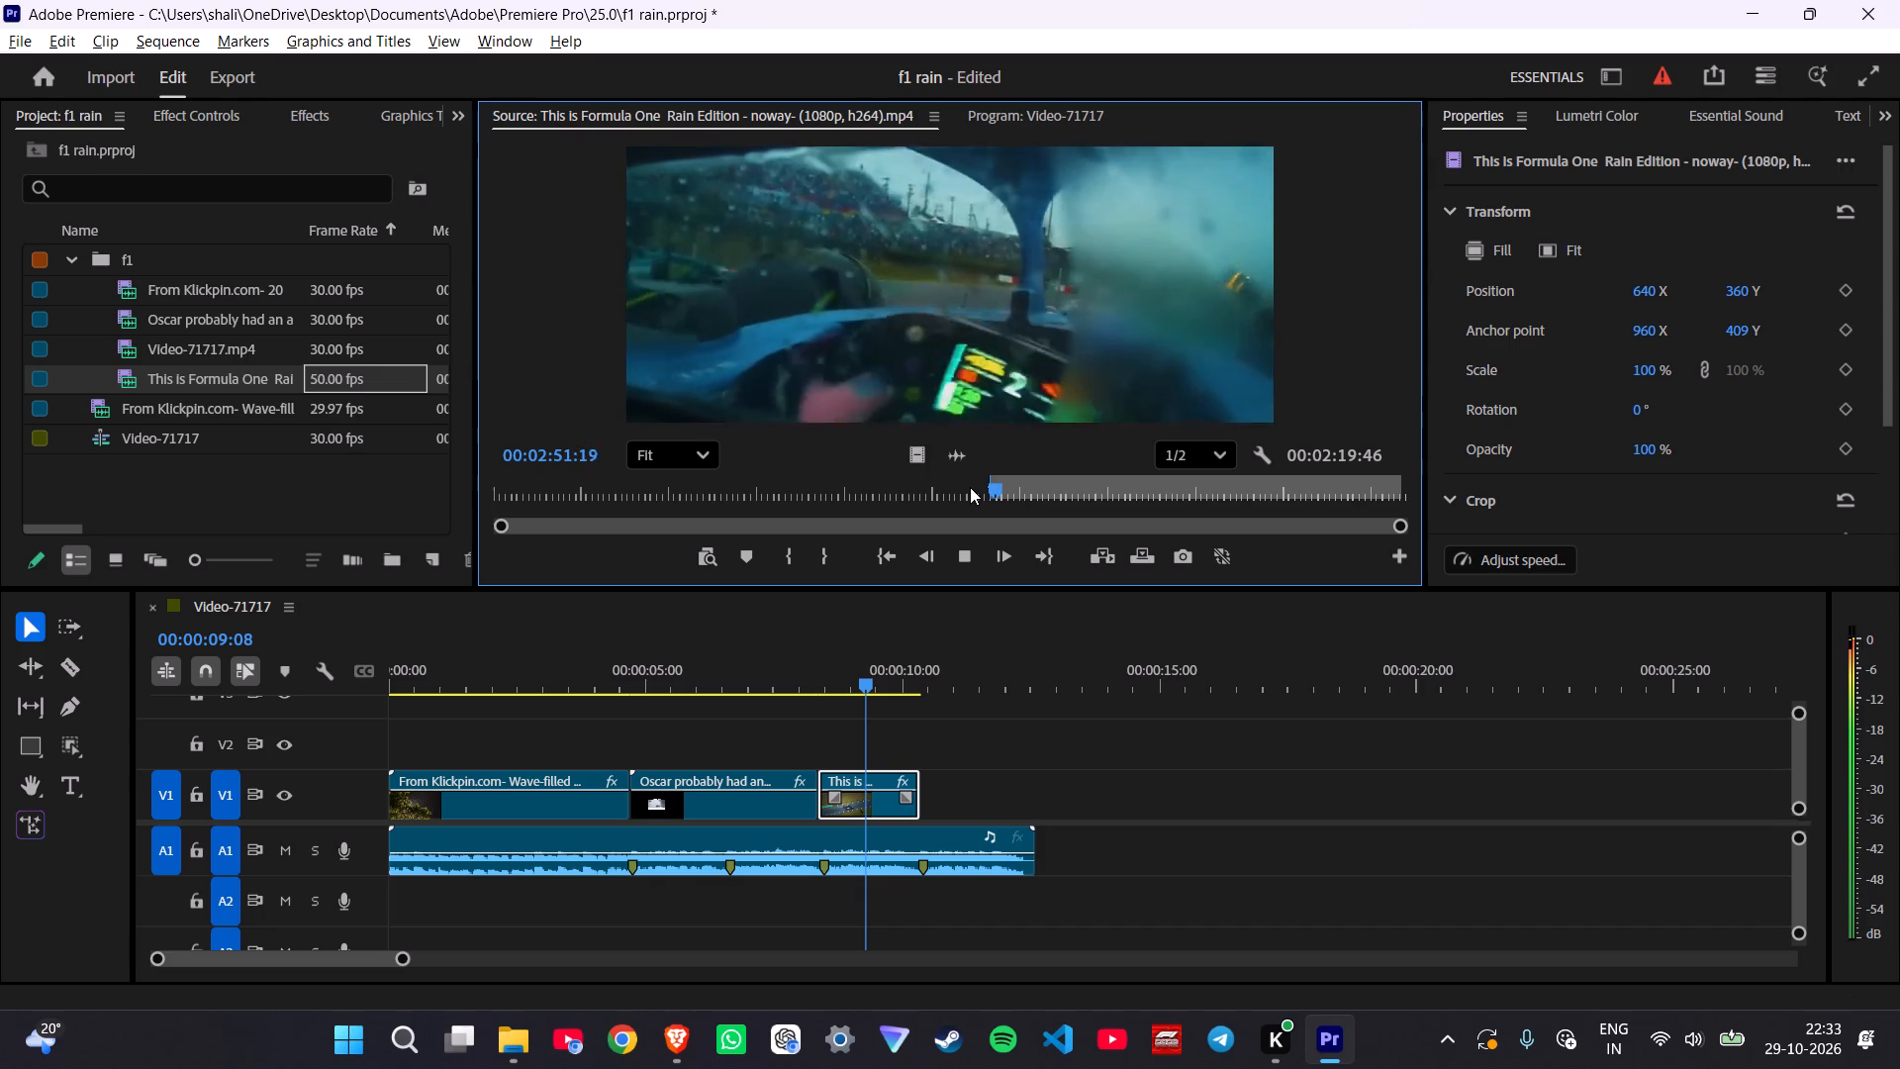
key(space)
text(o)
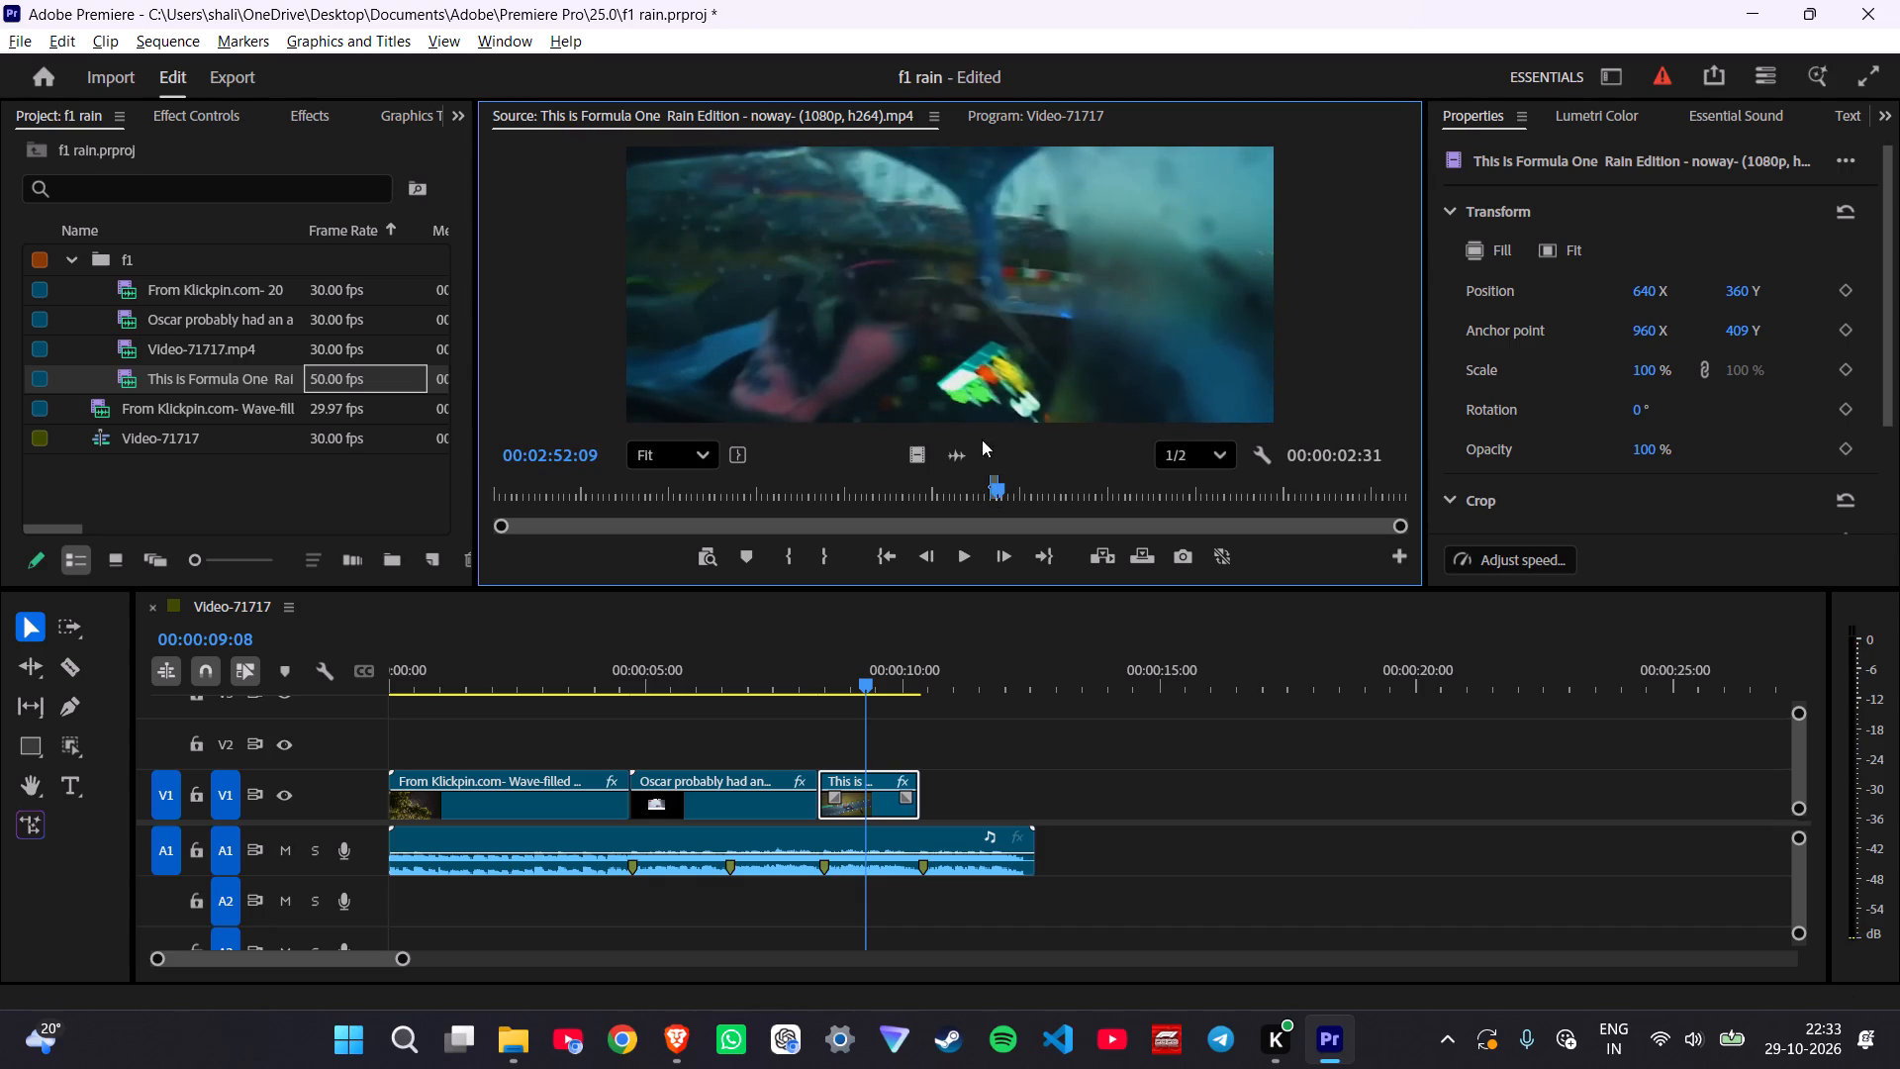
Place the marked onboard shot, video only, on V1 directly after the last clip and play across the cut.
drag(919, 455, 924, 789)
click(698, 681)
key(space)
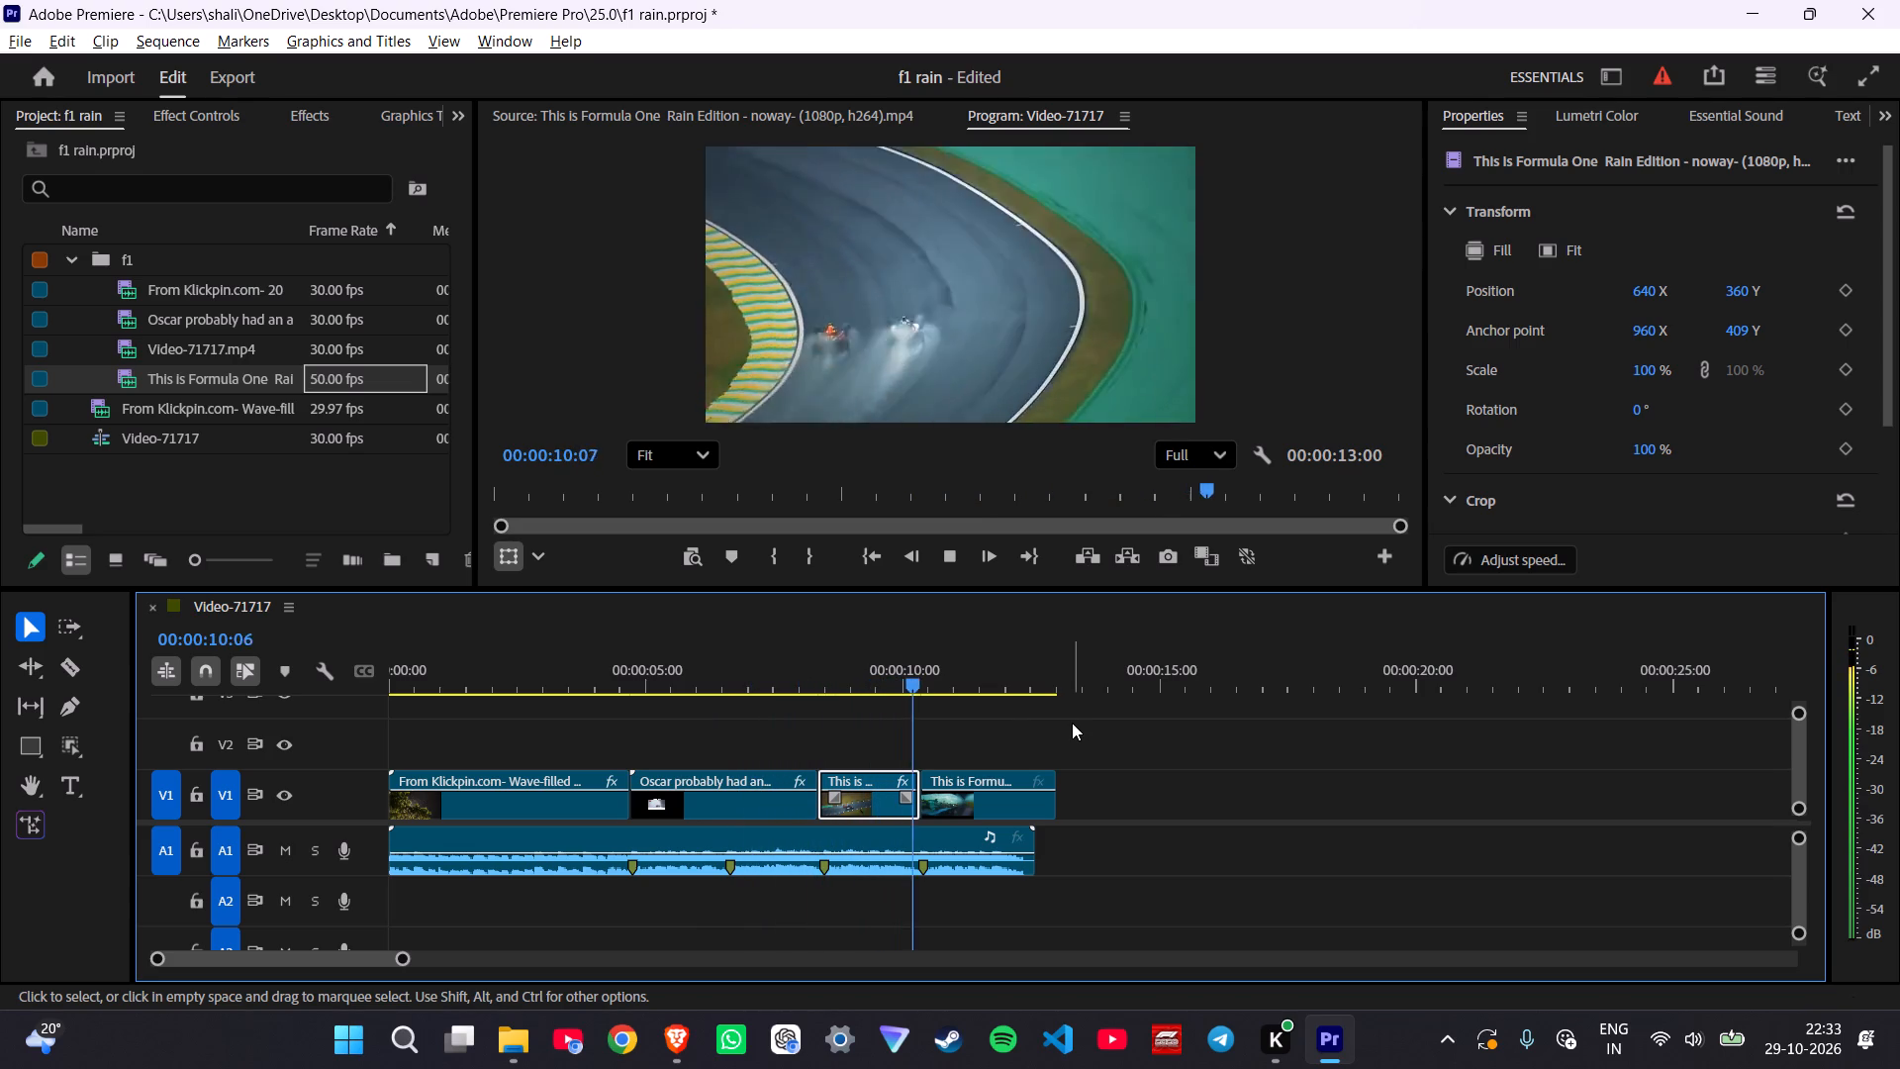
key(space)
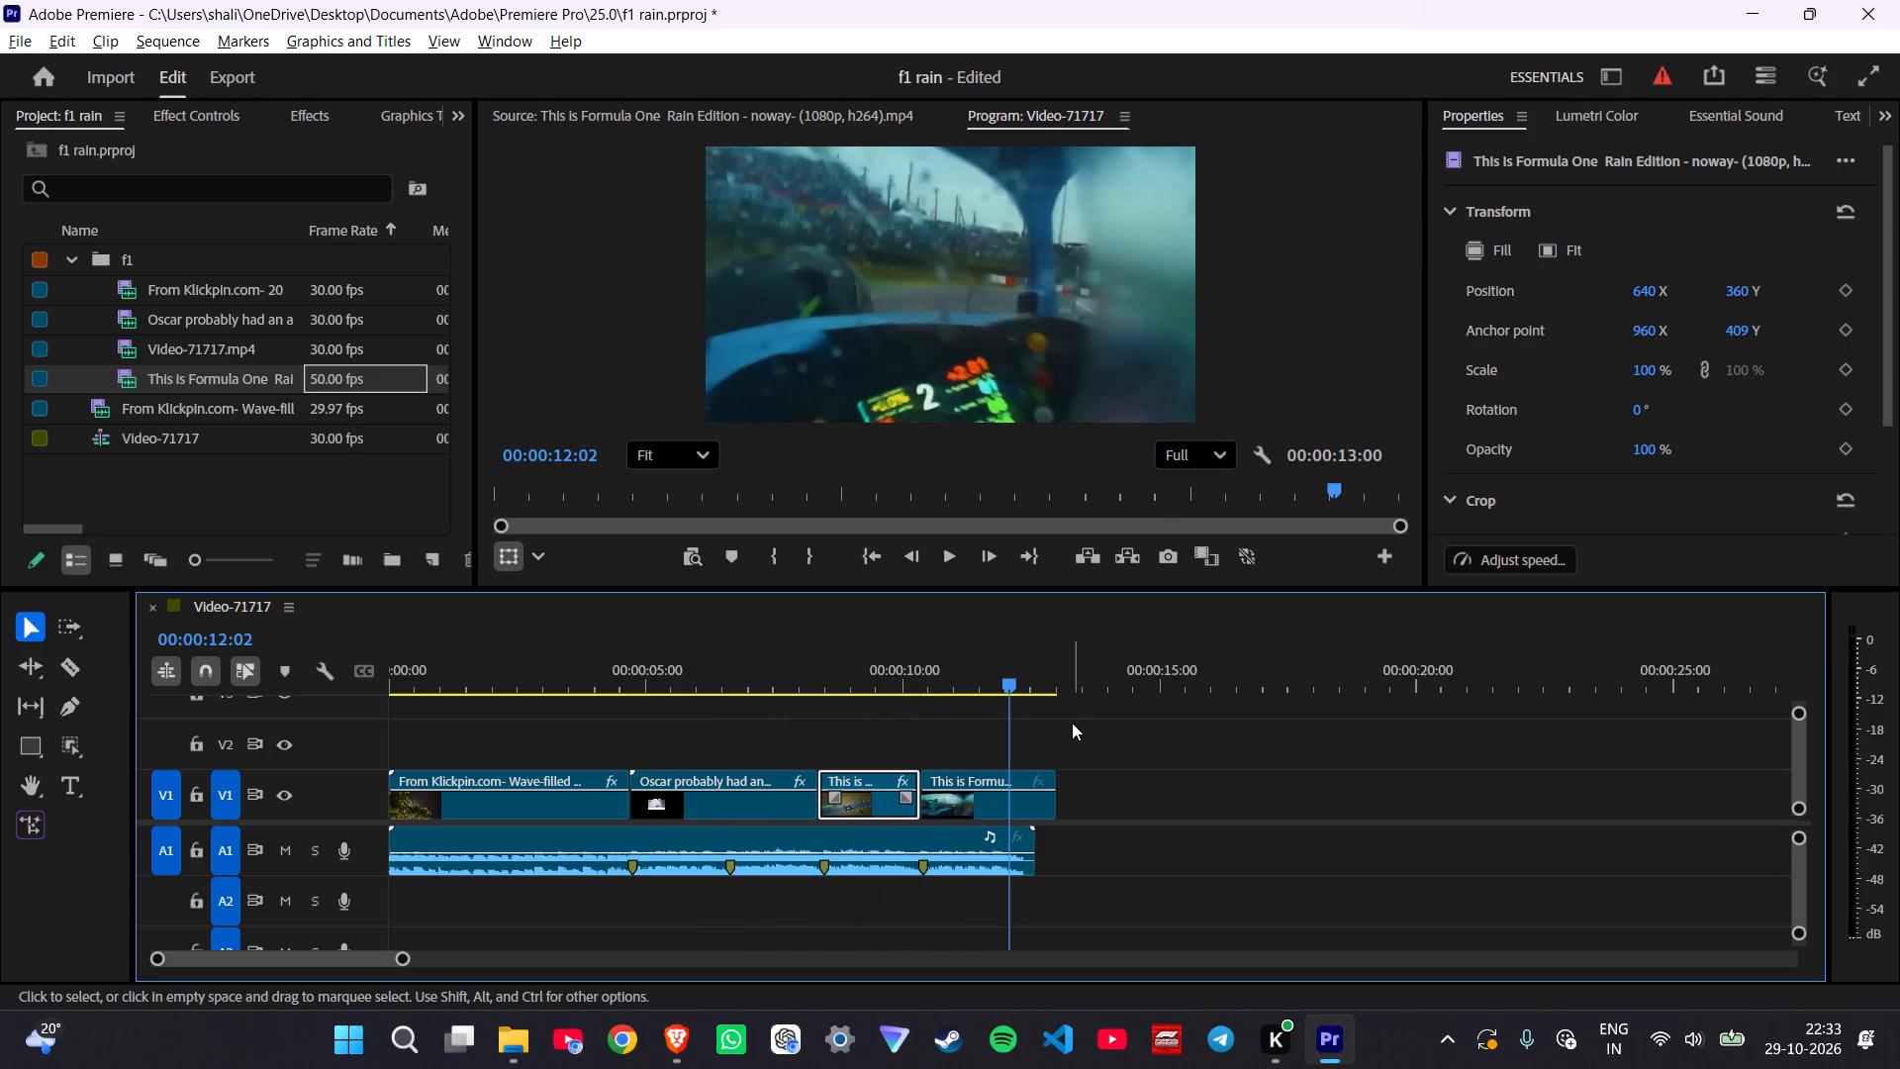
key(space)
key(space)
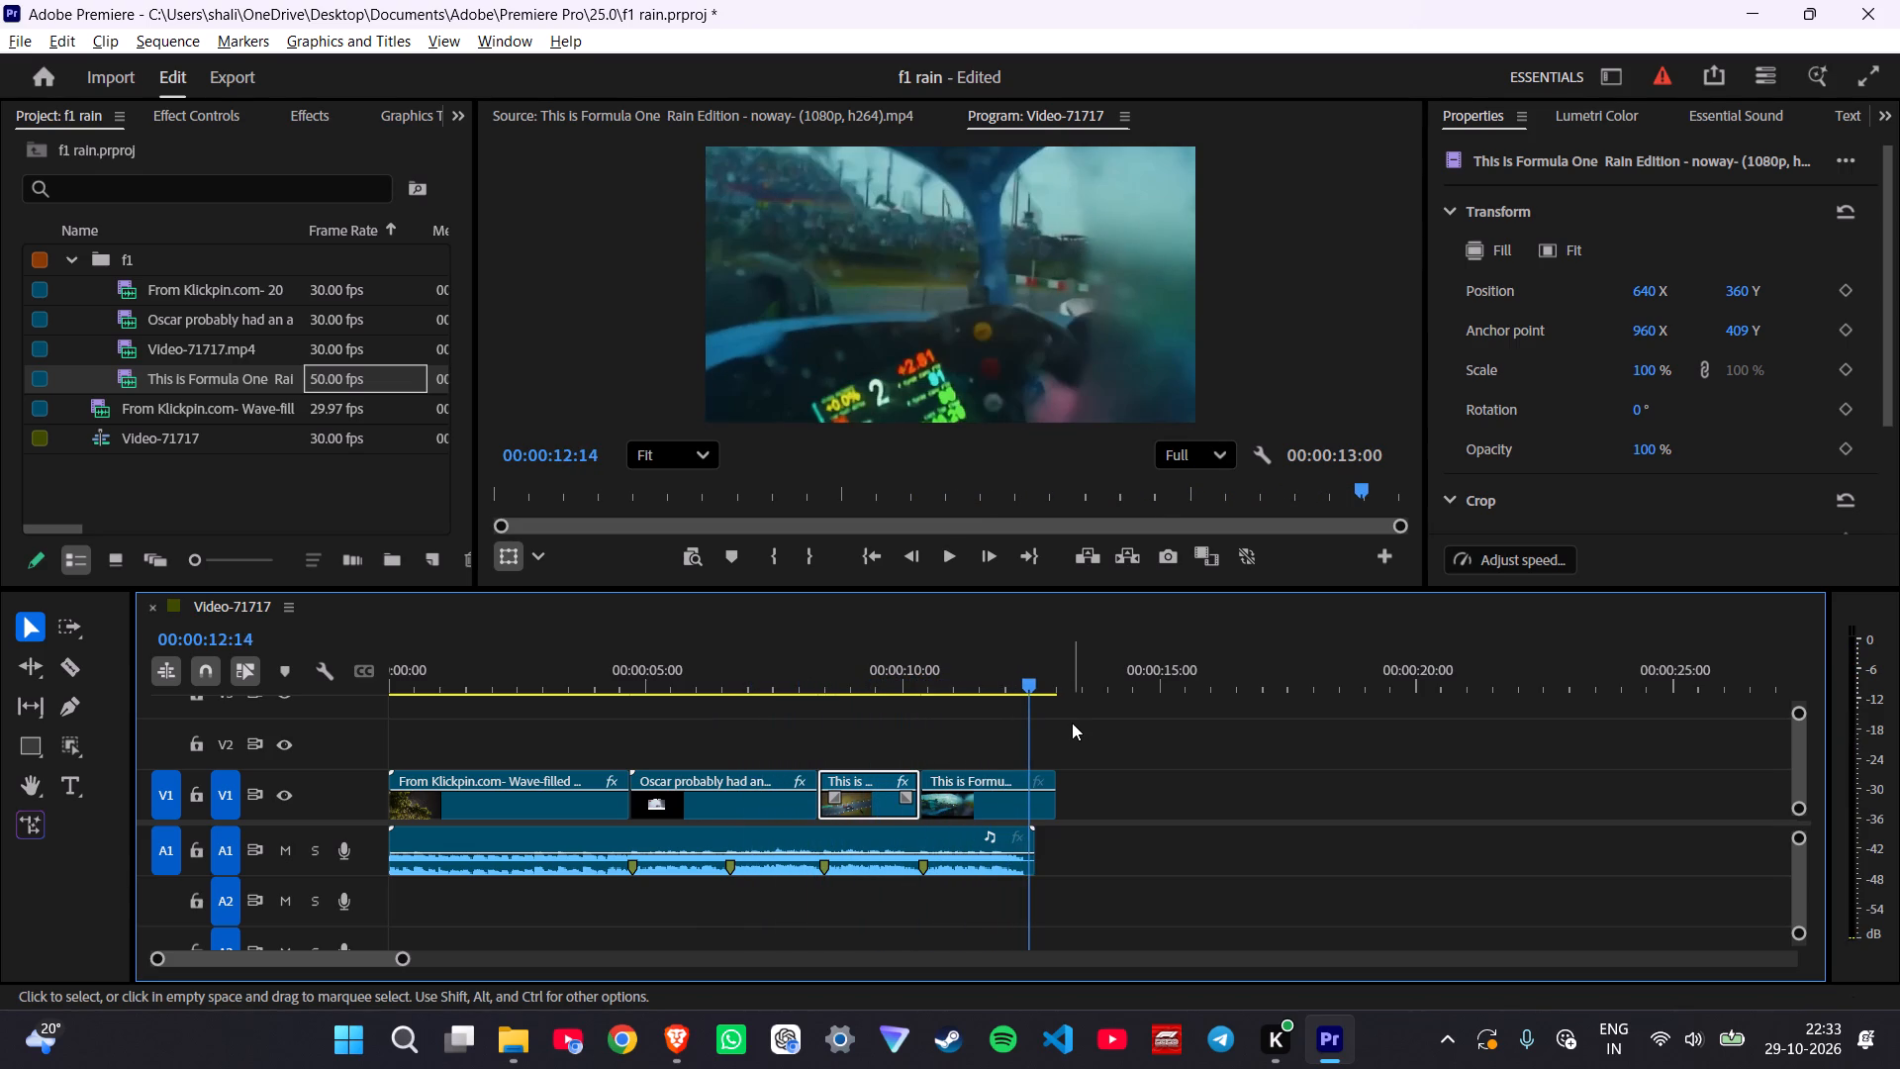
Set the new onboard clip's speed to 200% and play the sequence from about 3.5 seconds into that clip.
click(991, 781)
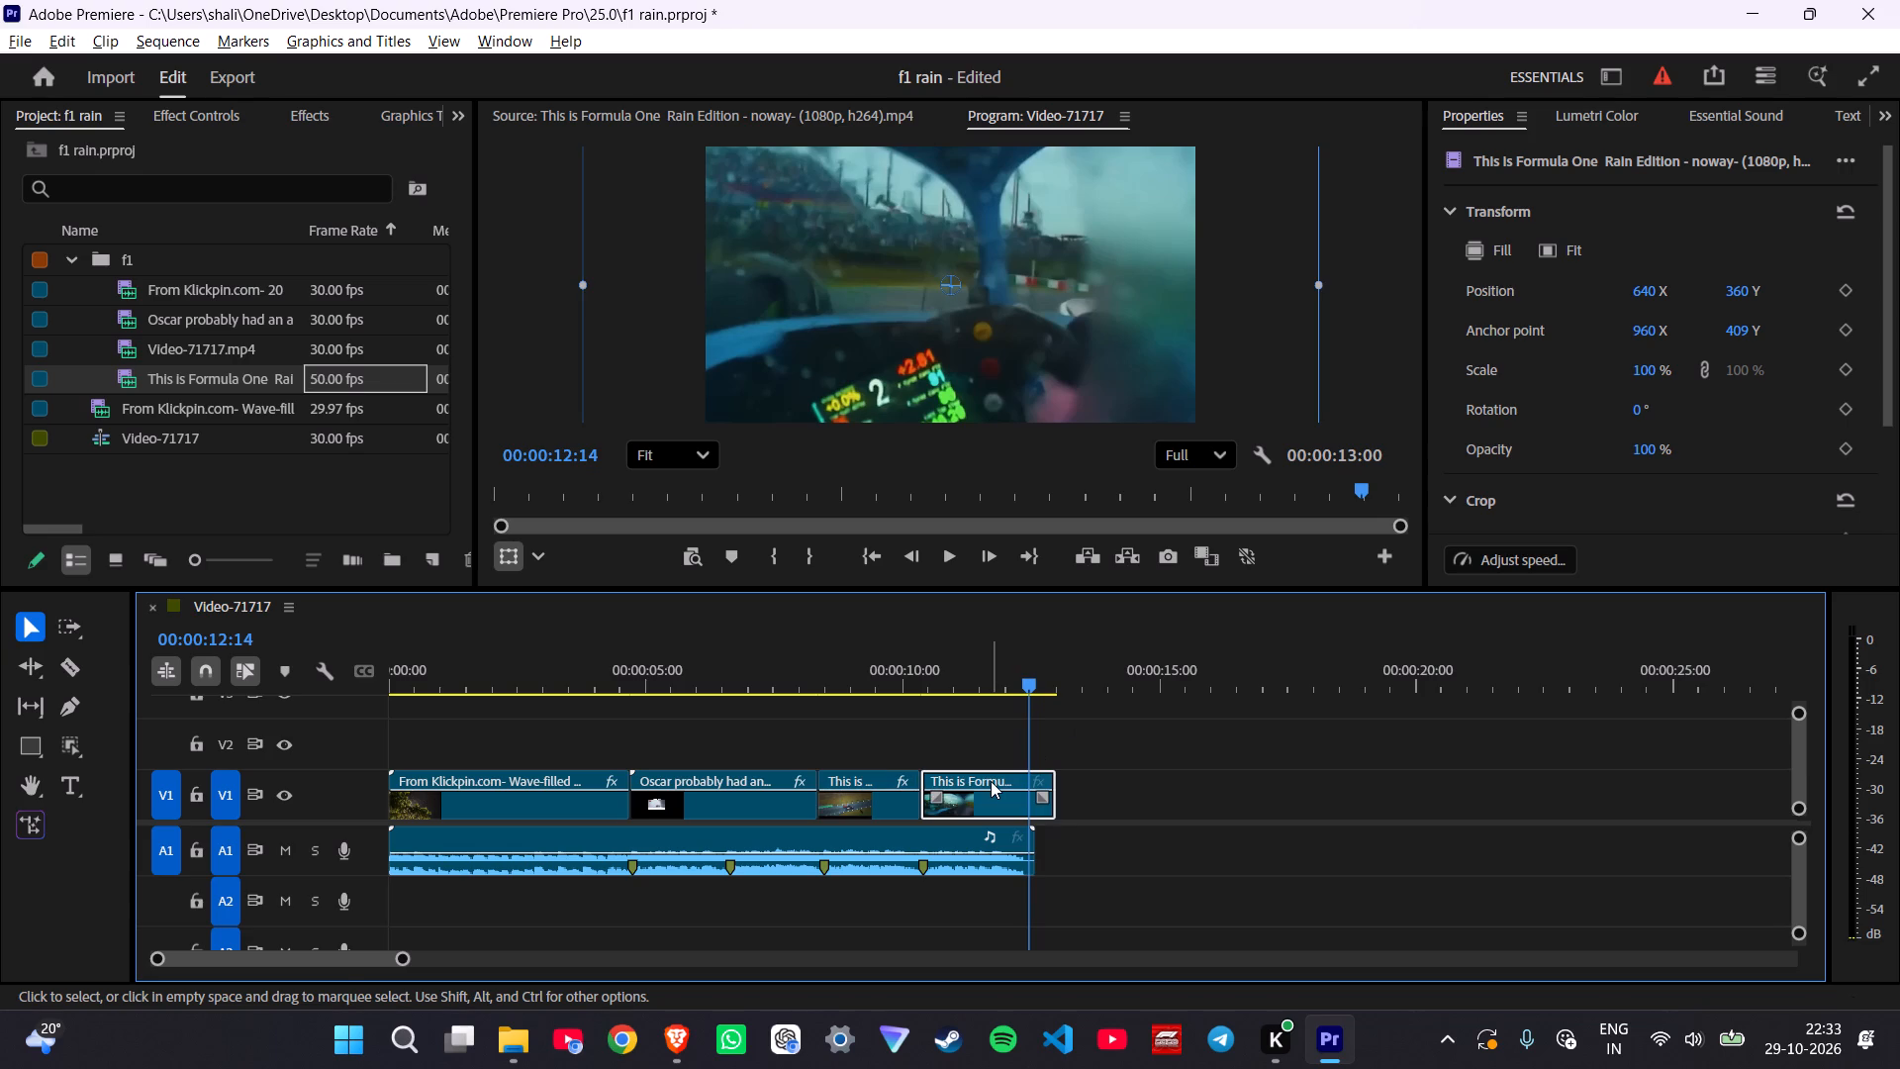
key(ctrl+r)
text(200)
key(Return)
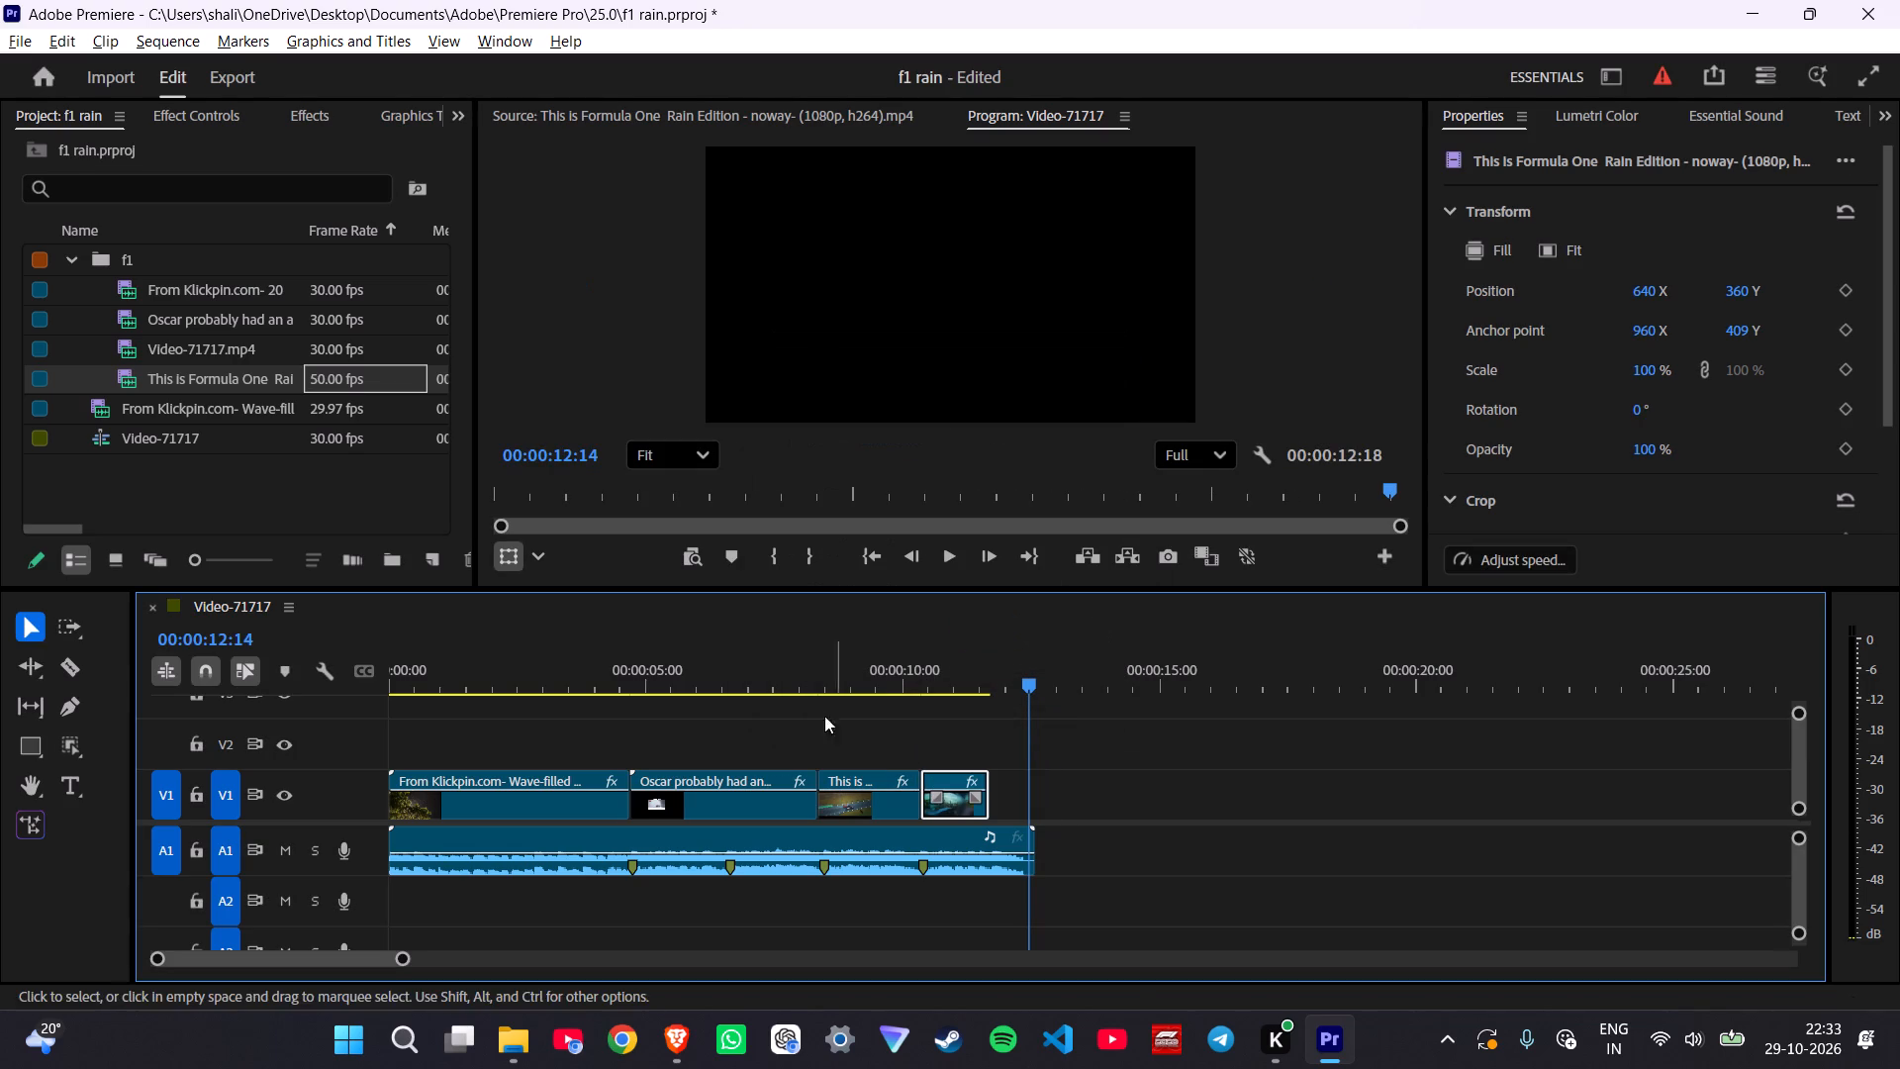
click(804, 677)
click(566, 662)
key(space)
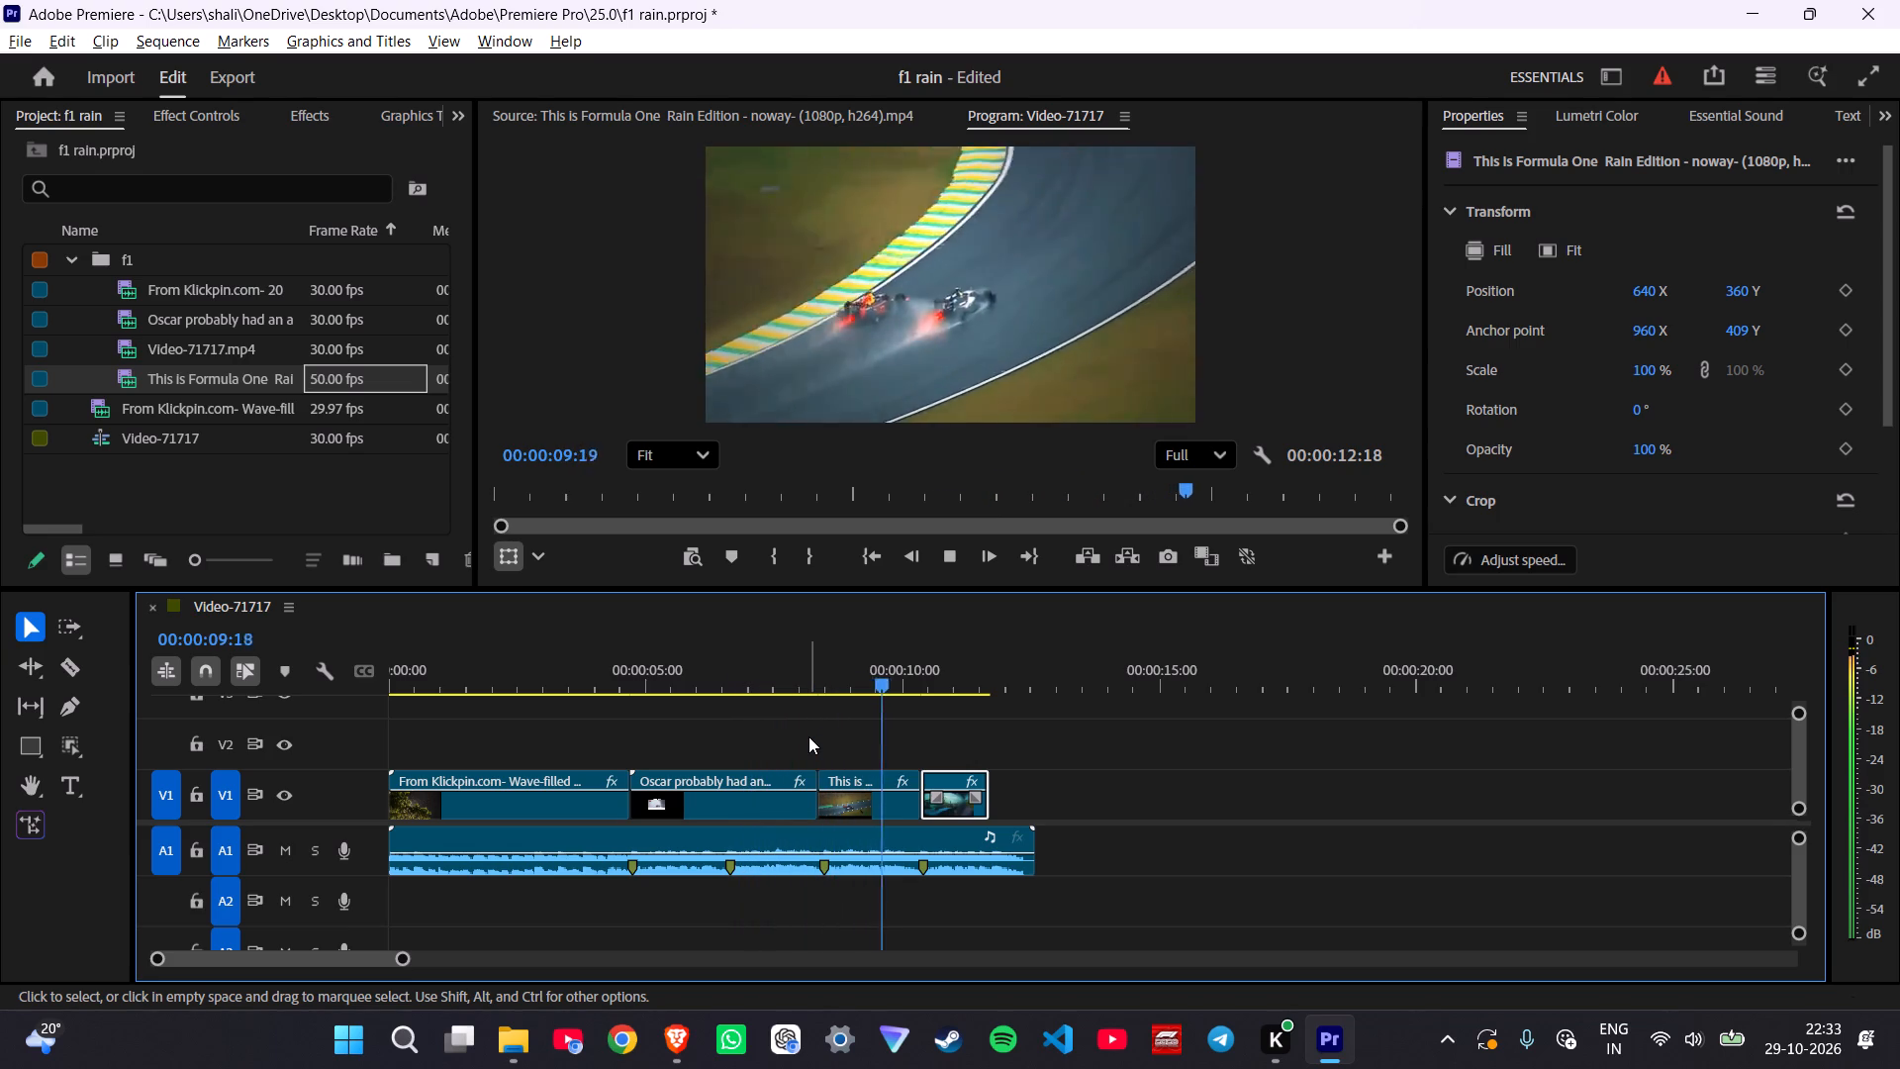
key(space)
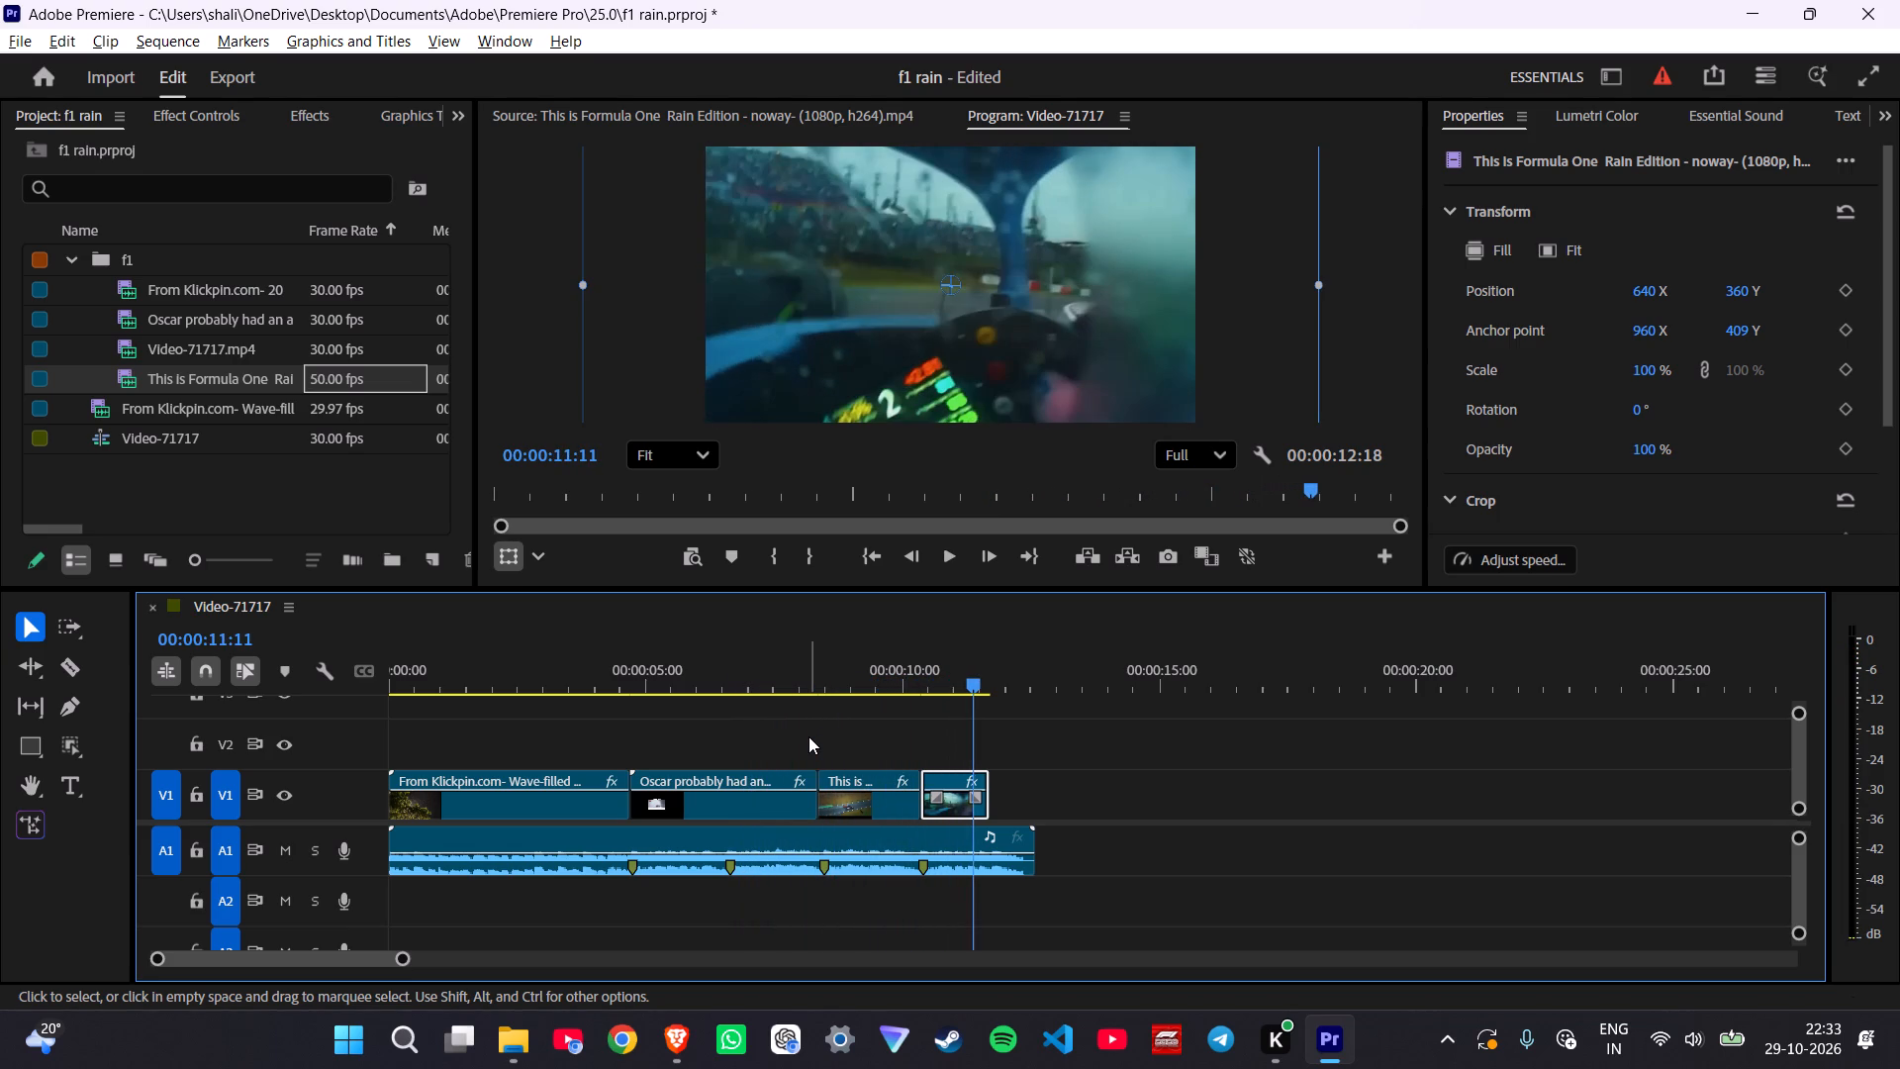
Extend the onboard clip's end to the end of the audio at 00:00:12:18 and play the sequence through.
drag(993, 794, 1034, 802)
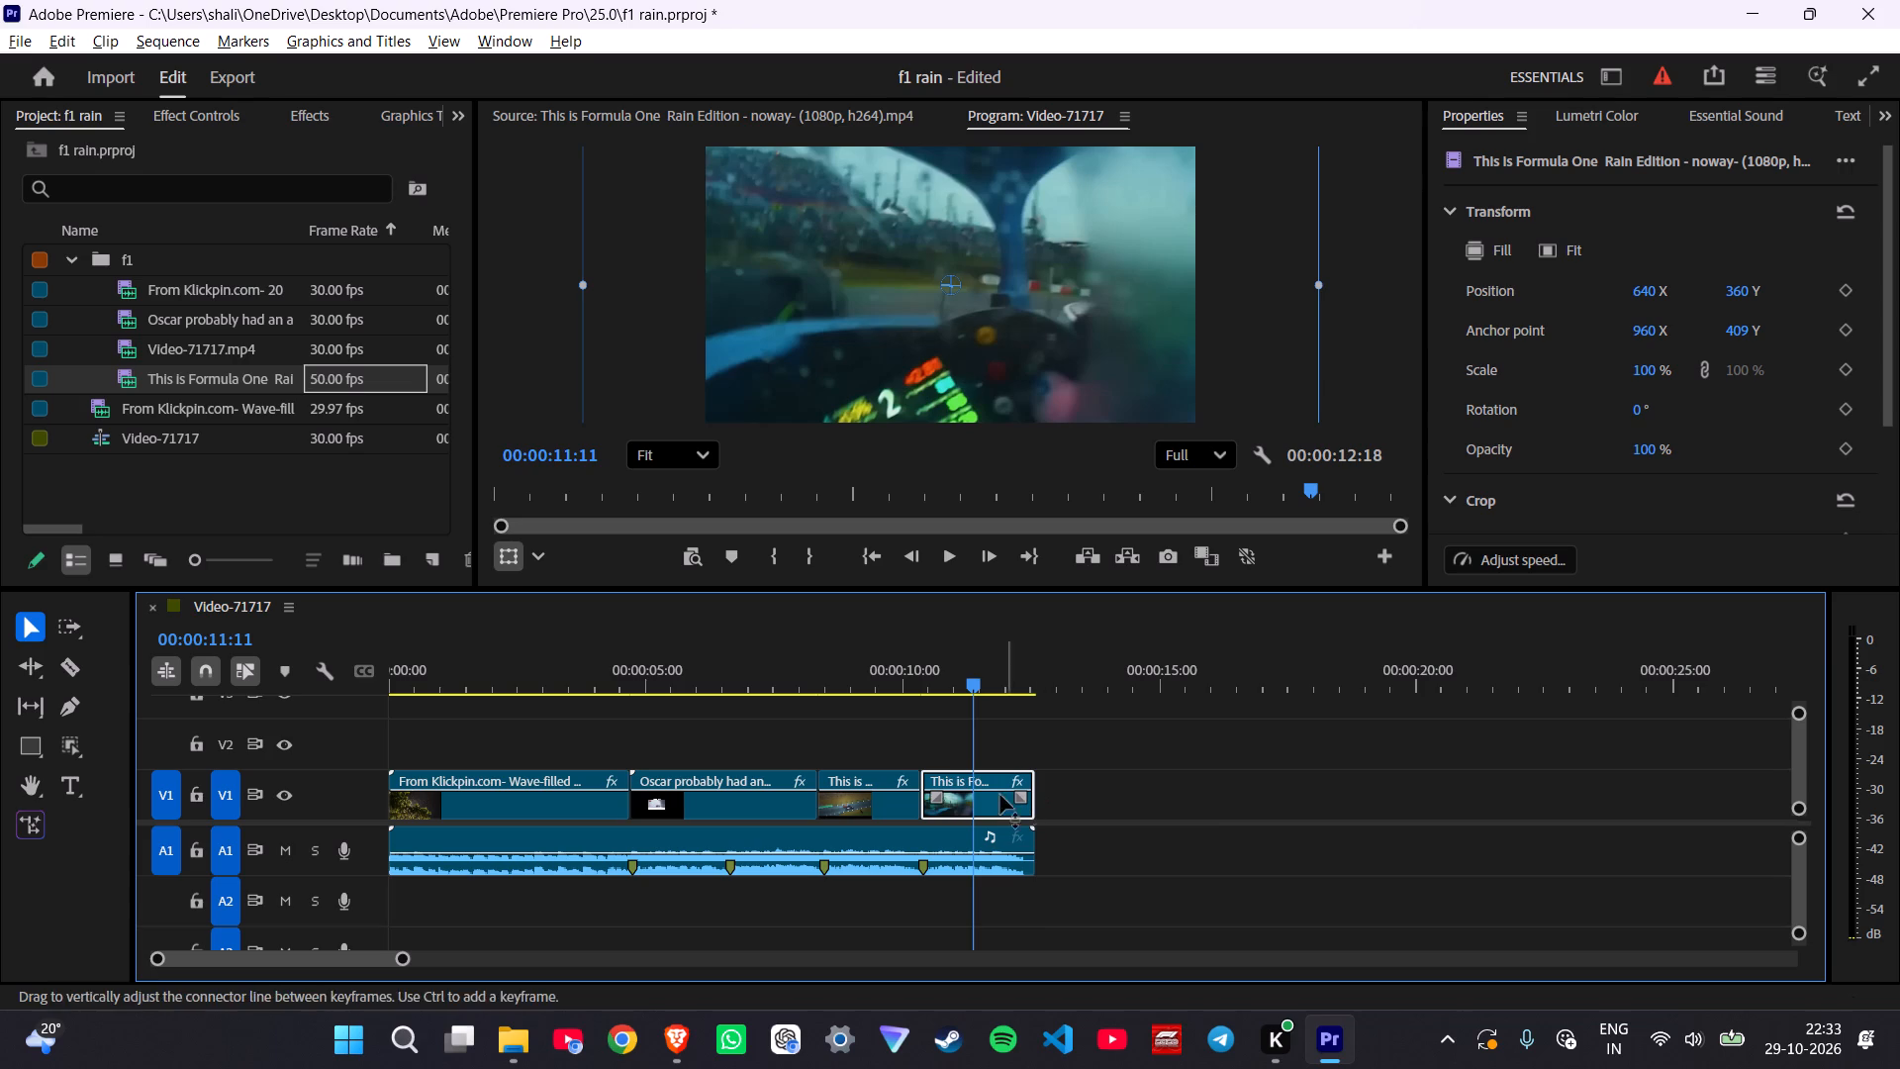
click(963, 793)
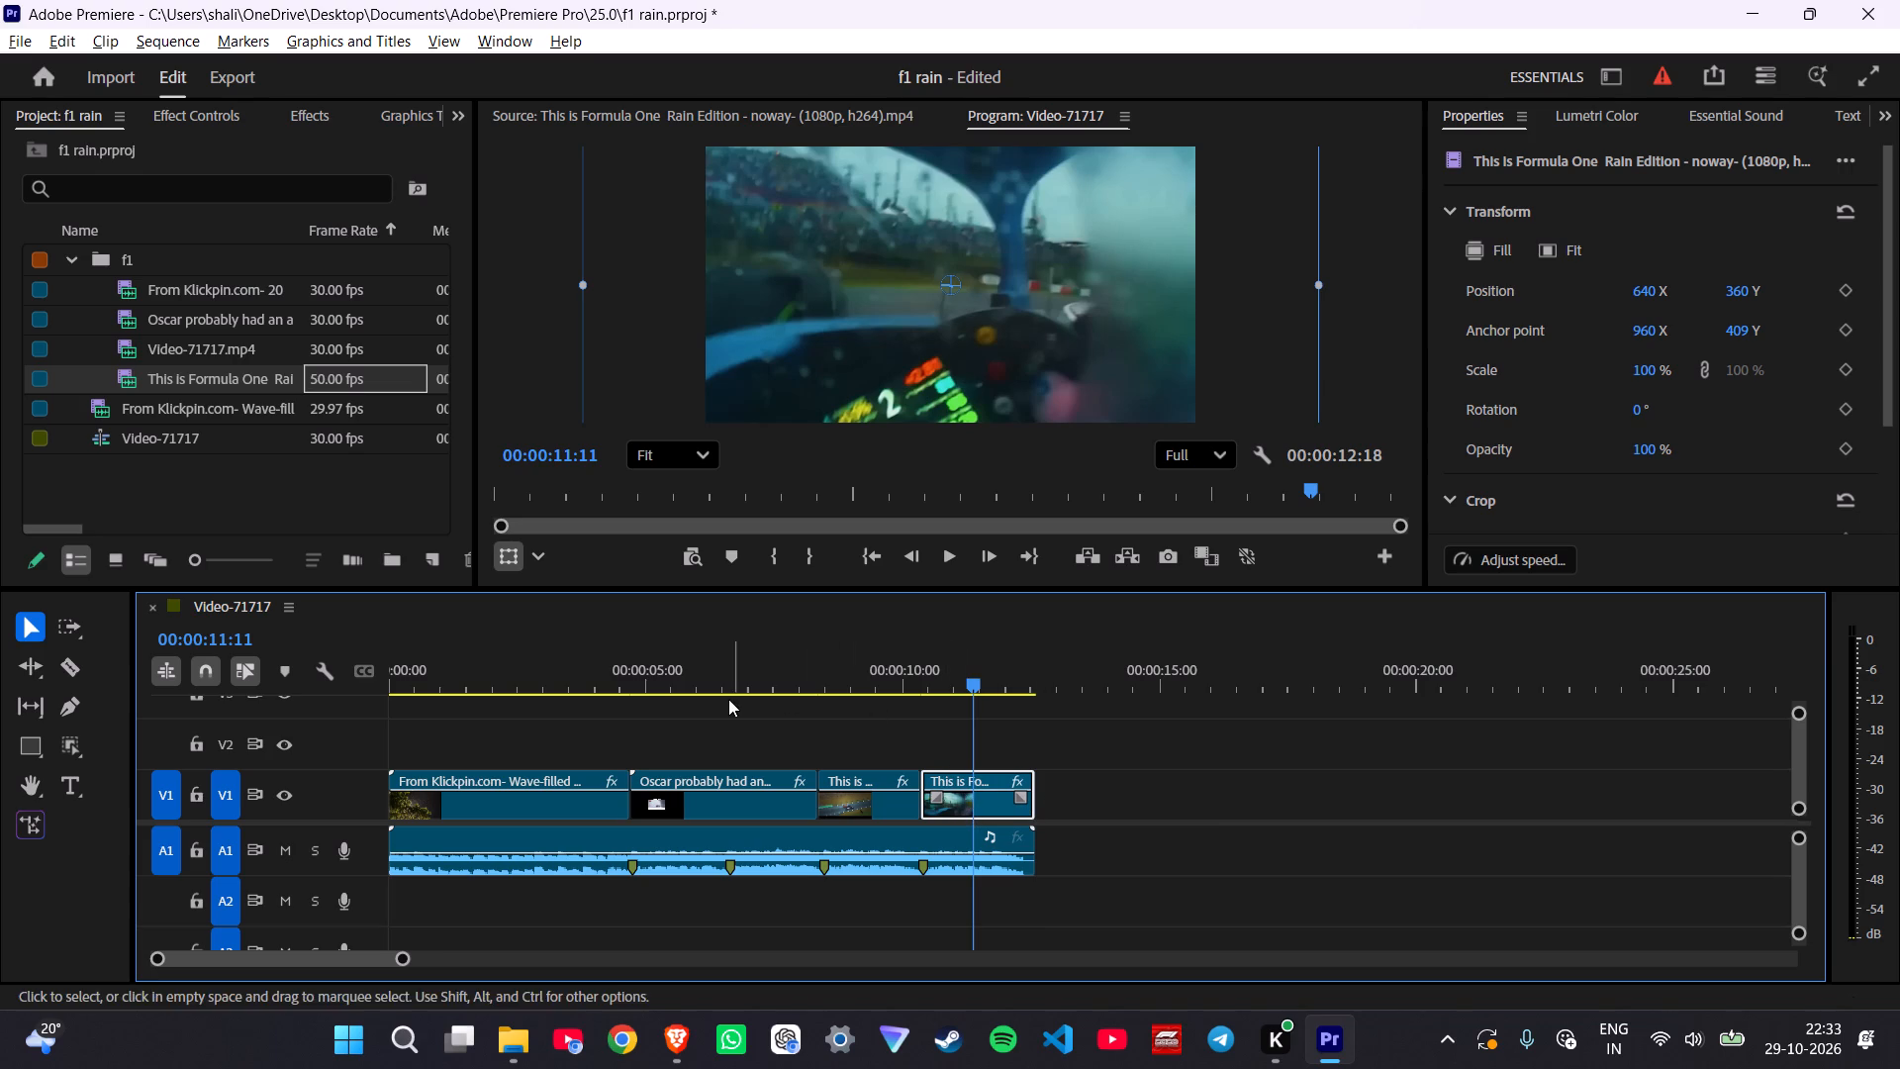
click(573, 681)
key(space)
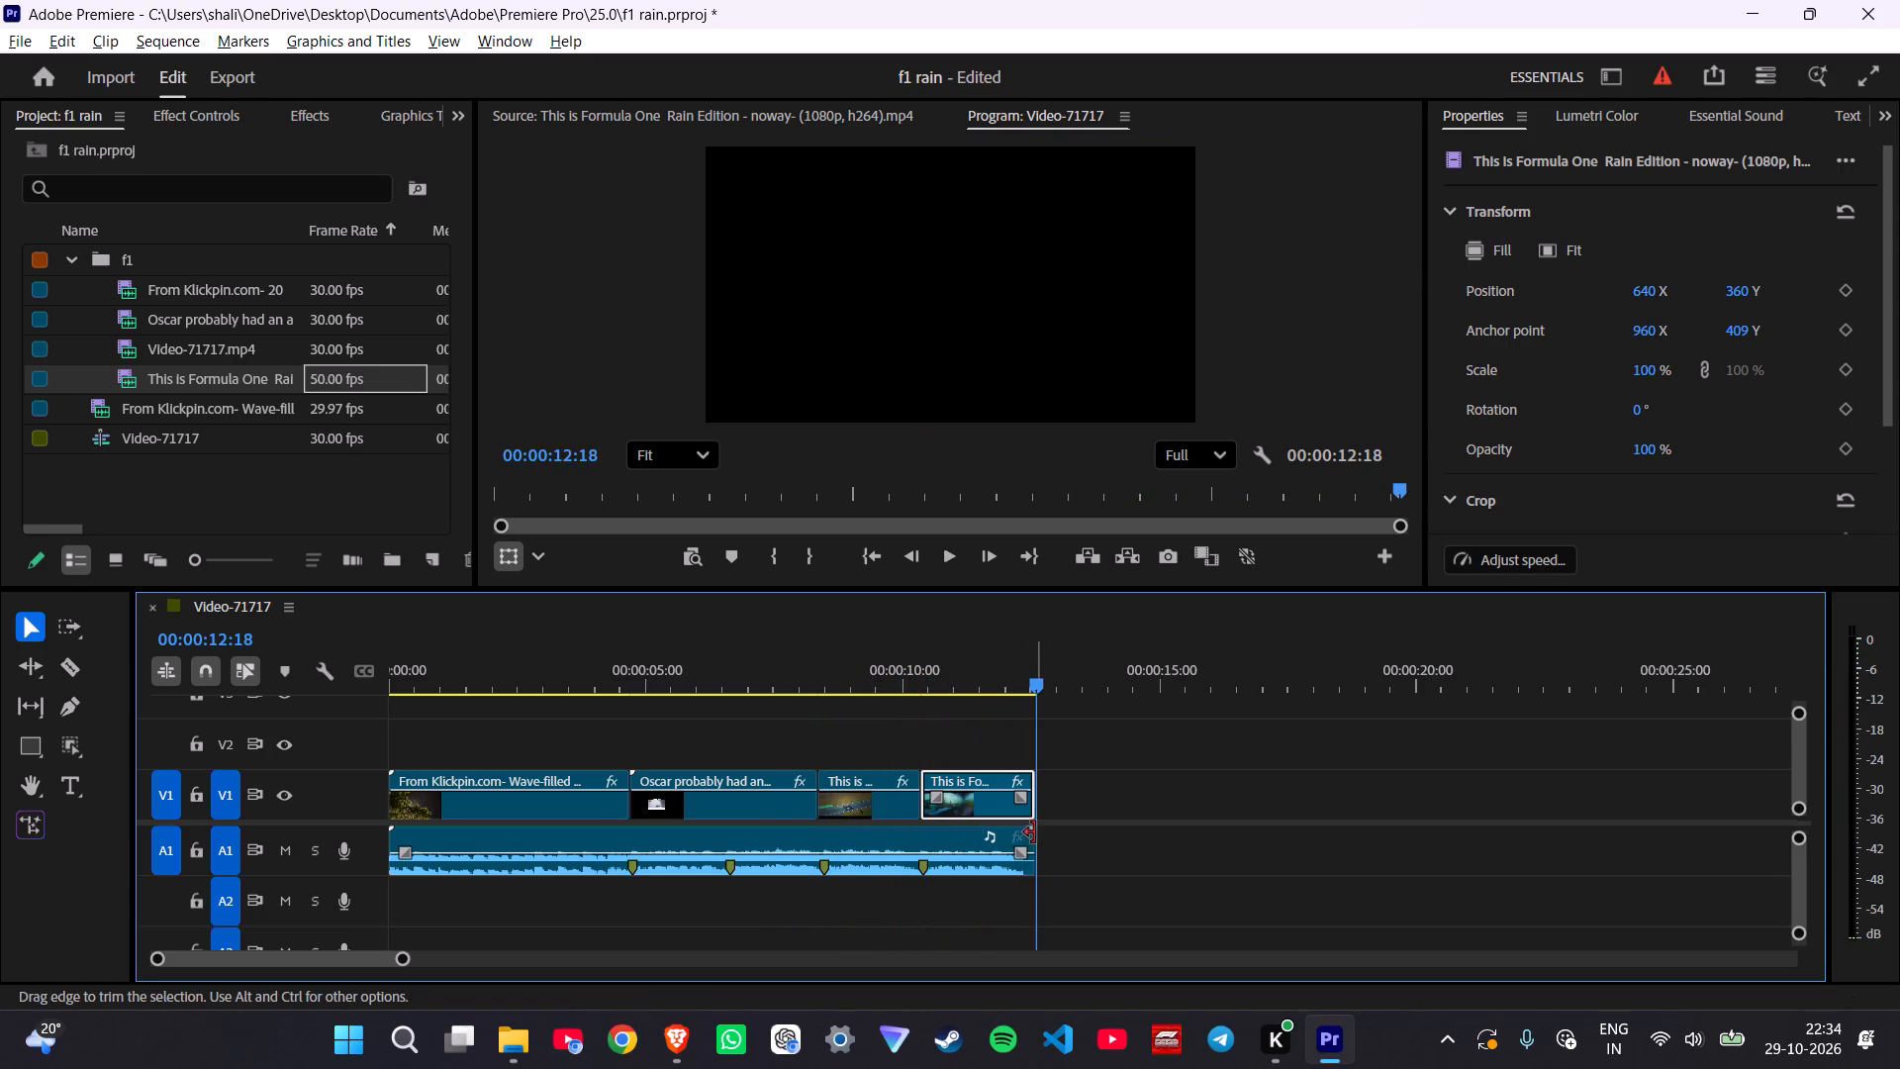
Trim the ends of the audio and the onboard clip so that both finish at 00:00:12:09.
drag(1038, 839, 1023, 844)
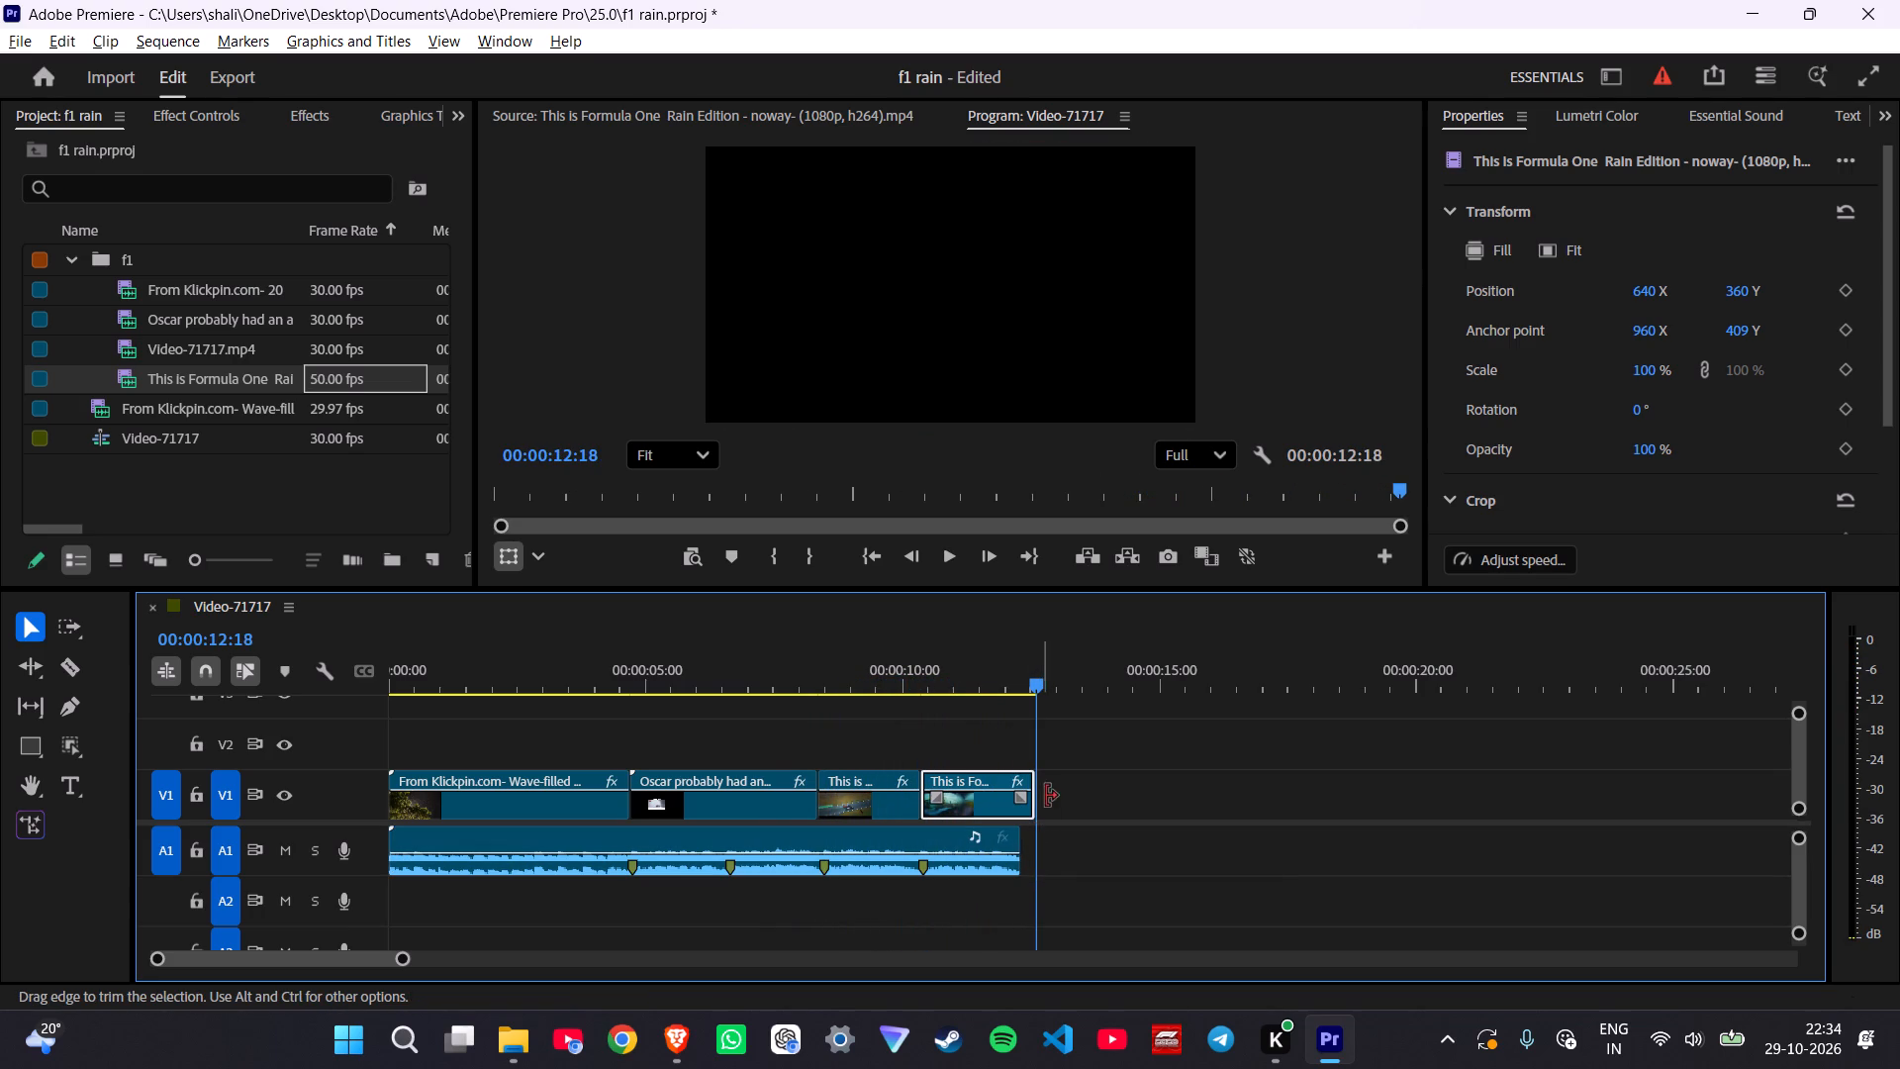
drag(1045, 795, 1030, 795)
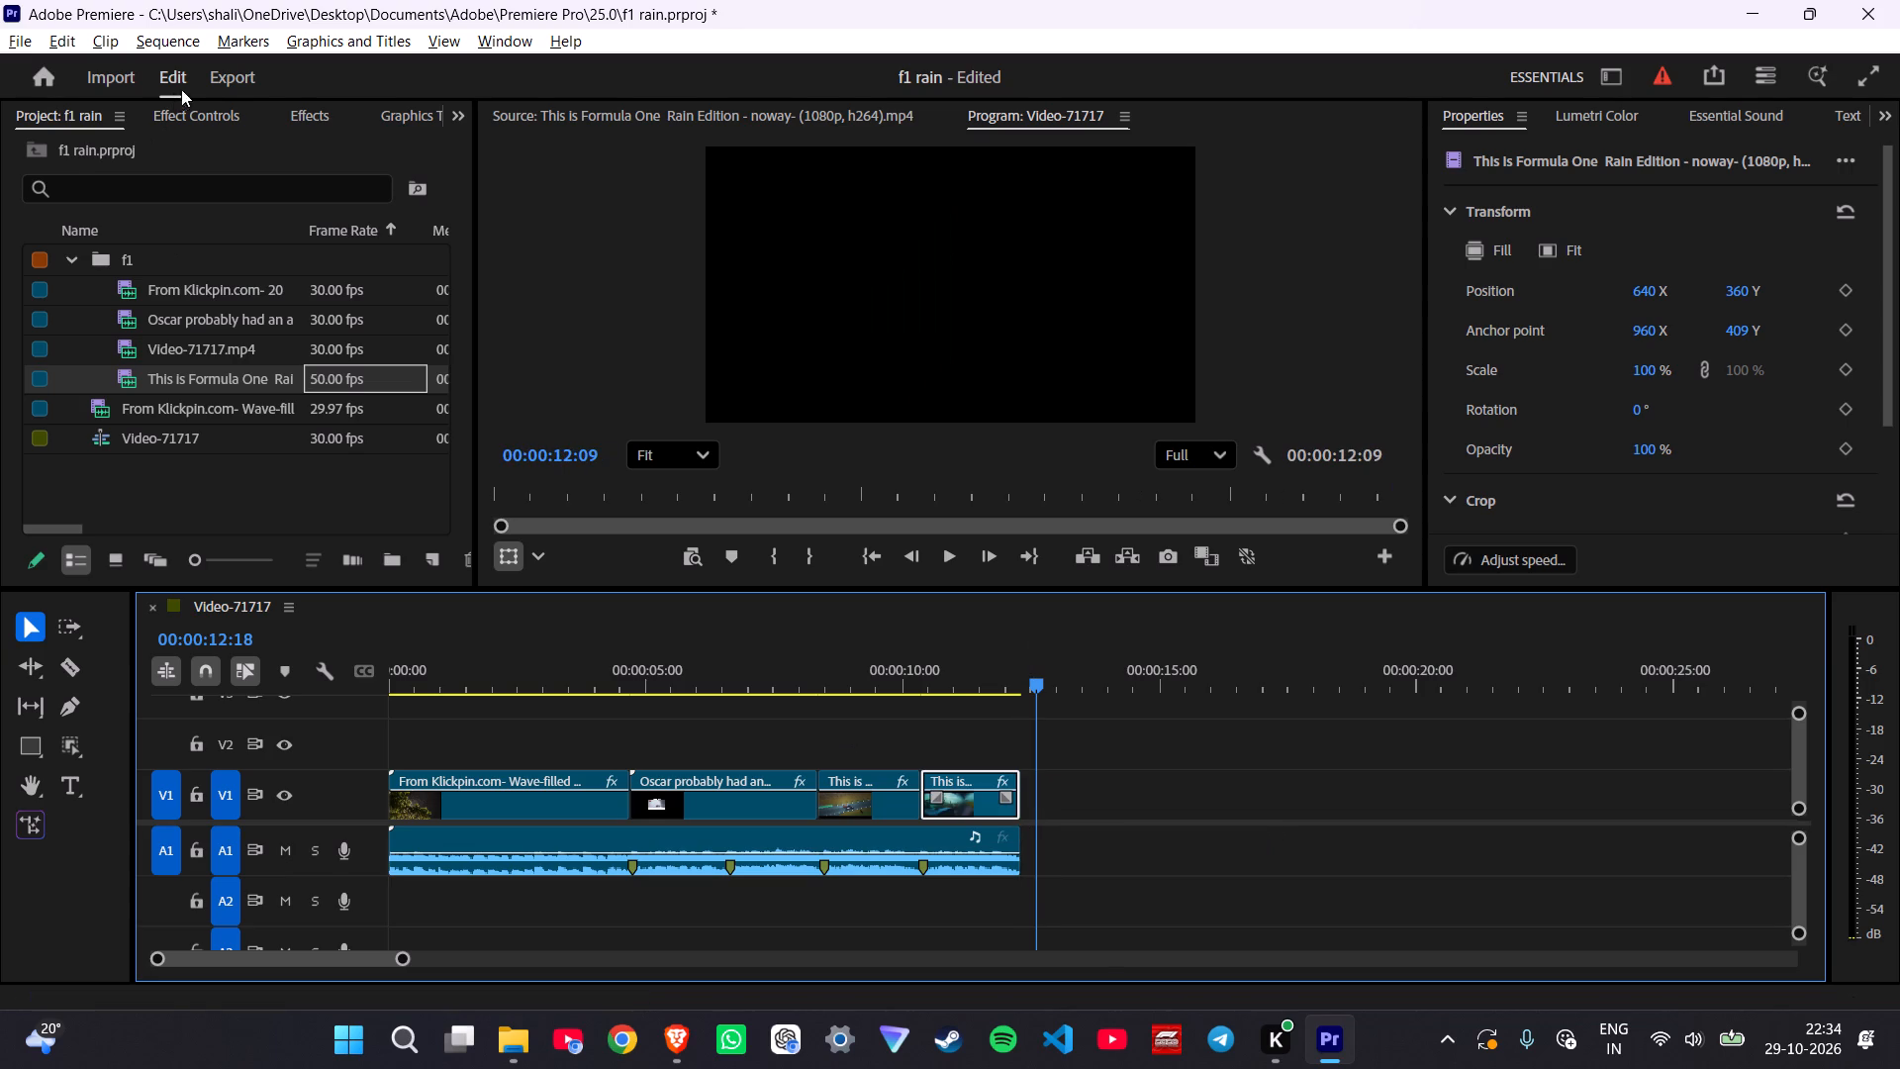
Open the export settings for the sequence and name the output file f1 rain.mp4.
click(230, 79)
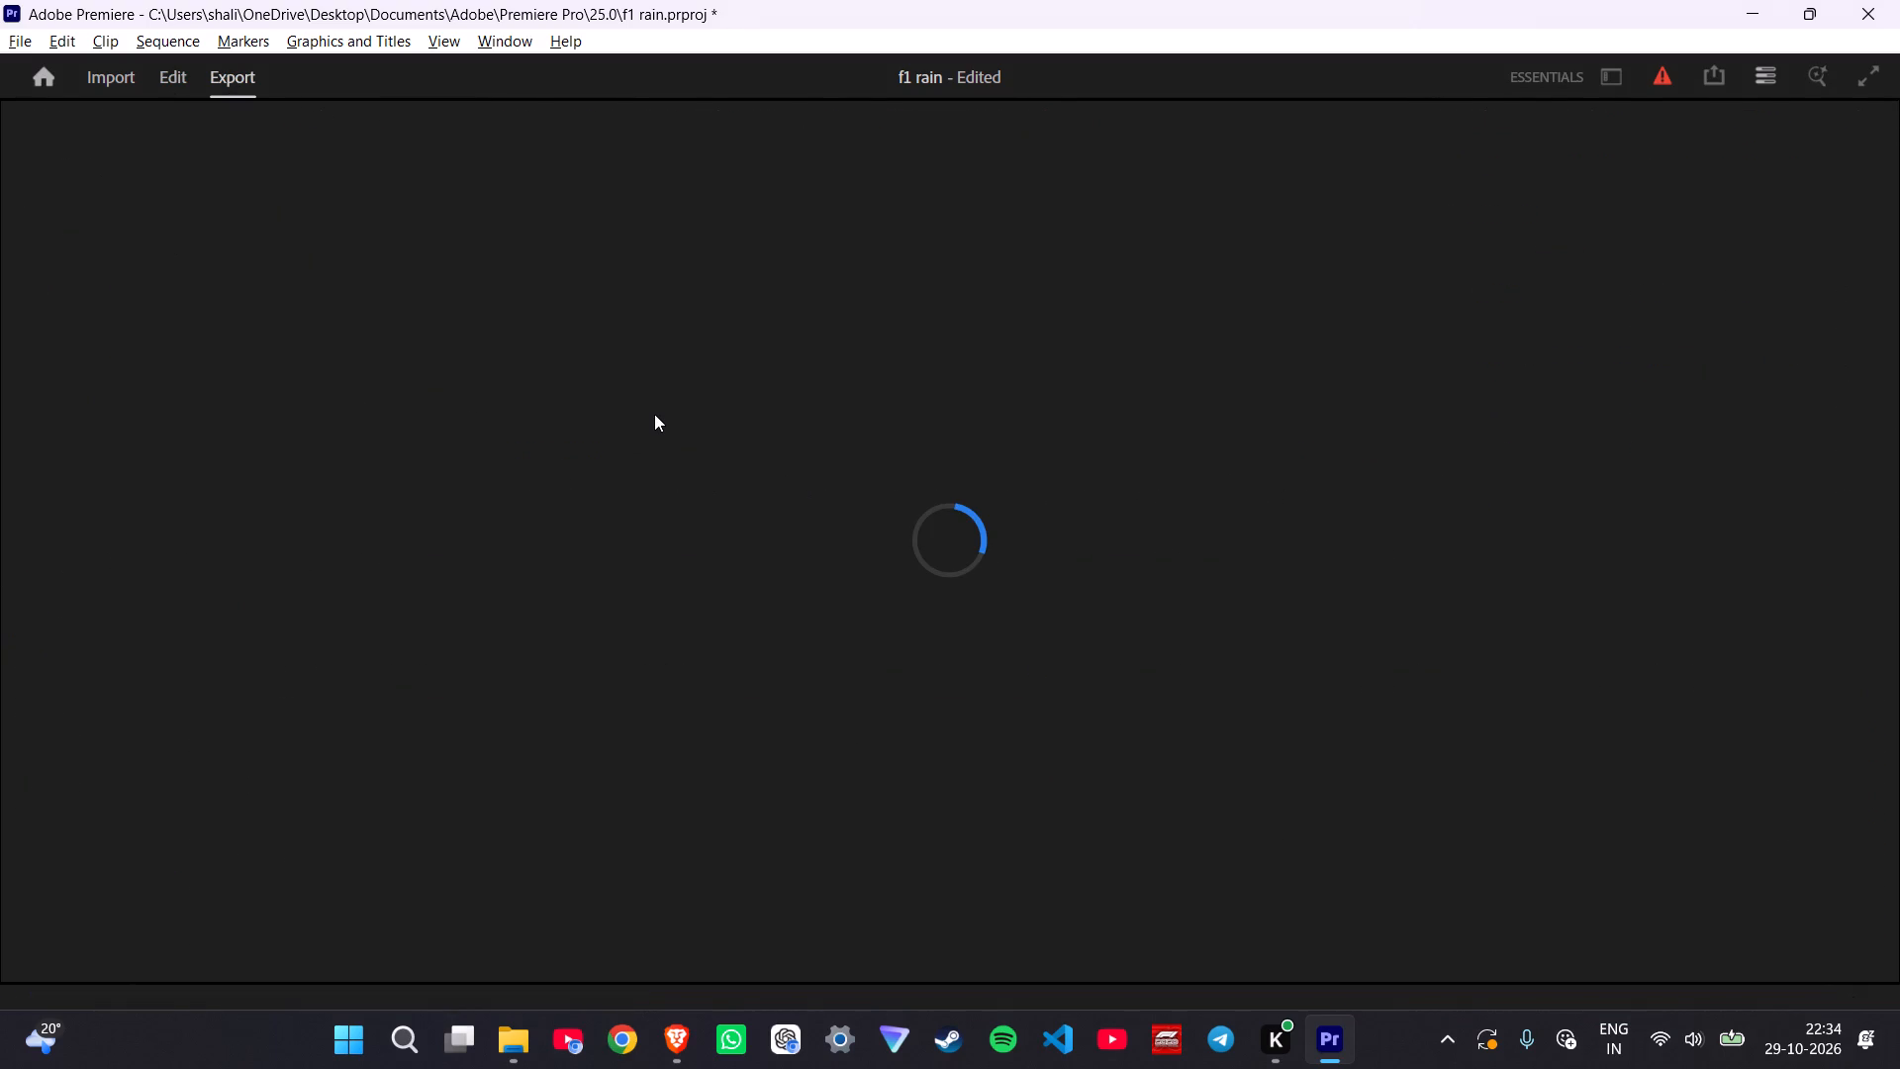
drag(656, 198, 527, 198)
text(f1)
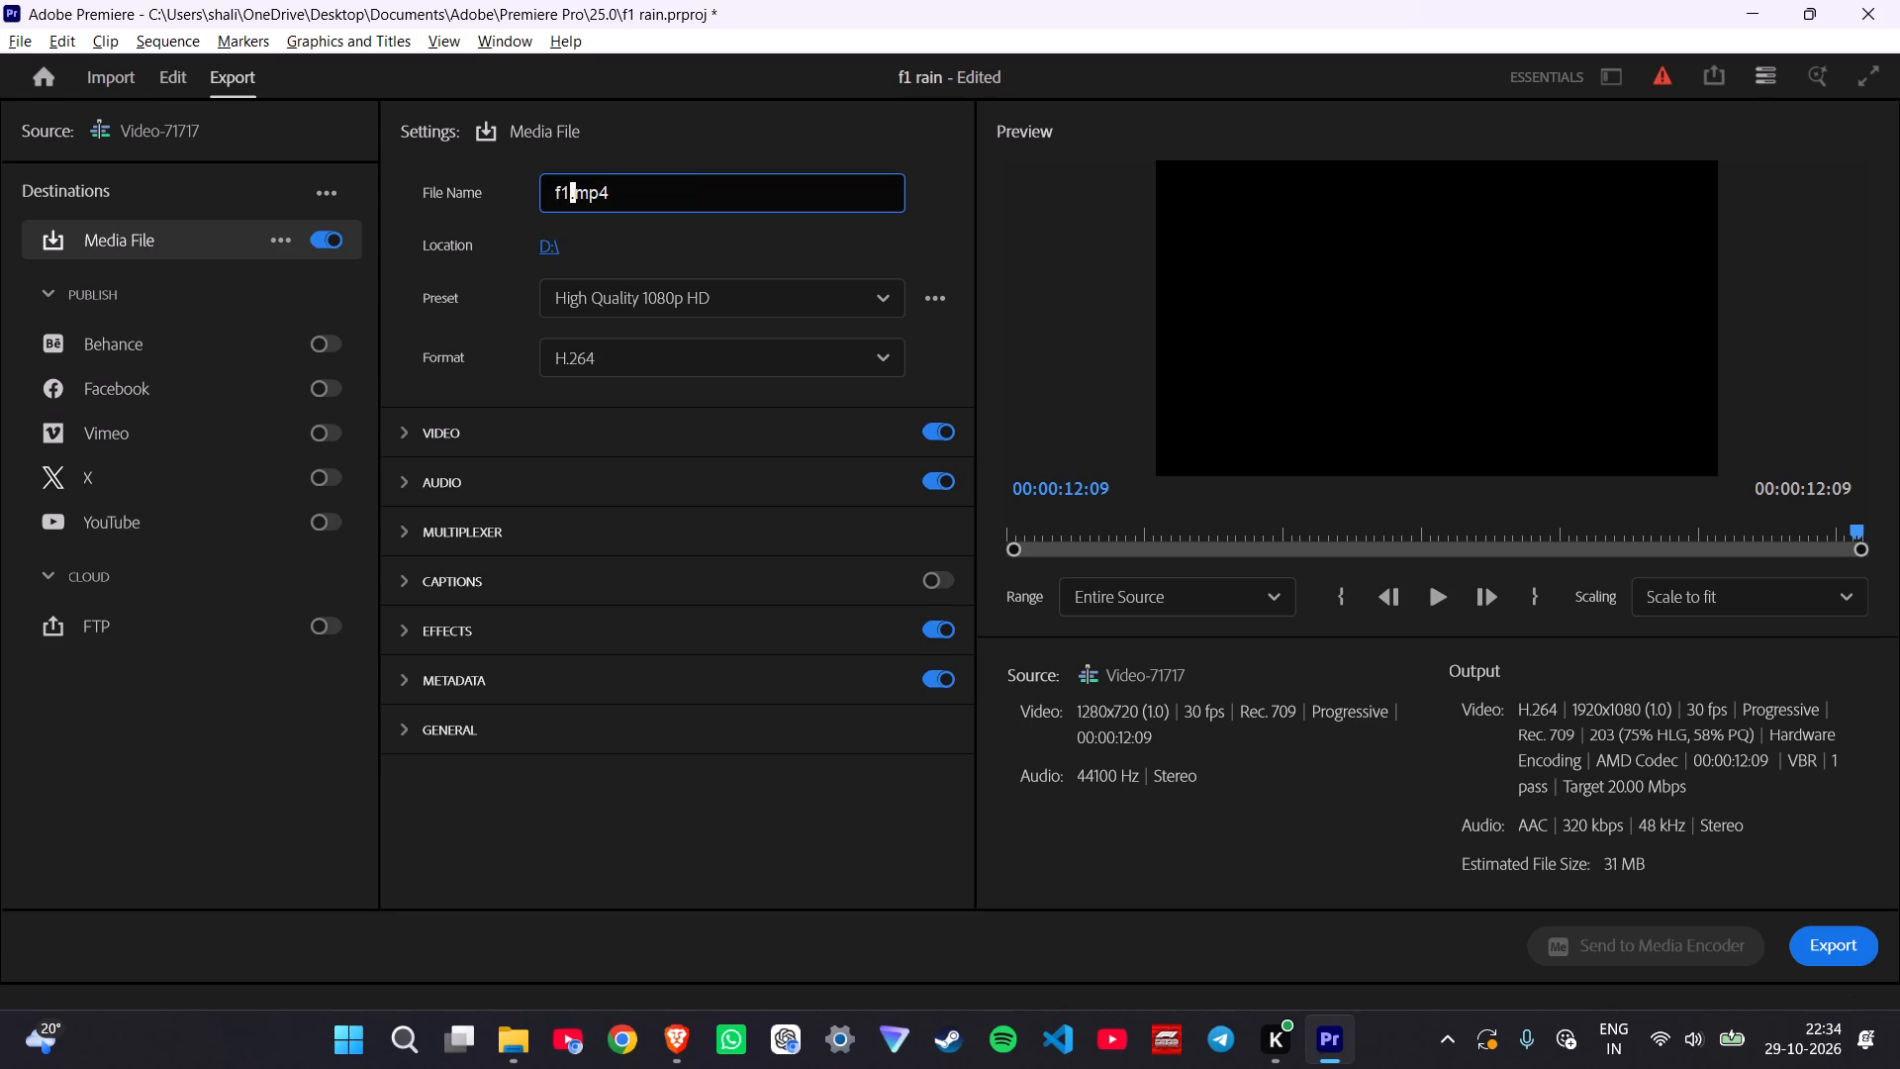
key(space)
text(rain)
Match the export frame size to the 1280 x 720 source and enable Render at Maximum Depth and Use Maximum Render Quality.
click(414, 431)
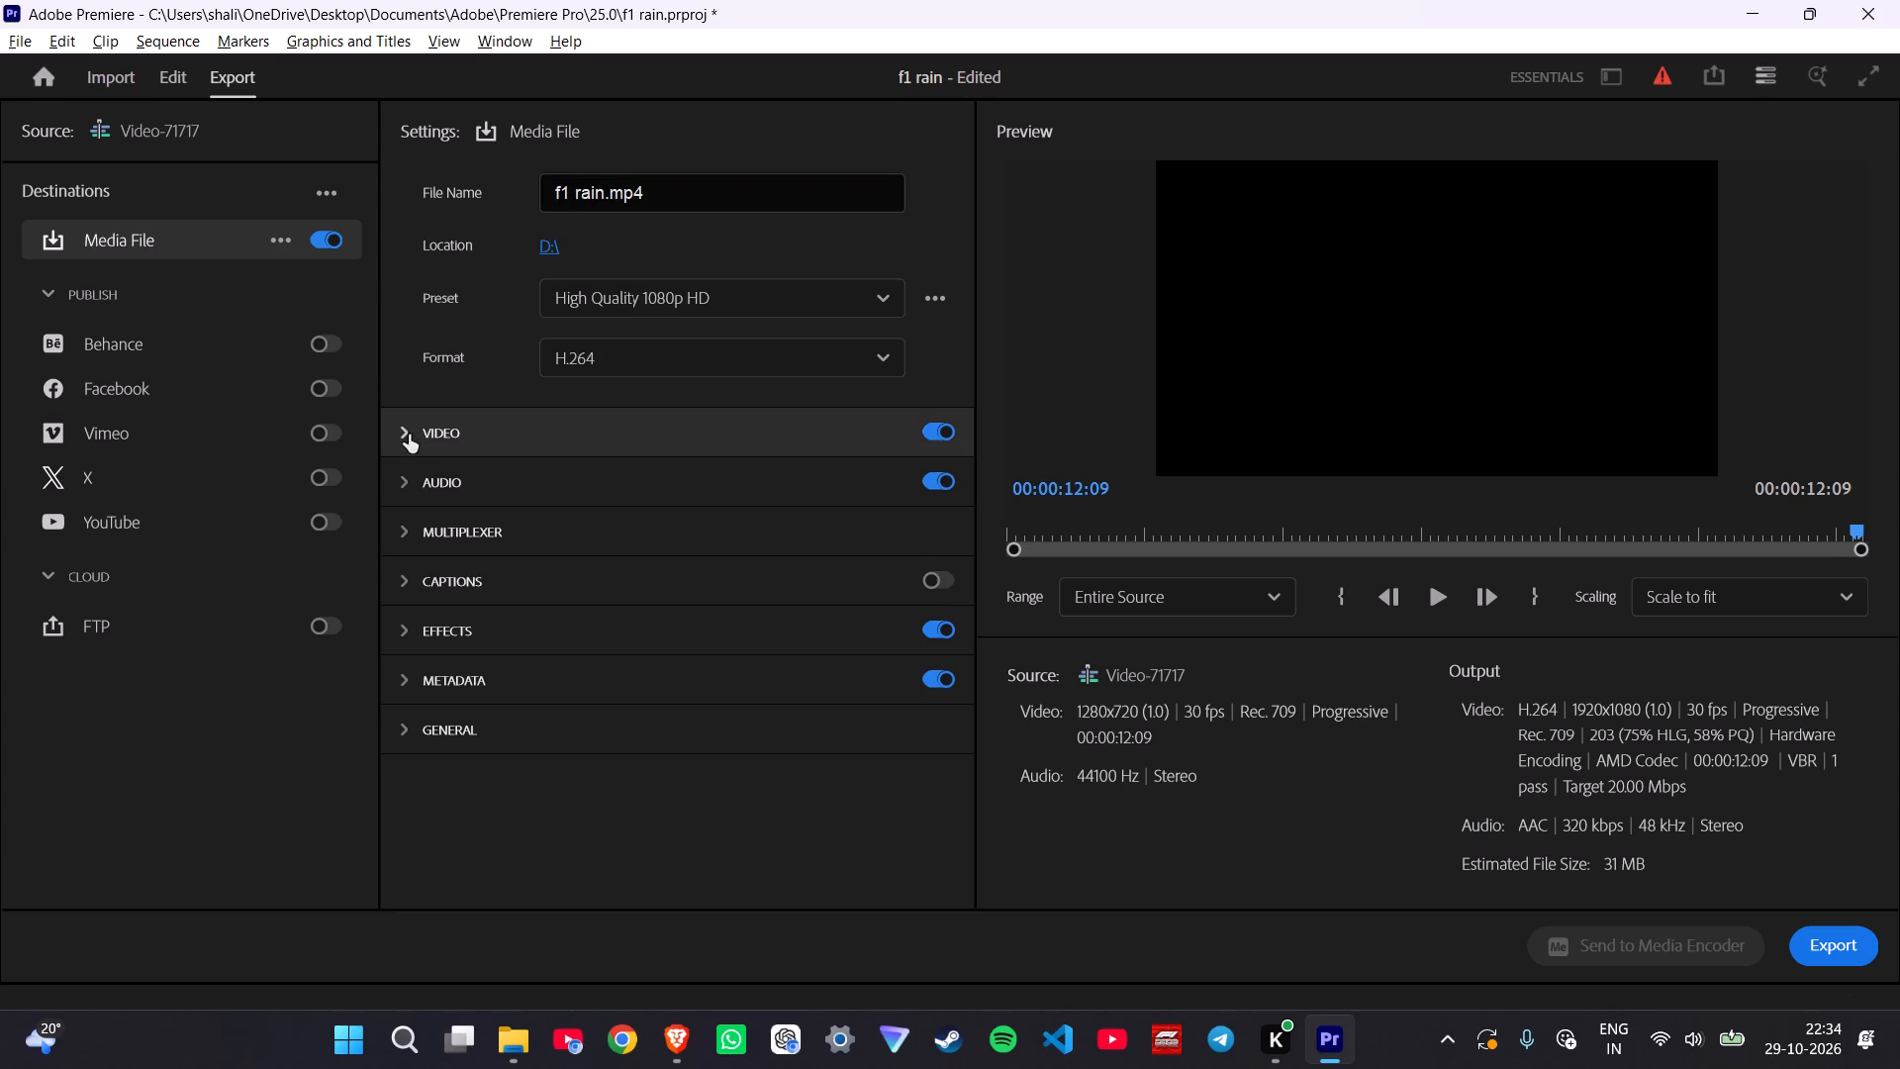
scroll(503, 577, down, 1)
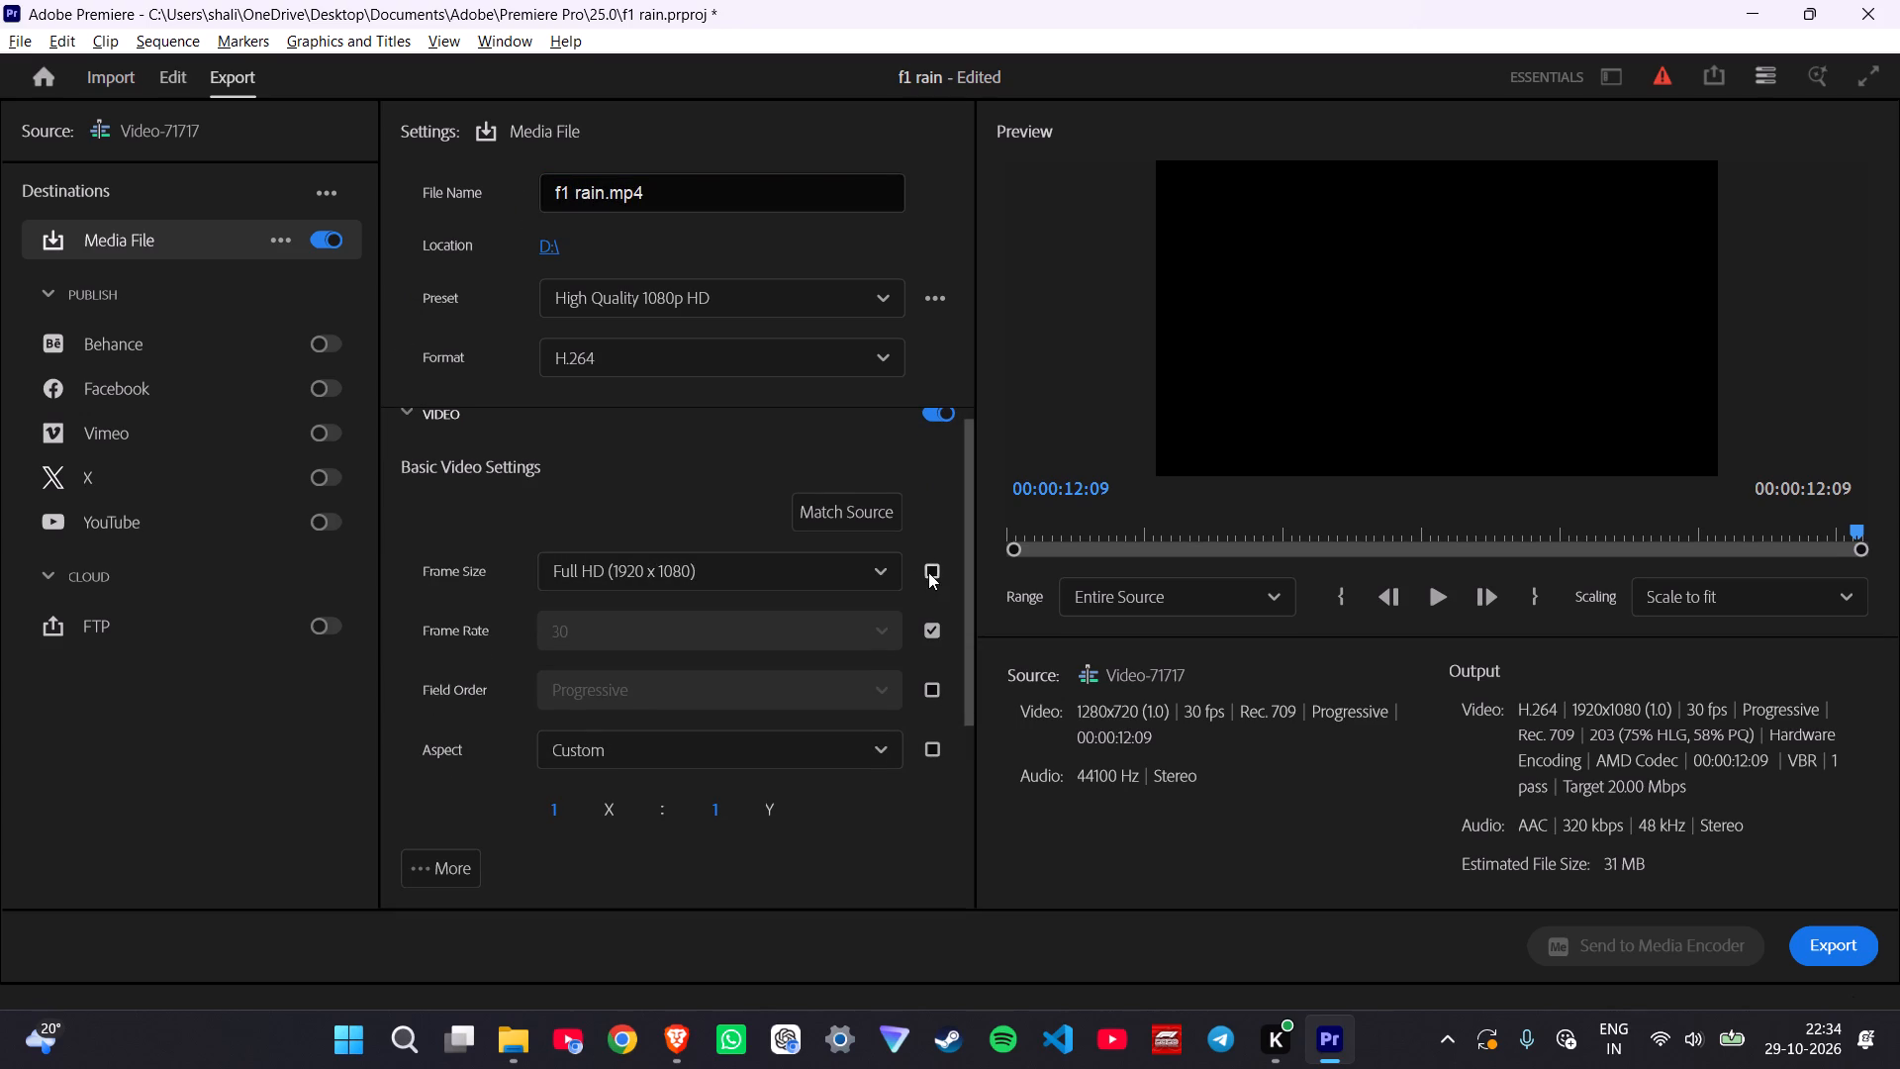
click(928, 572)
scroll(815, 578, down, 3)
click(464, 815)
scroll(472, 790, down, 3)
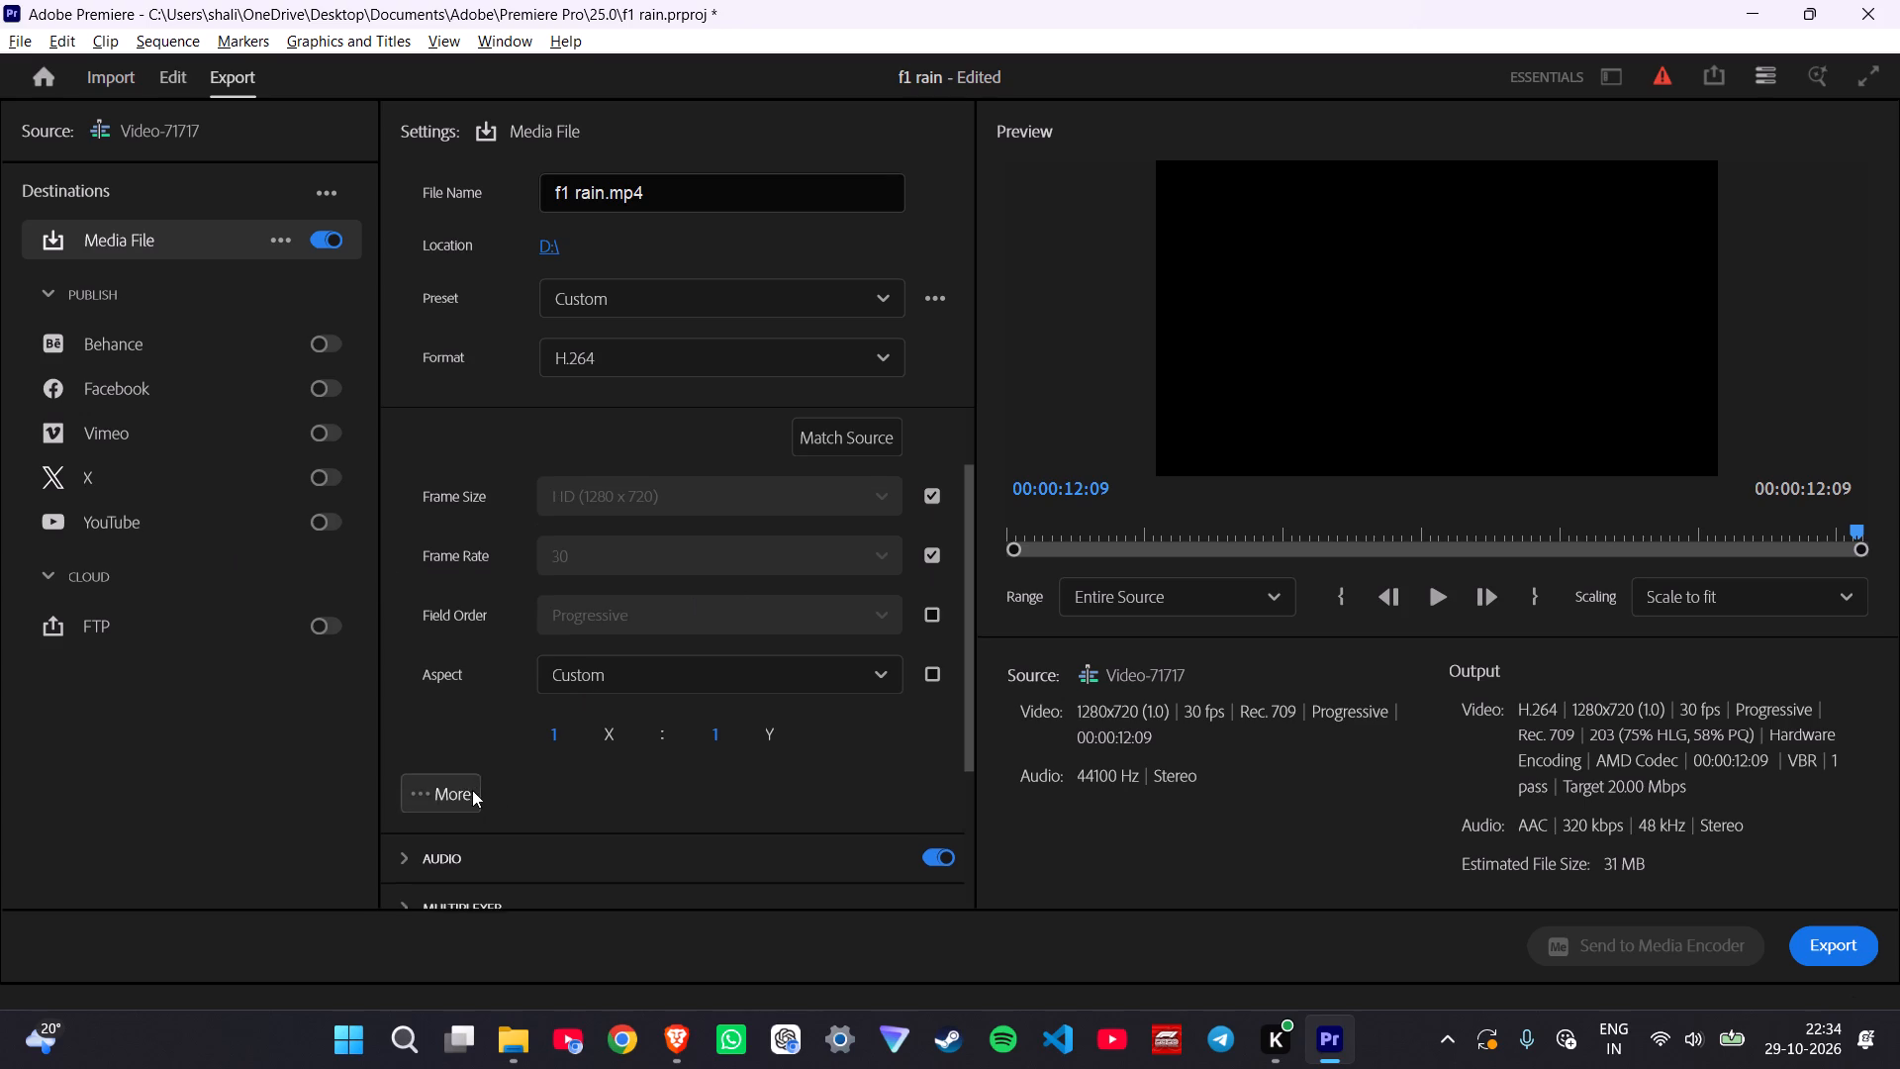
scroll(472, 790, down, 2)
click(427, 773)
click(434, 821)
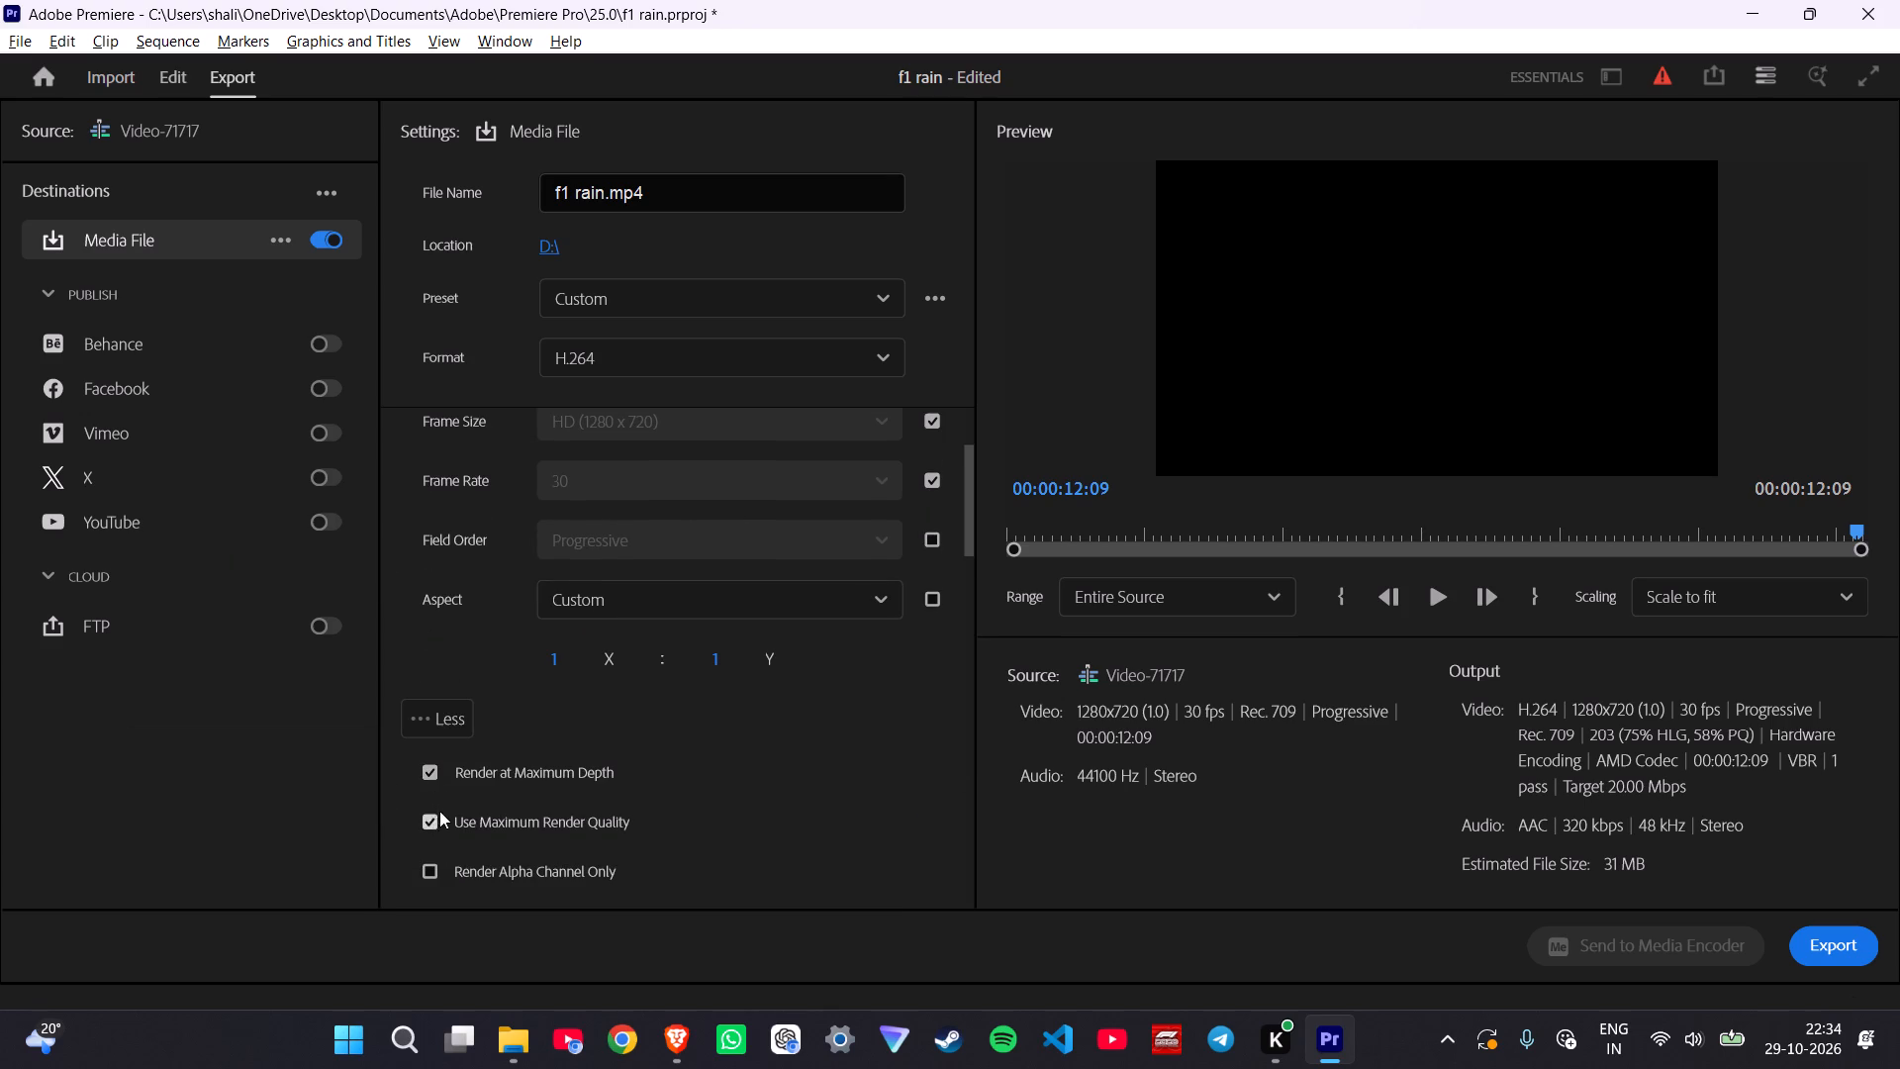
Set the export's time interpolation to Optical Flow.
scroll(439, 811, down, 6)
click(594, 816)
click(617, 921)
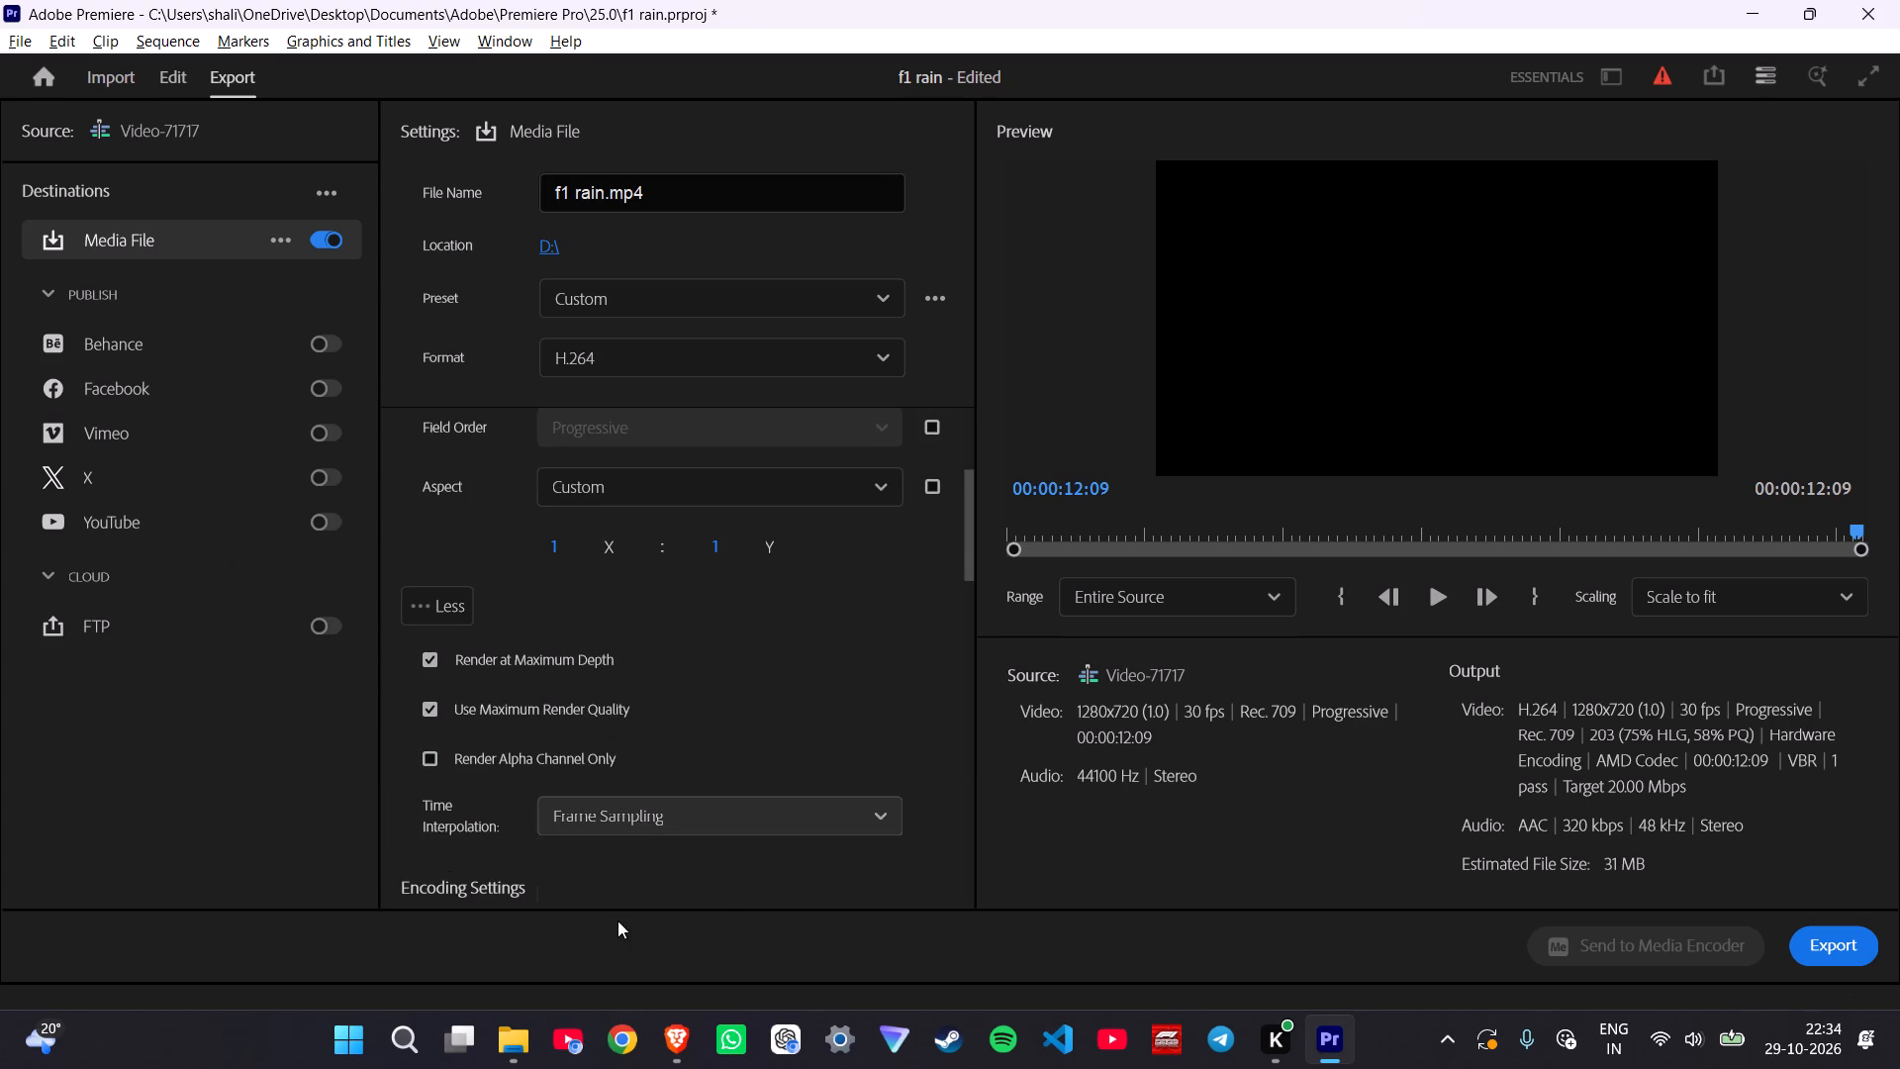
Export the entire sequence as the H.264 file f1 rain.mp4 to the D: drive.
click(1836, 965)
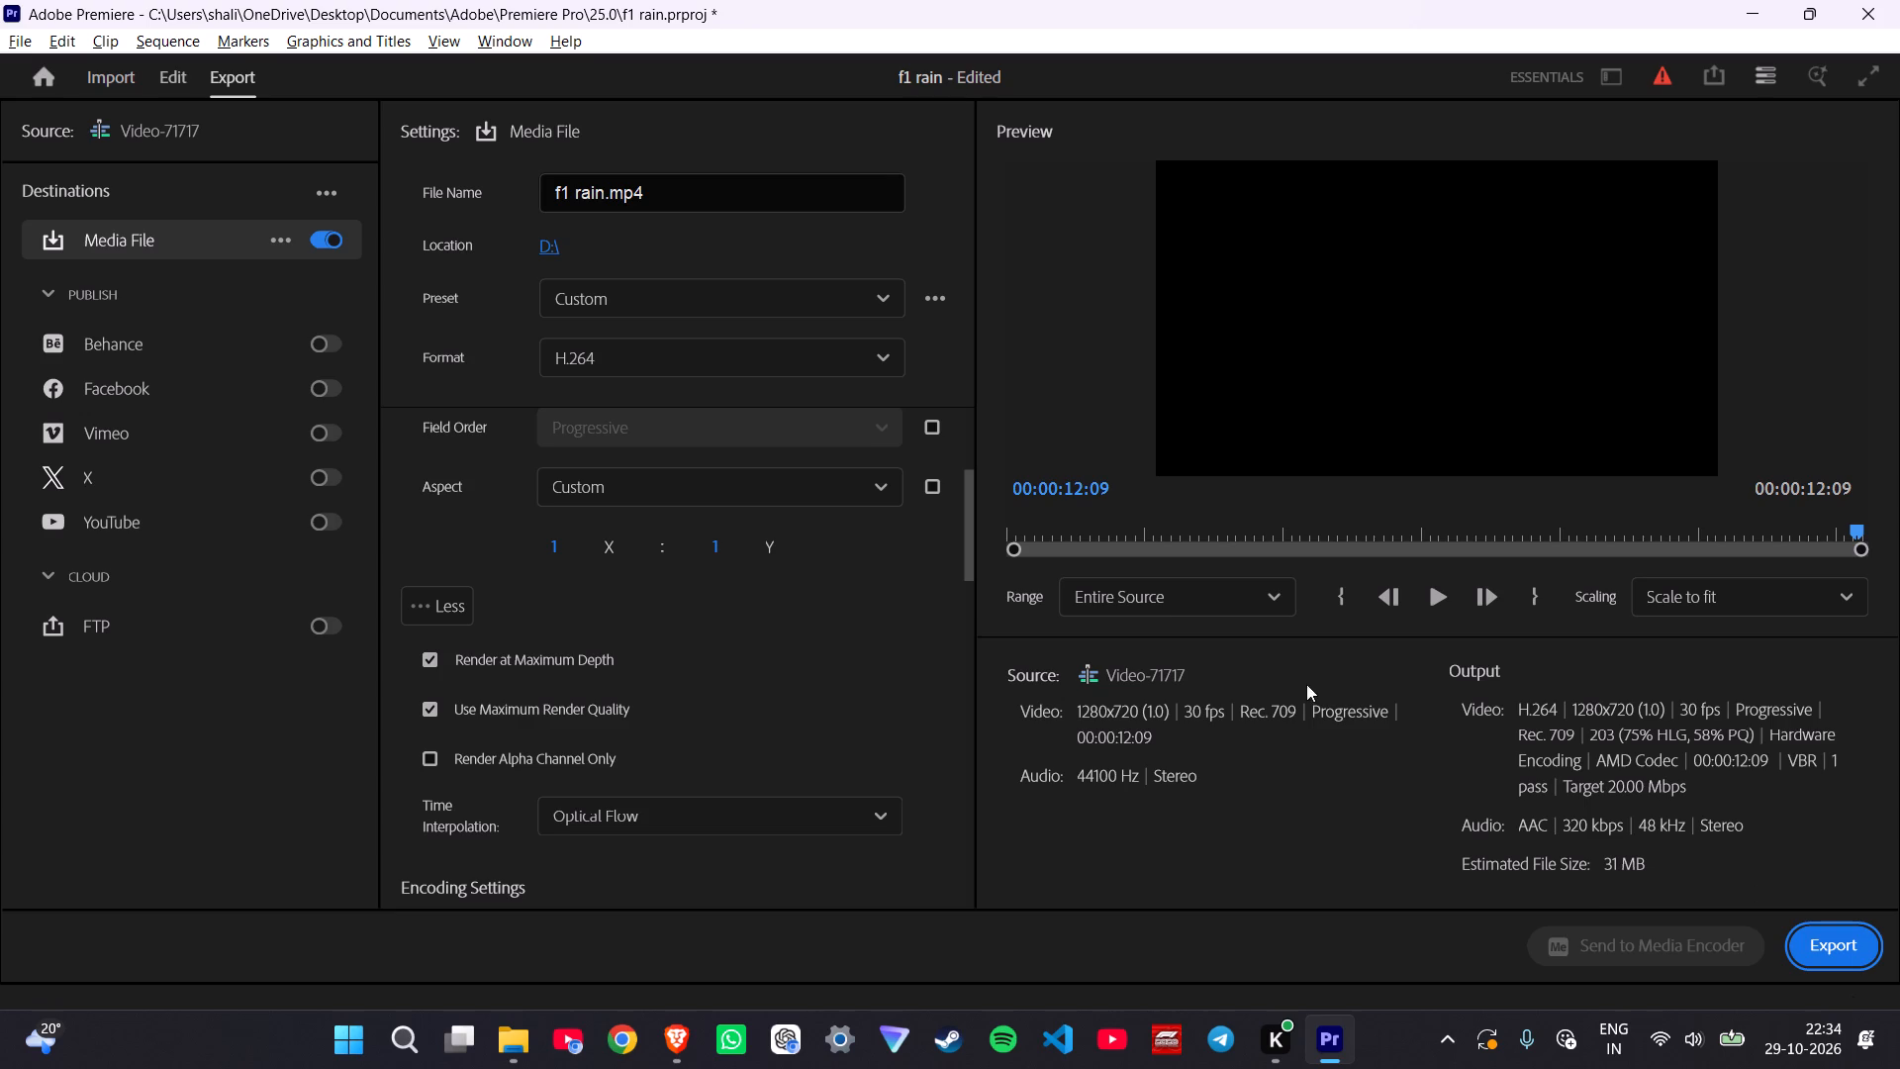
click(1831, 945)
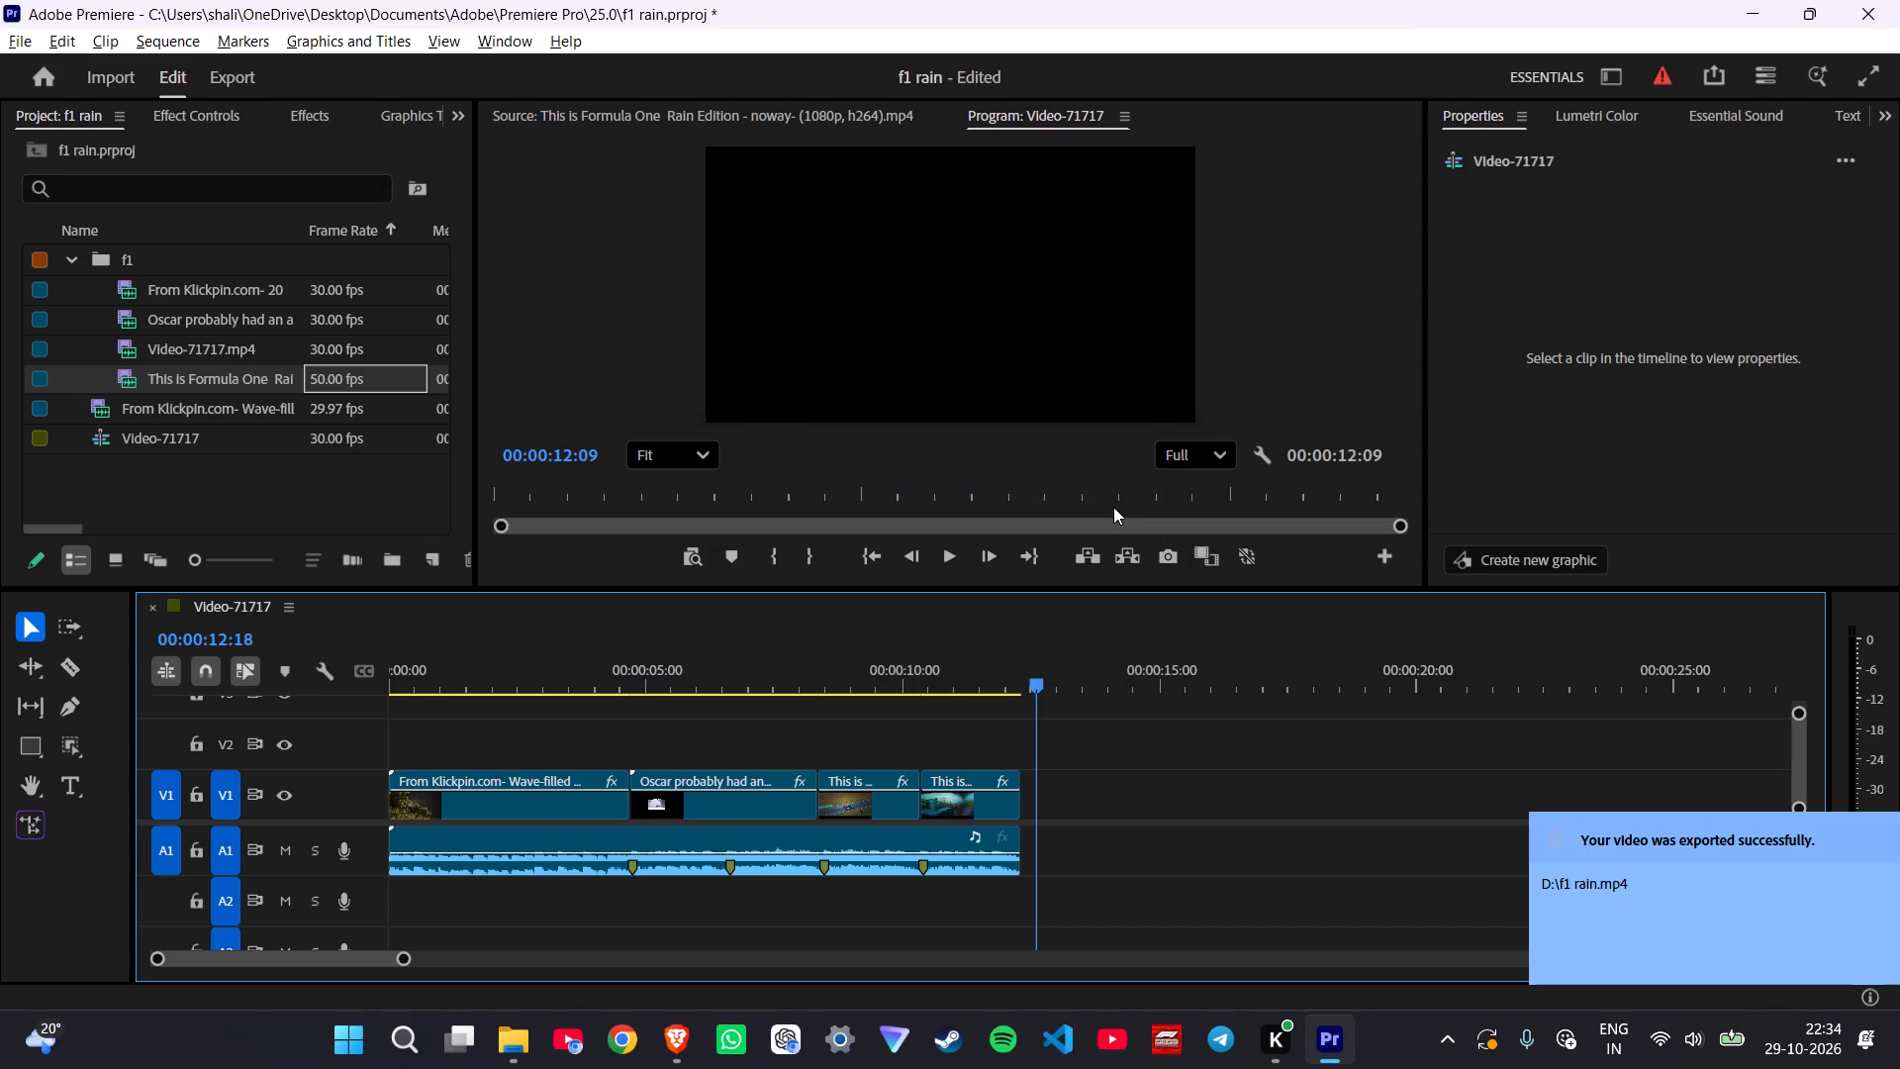
Close Premiere and save the changes to the f1 rain.prproj project.
click(1899, 0)
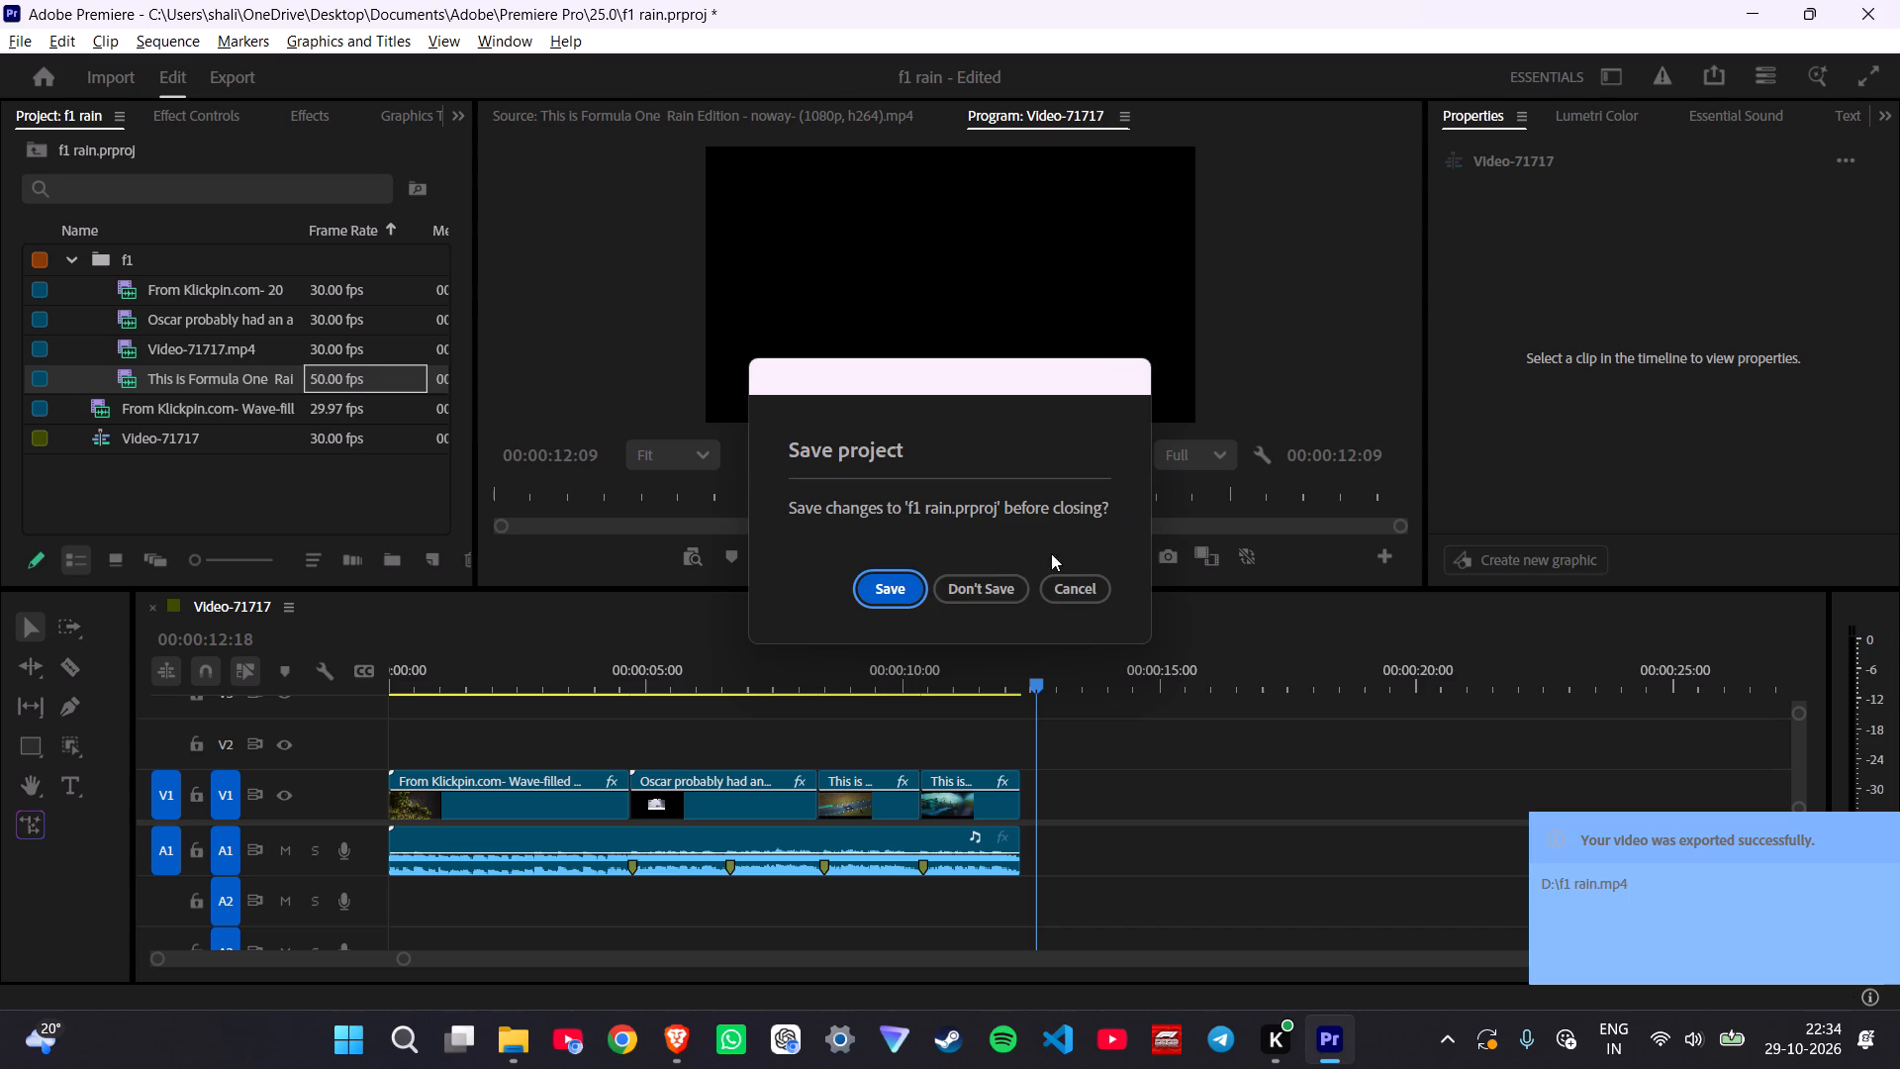
click(909, 588)
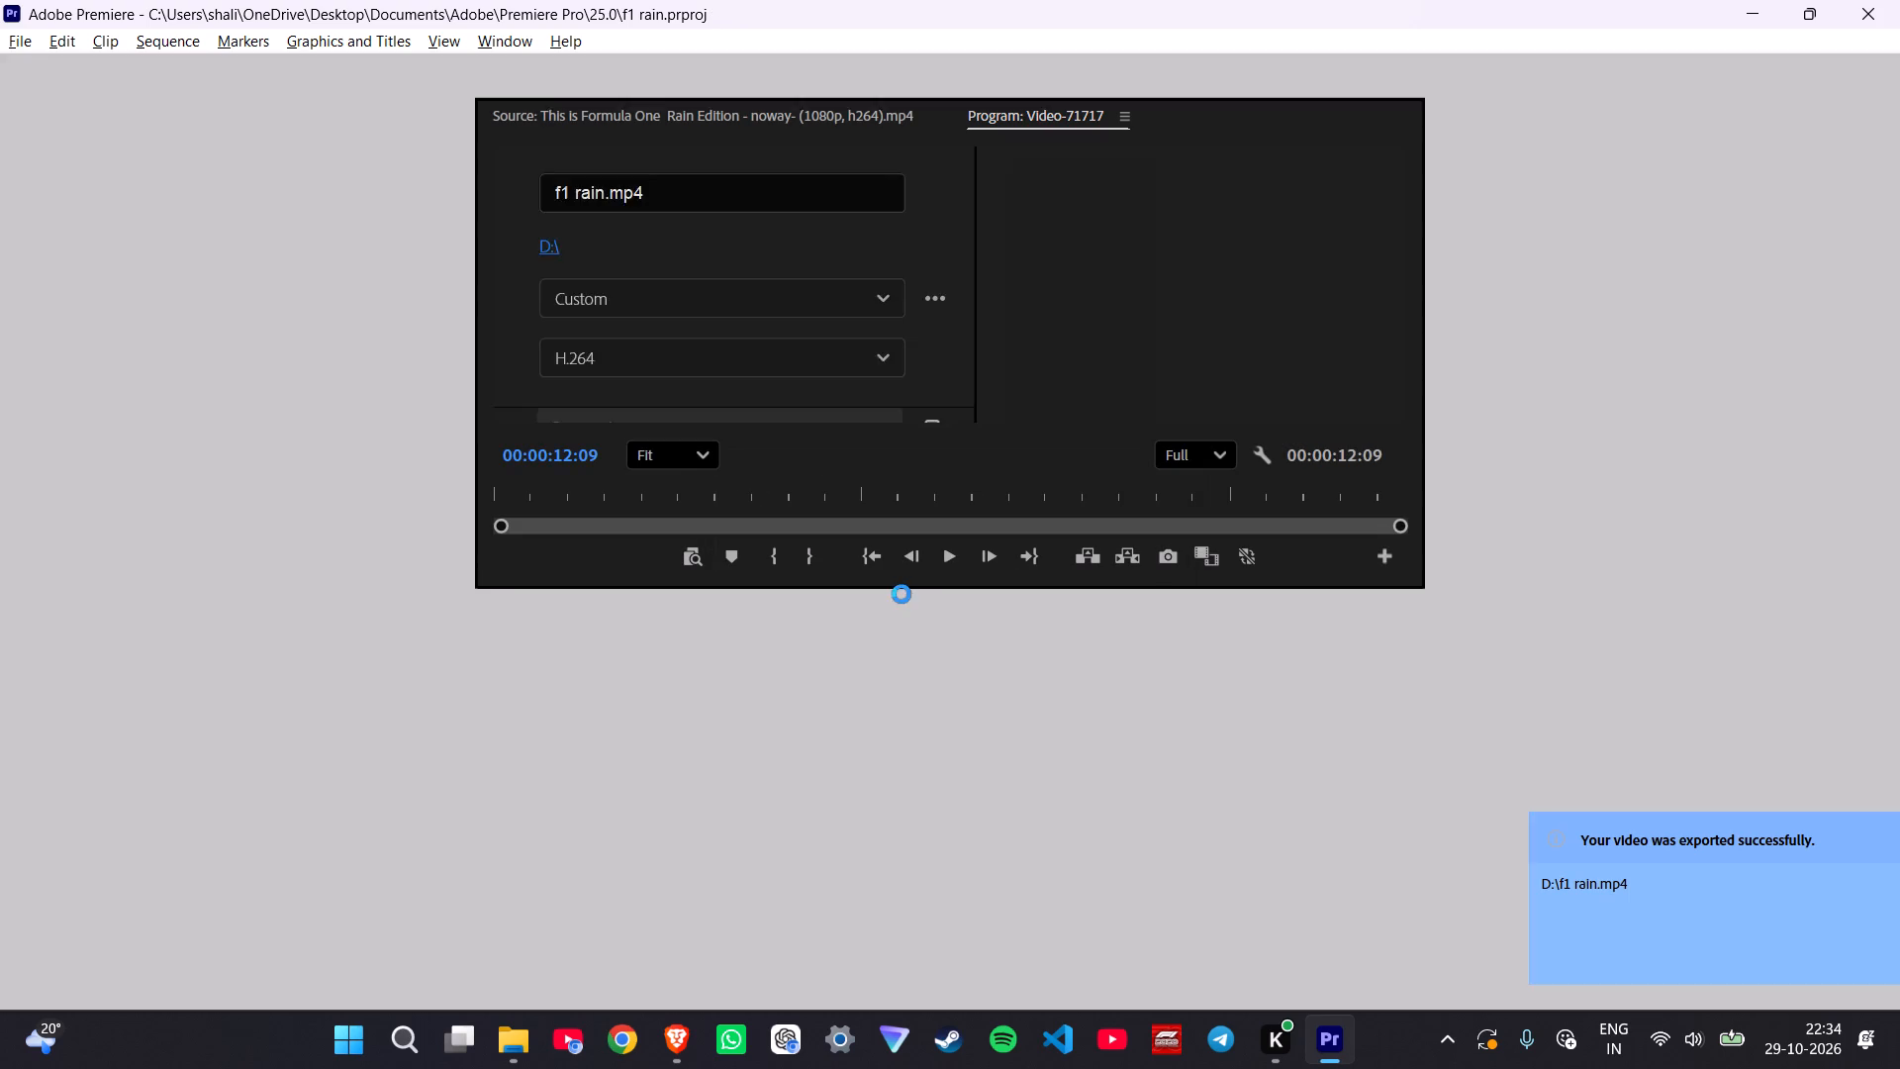
Close the Brave browser window with the Pinterest rain video pin.
click(1875, 0)
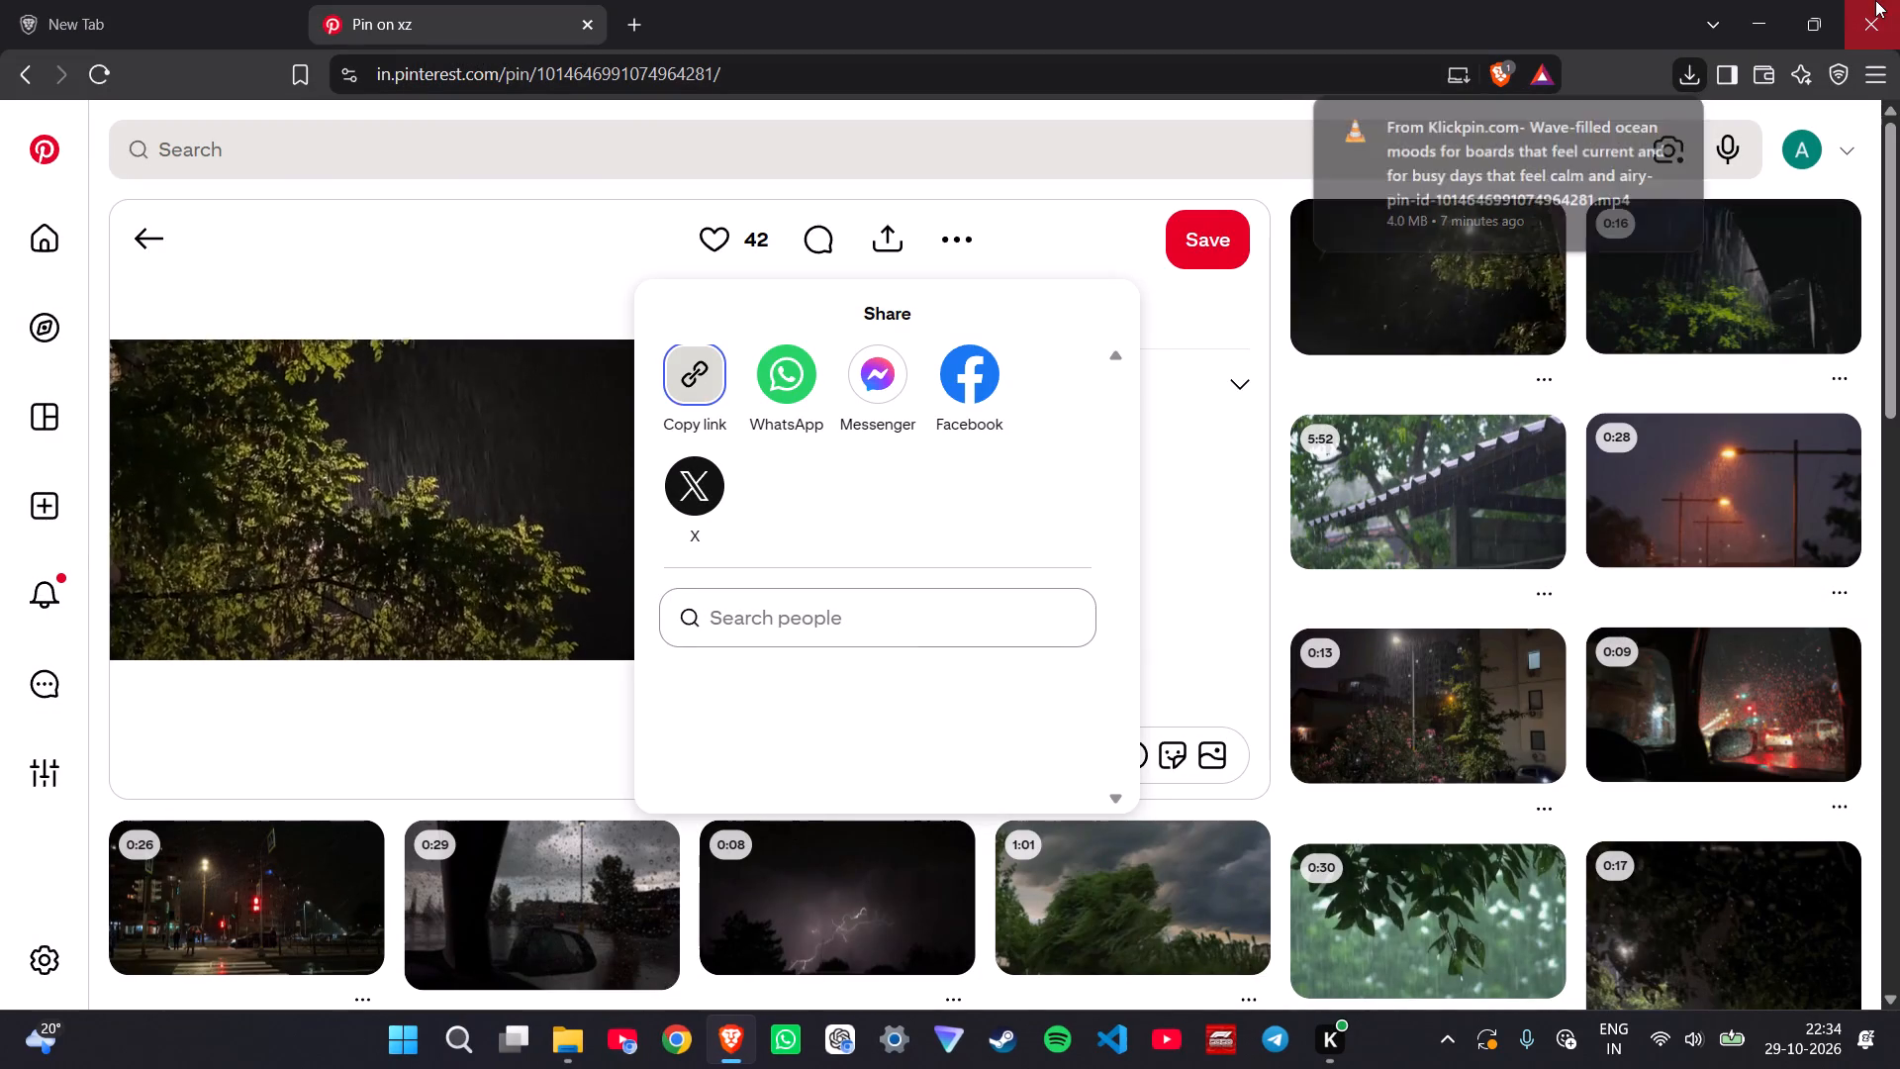
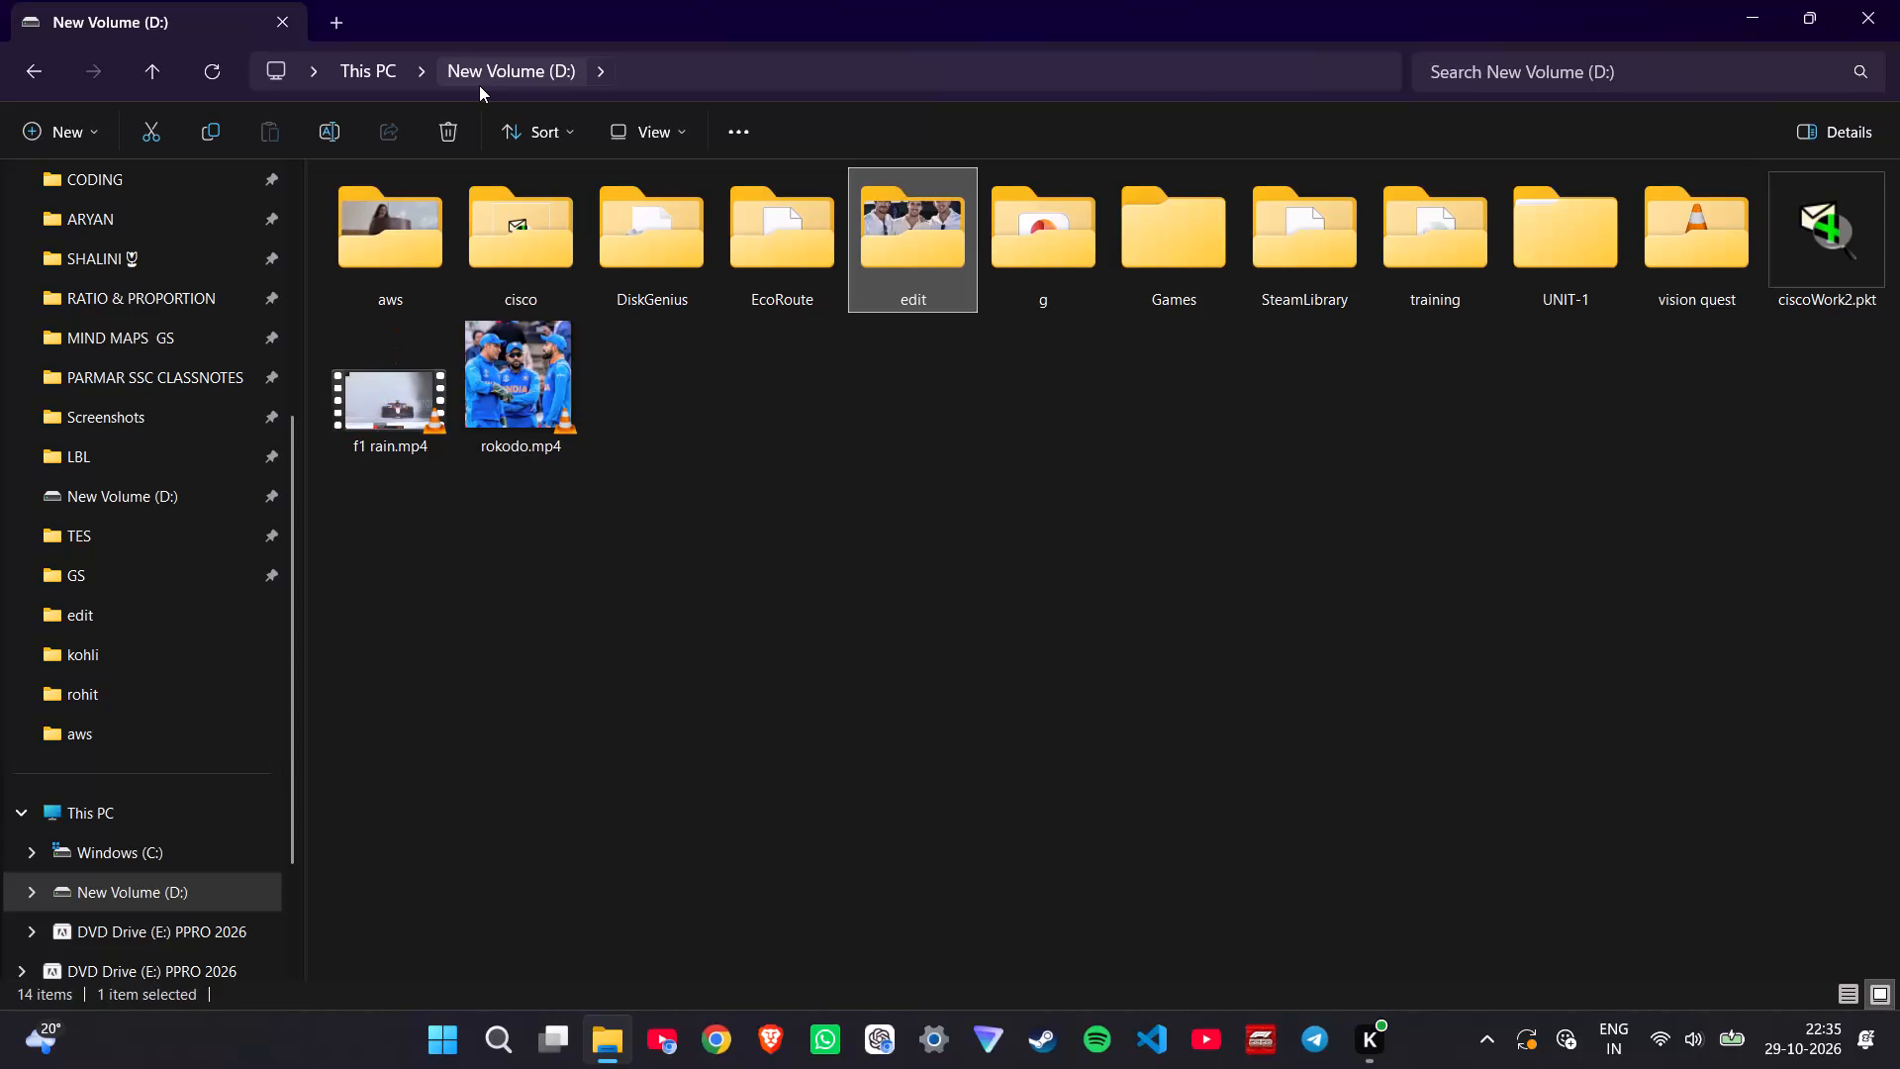
Play the exported f1 rain.mp4 from the D: drive in full screen to review it, and close the player.
double_click(362, 398)
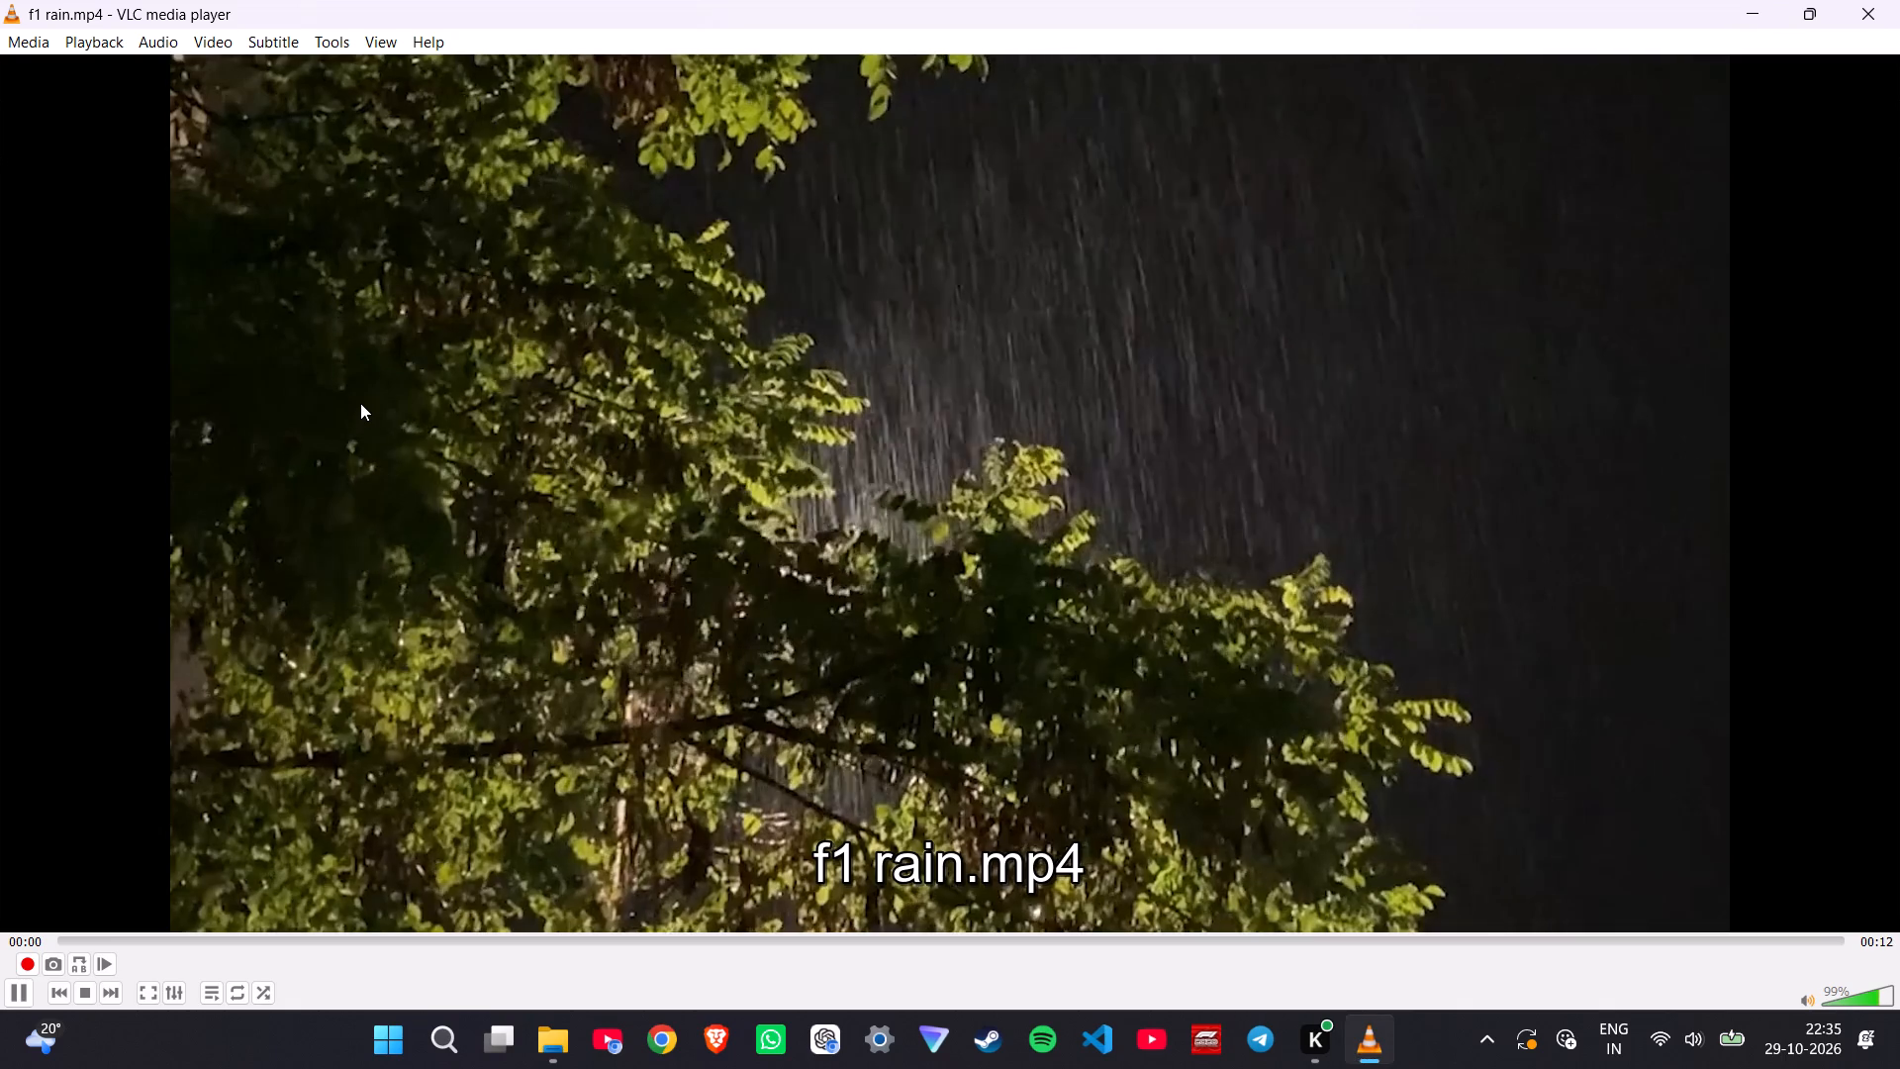
key(f)
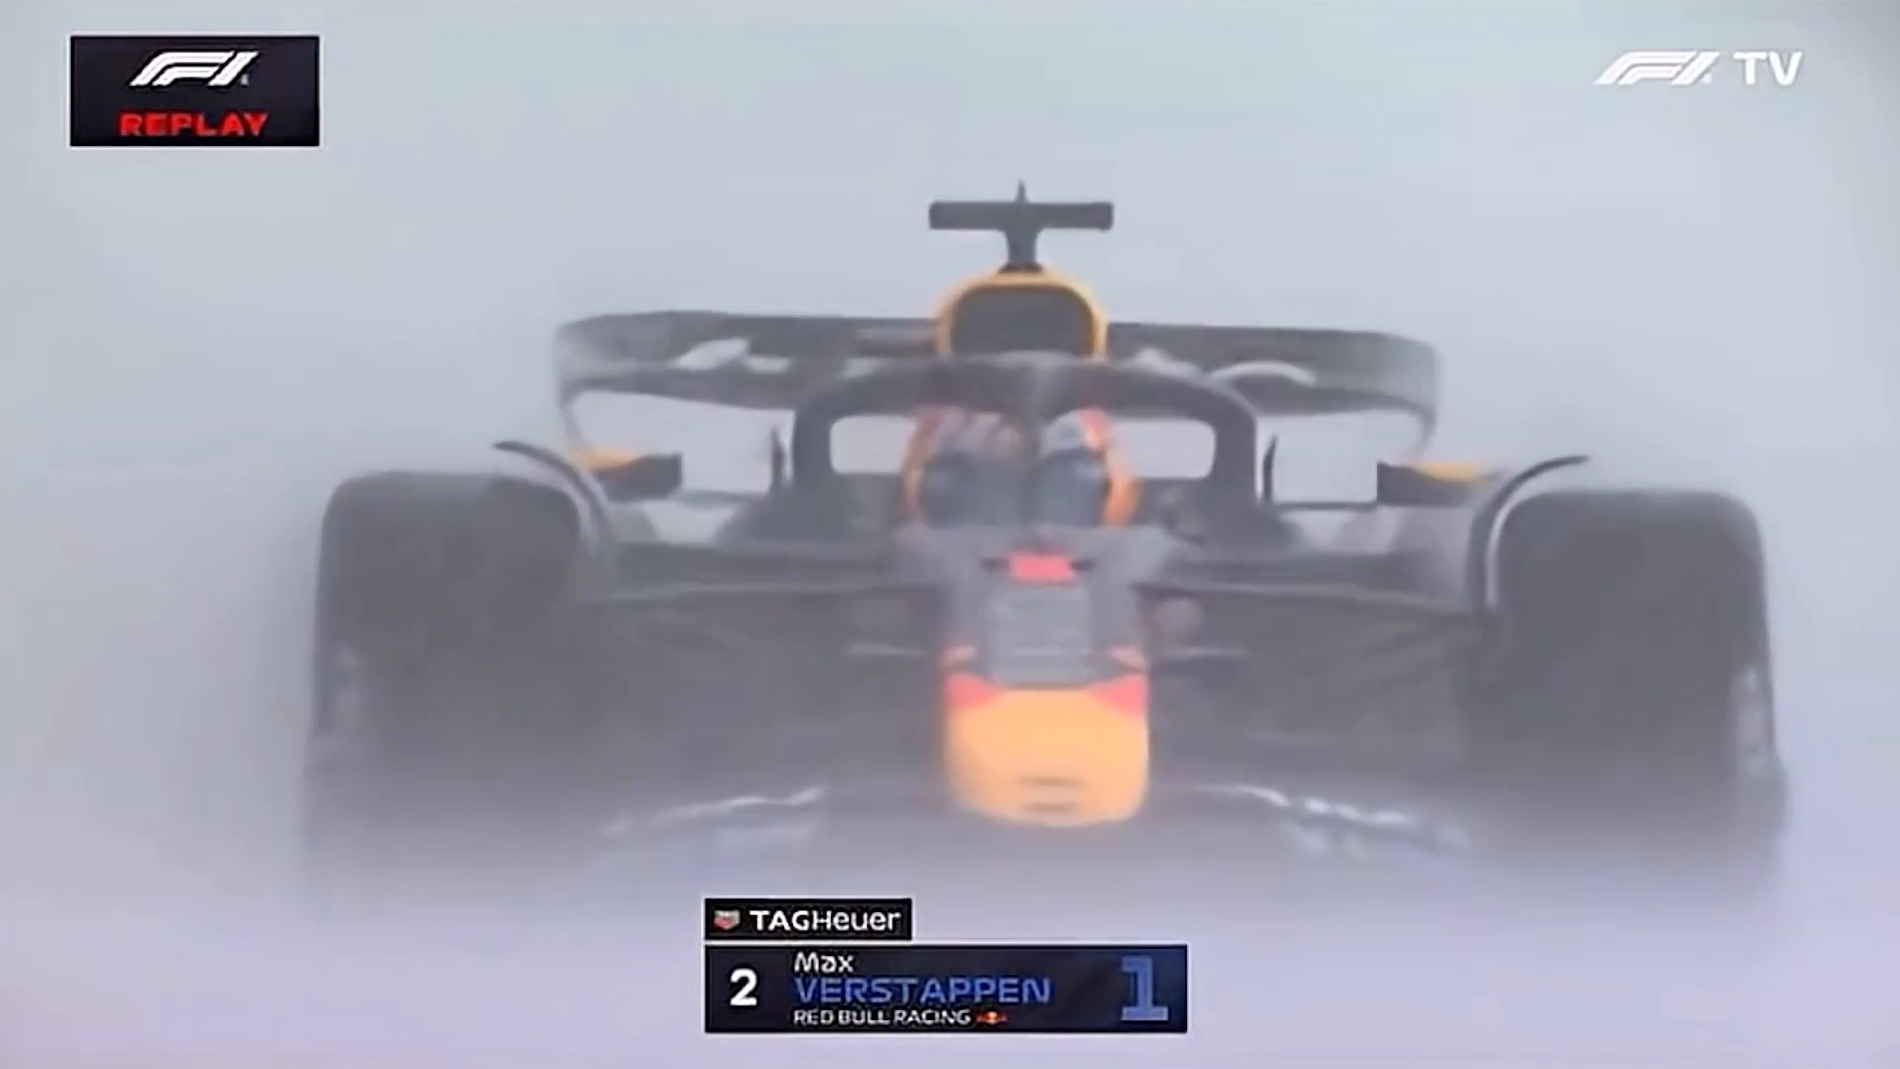
key(f)
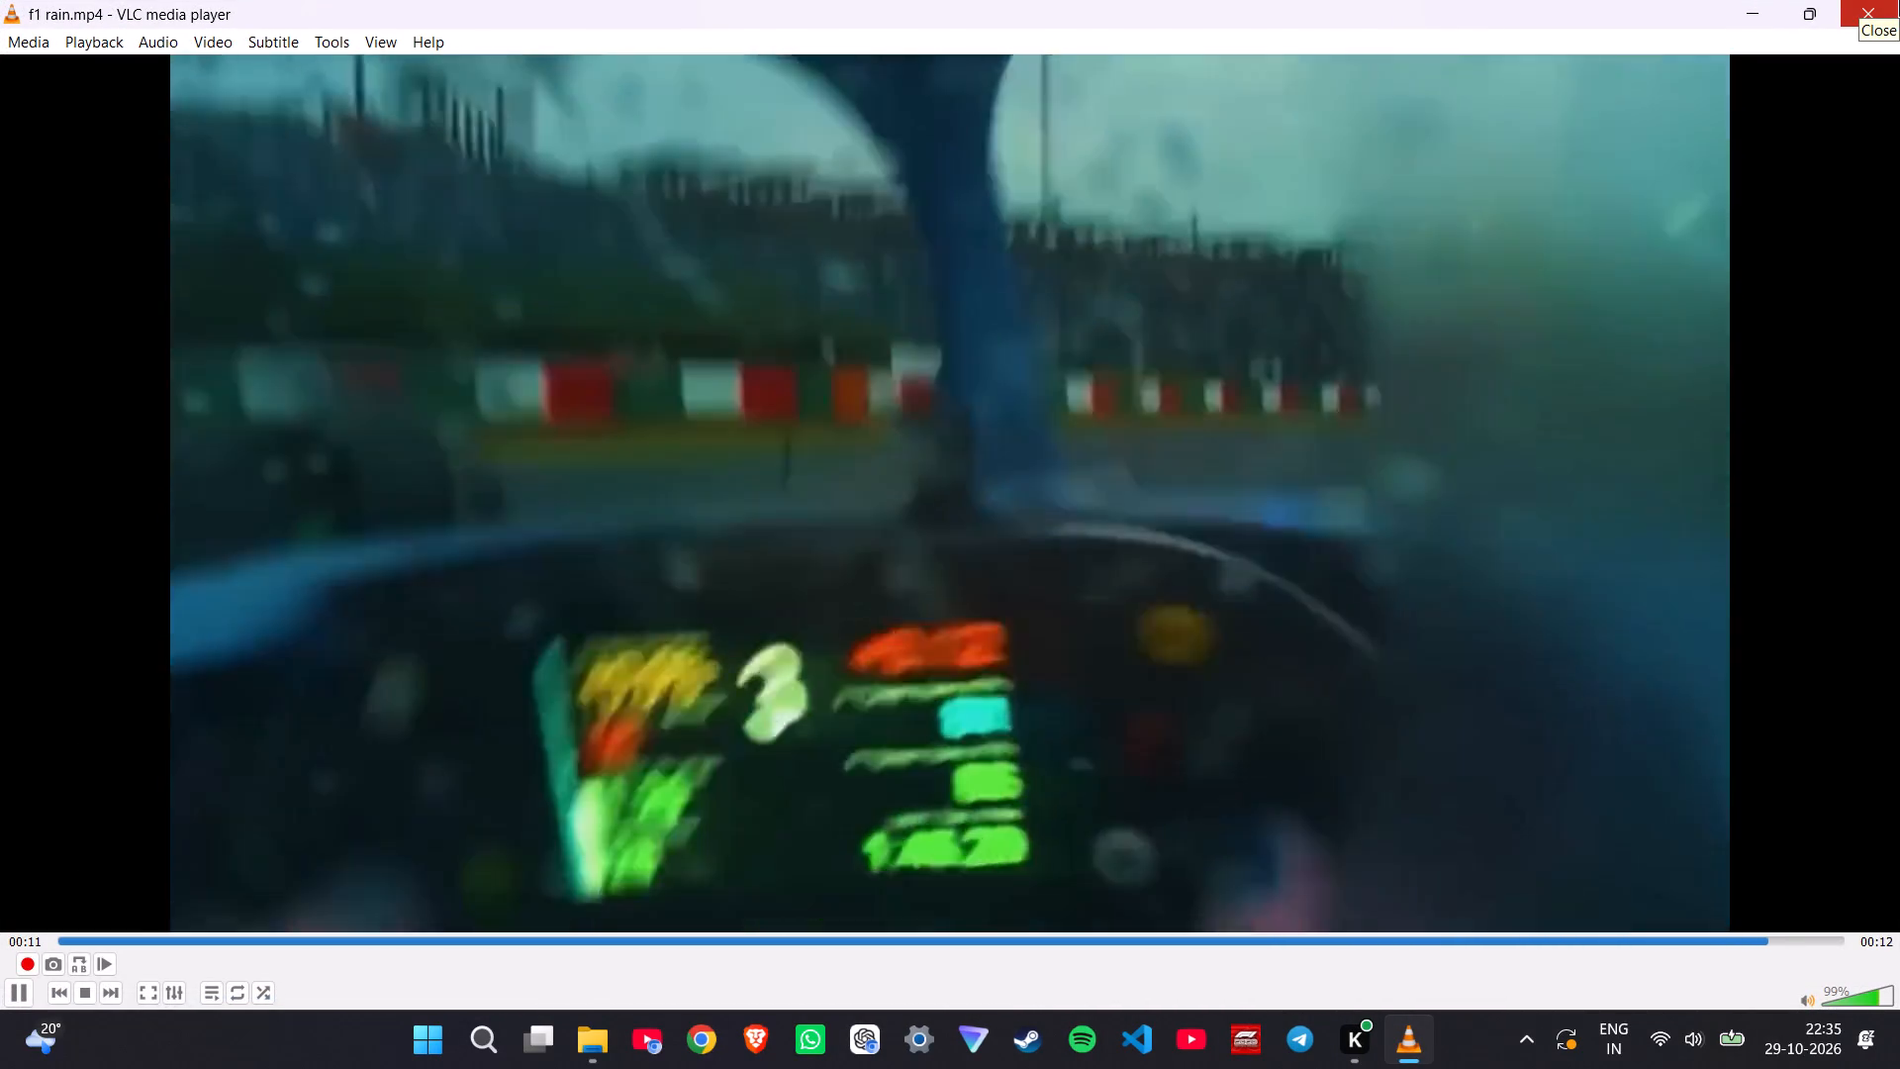
click(1899, 0)
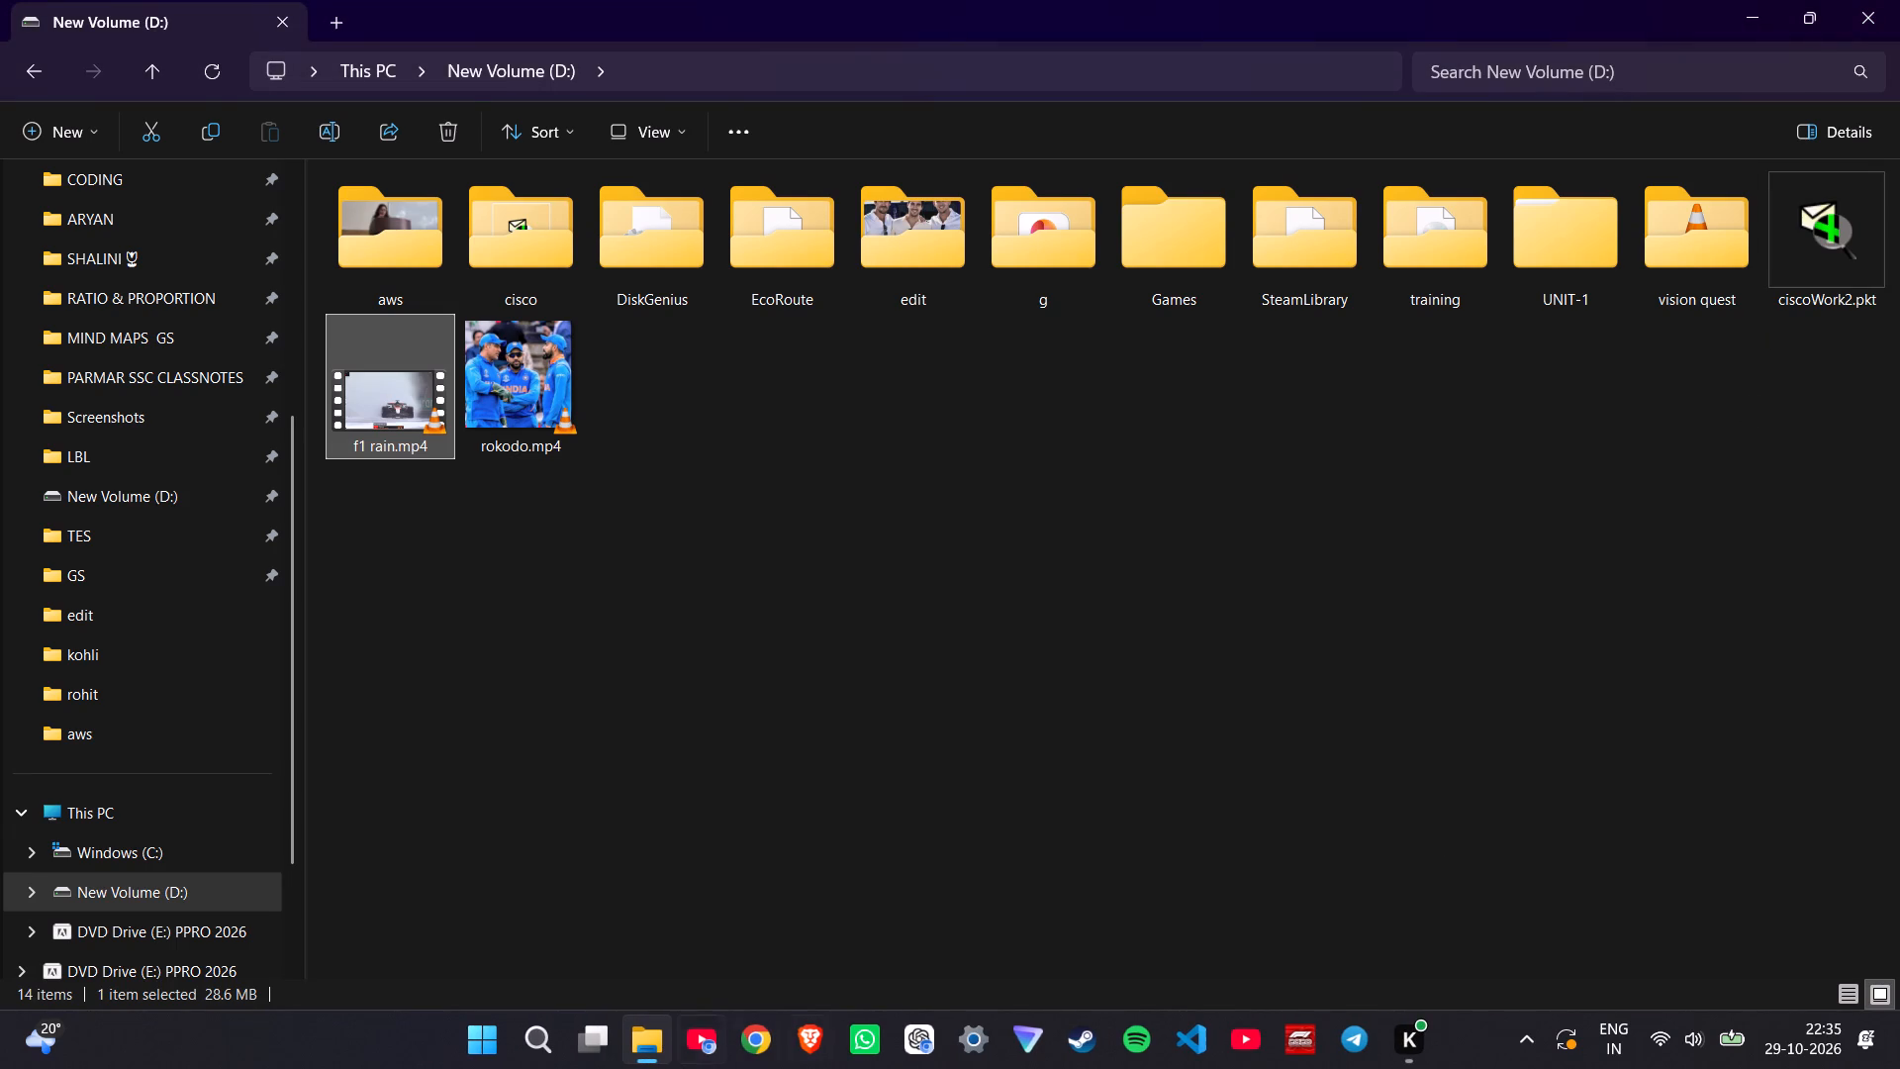
Launch Adobe Premiere Pro 2026 again.
click(532, 1022)
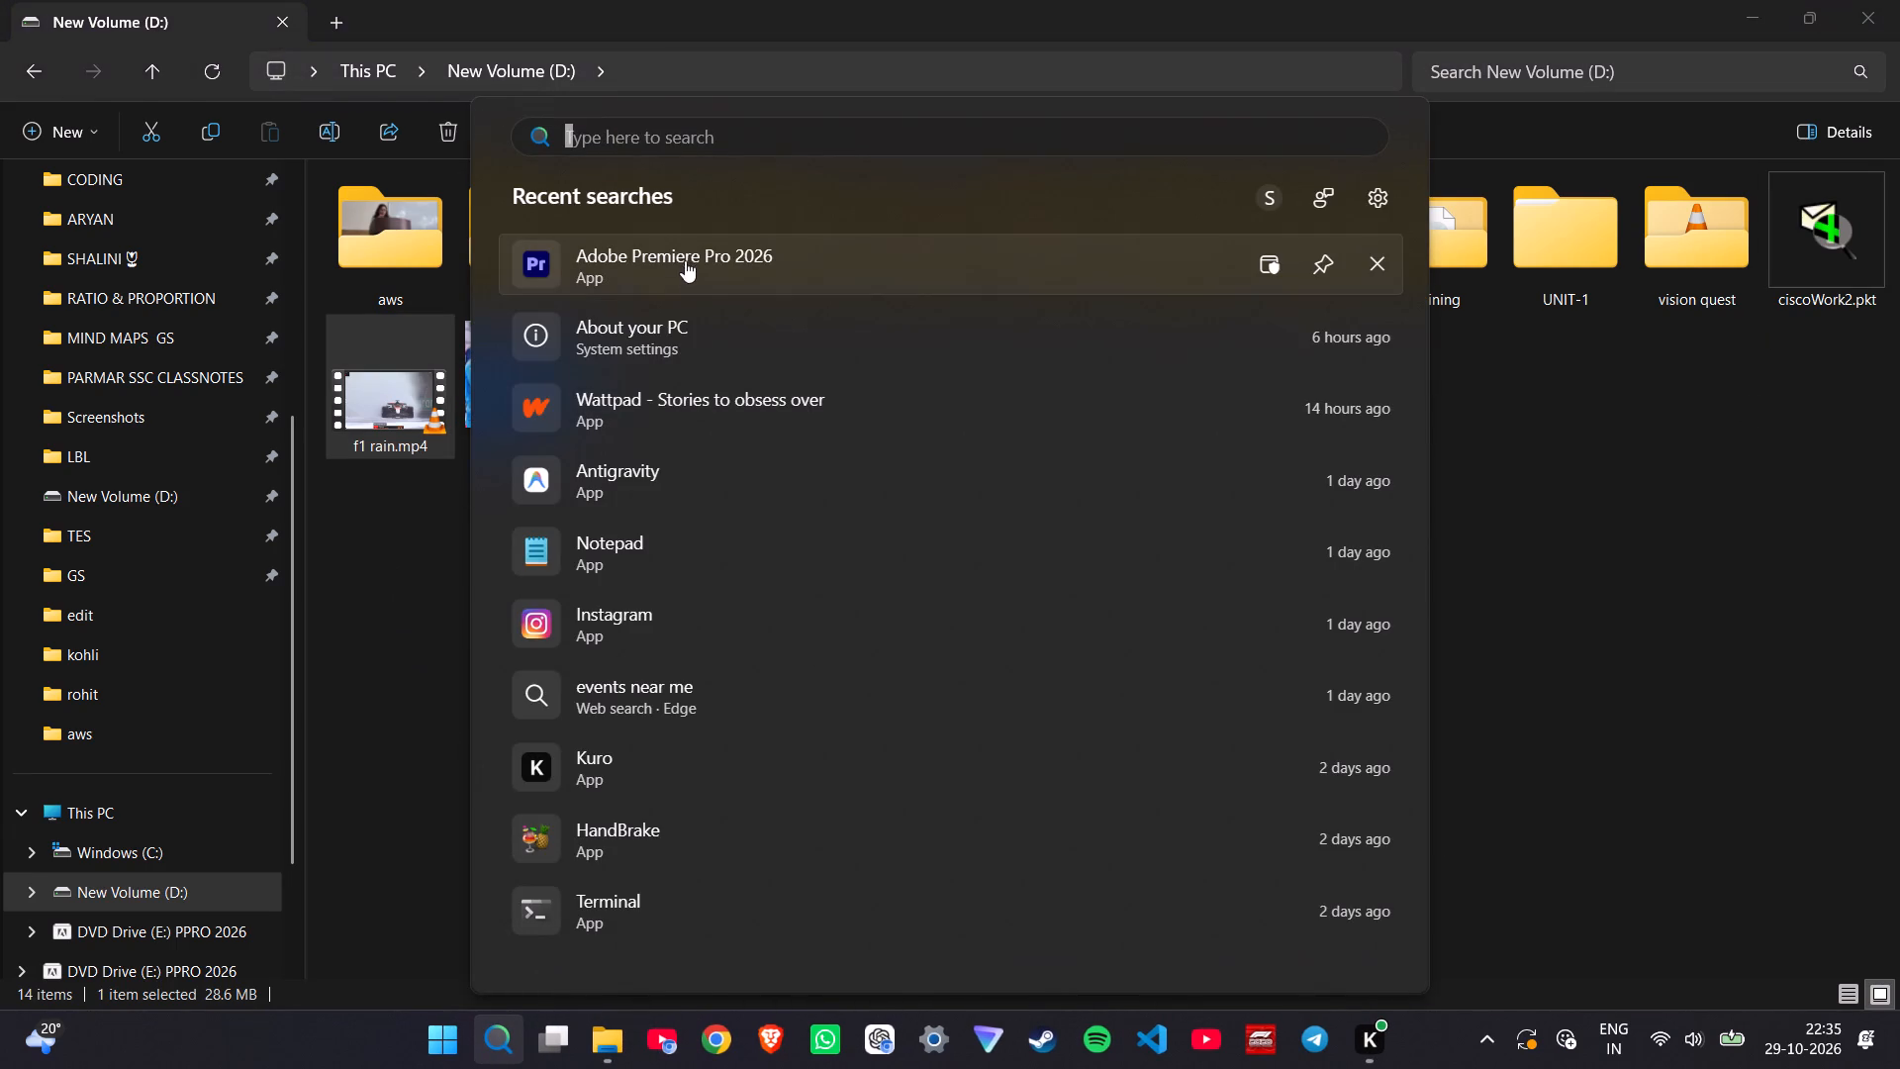
click(684, 248)
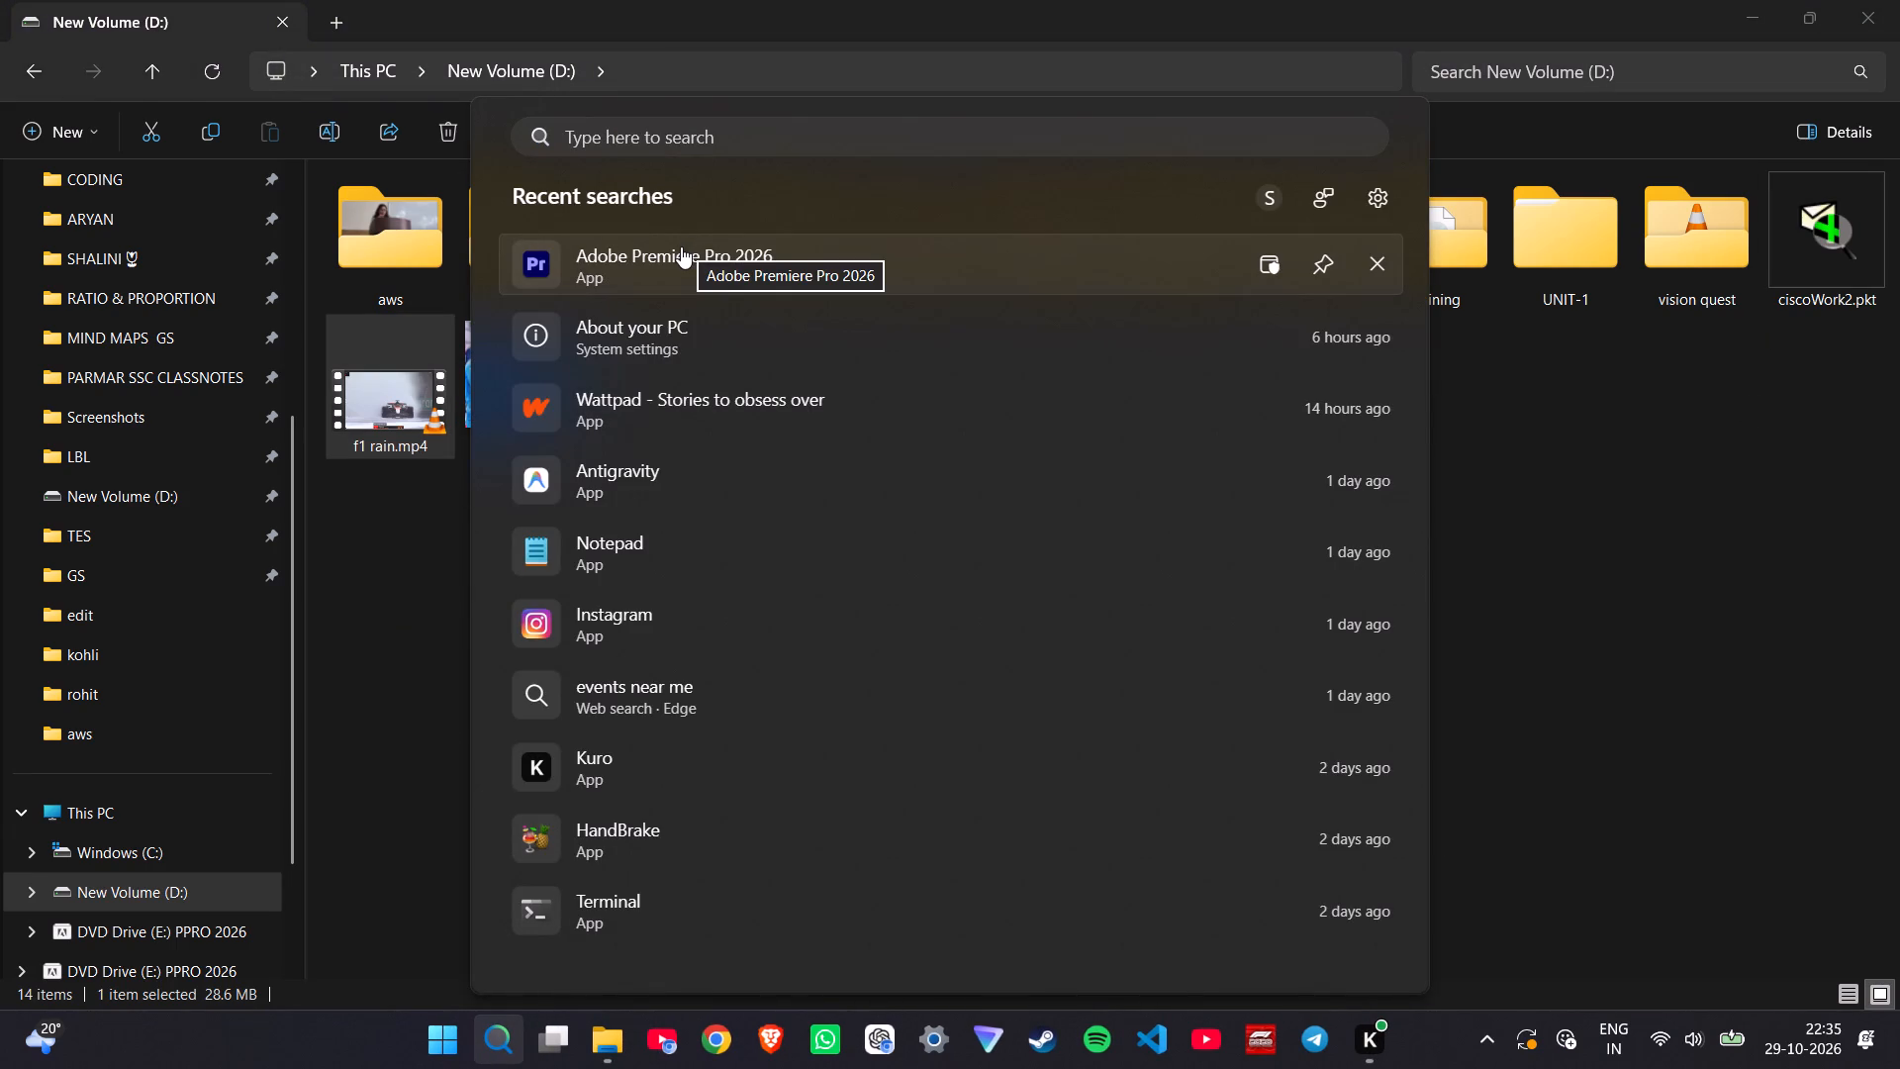
Permanently delete the exported f1 rain.mp4 from the D: drive in File Explorer.
click(603, 1031)
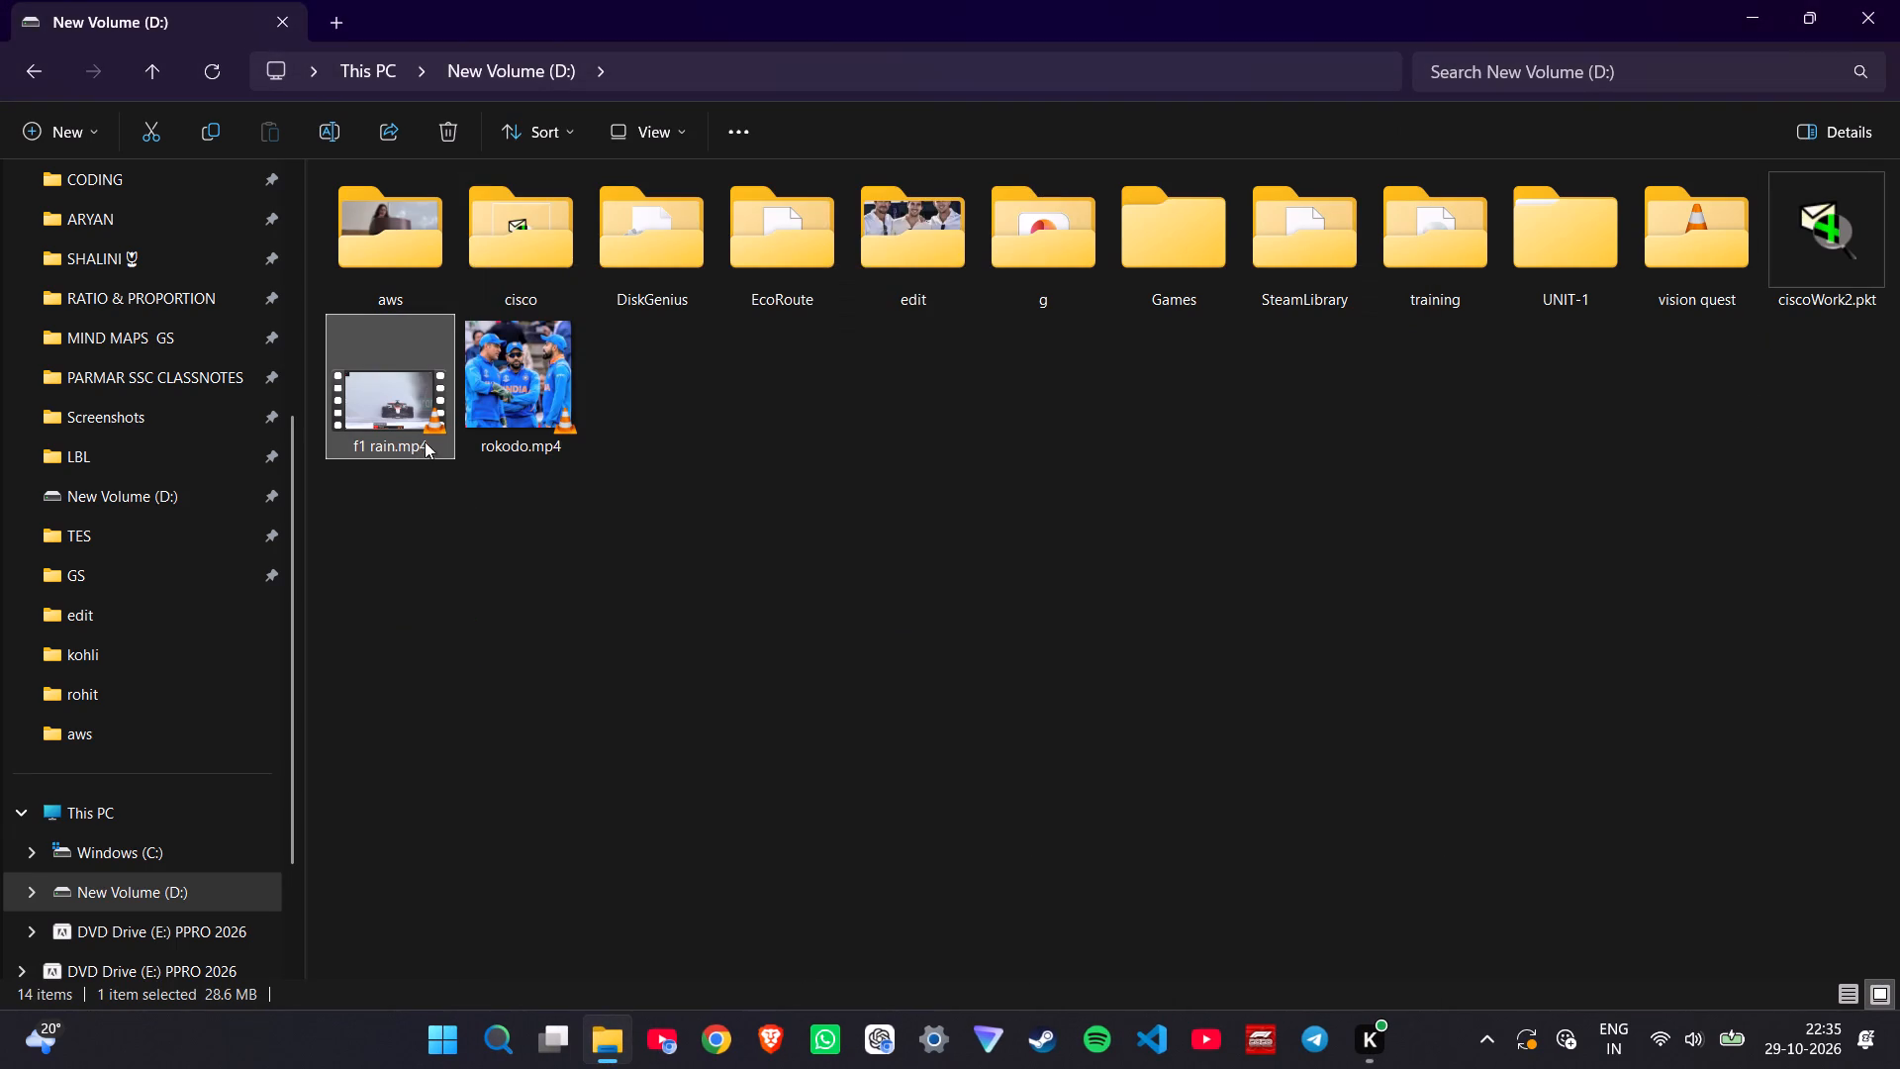
click(391, 393)
key(shift+Delete)
key(Return)
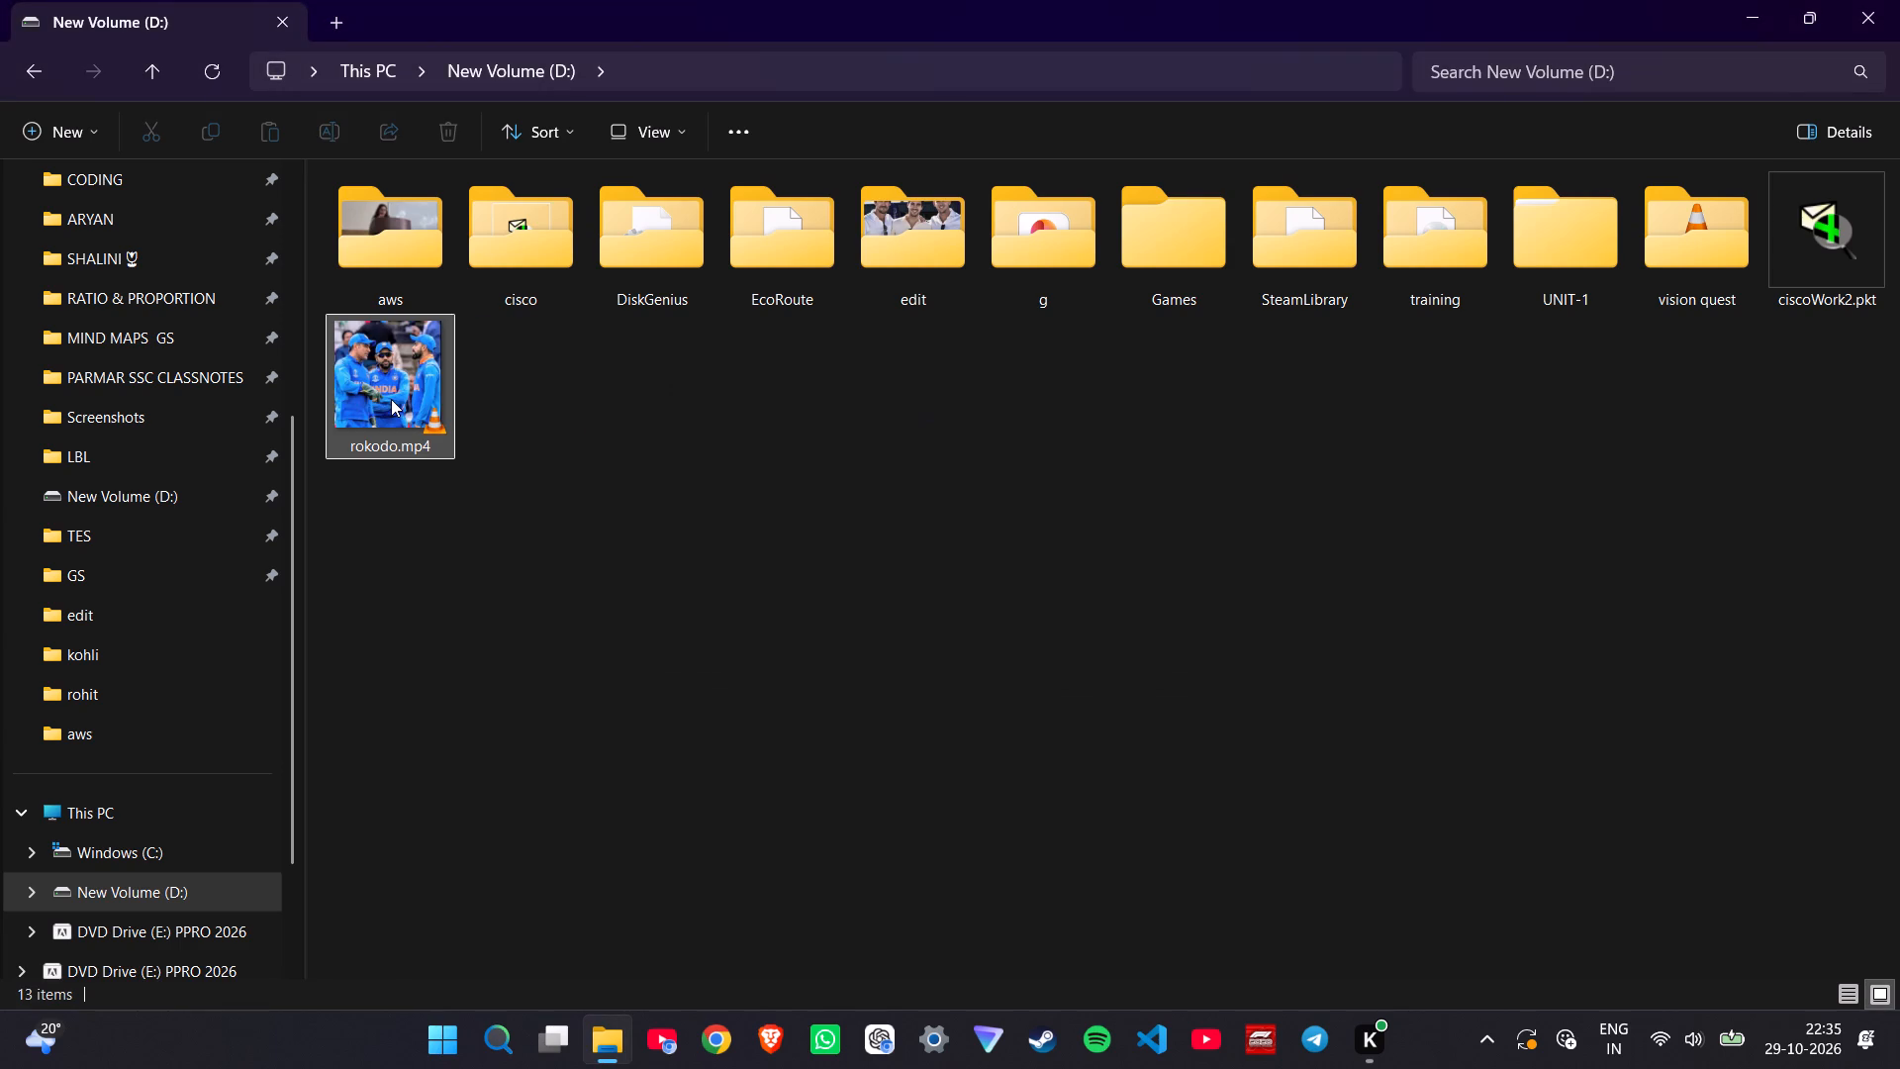
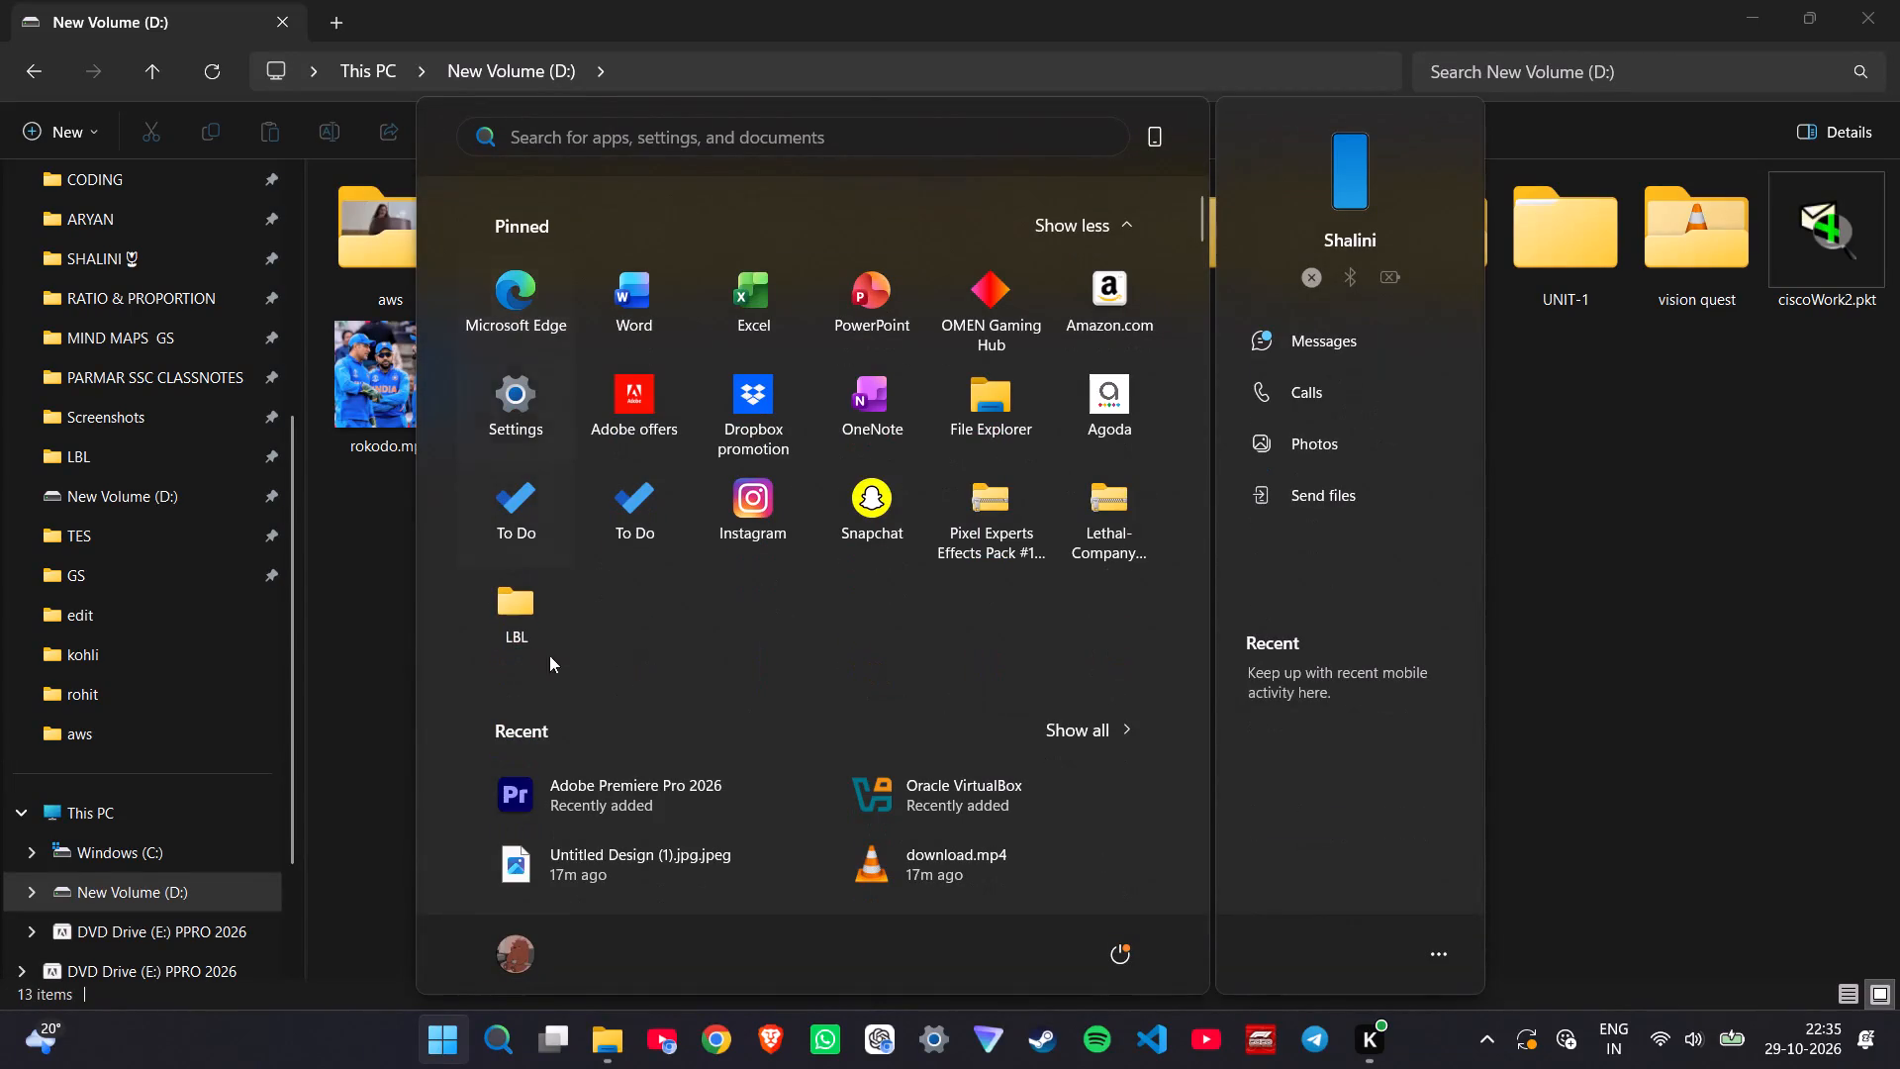
Launch Adobe Premiere Pro 2026, continue past the compatibility report and open the f1 rain project.
click(552, 806)
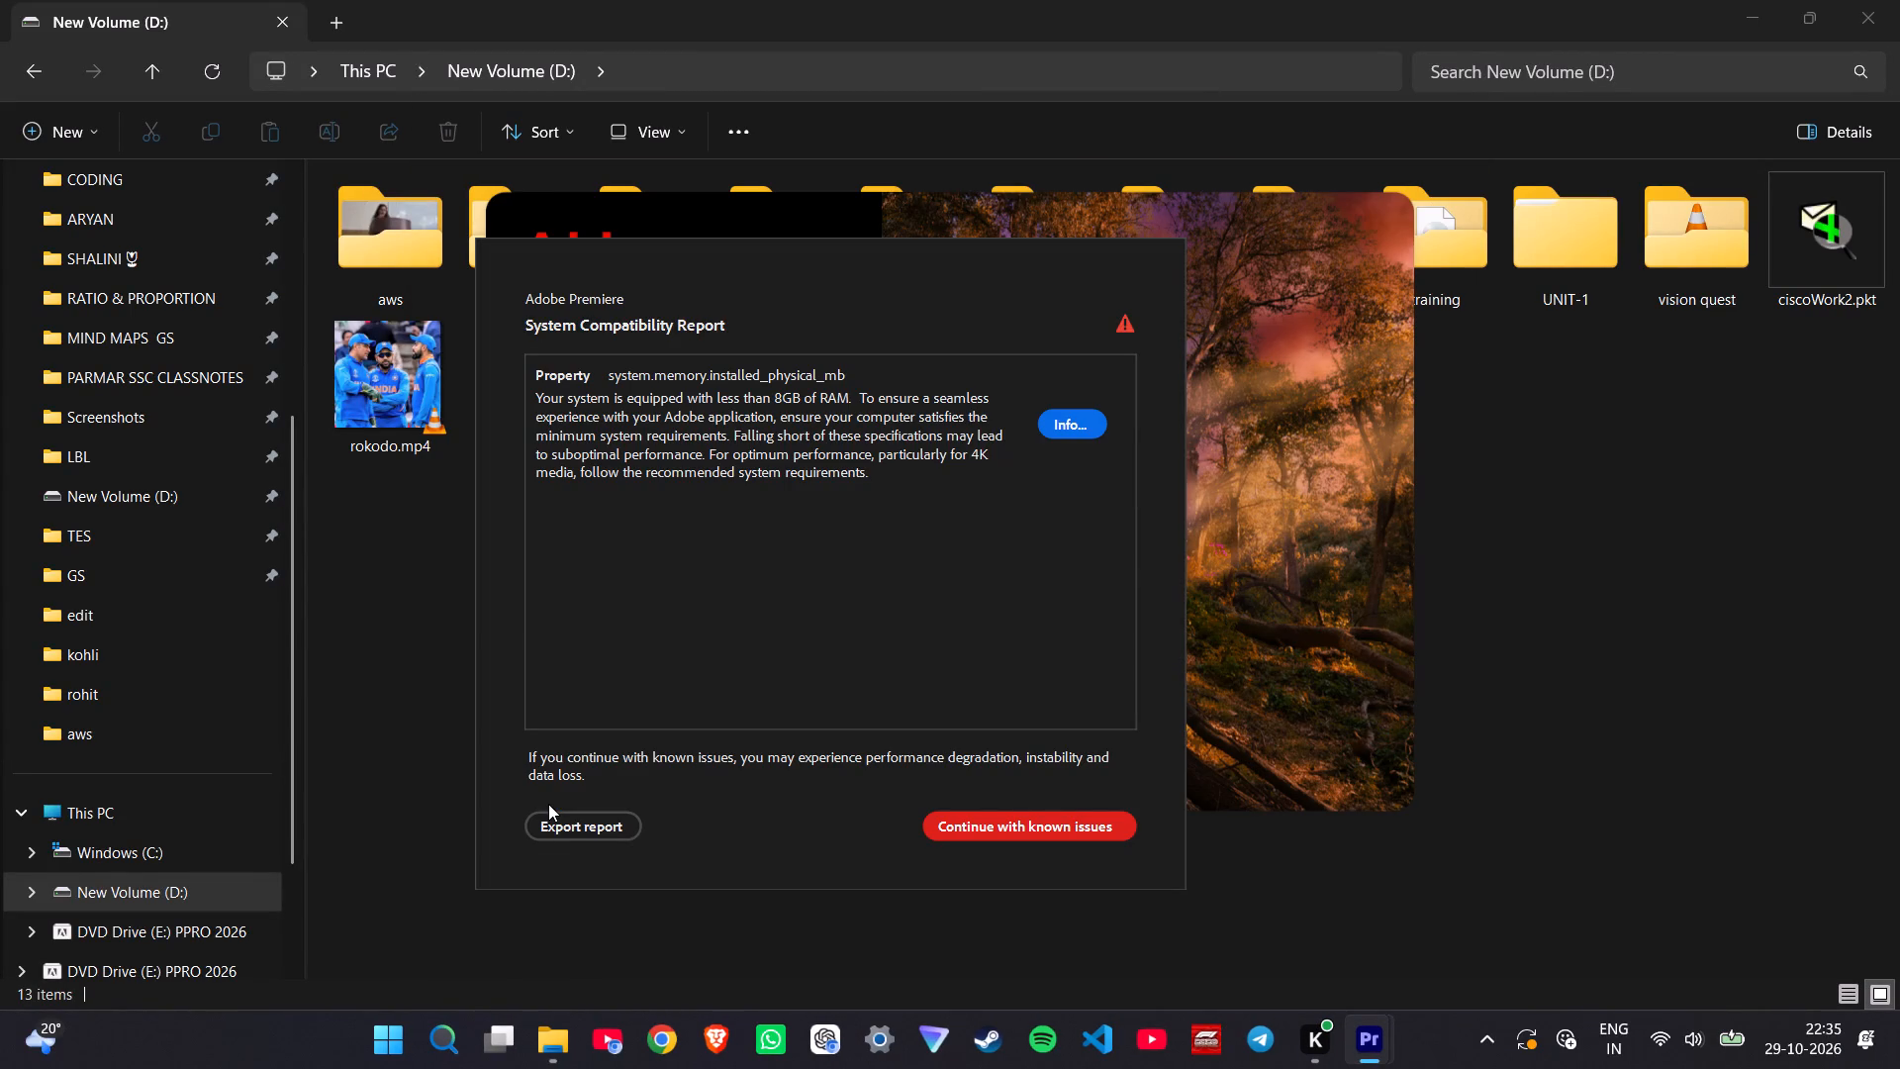
click(969, 833)
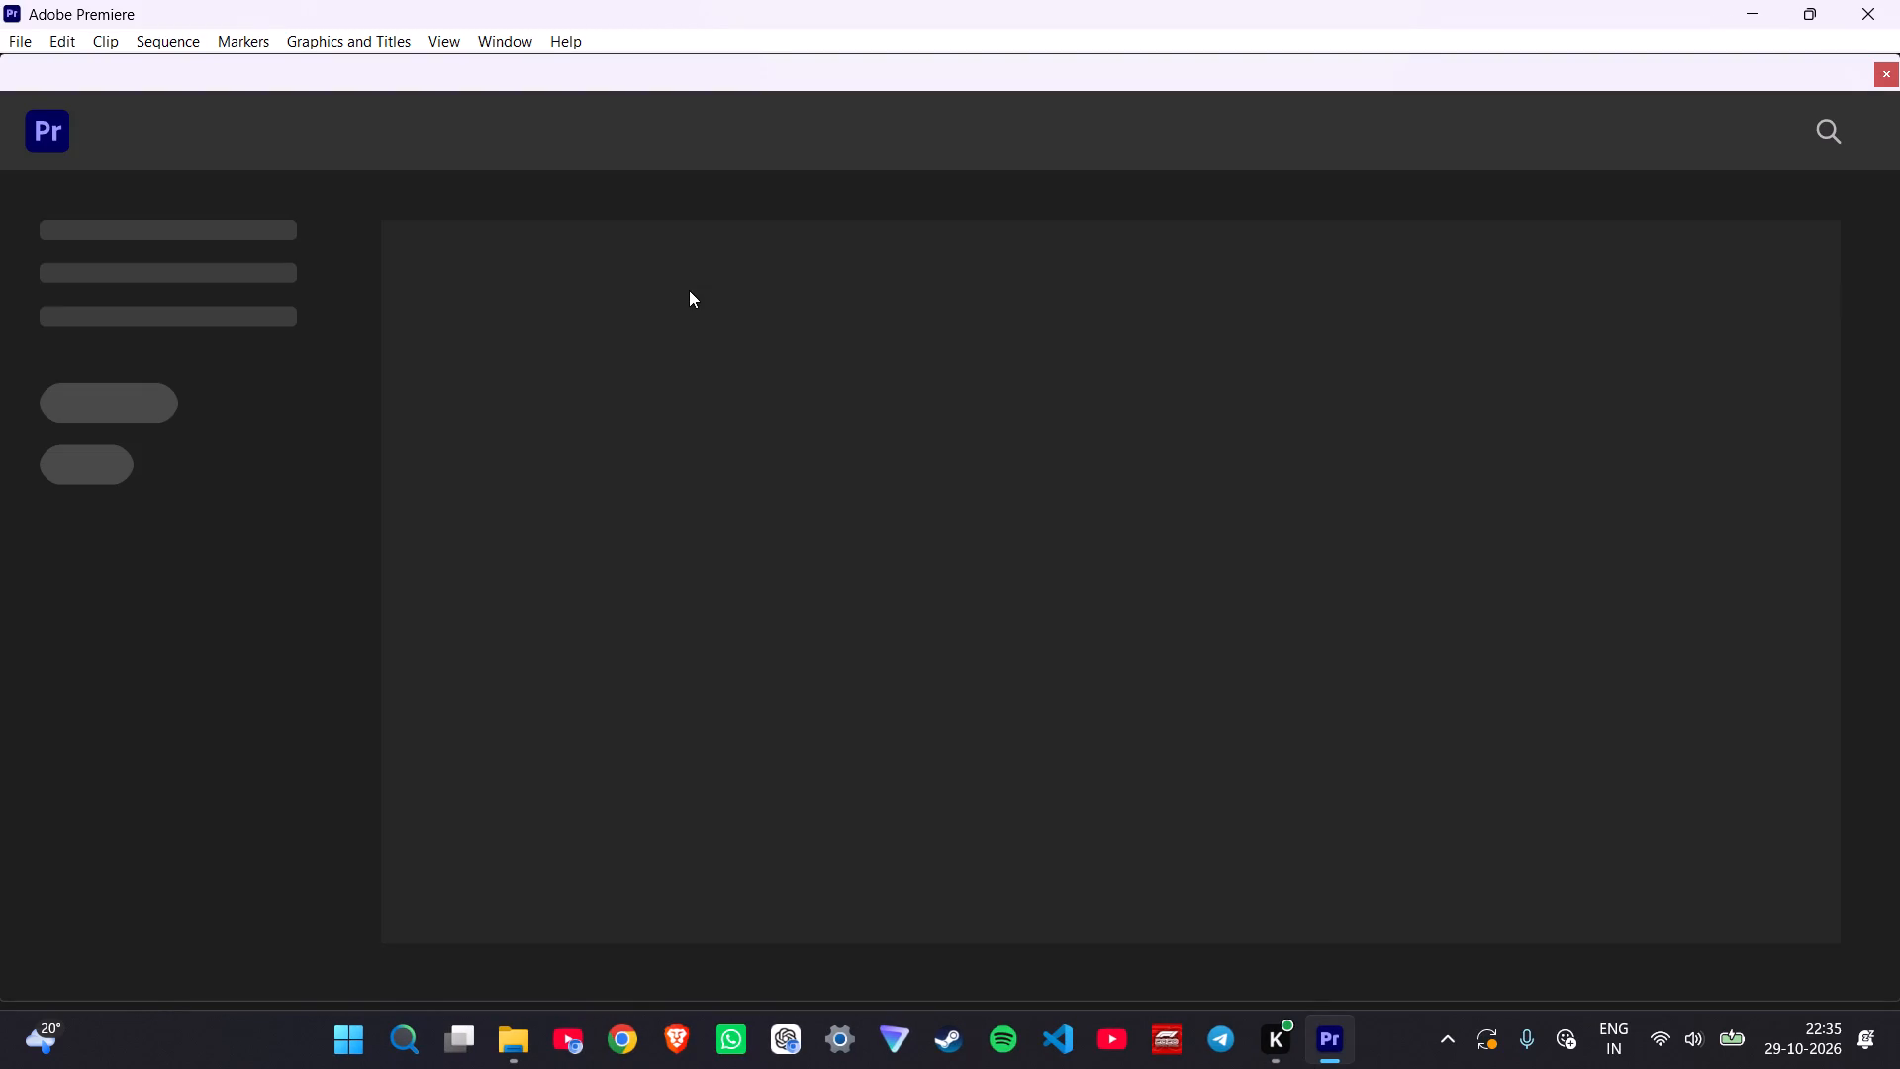
click(498, 516)
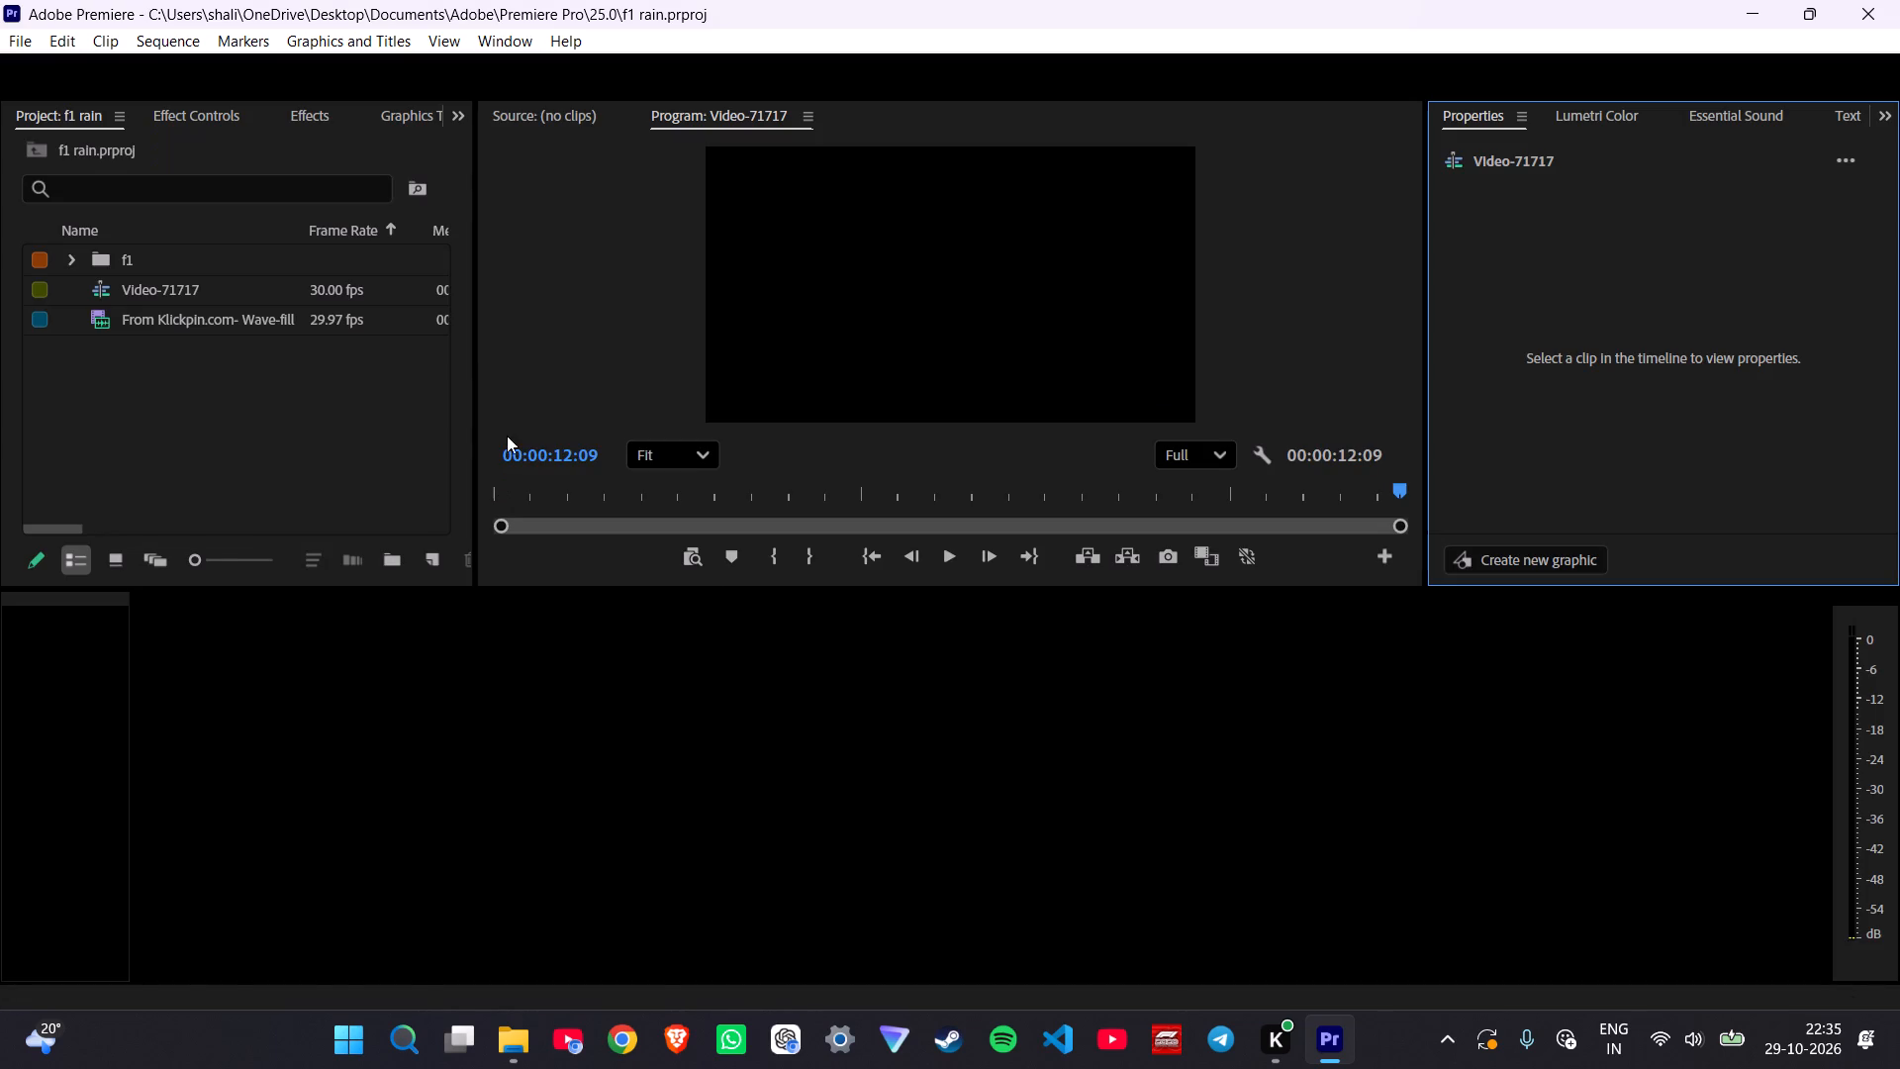
Add a text layer over the rain footage at 00:00:00:01 on V2, with default transitions at both ends of the graphic.
click(538, 664)
drag(533, 678, 534, 678)
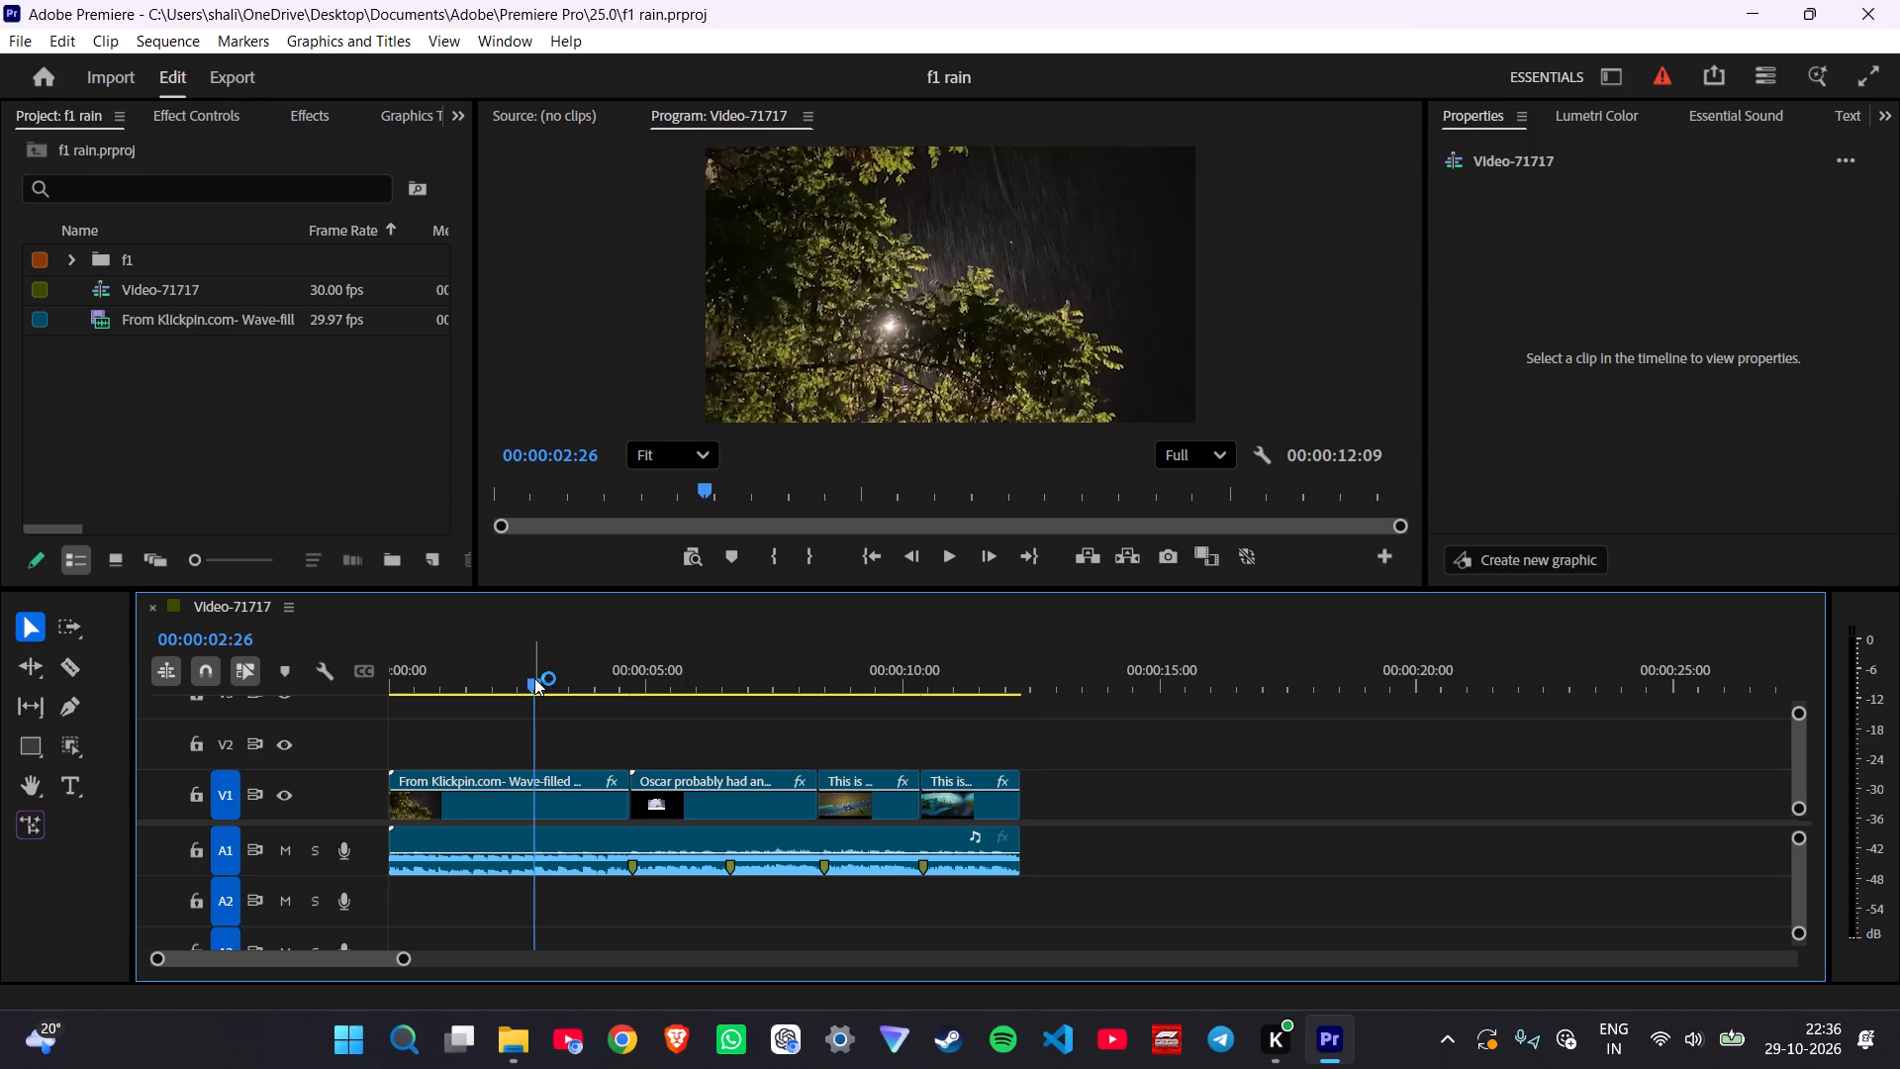
drag(534, 678, 392, 695)
click(70, 796)
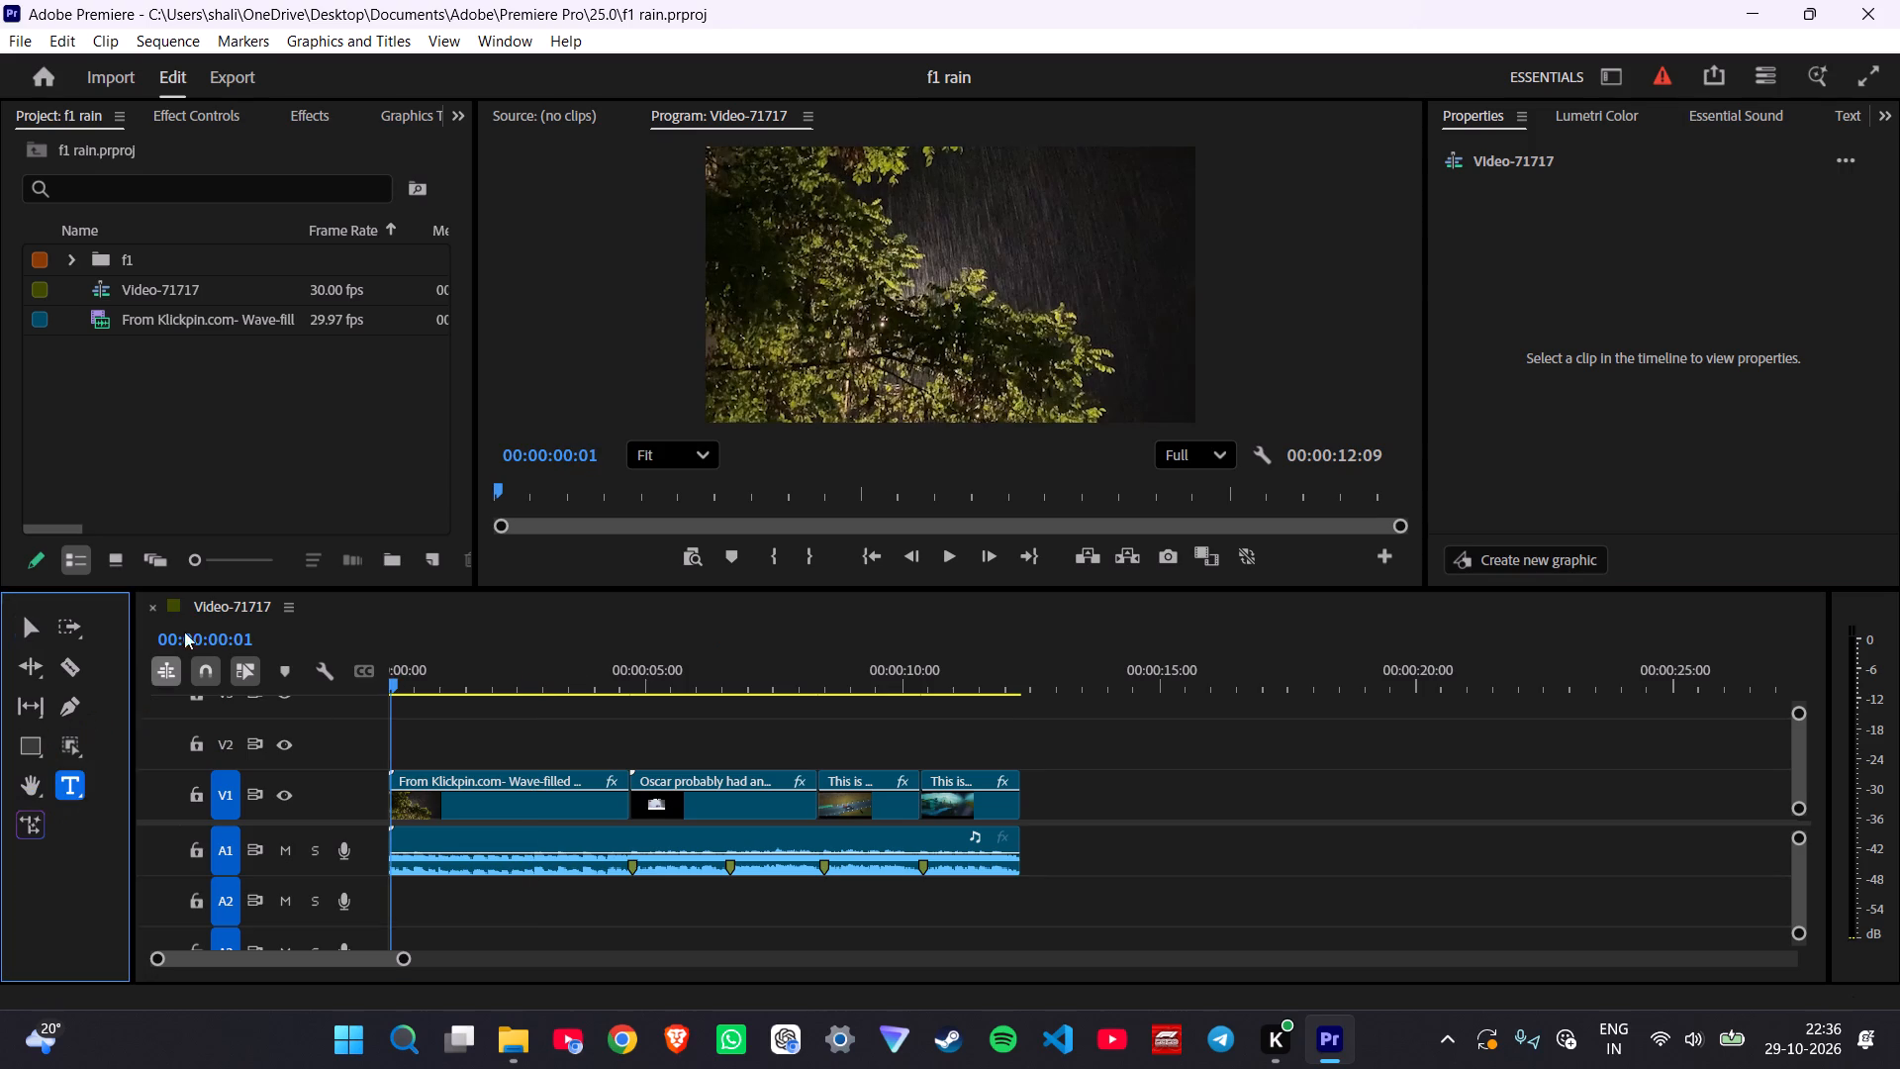
click(857, 237)
key(shift+d)
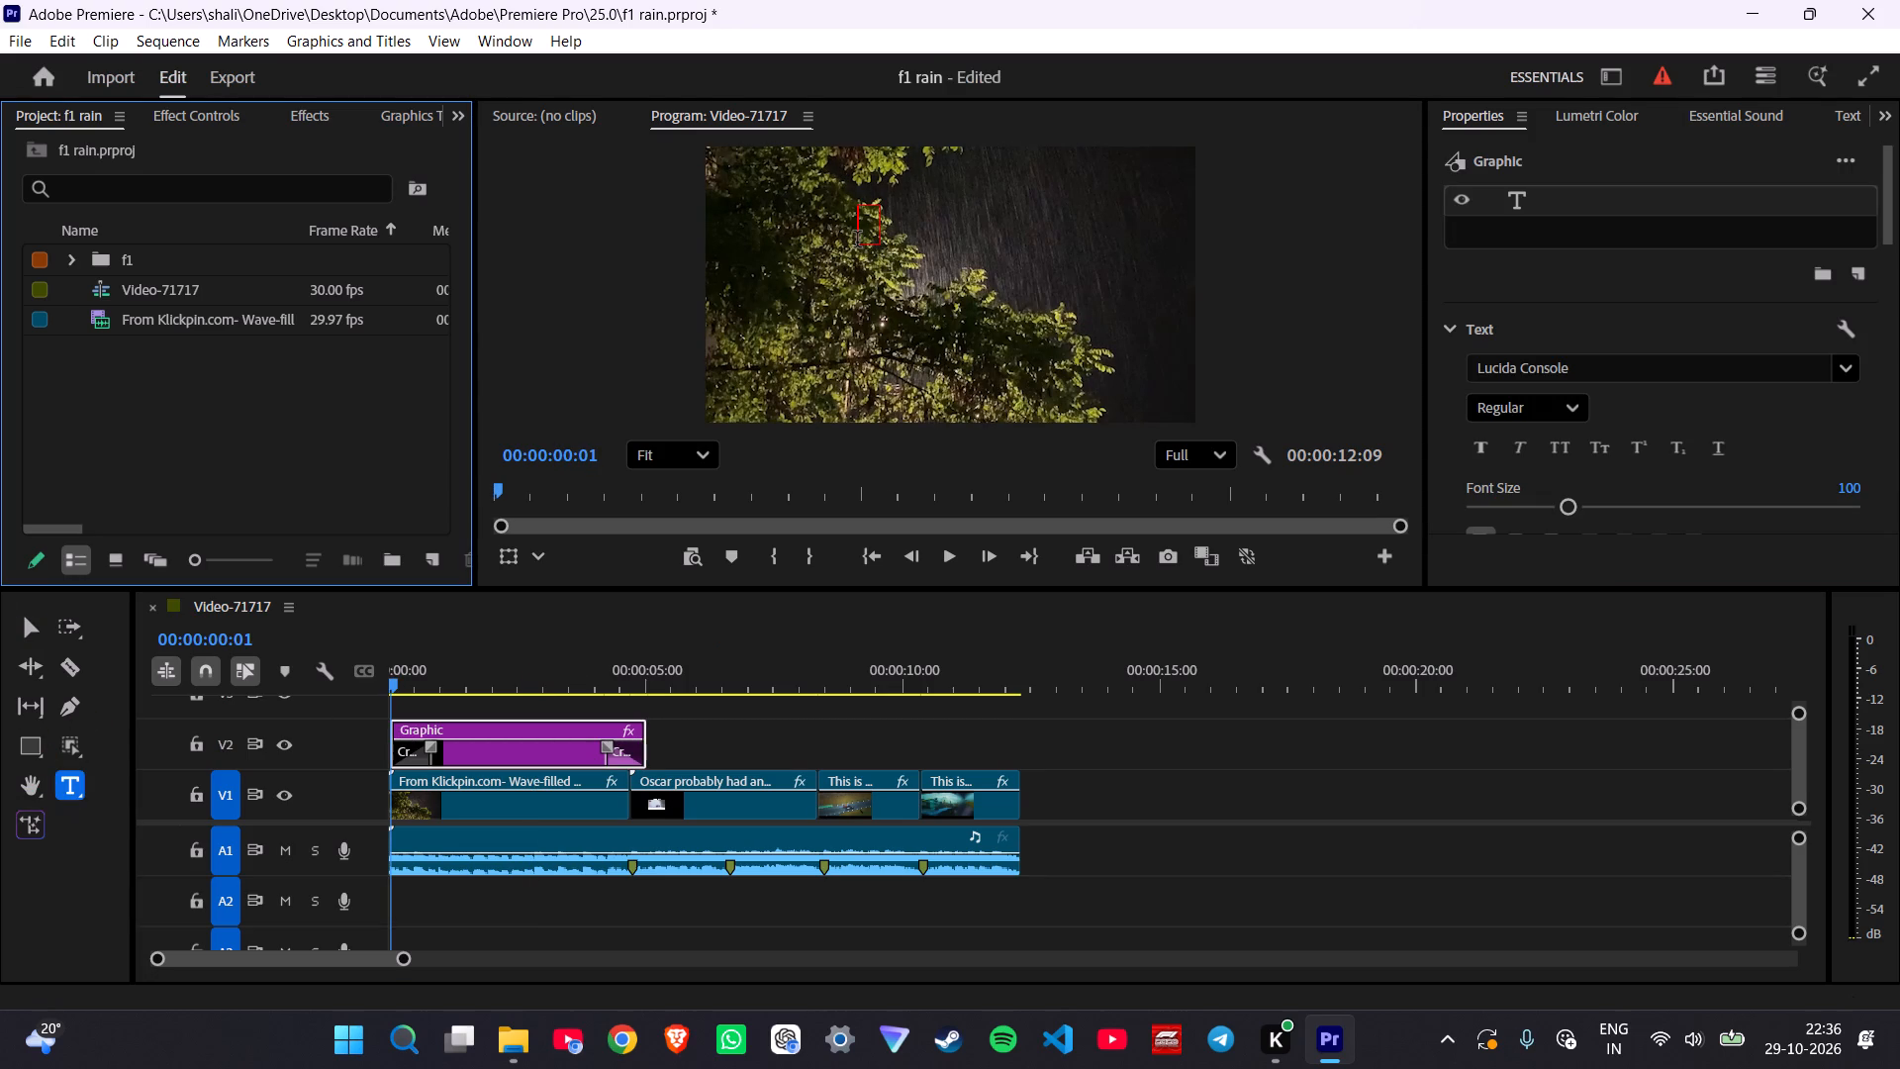
key(shift+d)
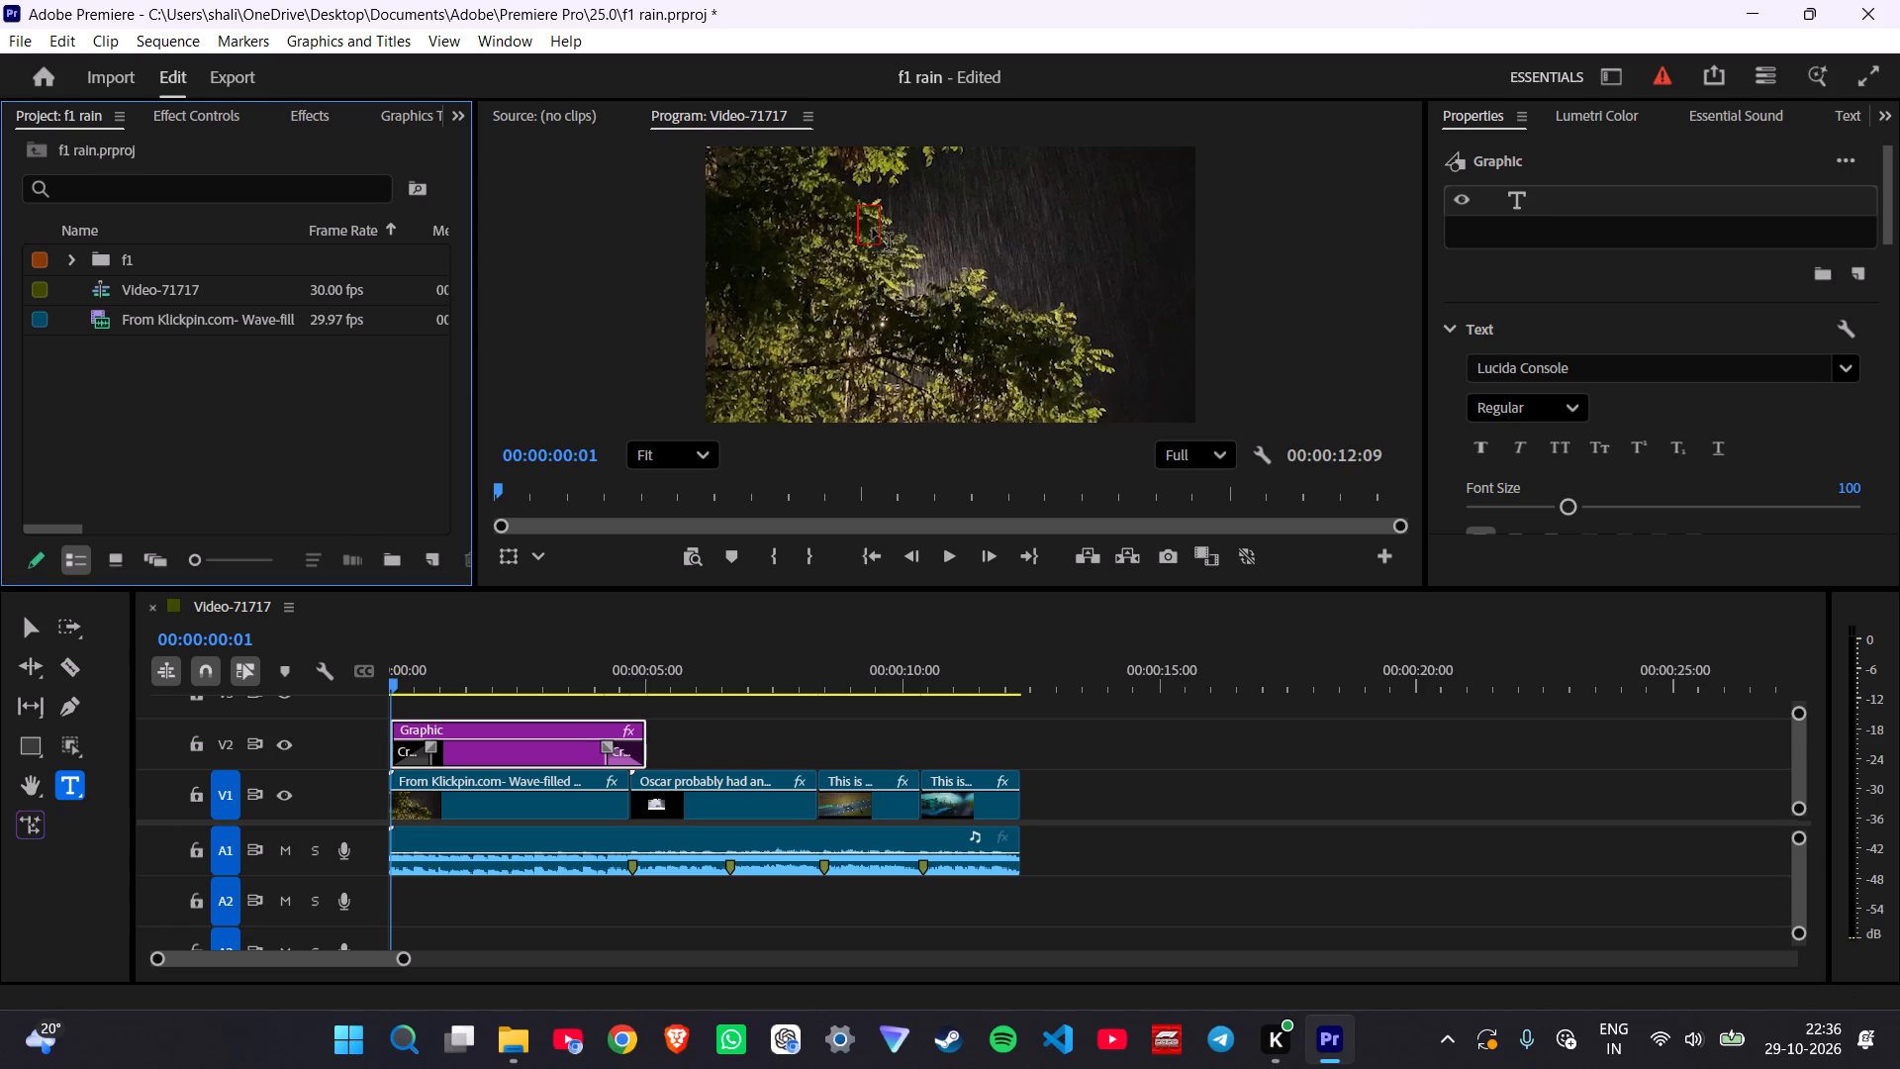
Enter "Do you like rain?" as the text of the new graphic.
double_click(875, 221)
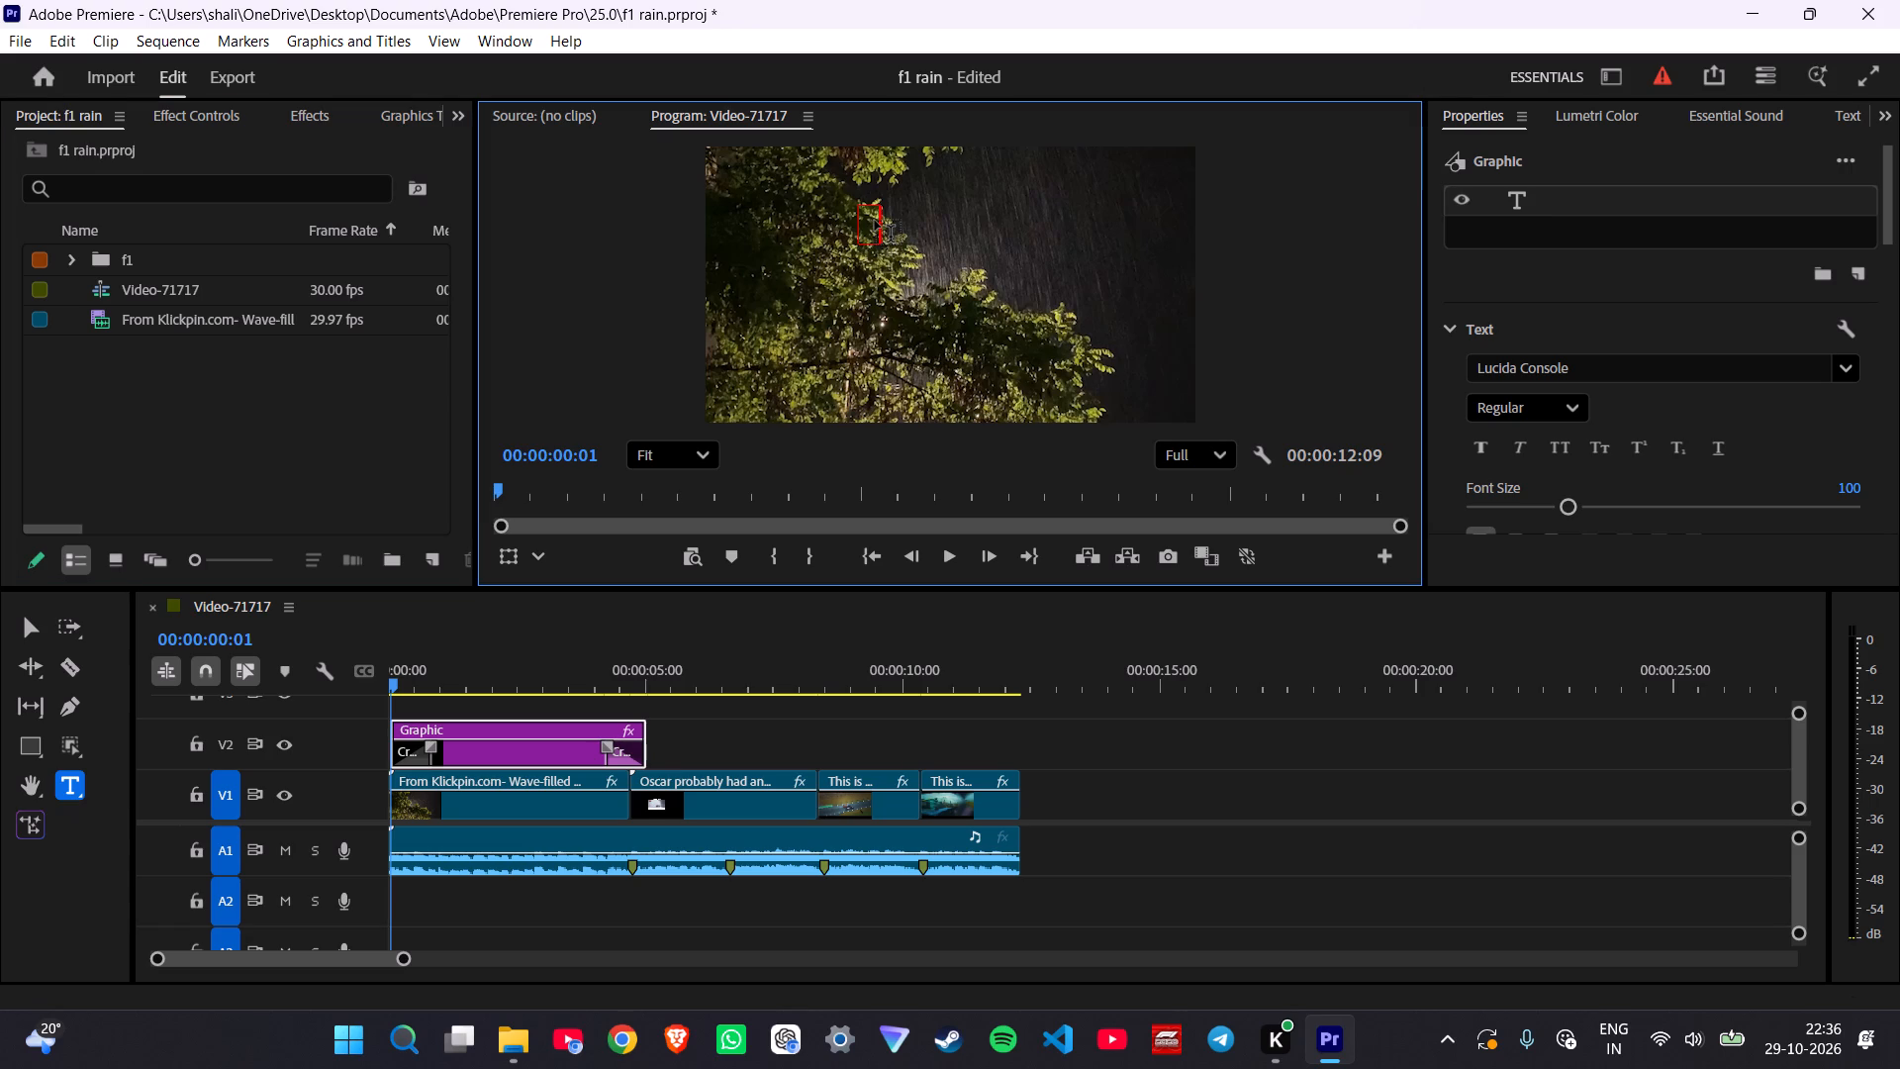
double_click(869, 223)
click(23, 631)
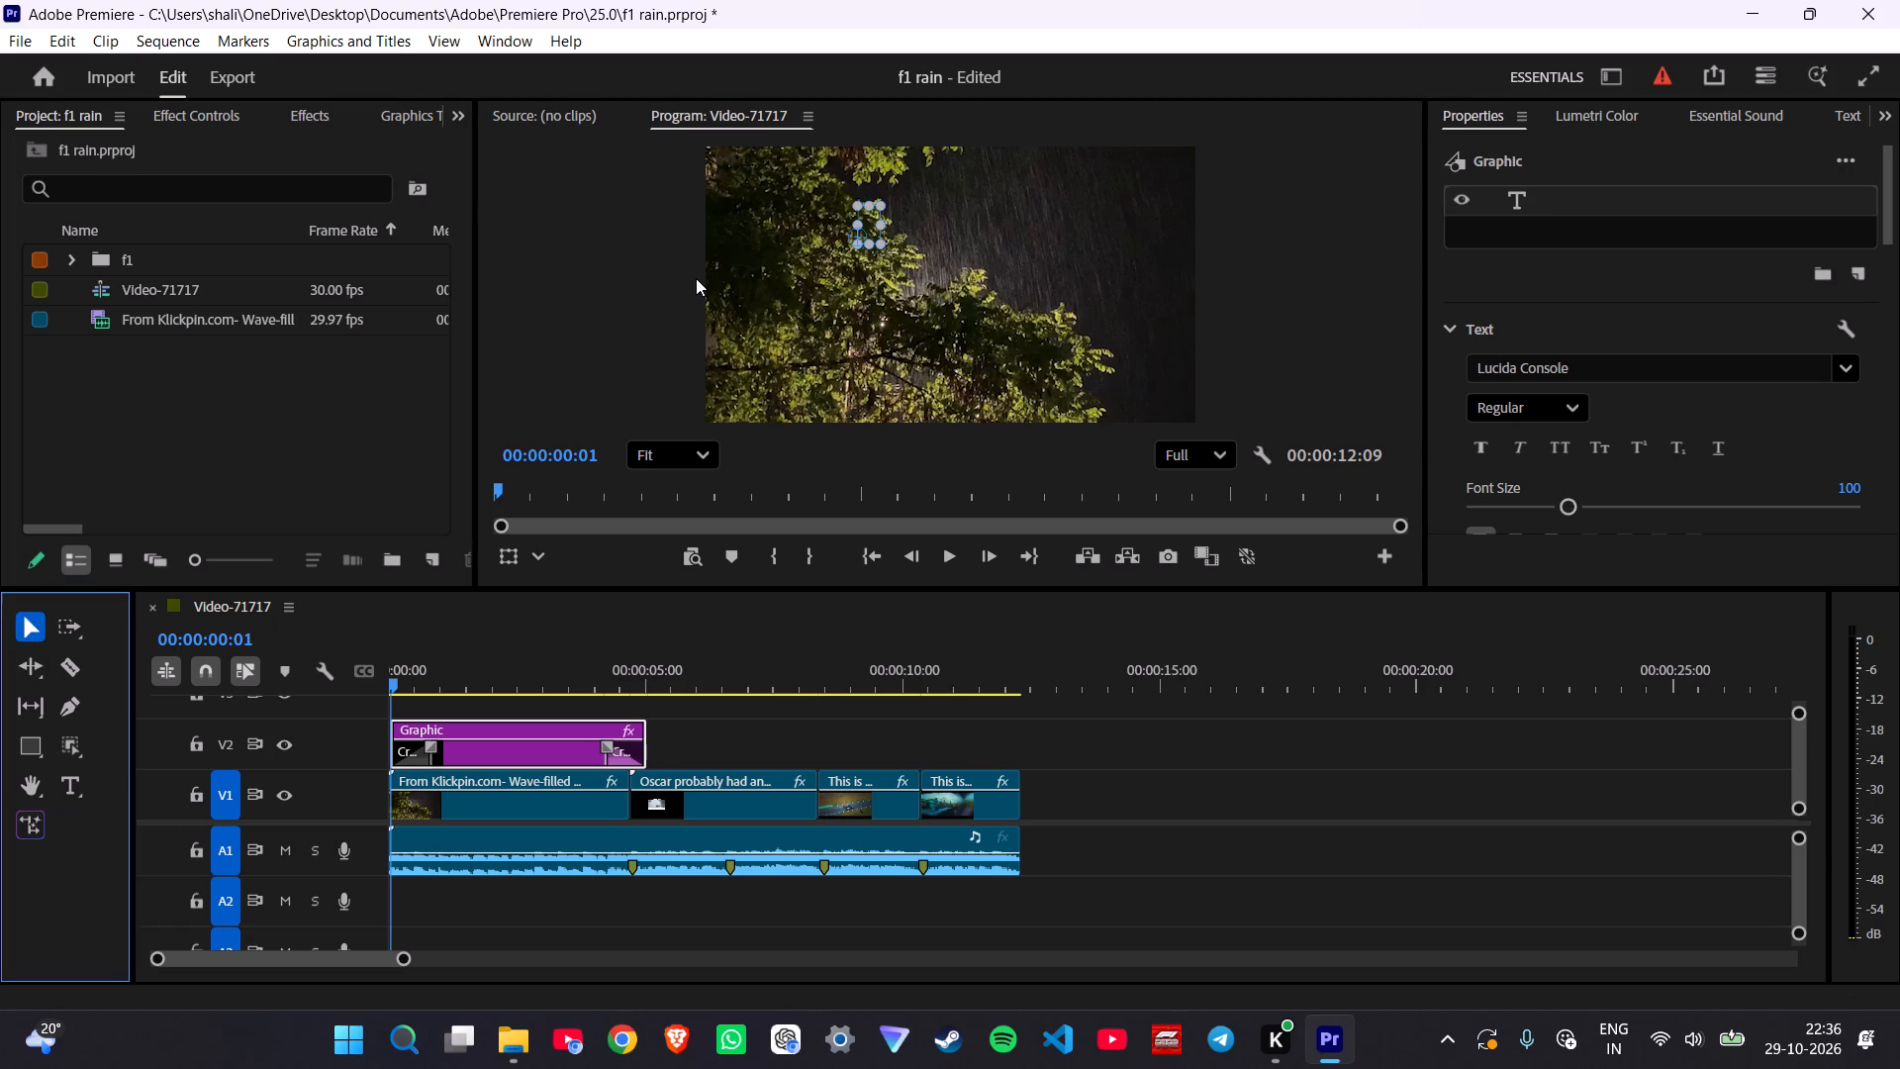
ctrl+scroll(854, 221, up, 7)
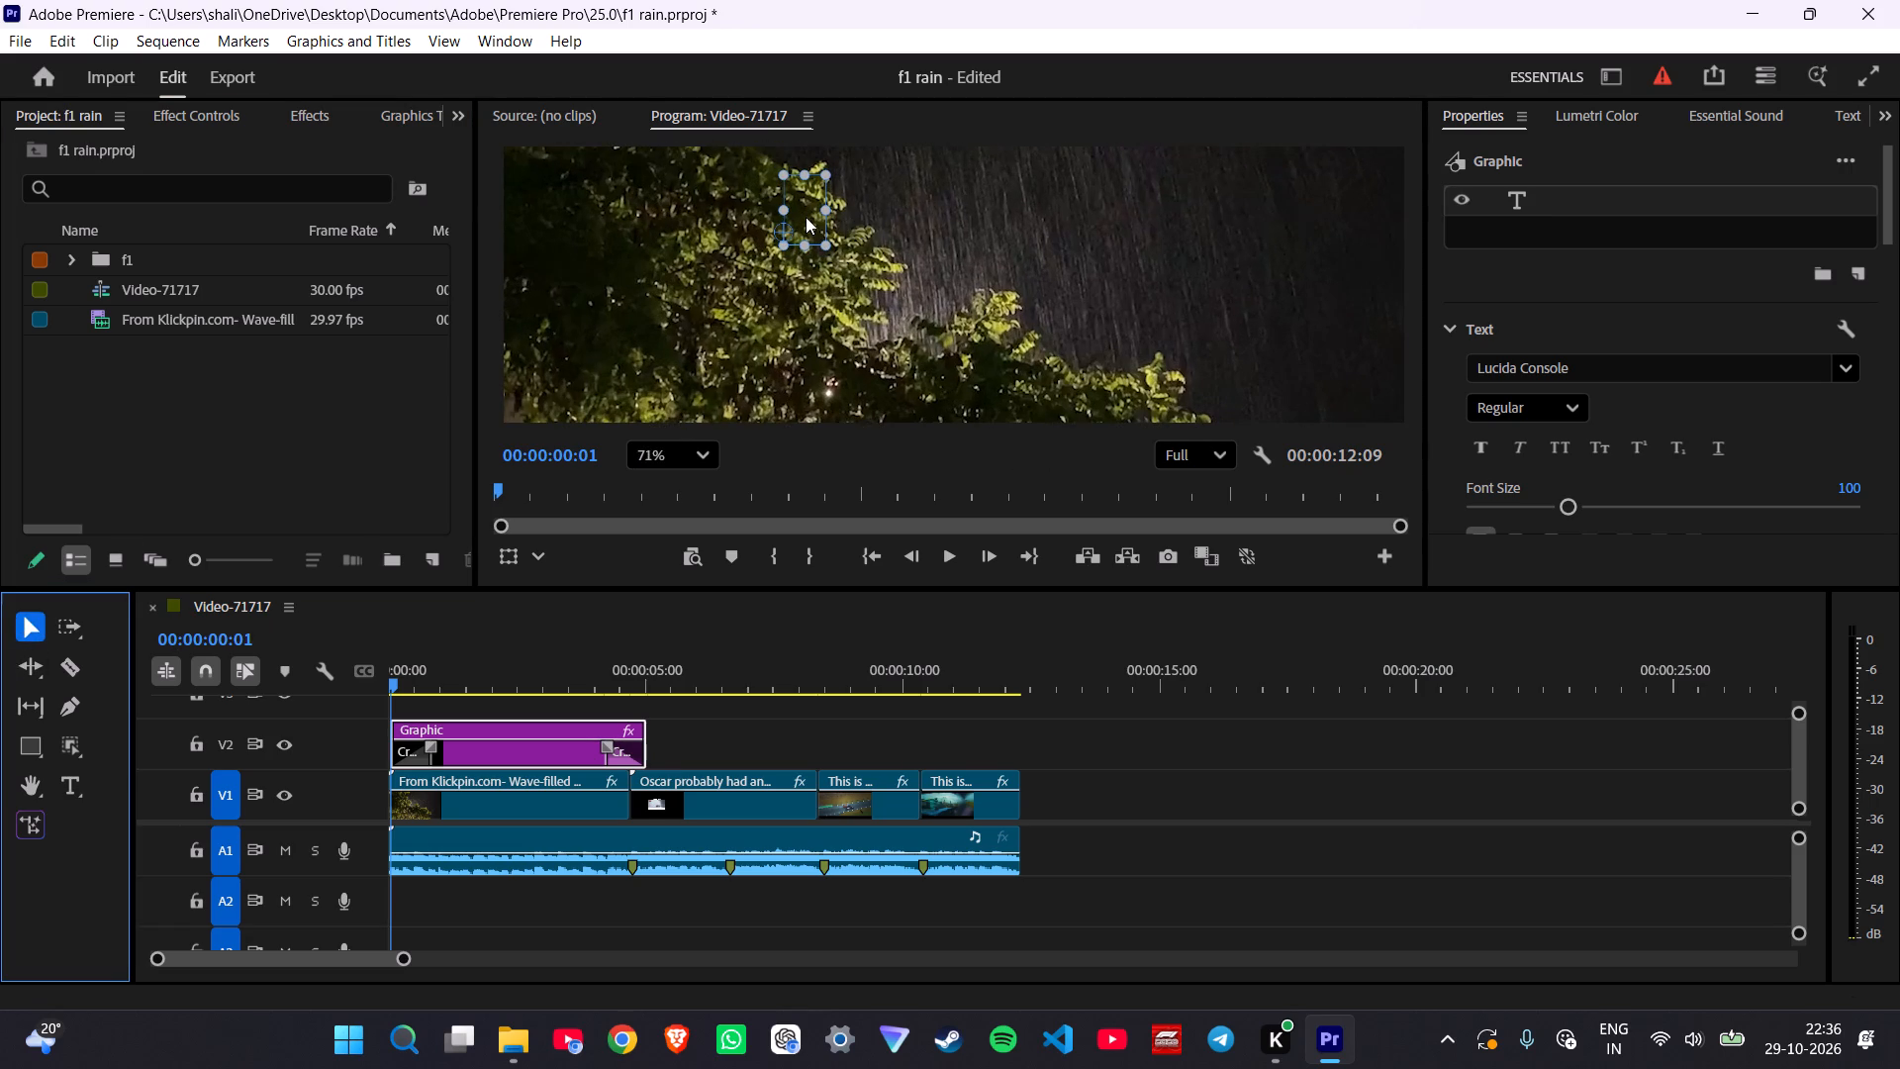
double_click(806, 217)
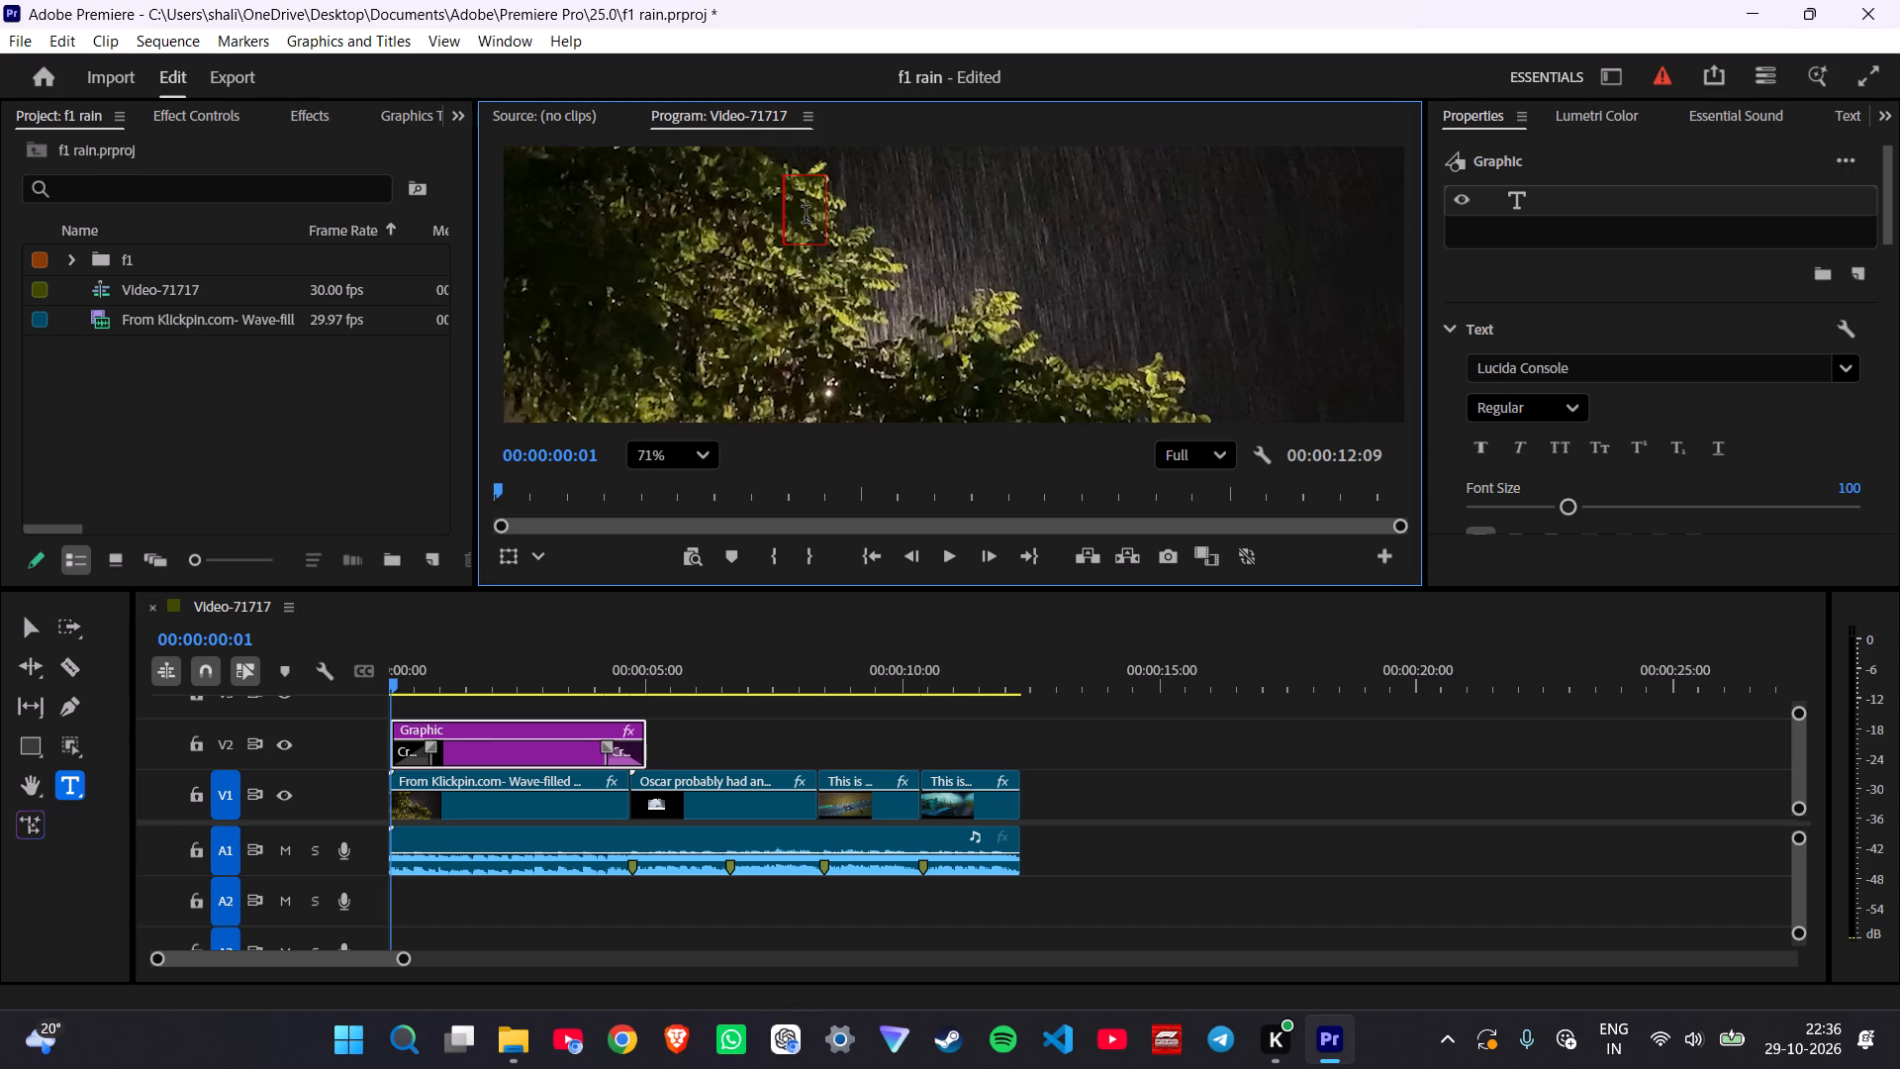
key(shift+d)
key(o)
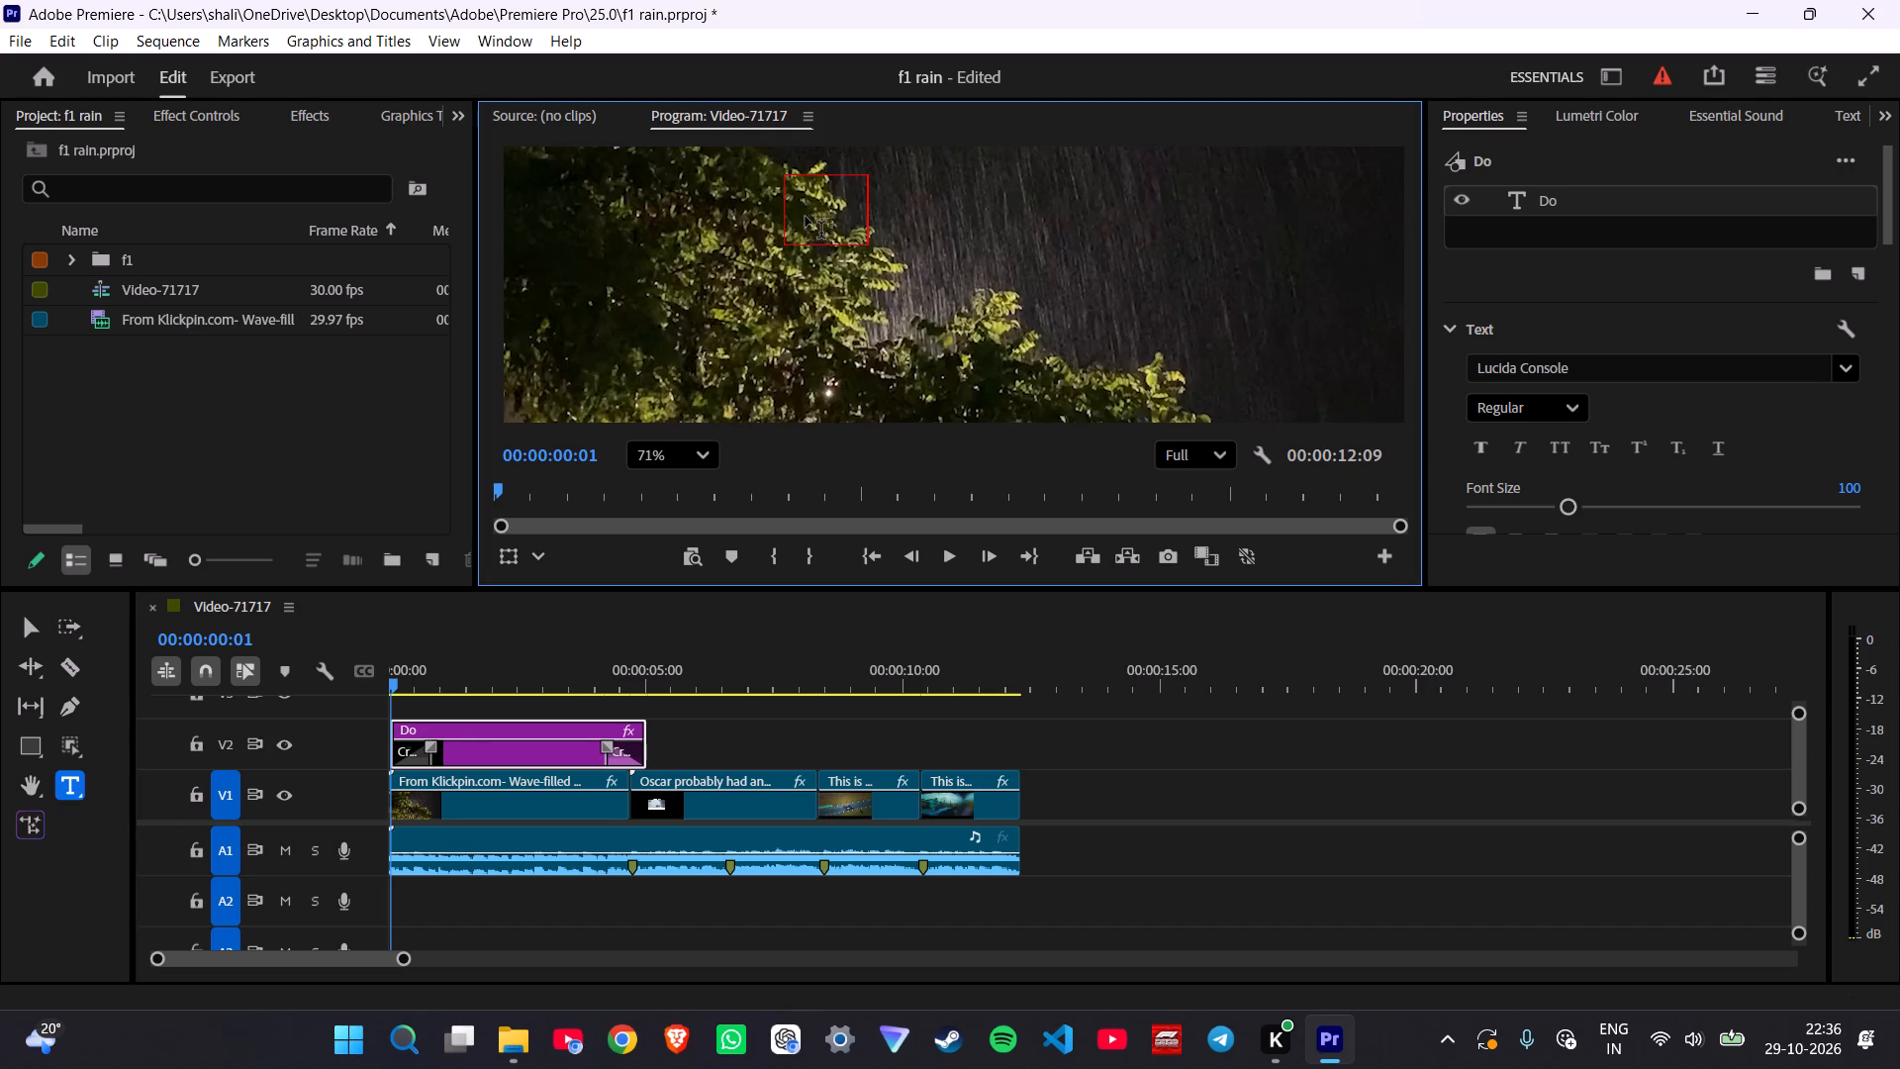
key(space)
text(You Like rain)
key(BackSpace)
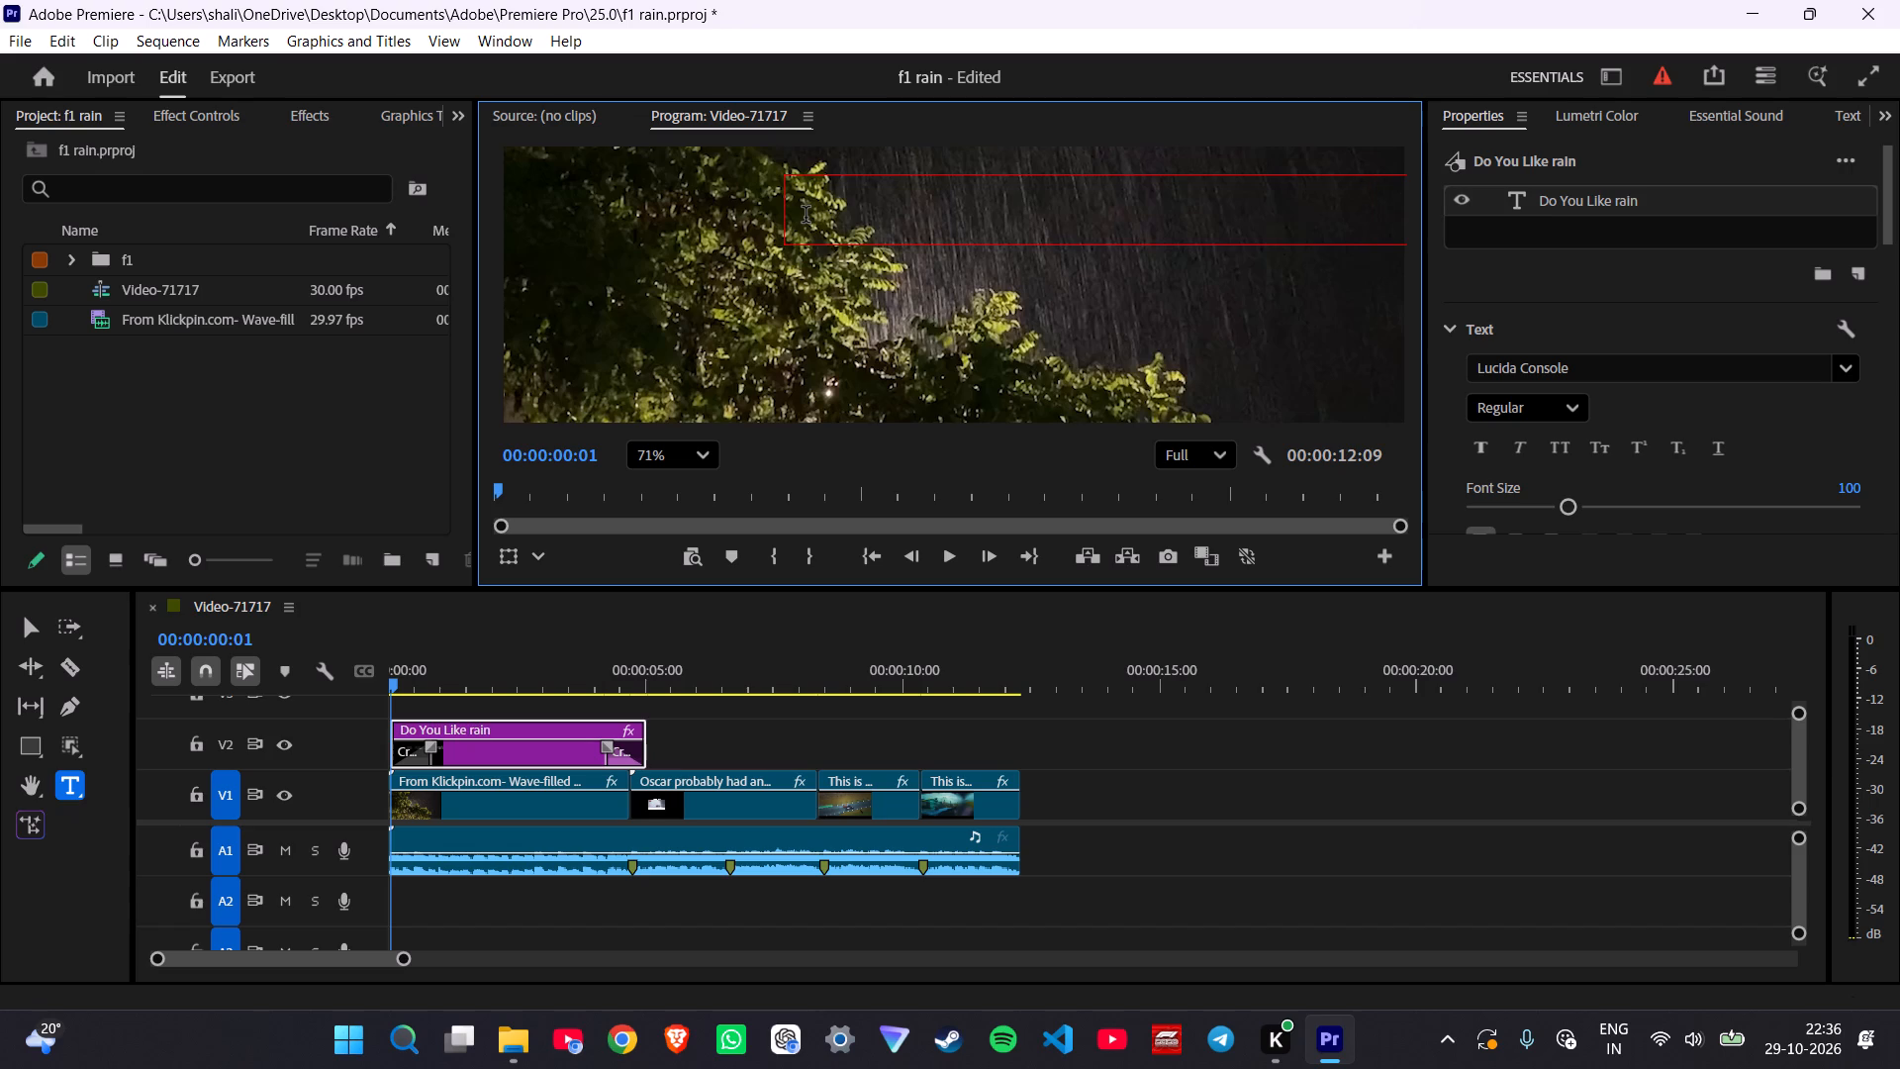
key(BackSpace)
key(BackSpace)
key(BackSpace)
key(BackSpace)
key(BackSpace)
key(BackSpace)
key(BackSpace)
key(BackSpace)
key(BackSpace)
key(BackSpace)
key(BackSpace)
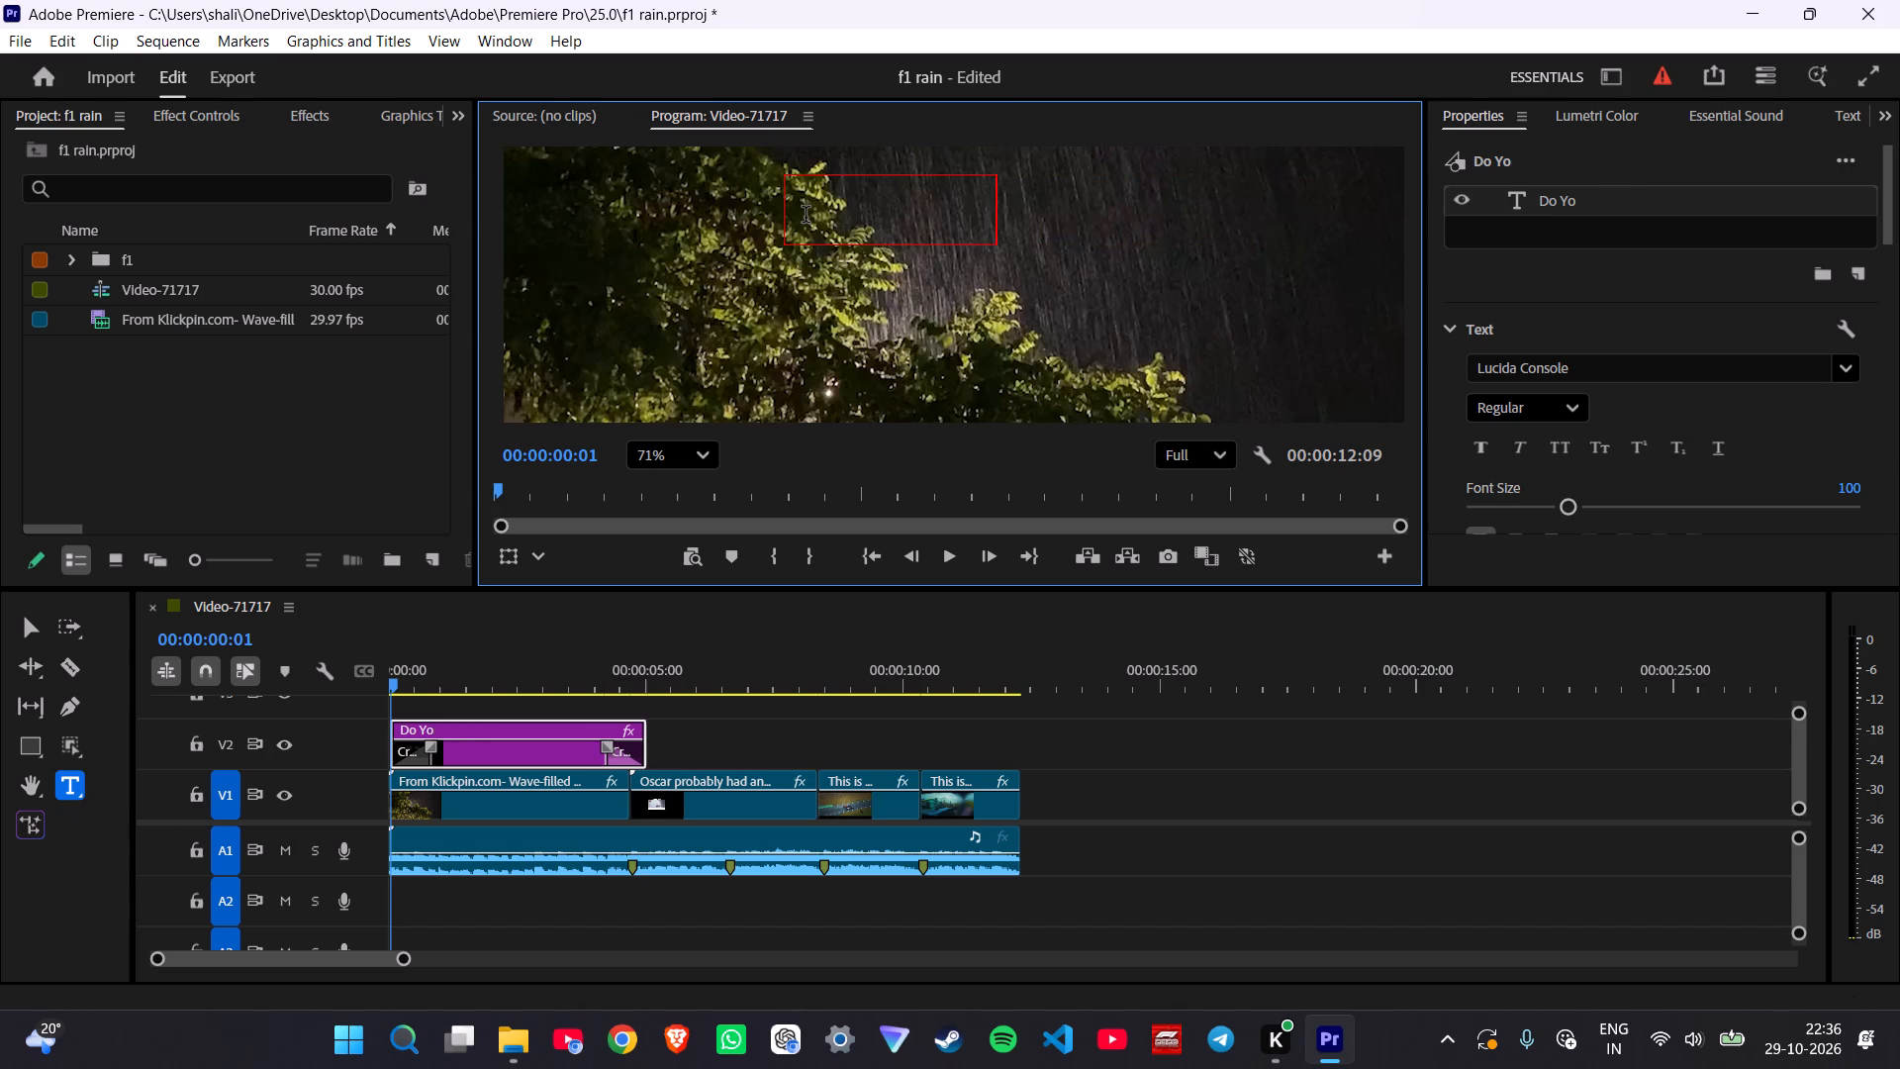
key(BackSpace)
text(you like rain?)
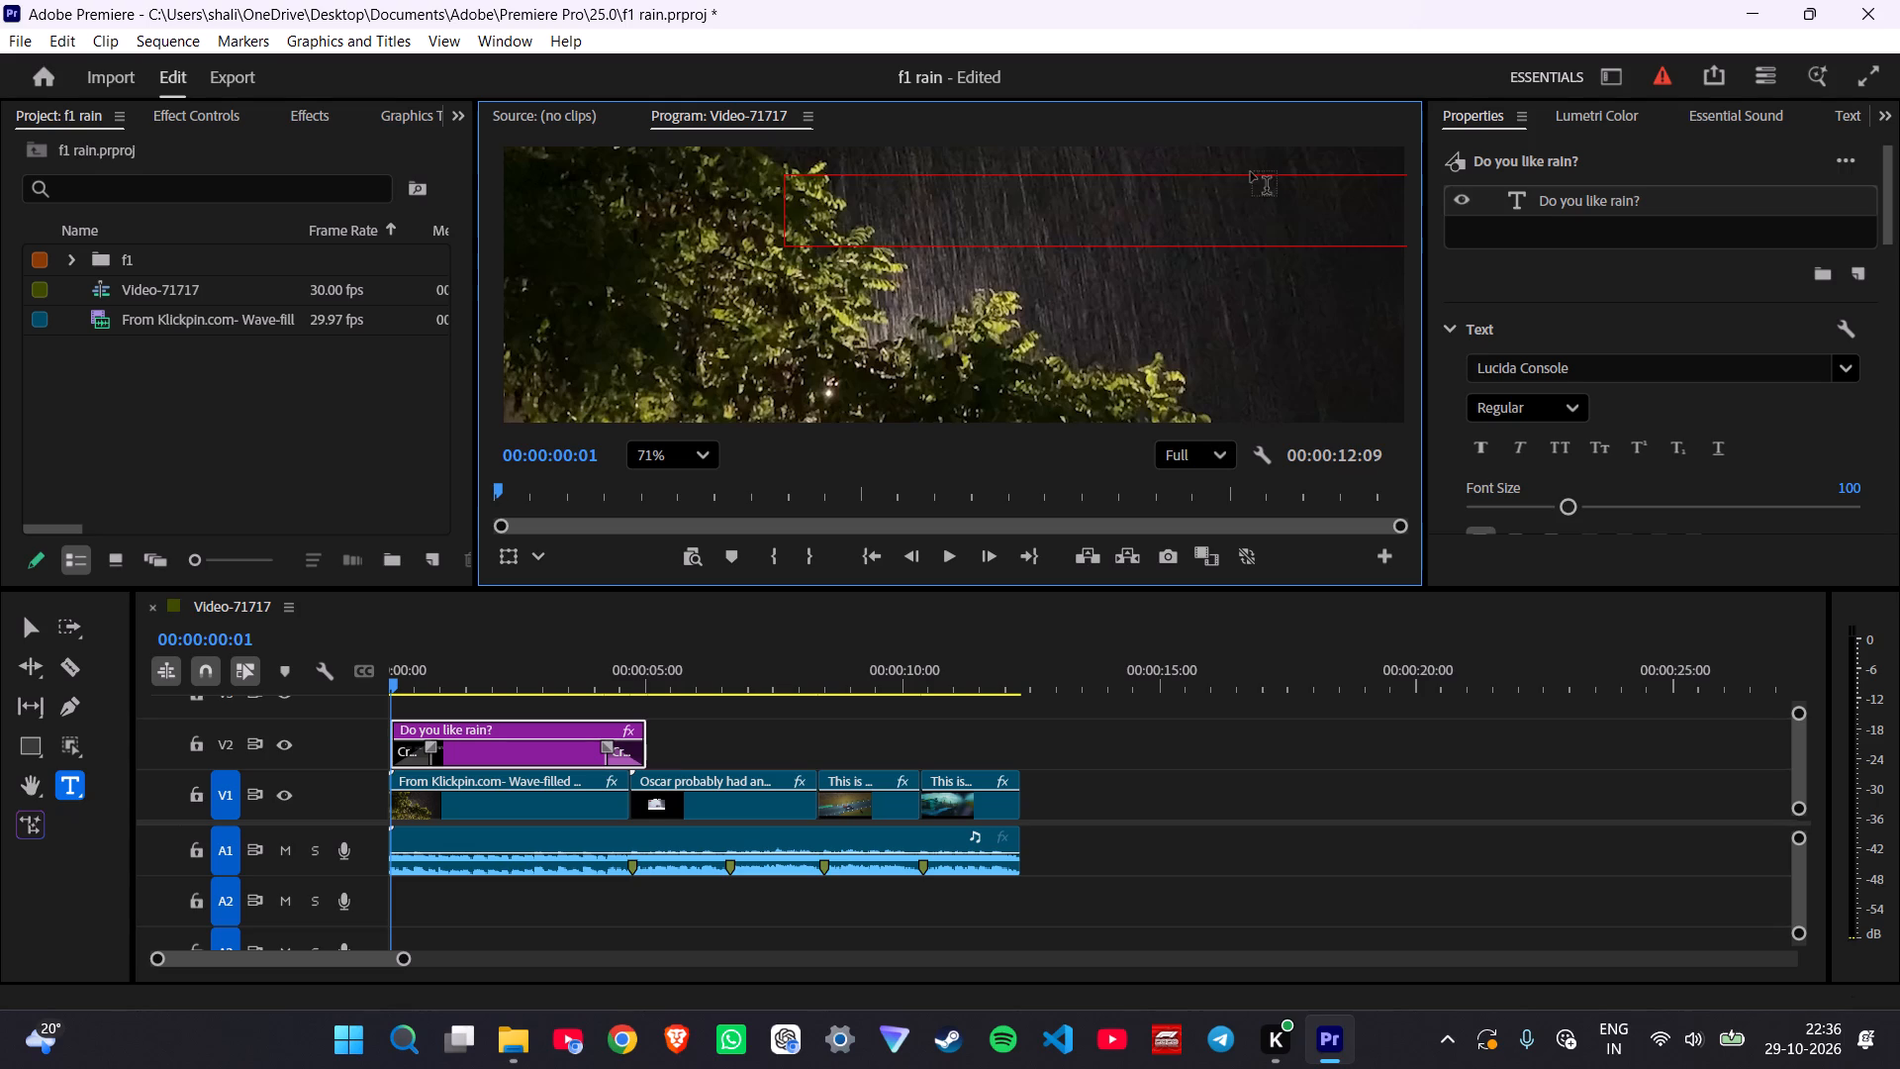
Examine the title's font, alignment, fill and stroke properties.
scroll(1561, 369, down, 6)
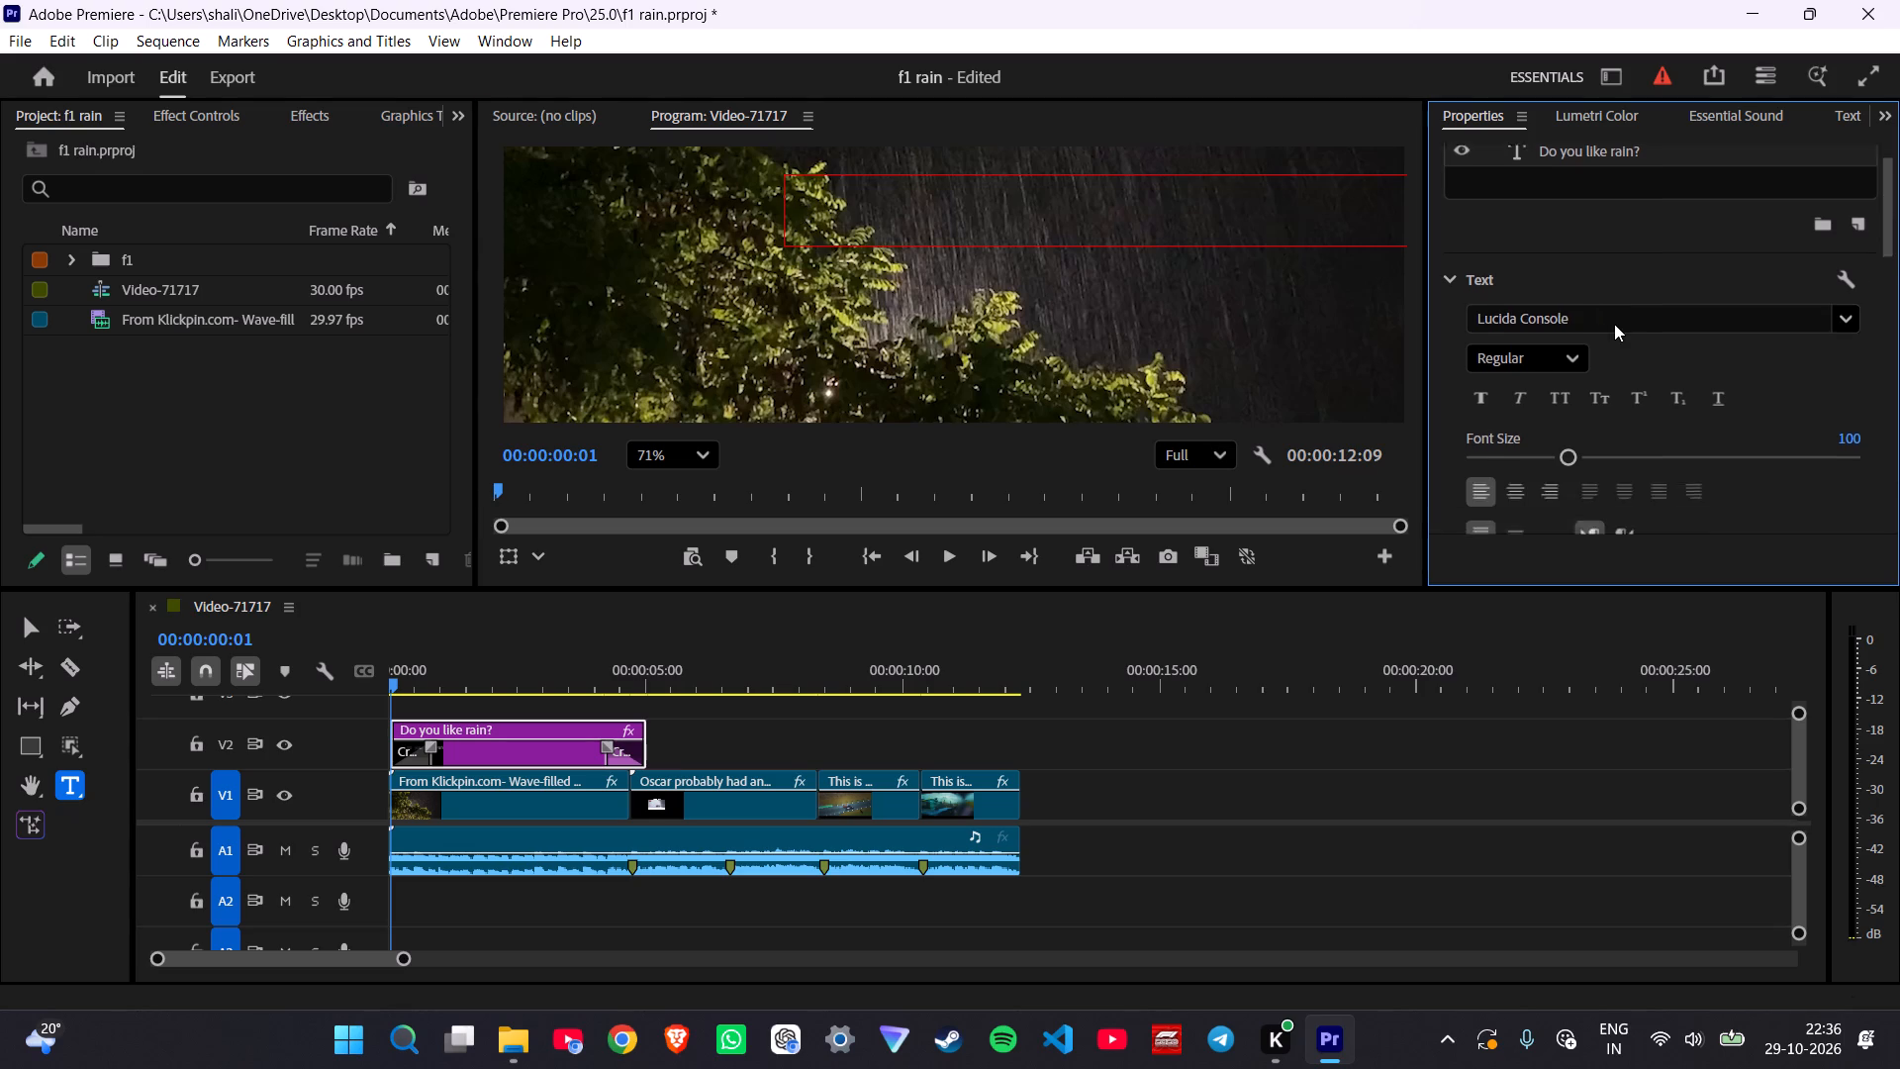
scroll(1614, 324, down, 10)
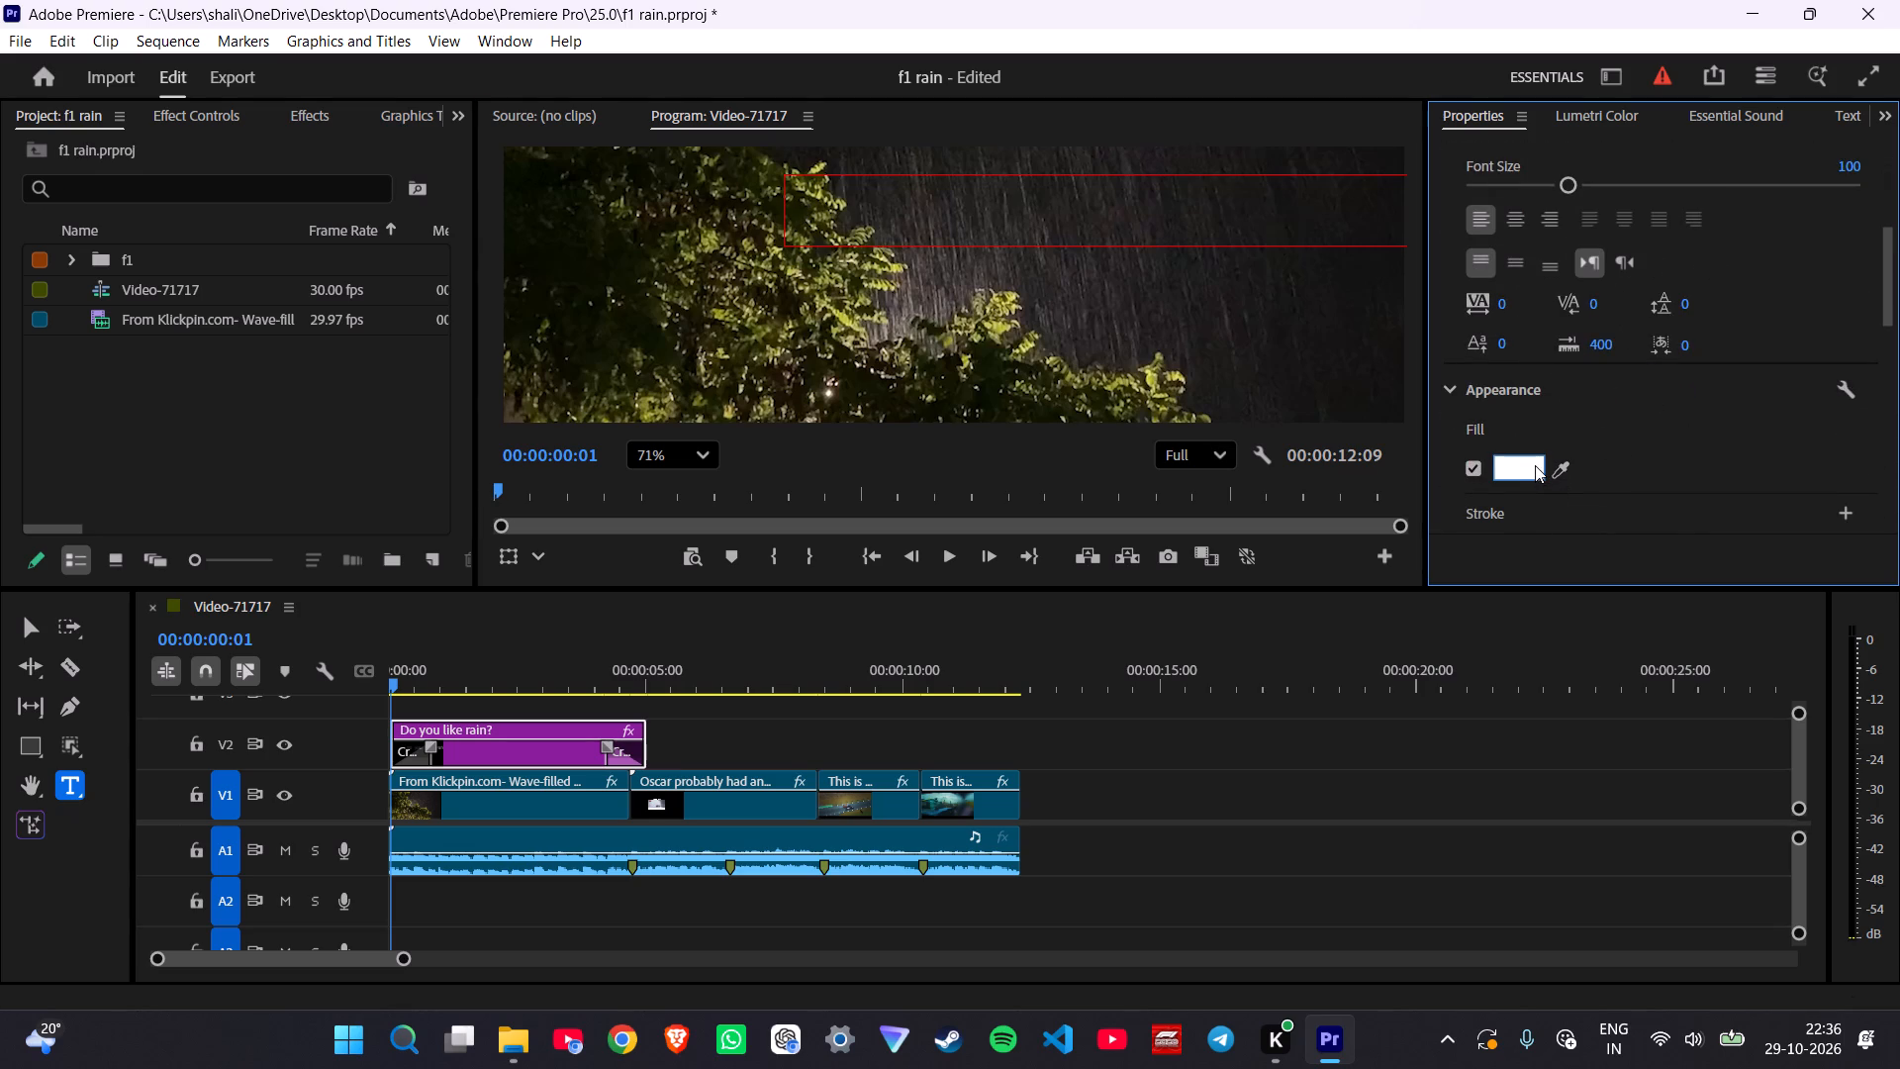
scroll(1635, 408, up, 7)
scroll(1668, 187, up, 6)
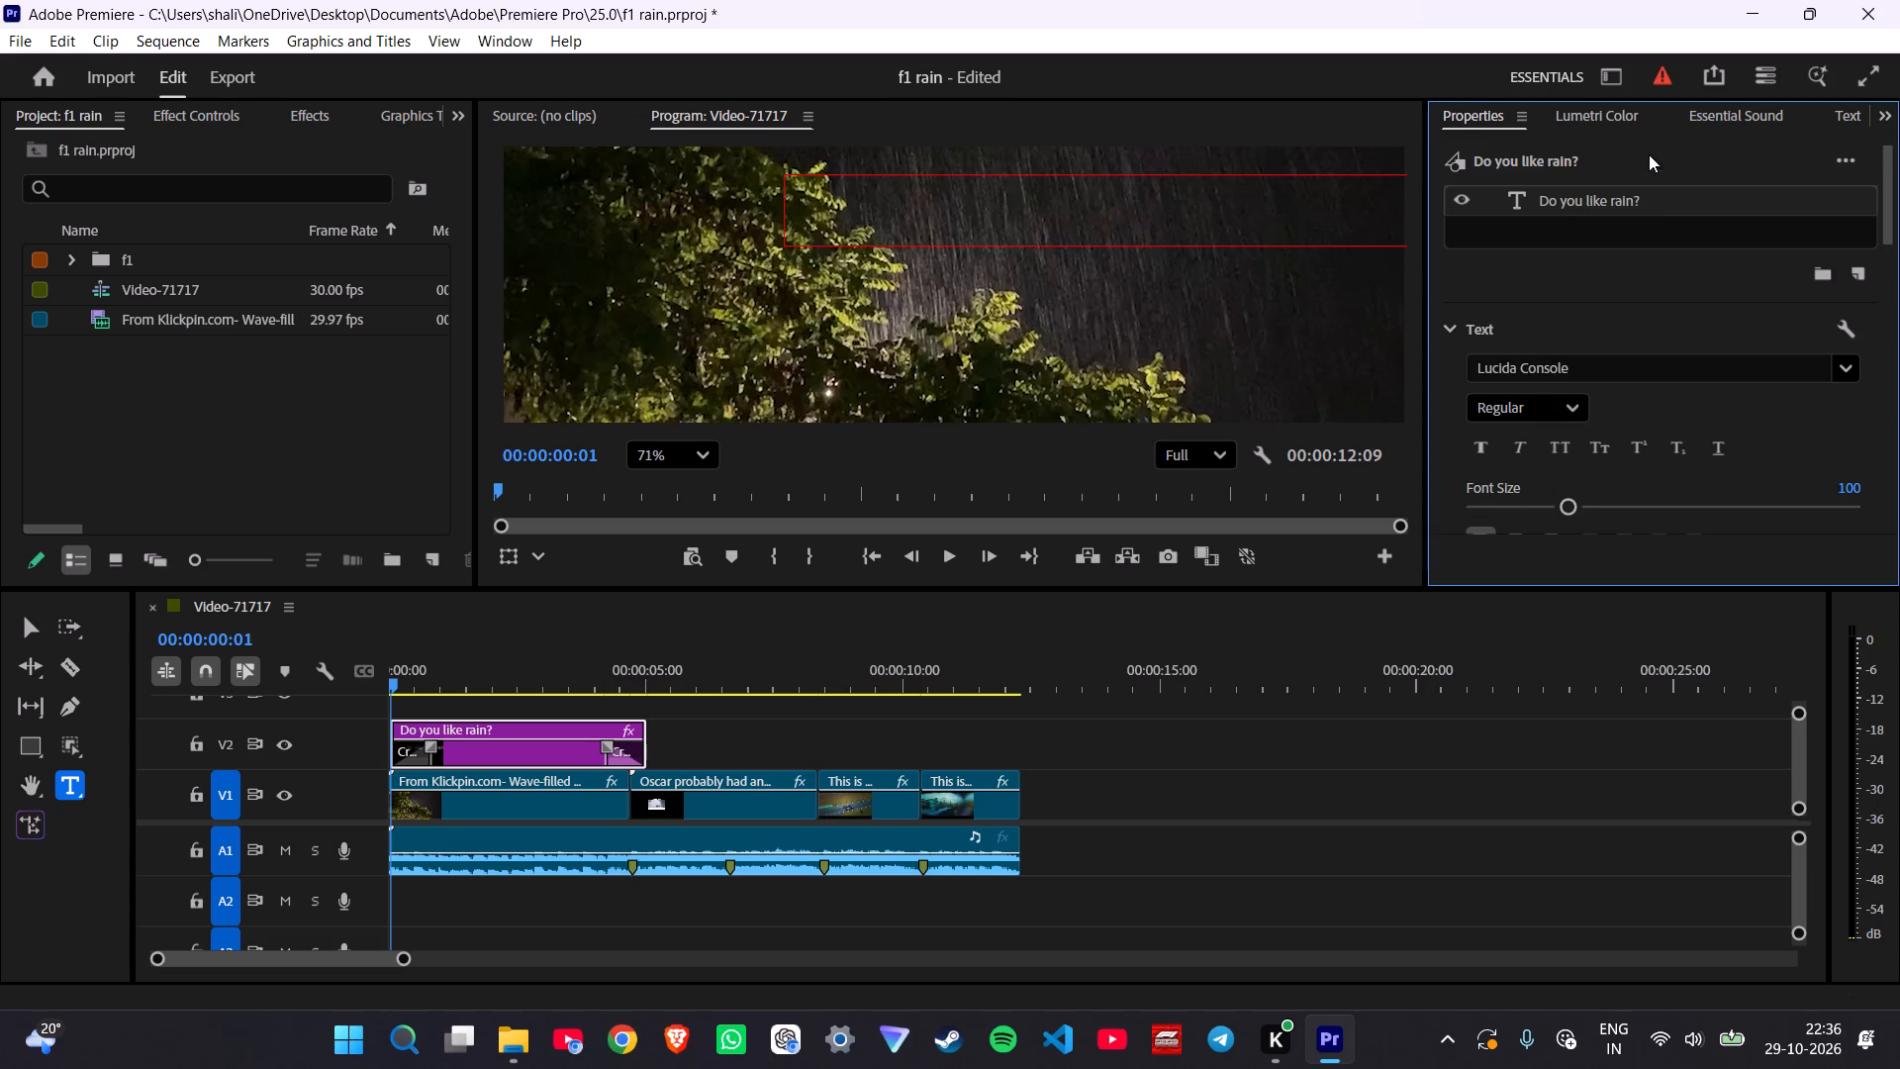
scroll(1649, 154, up, 1)
click(1653, 200)
scroll(1653, 204, down, 13)
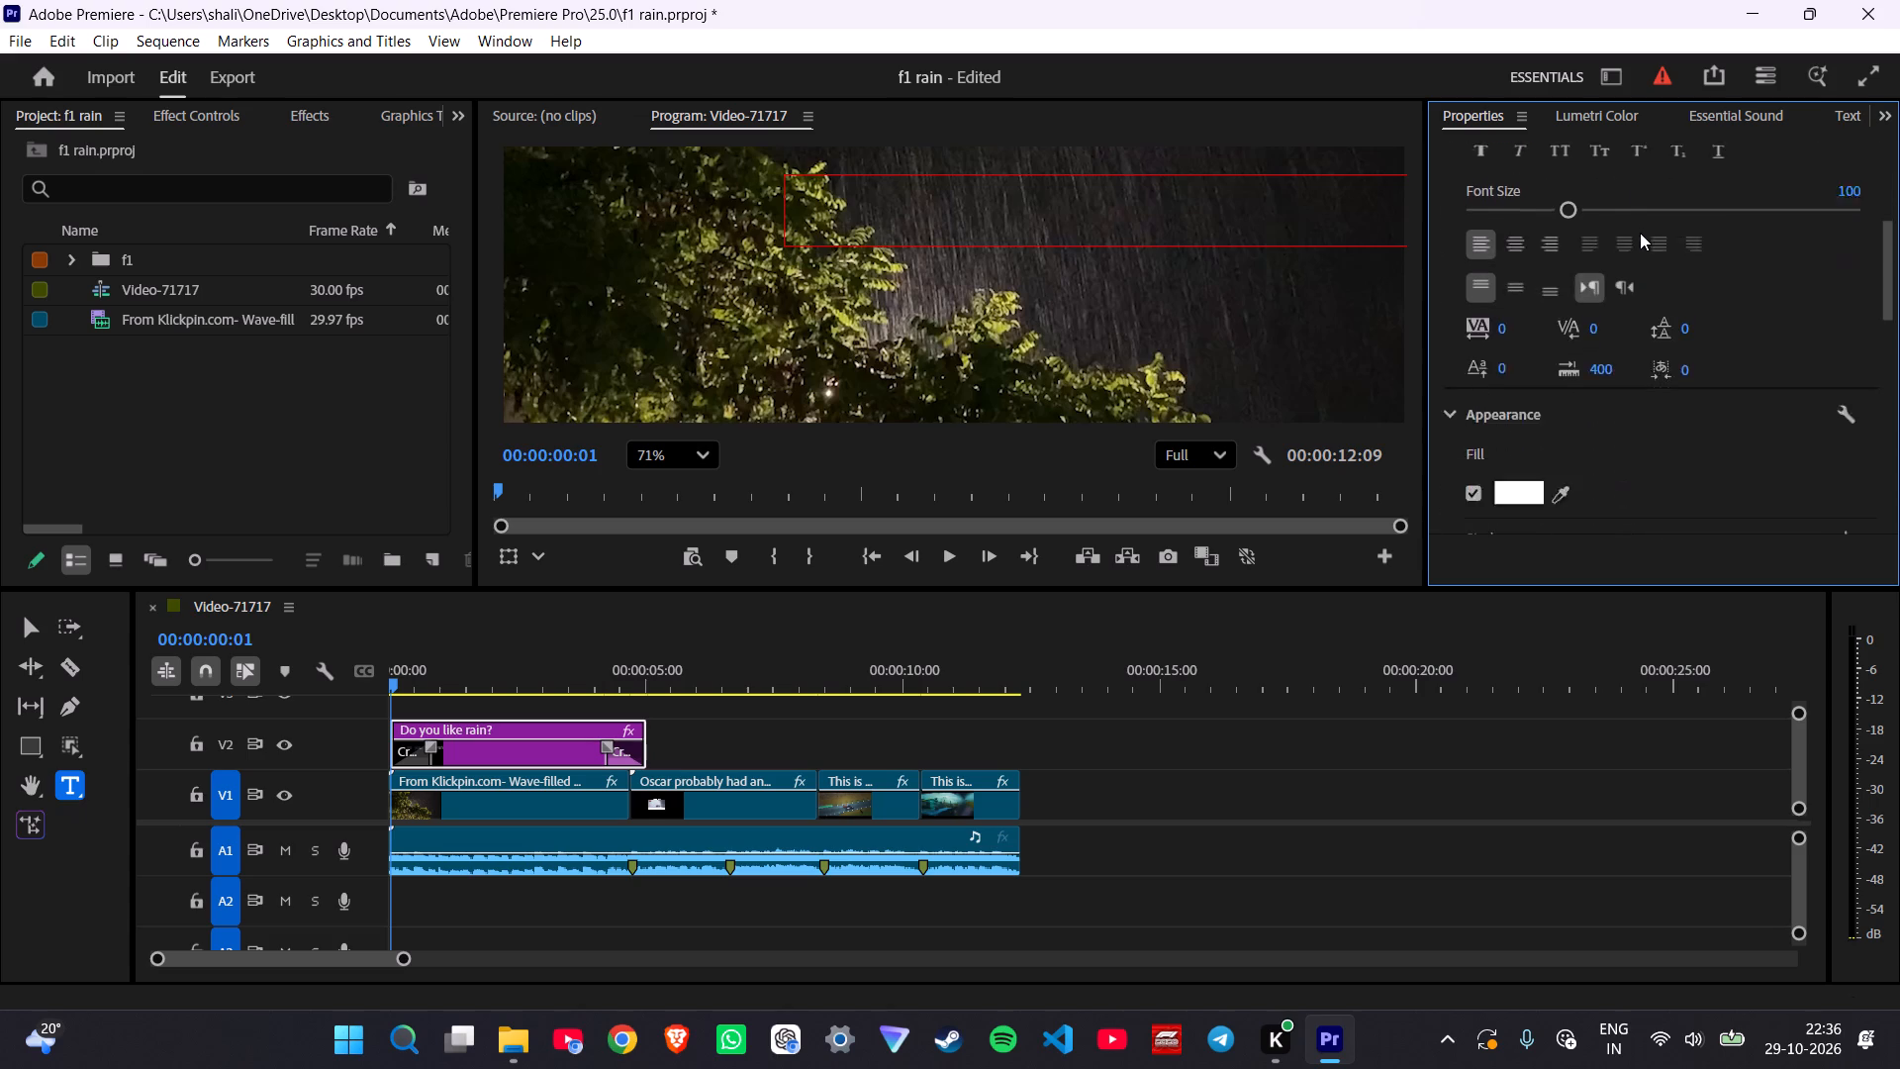
scroll(1640, 233, down, 1)
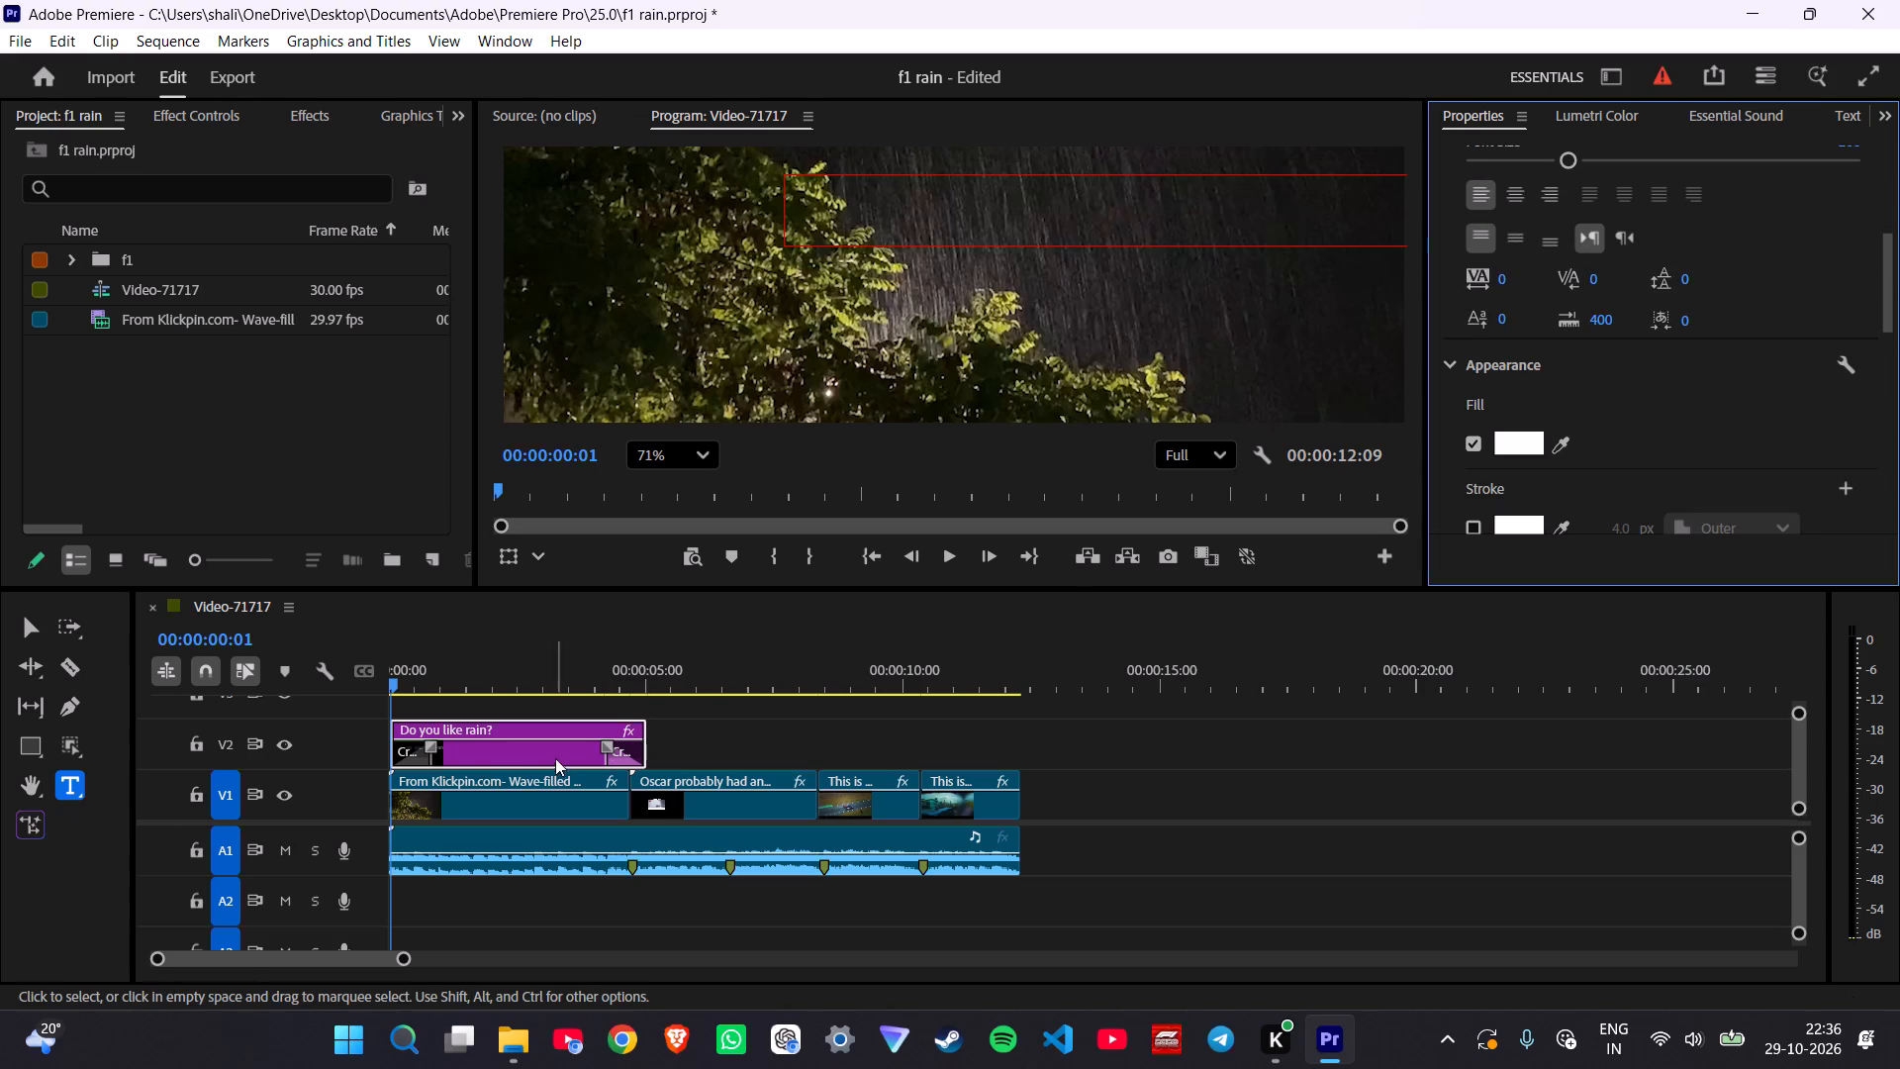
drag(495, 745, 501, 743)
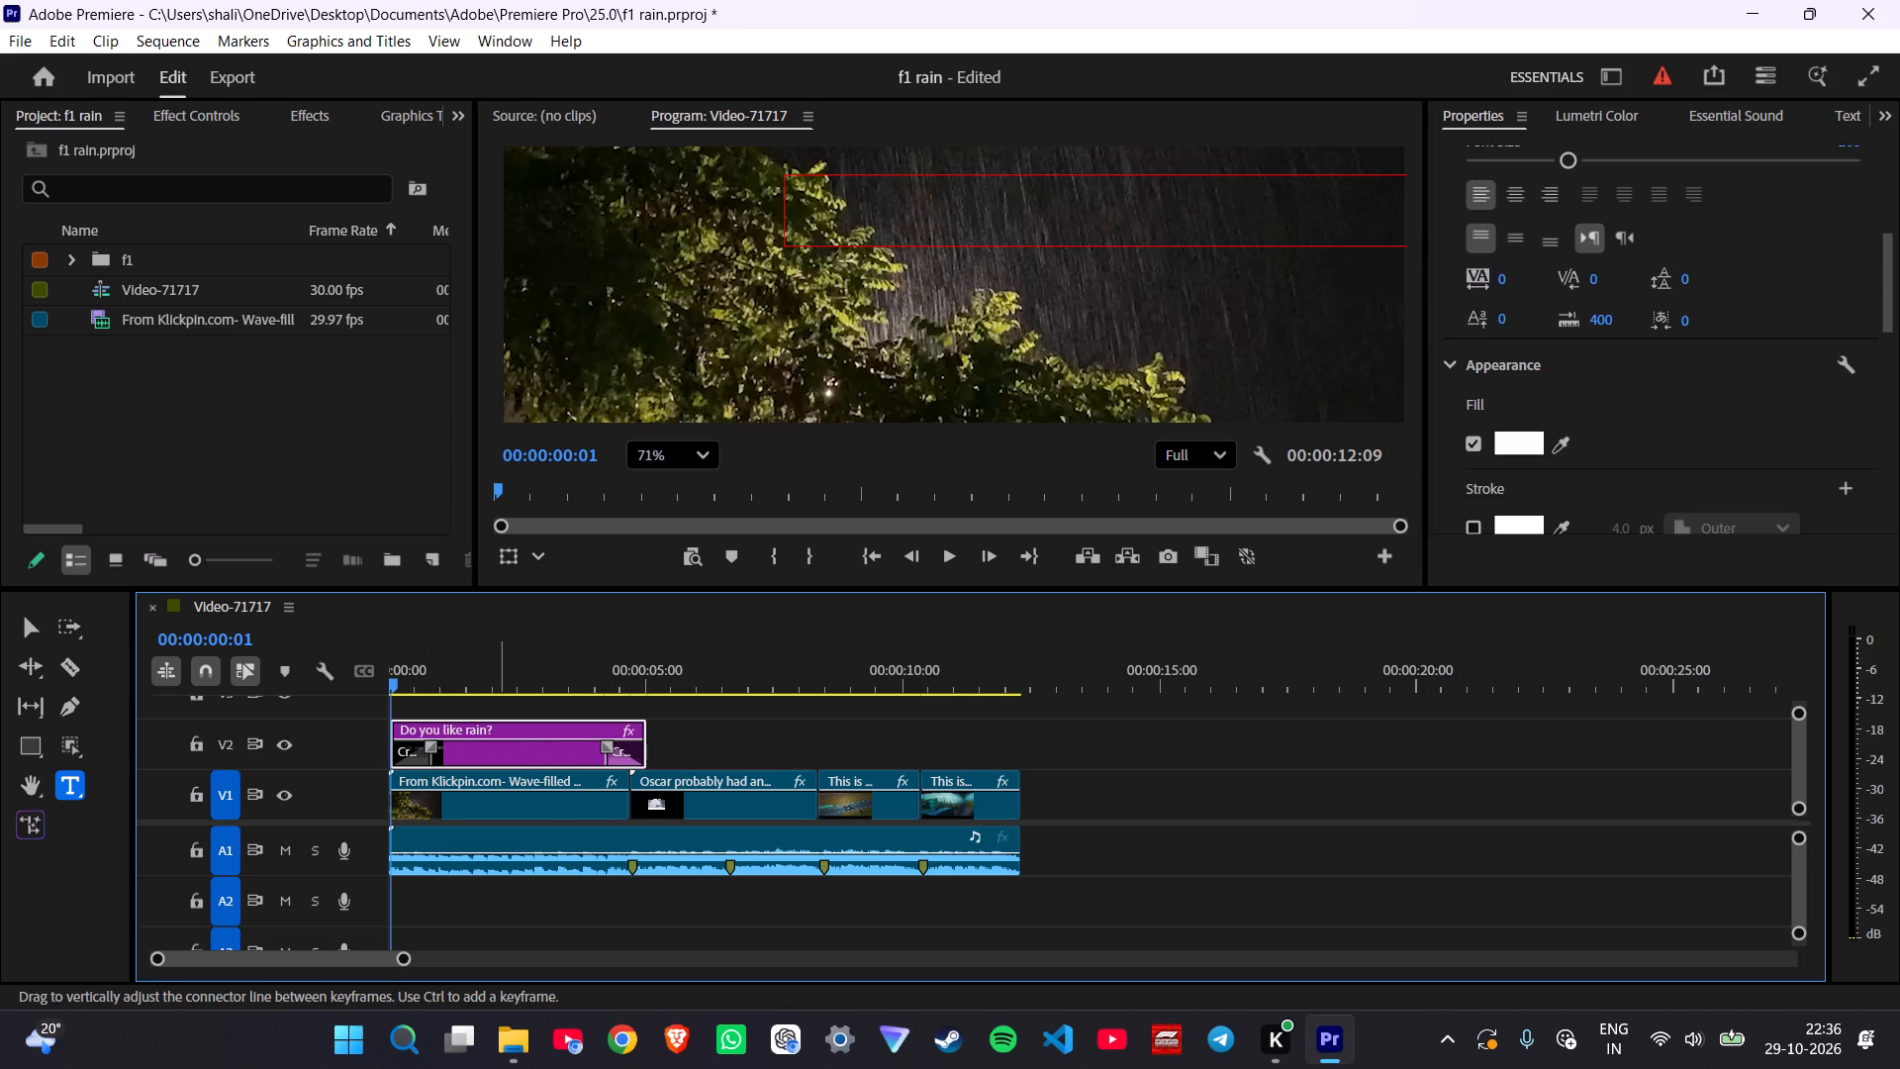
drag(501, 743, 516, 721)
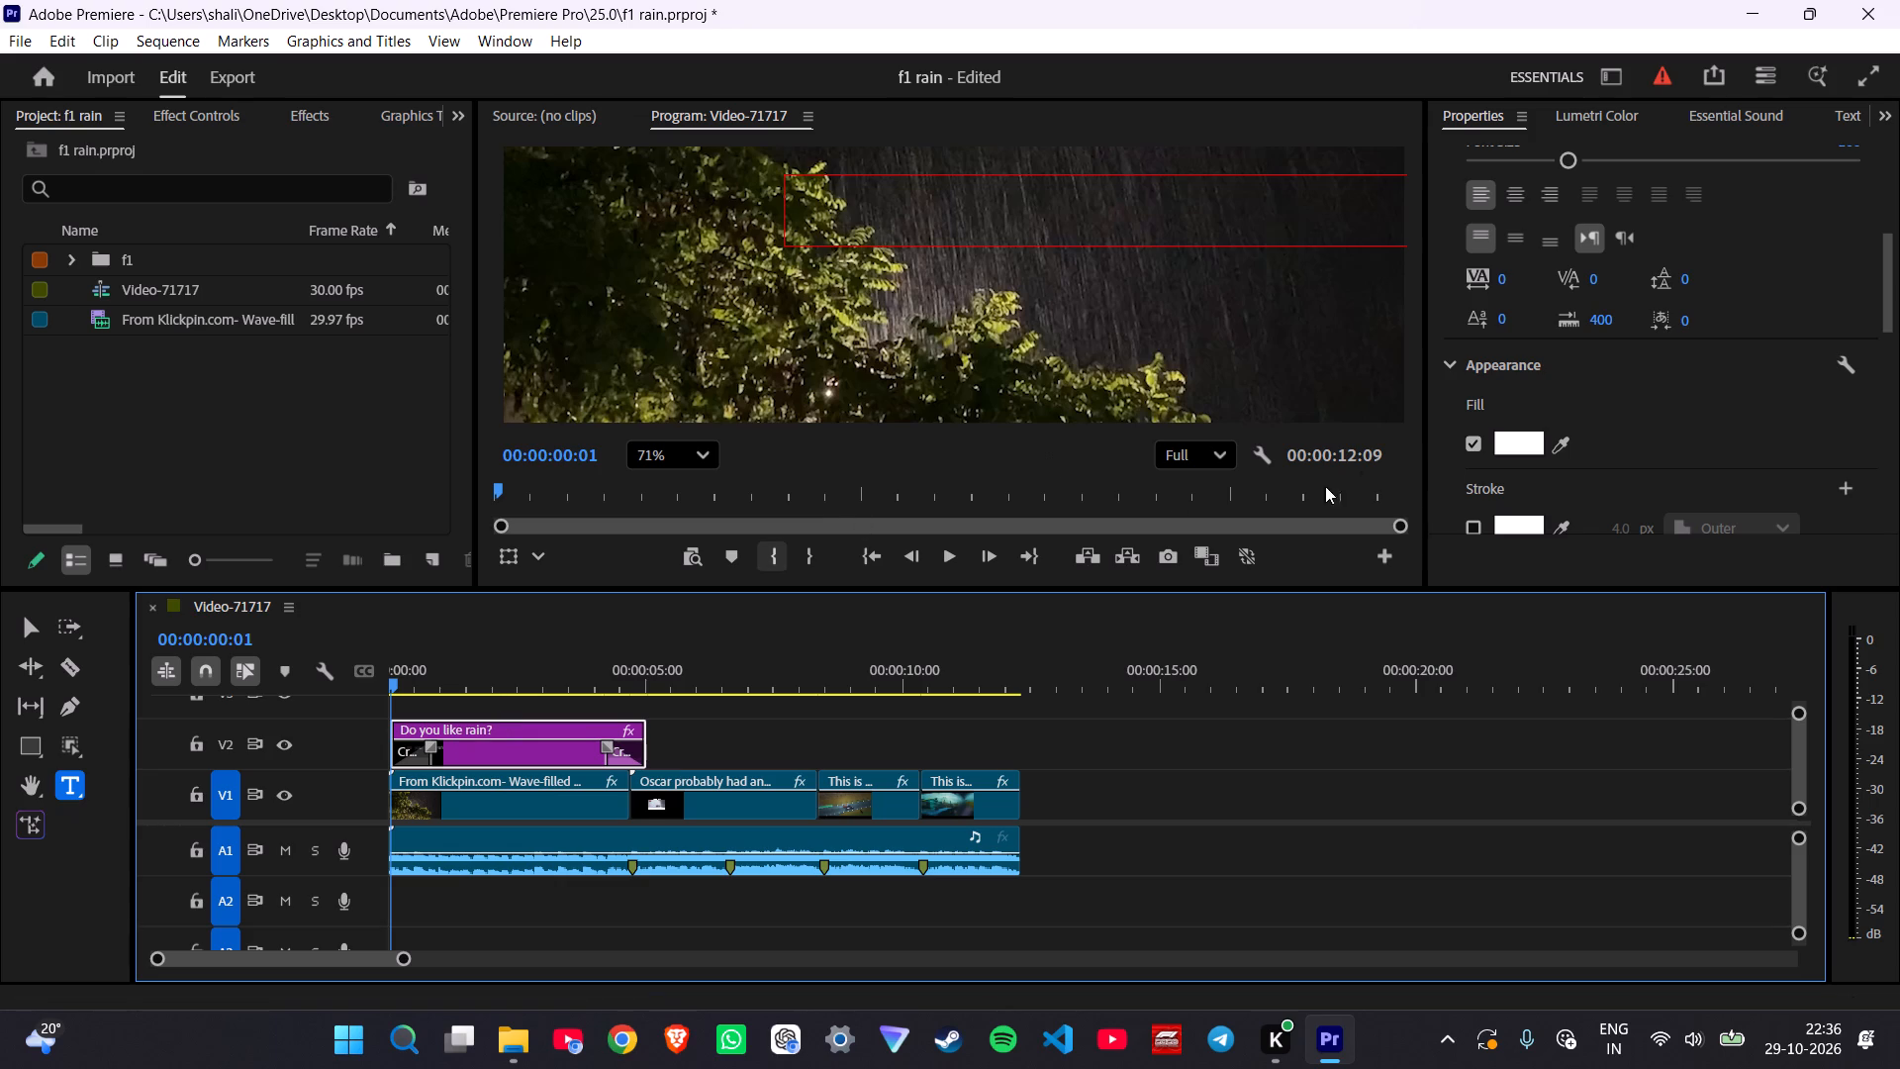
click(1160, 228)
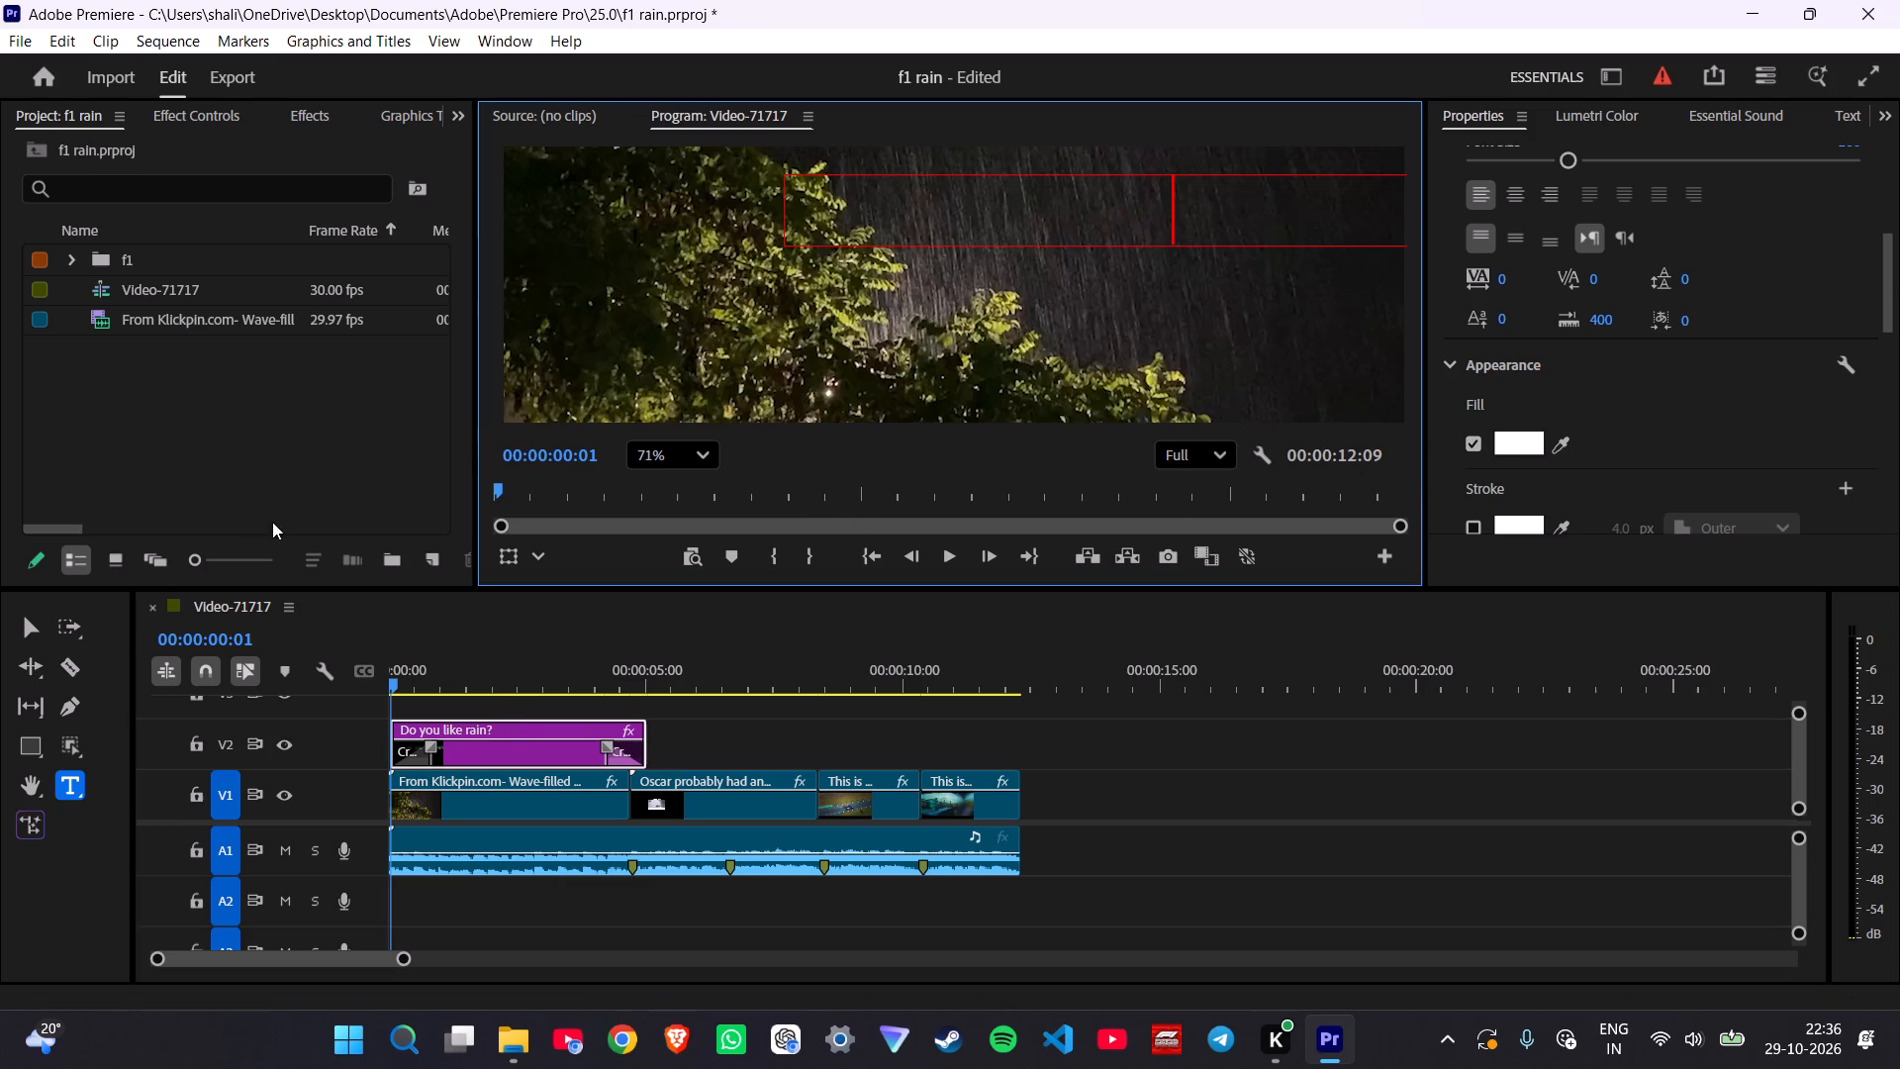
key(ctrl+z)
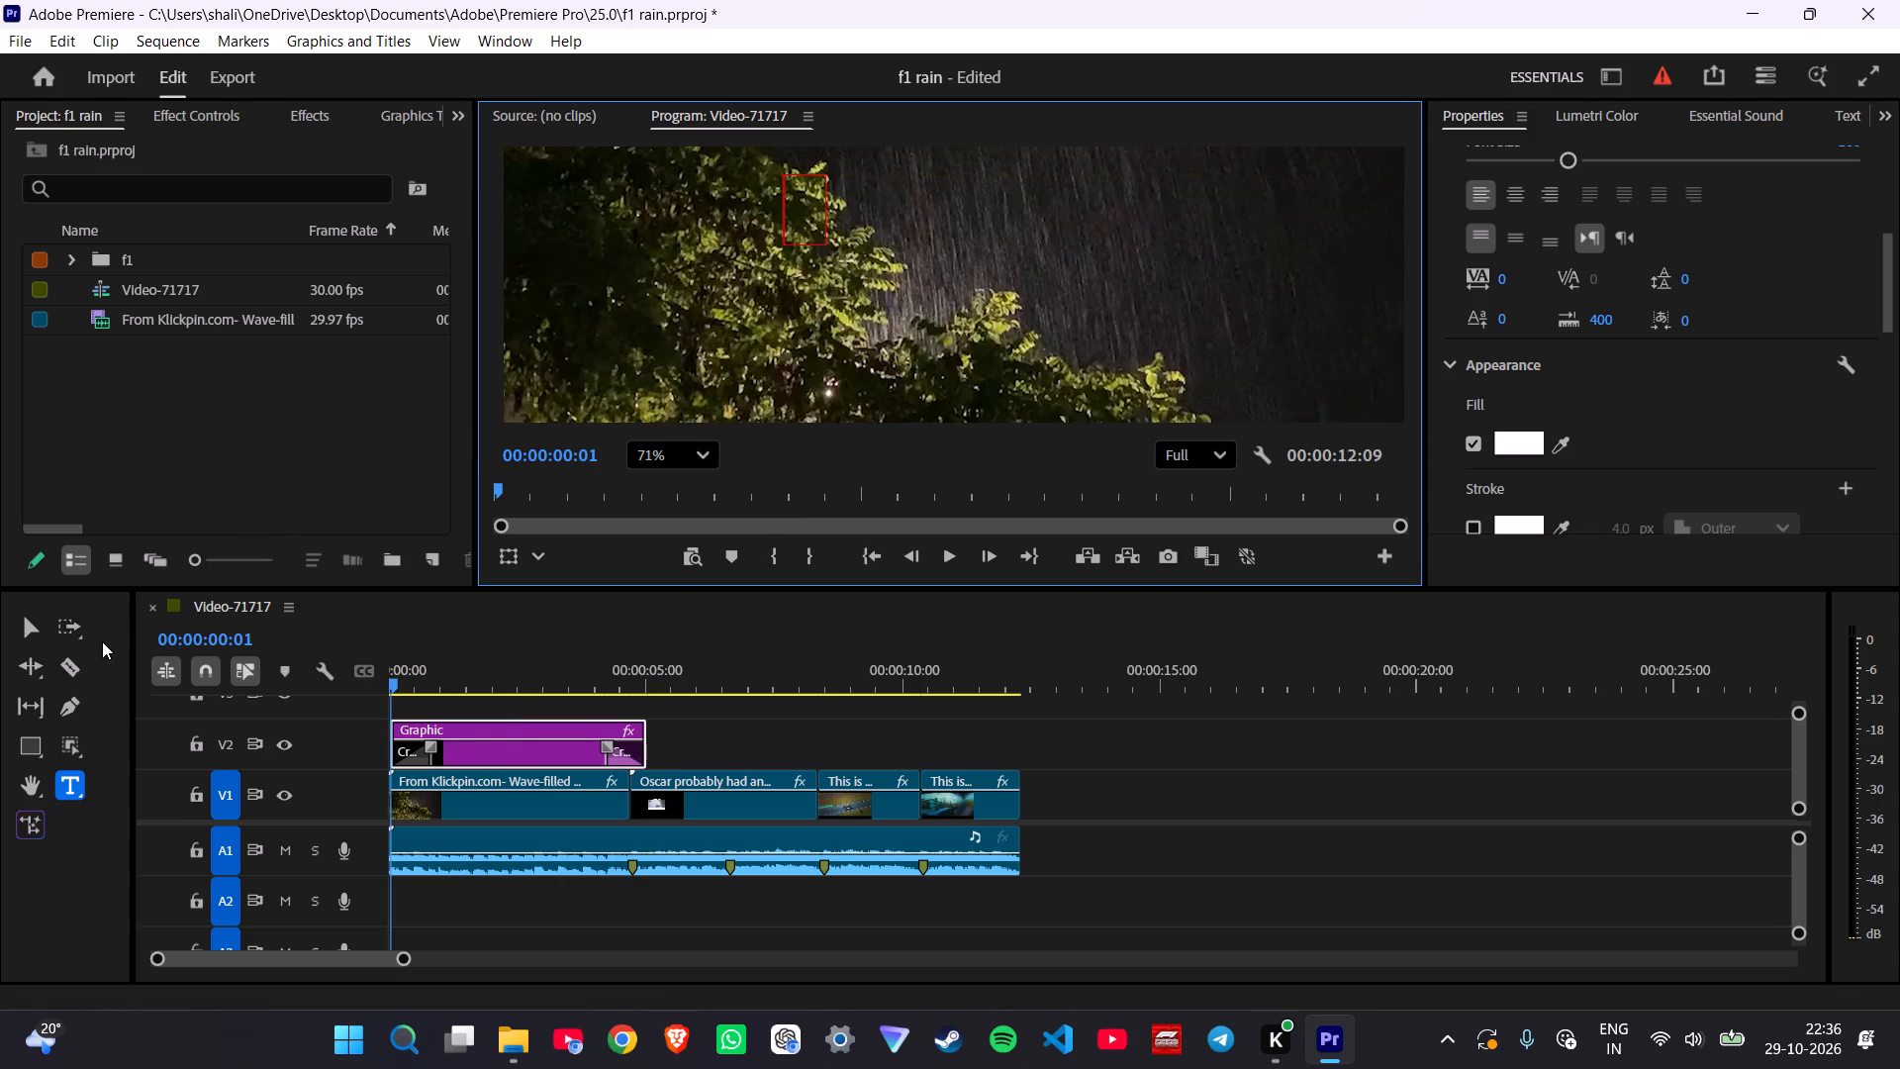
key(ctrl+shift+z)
Move the "Do you like rain?" title to the horizontal middle of the frame with the Selection tool.
click(29, 629)
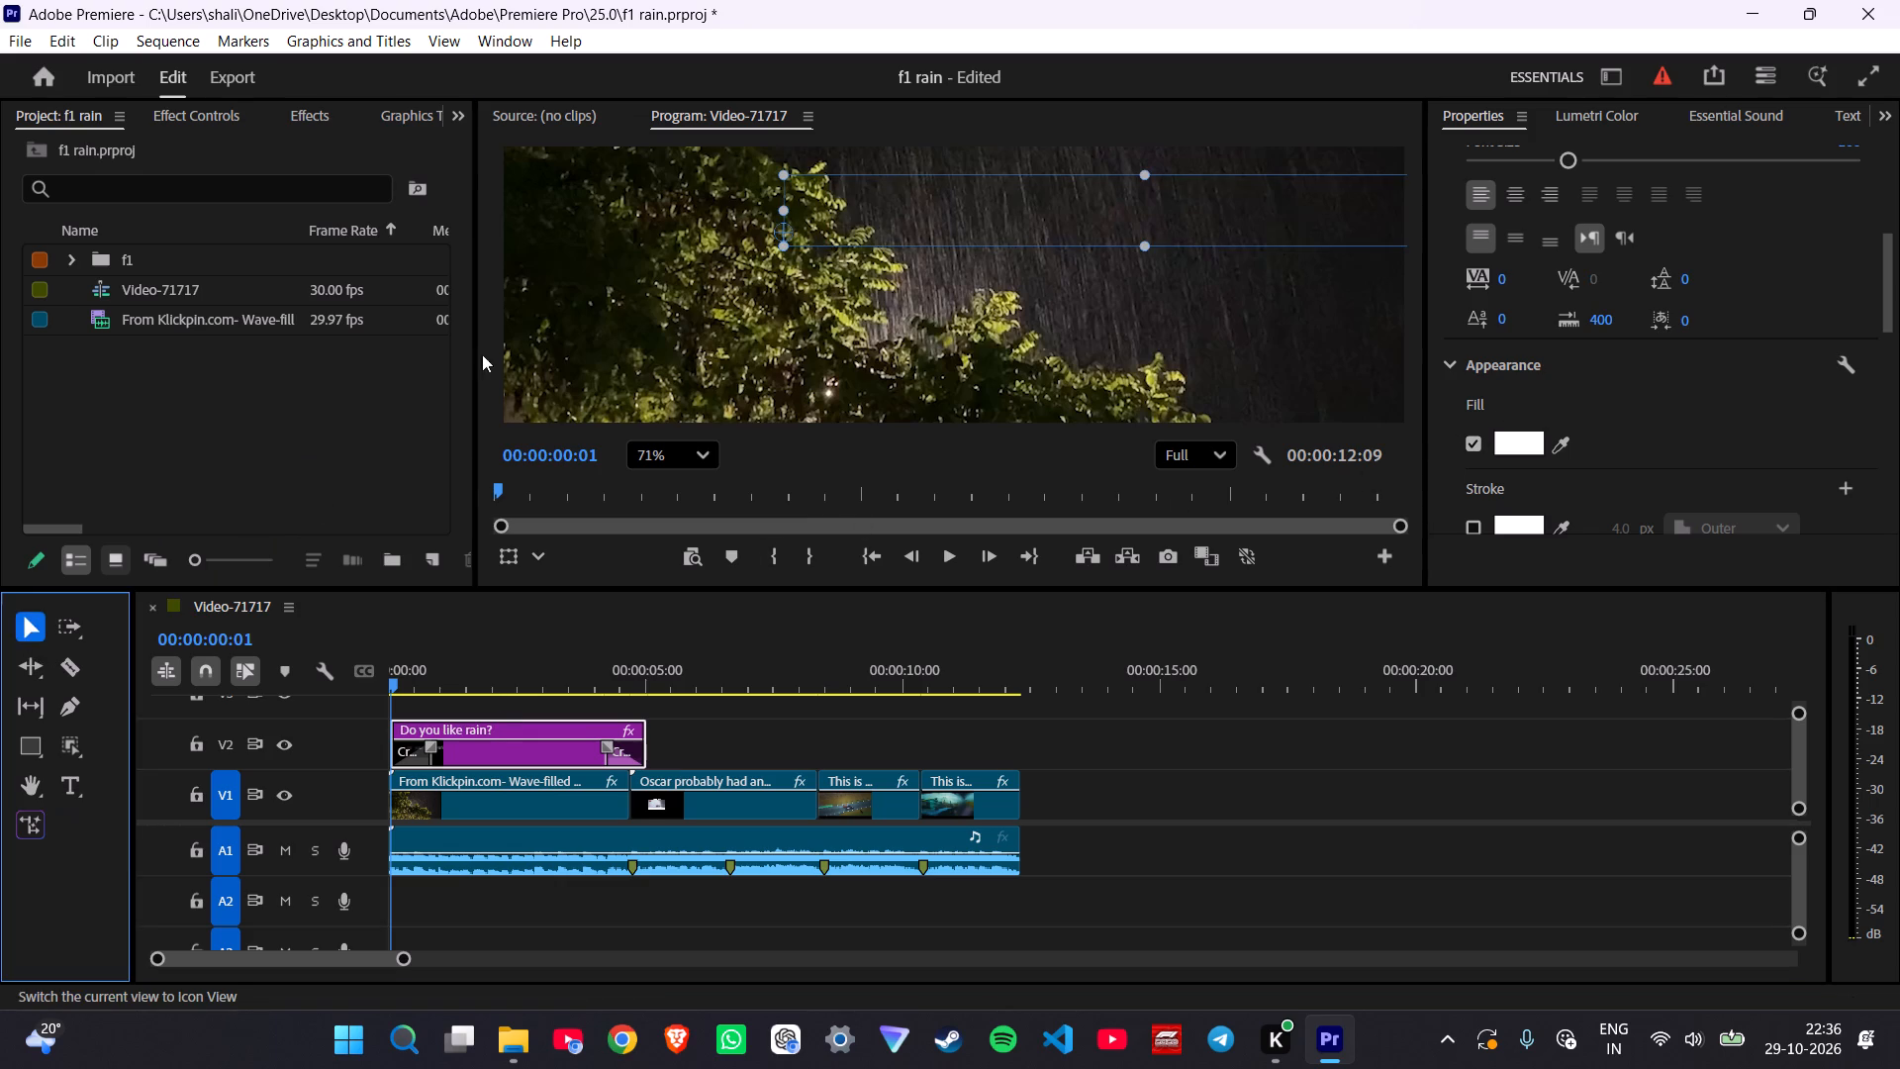
drag(929, 201, 712, 328)
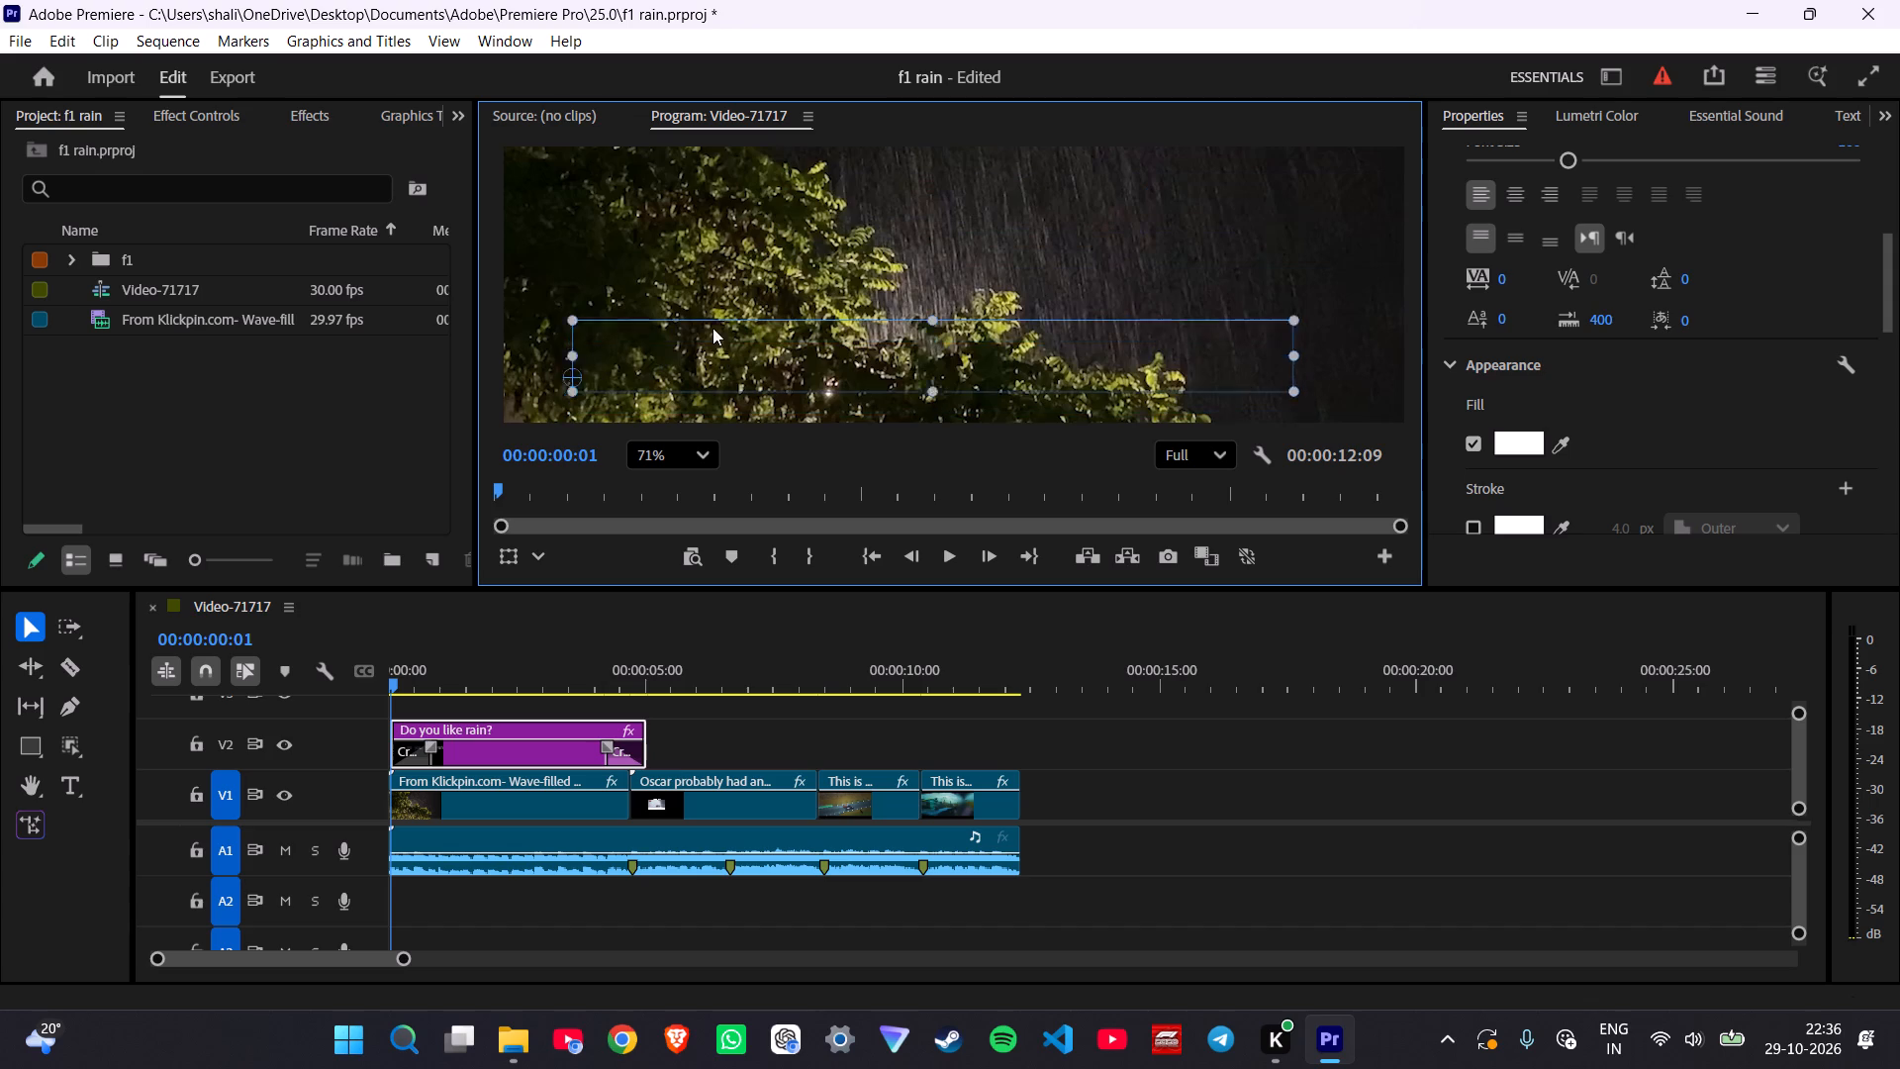
drag(712, 328, 749, 296)
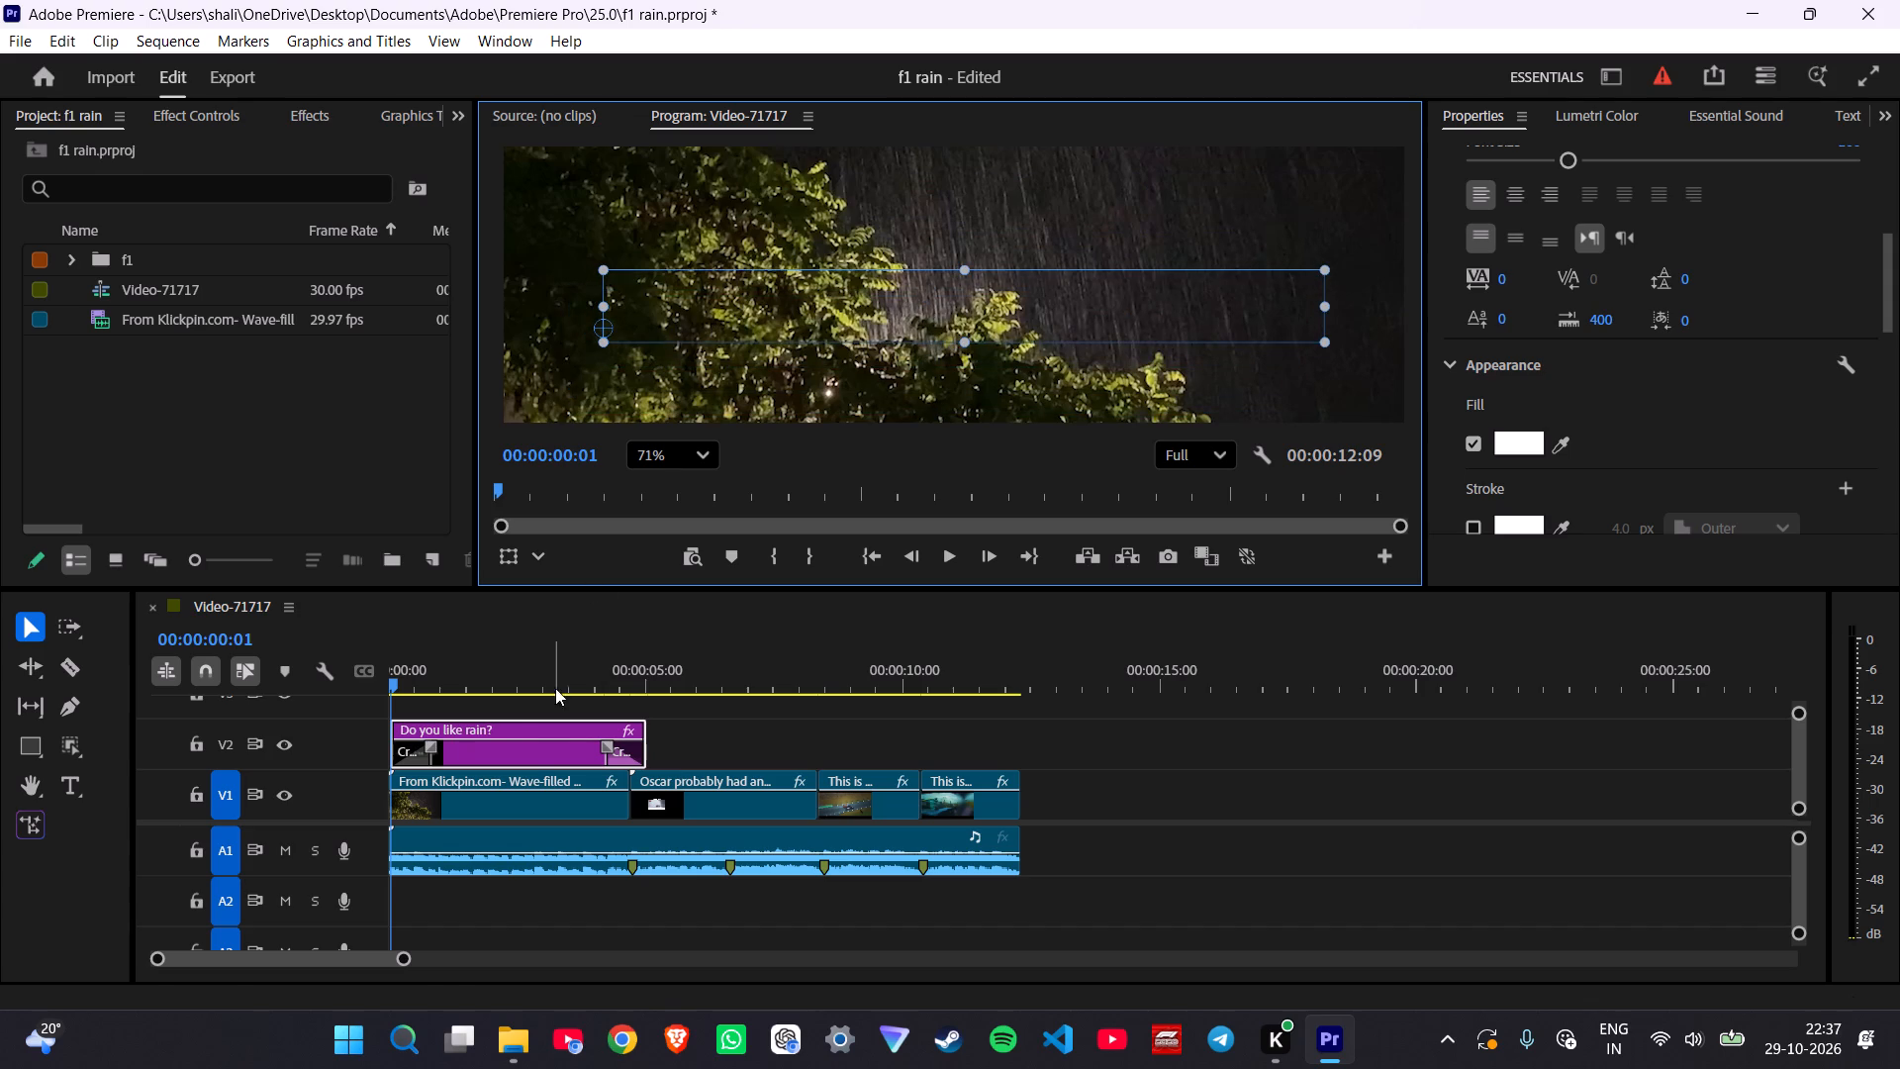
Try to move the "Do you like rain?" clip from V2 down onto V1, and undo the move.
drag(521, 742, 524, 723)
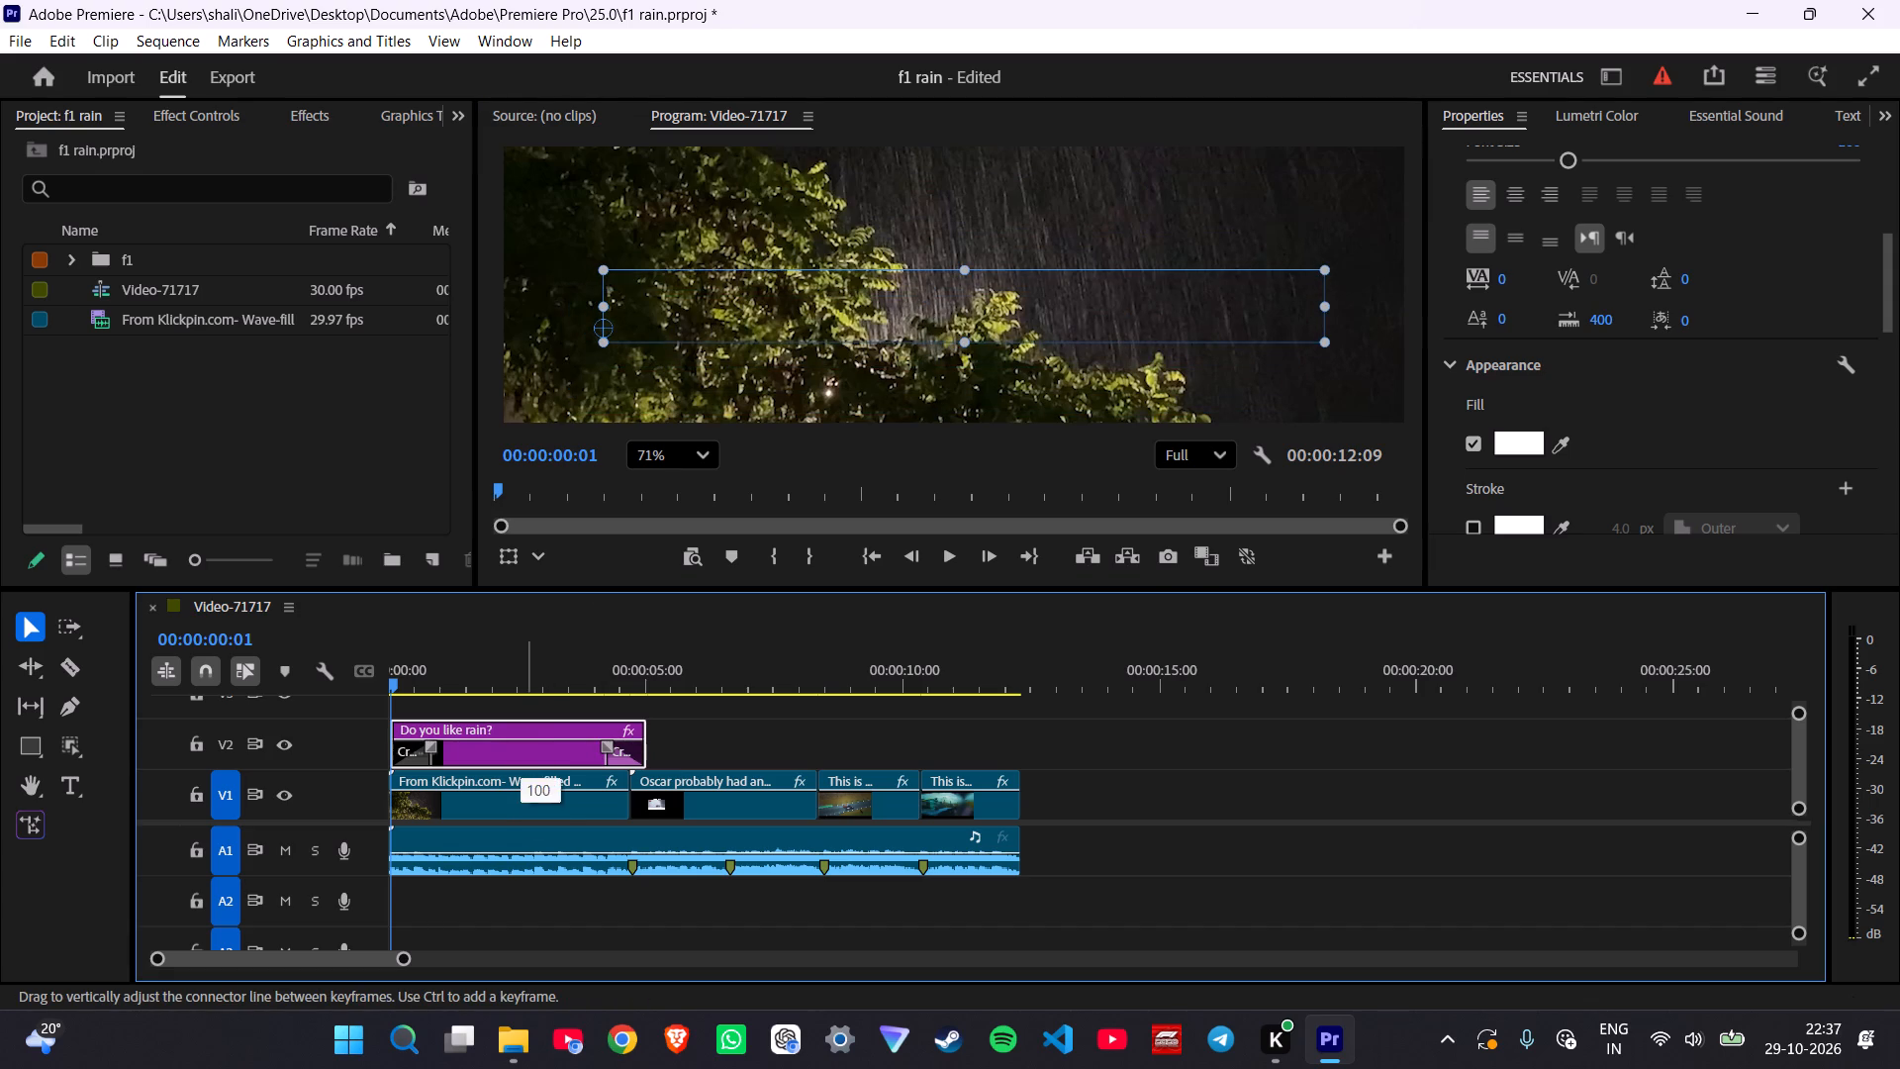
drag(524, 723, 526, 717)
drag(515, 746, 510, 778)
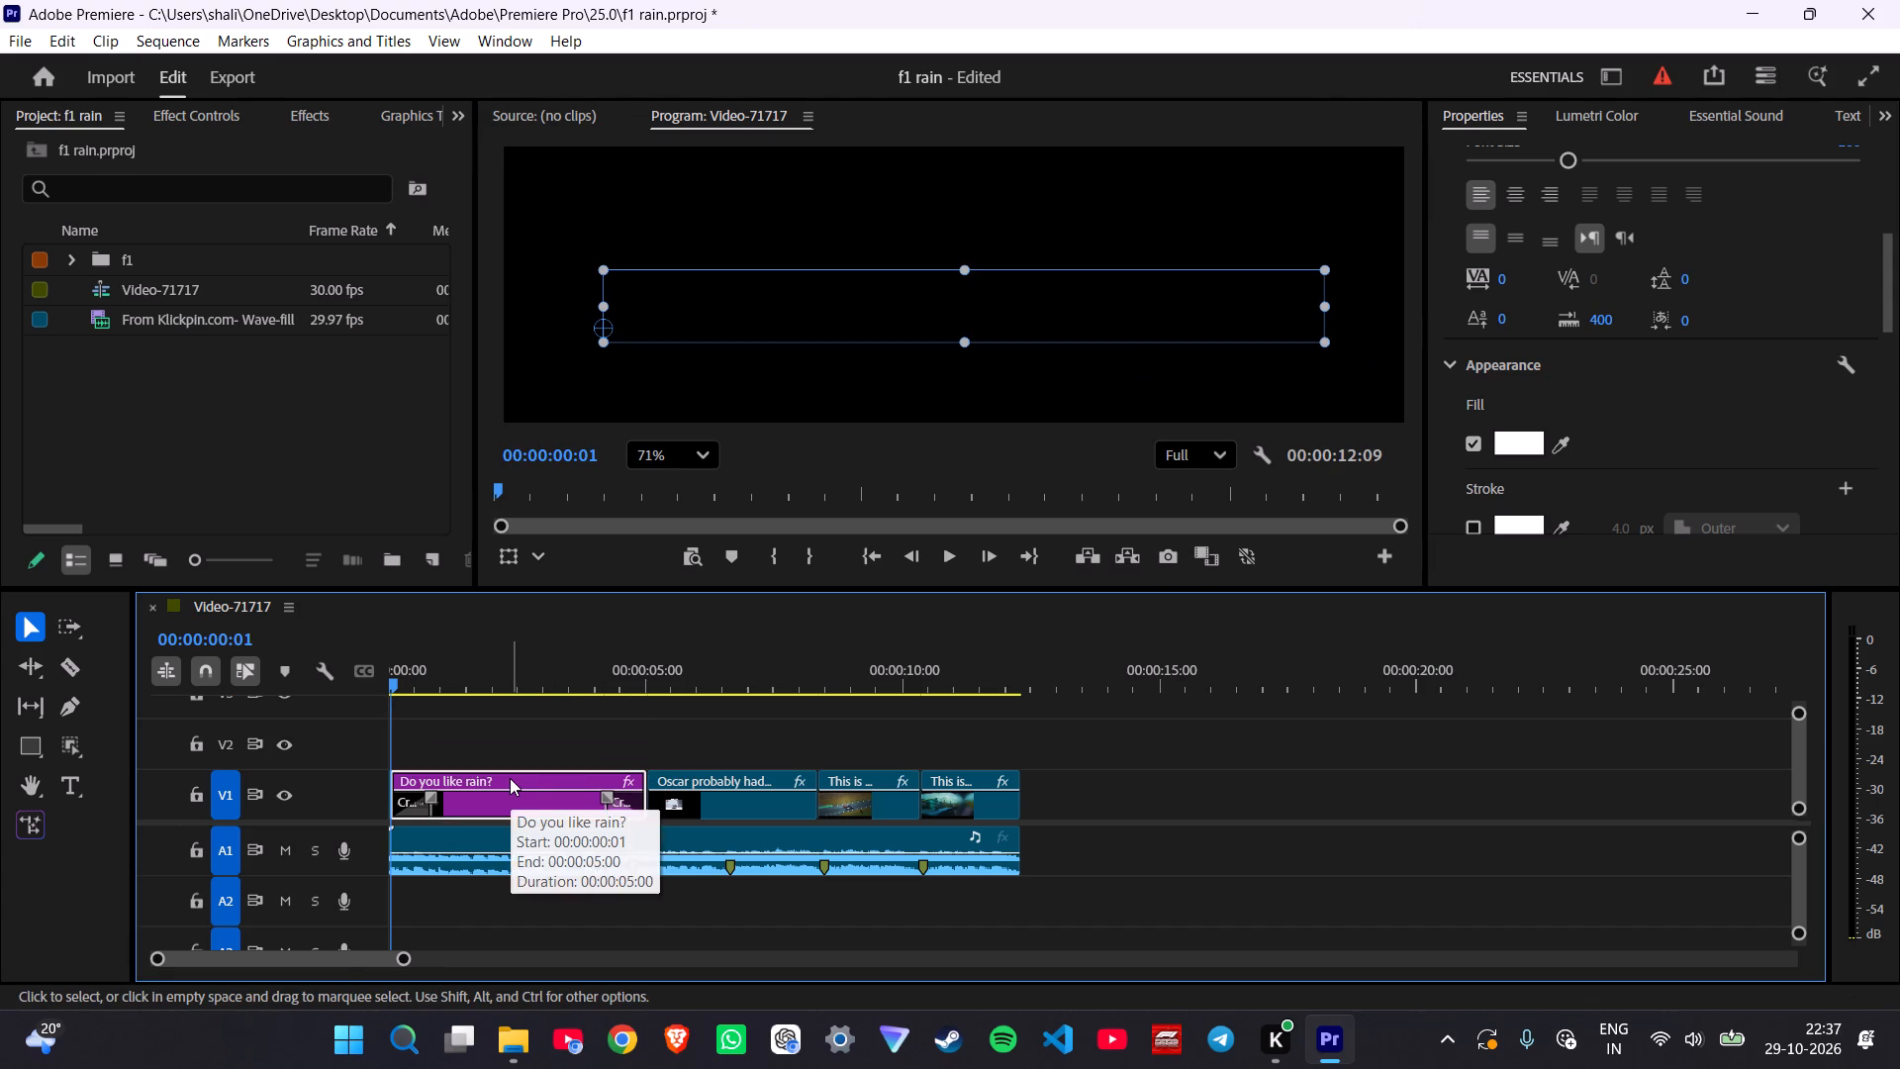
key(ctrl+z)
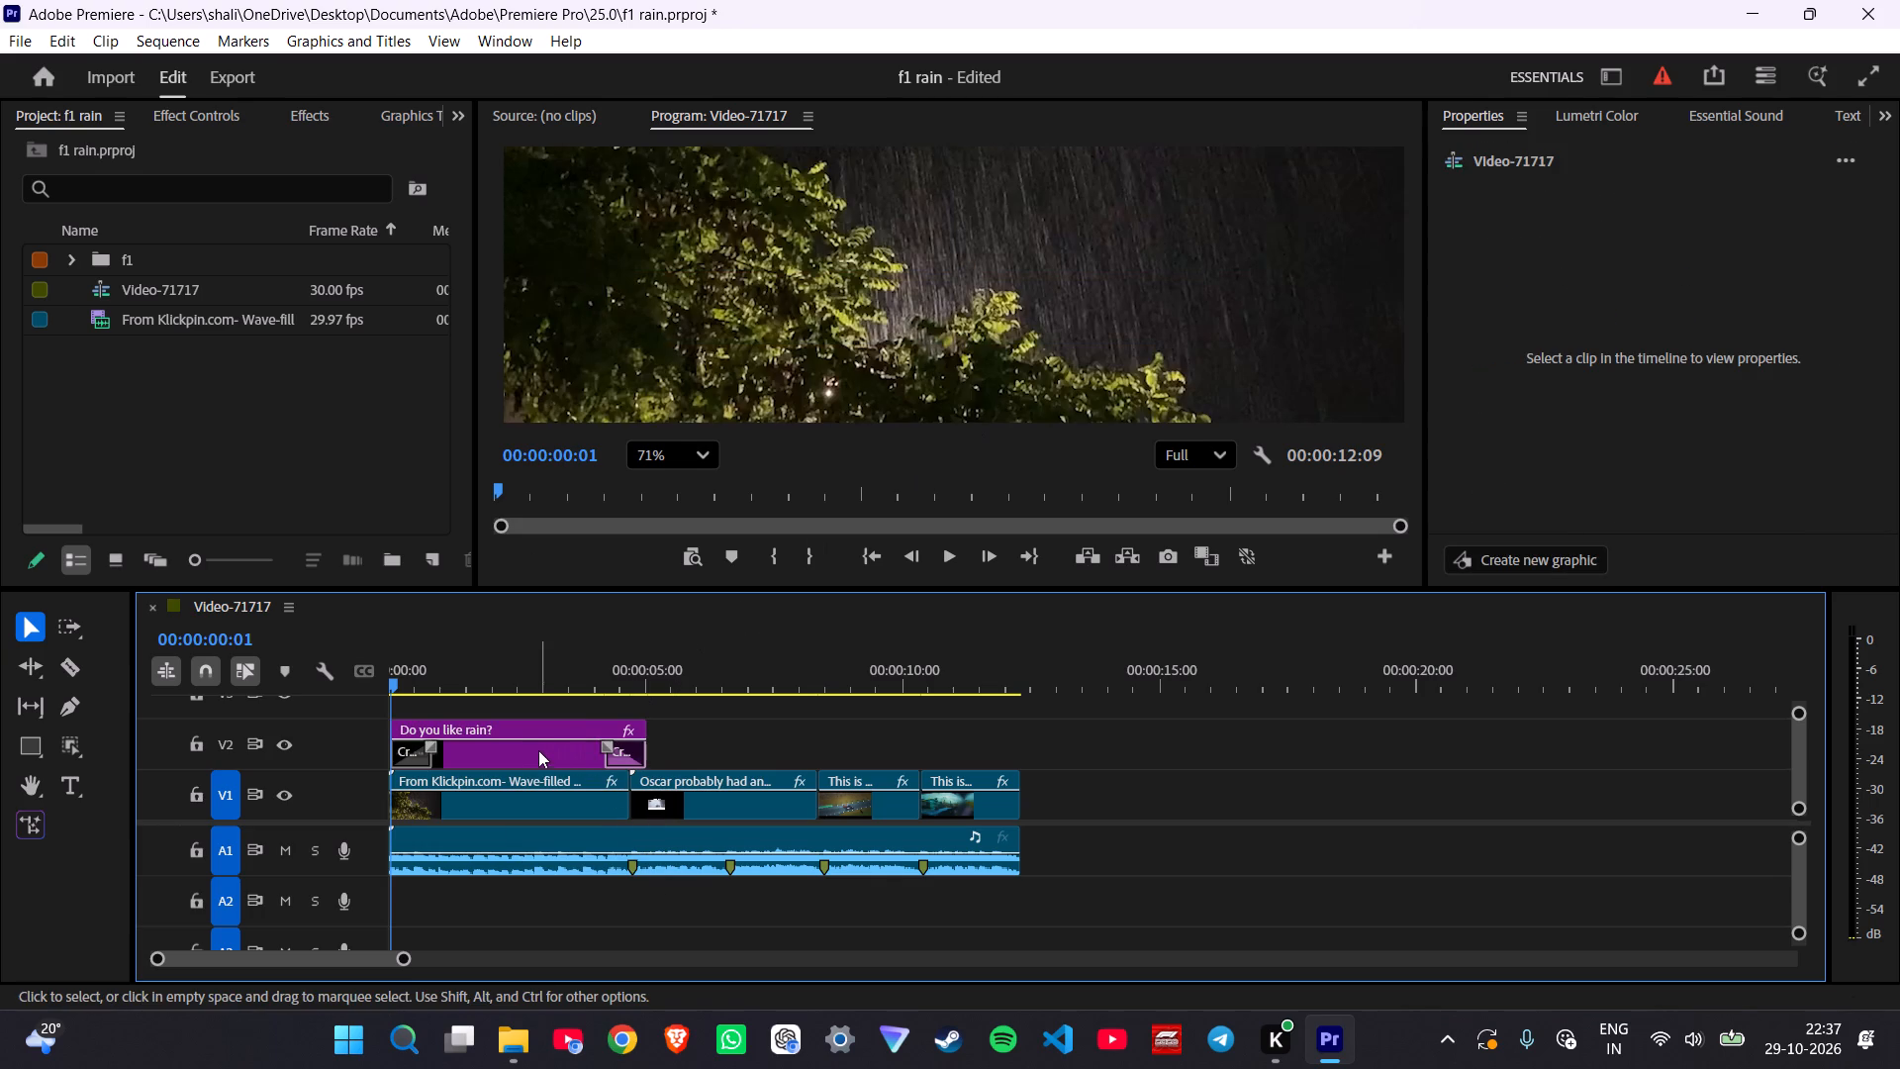
Delete the existing "Do you like rain?" title clip from V2.
click(521, 760)
click(615, 756)
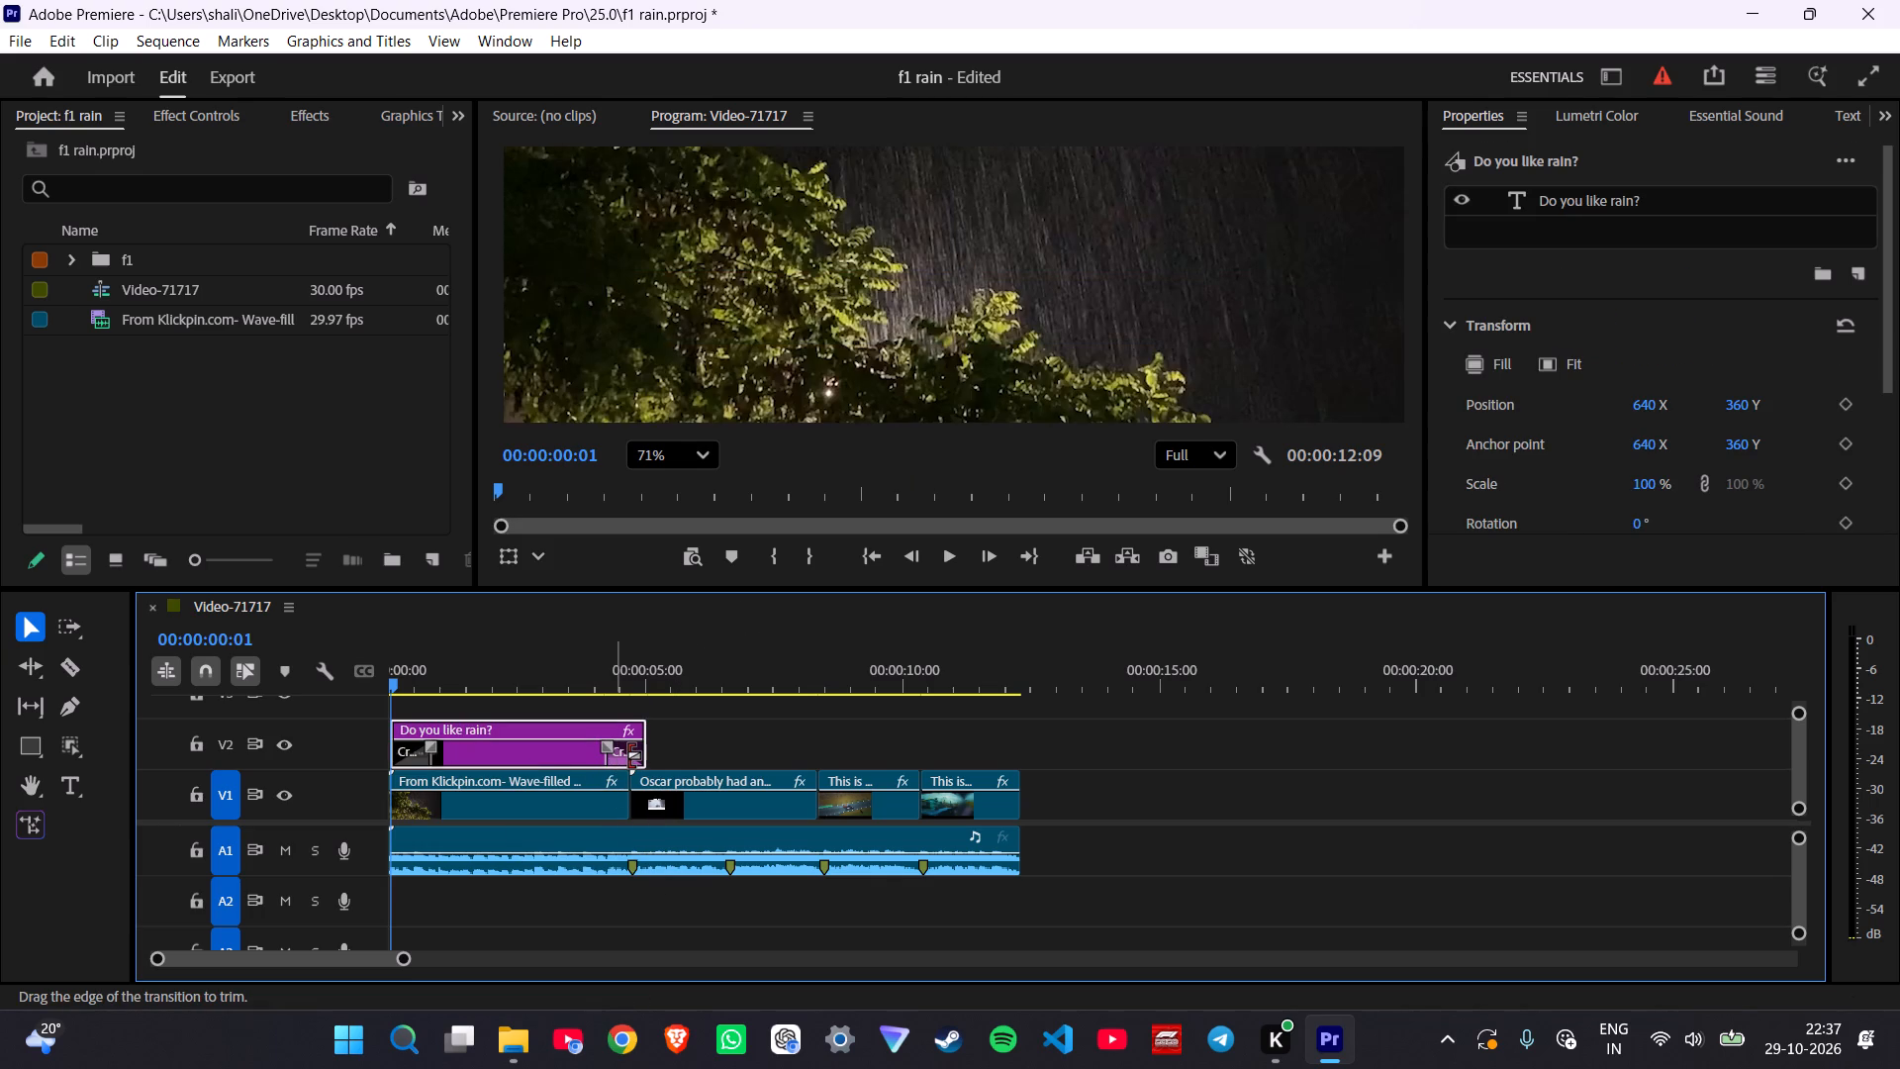
click(626, 755)
click(626, 755)
key(ctrl+z)
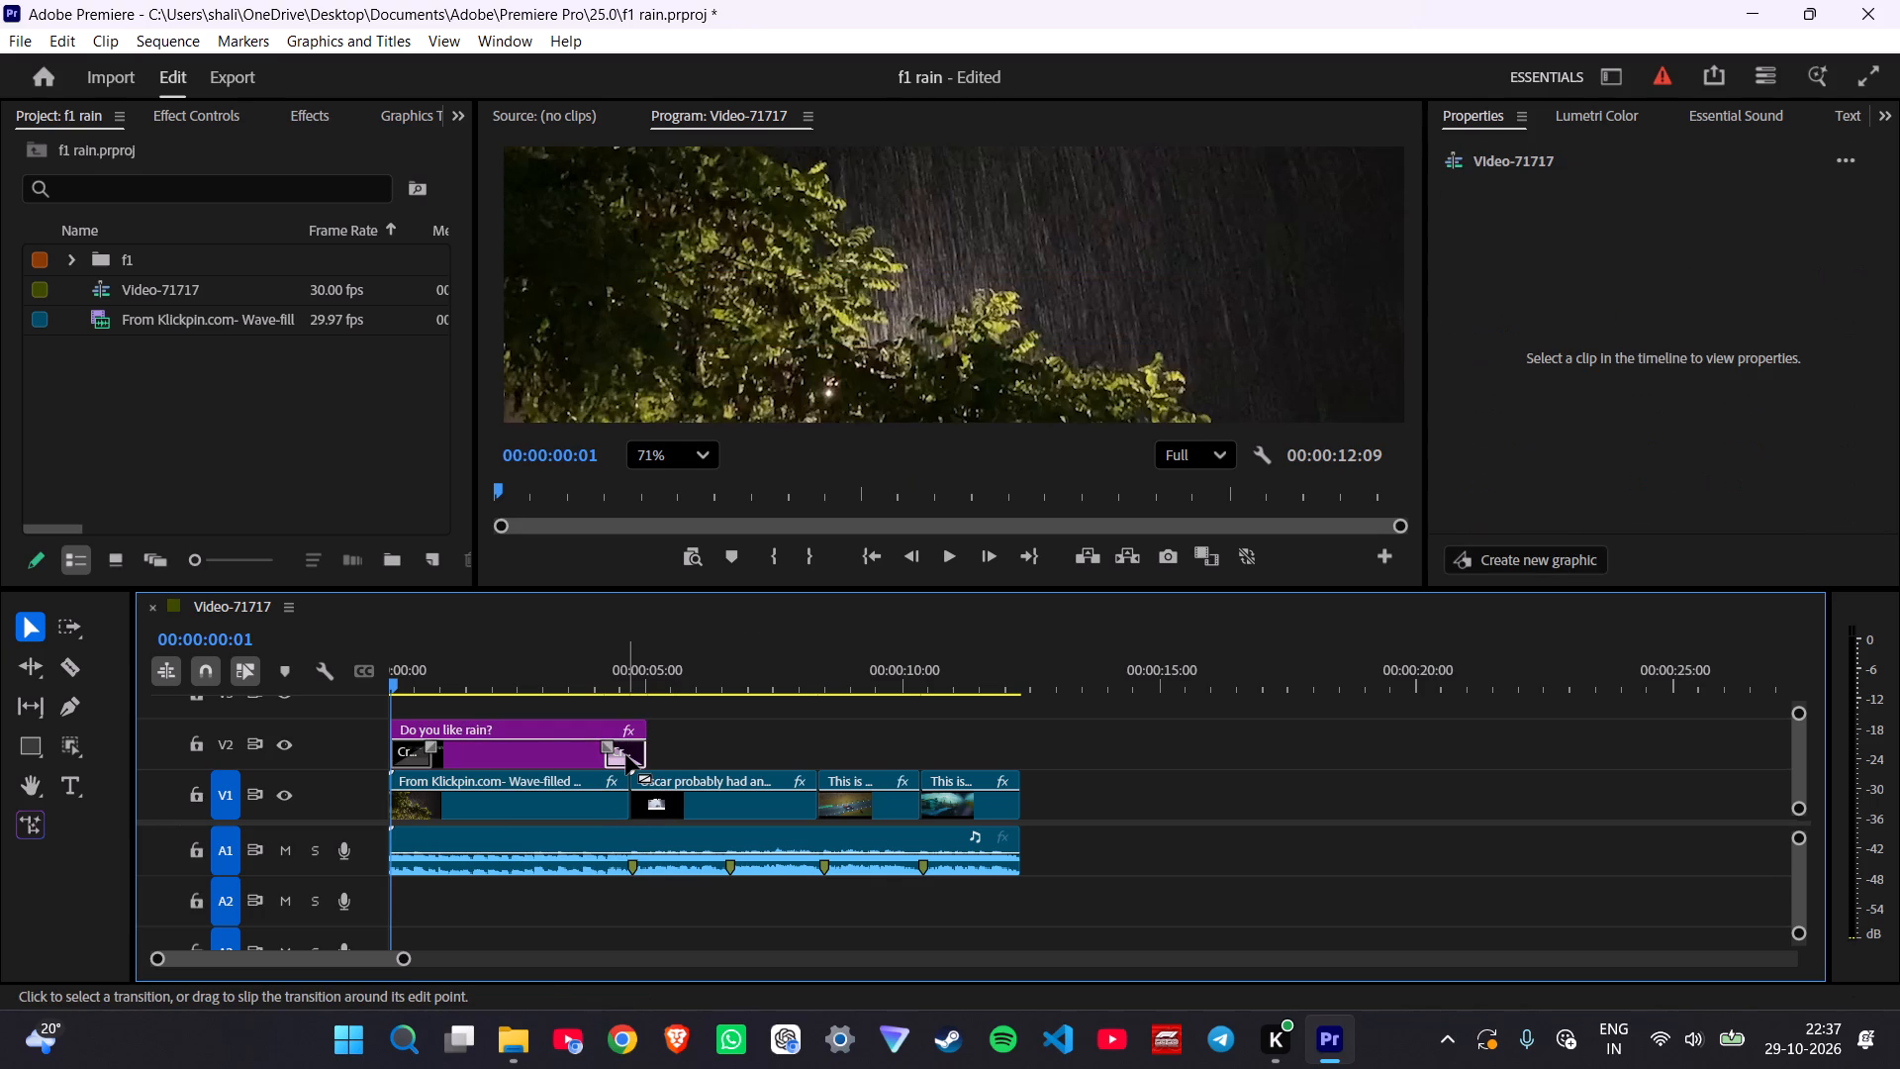
click(511, 733)
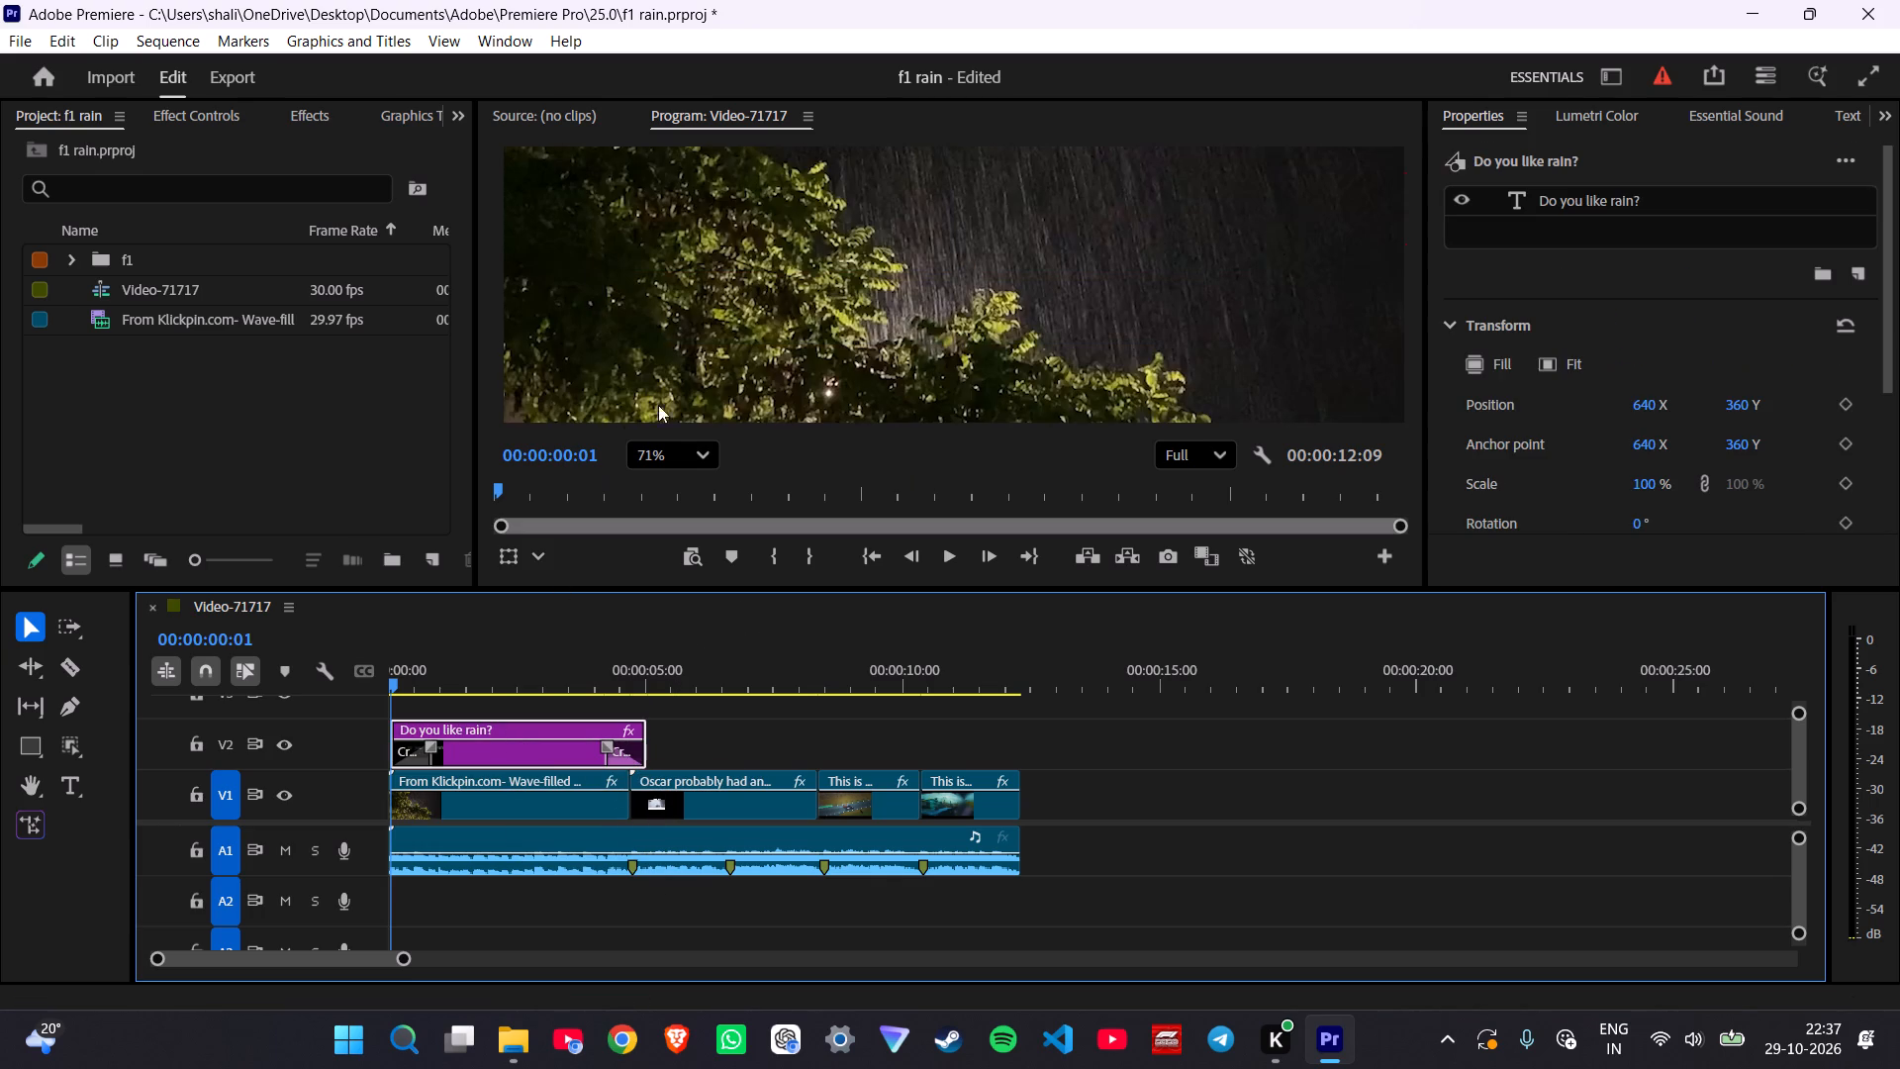
double_click(523, 731)
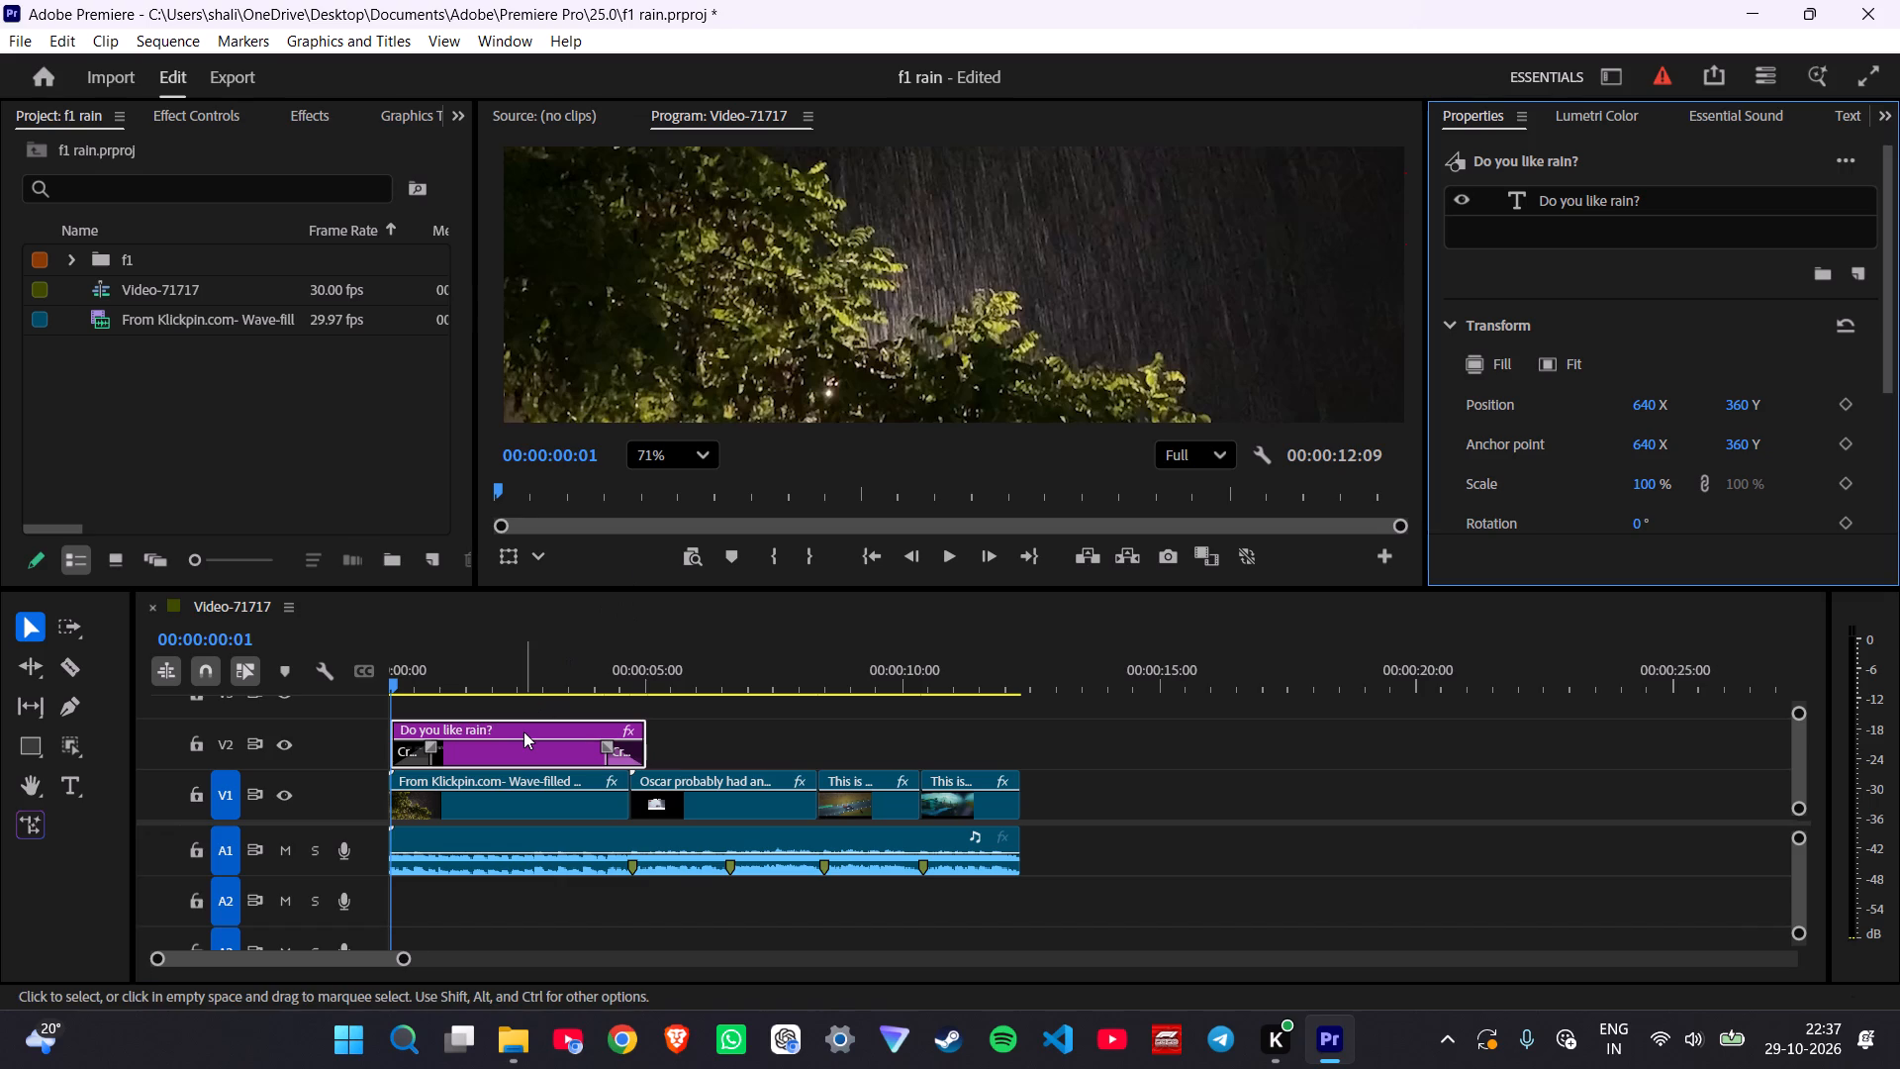
click(523, 731)
key(Delete)
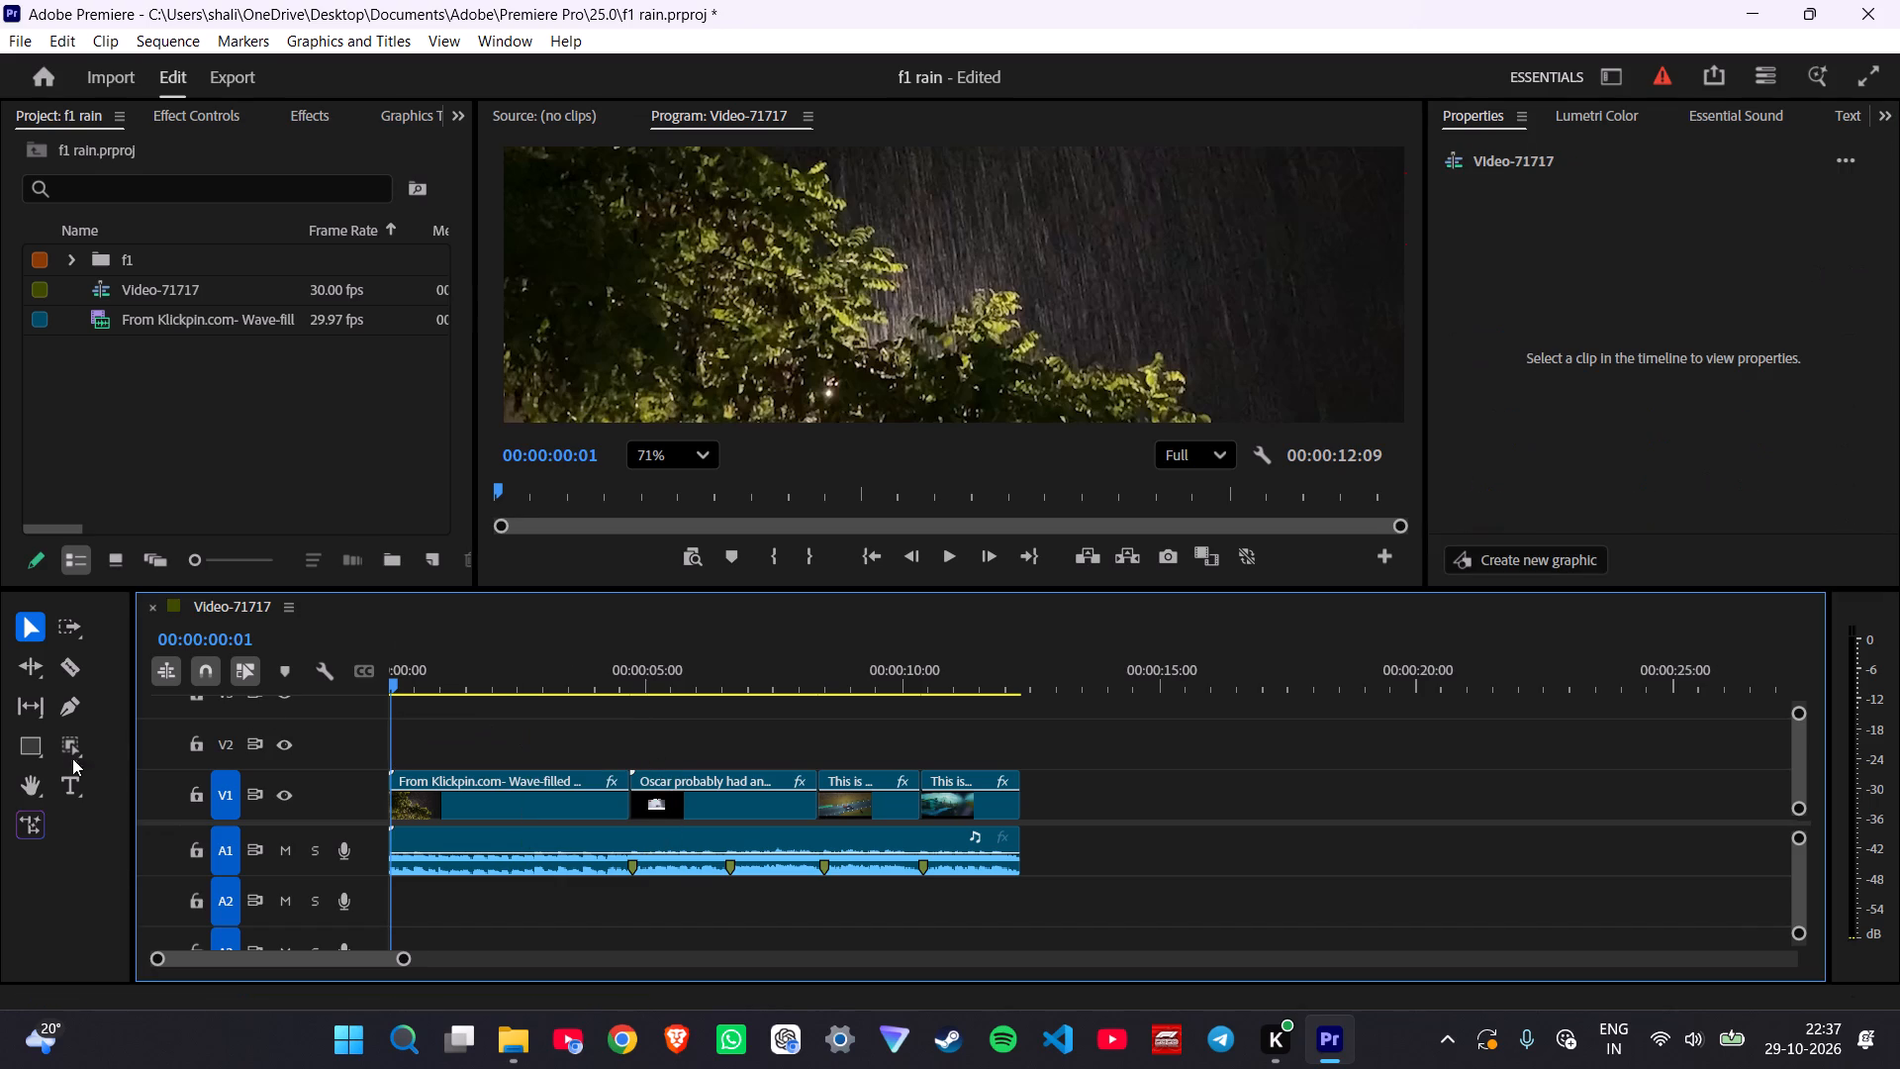
Create a new text graphic over the opening rain footage with the Type tool, reading "Do you like rain?".
click(74, 778)
click(846, 244)
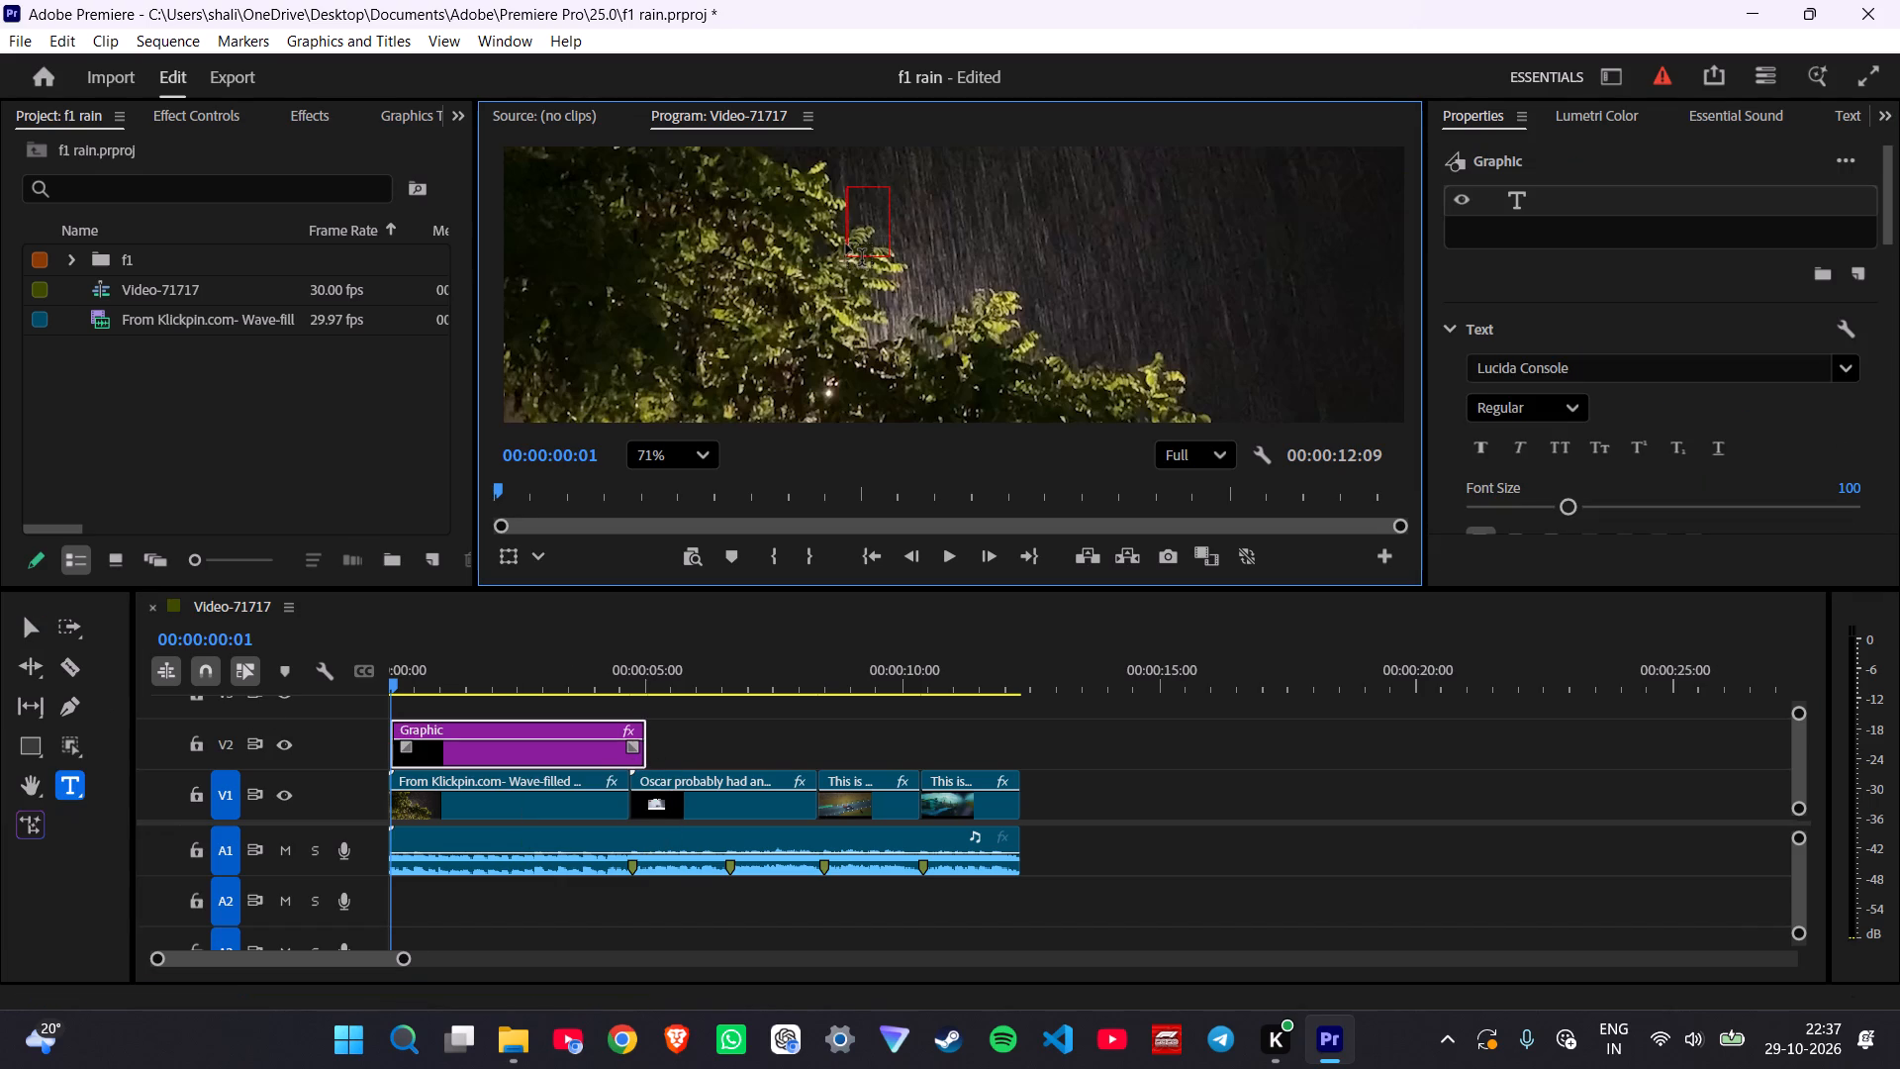
key(shift+d)
text(o you like rain?)
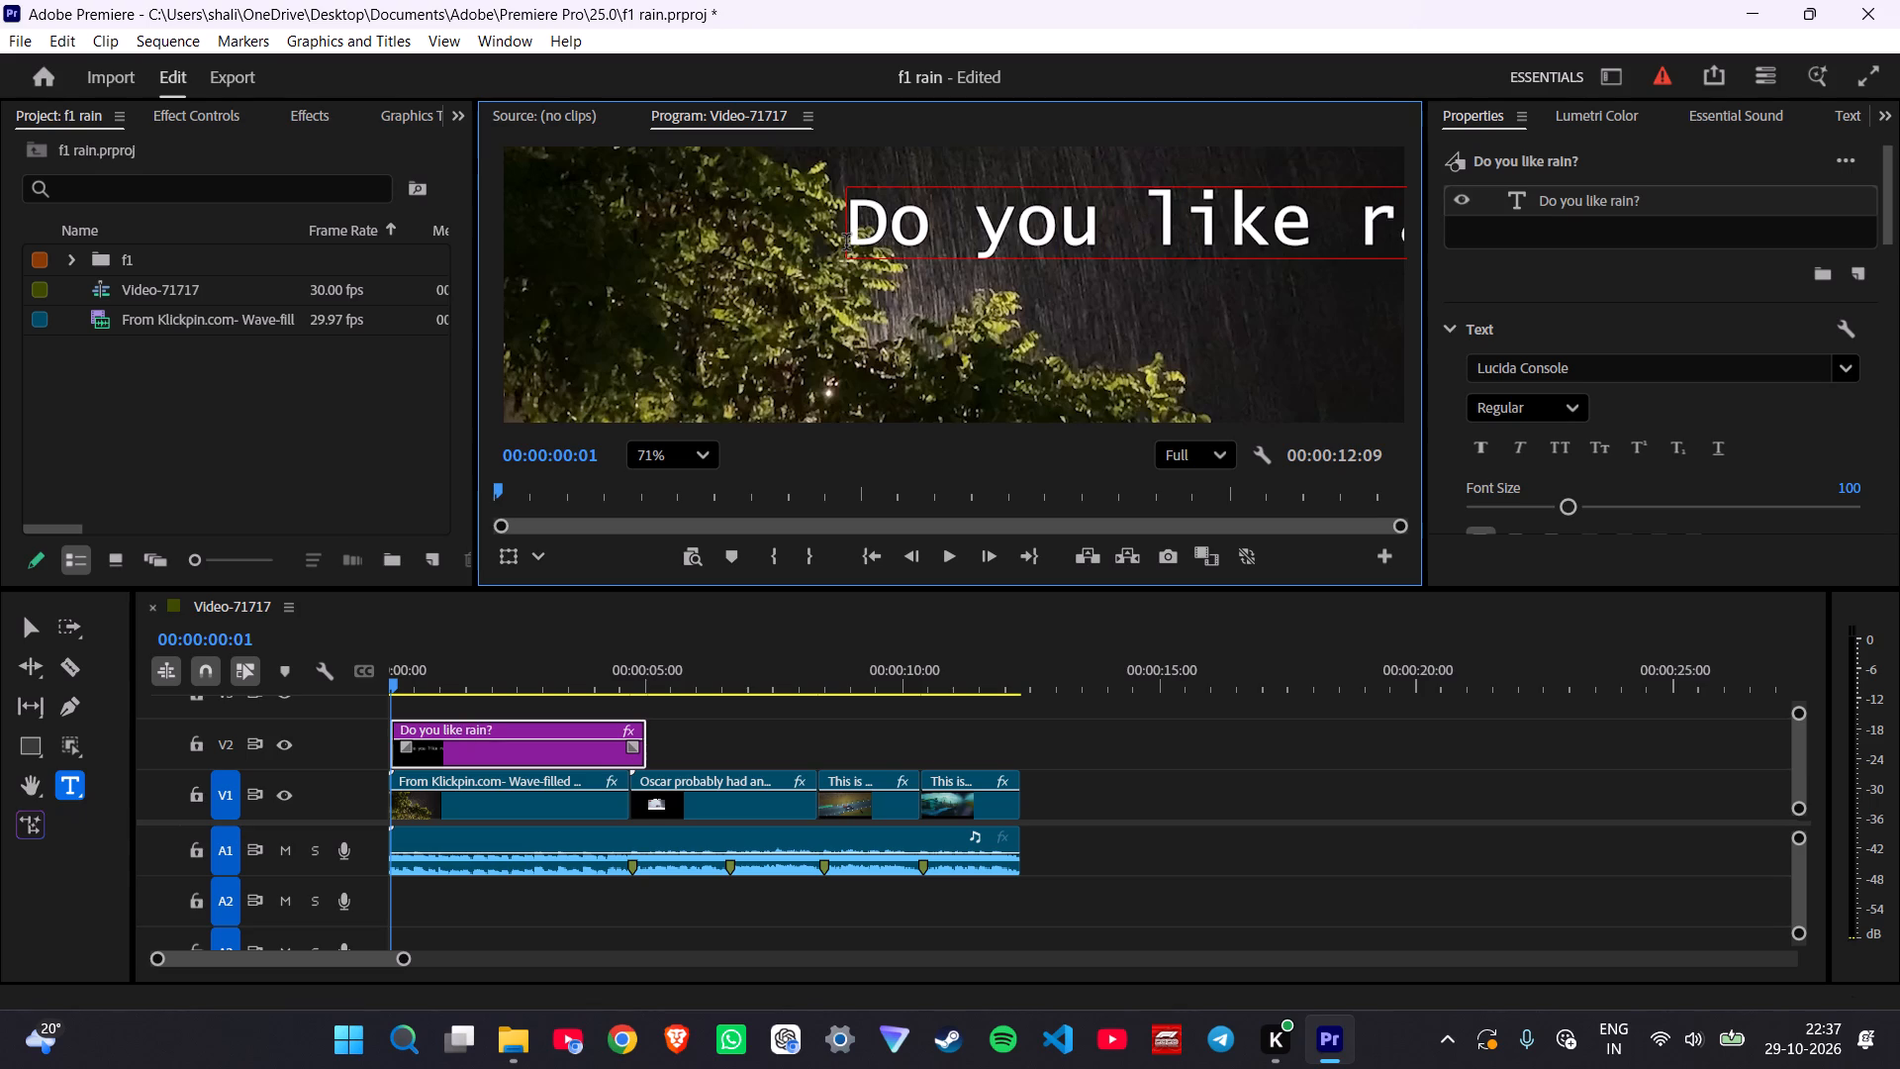
click(30, 633)
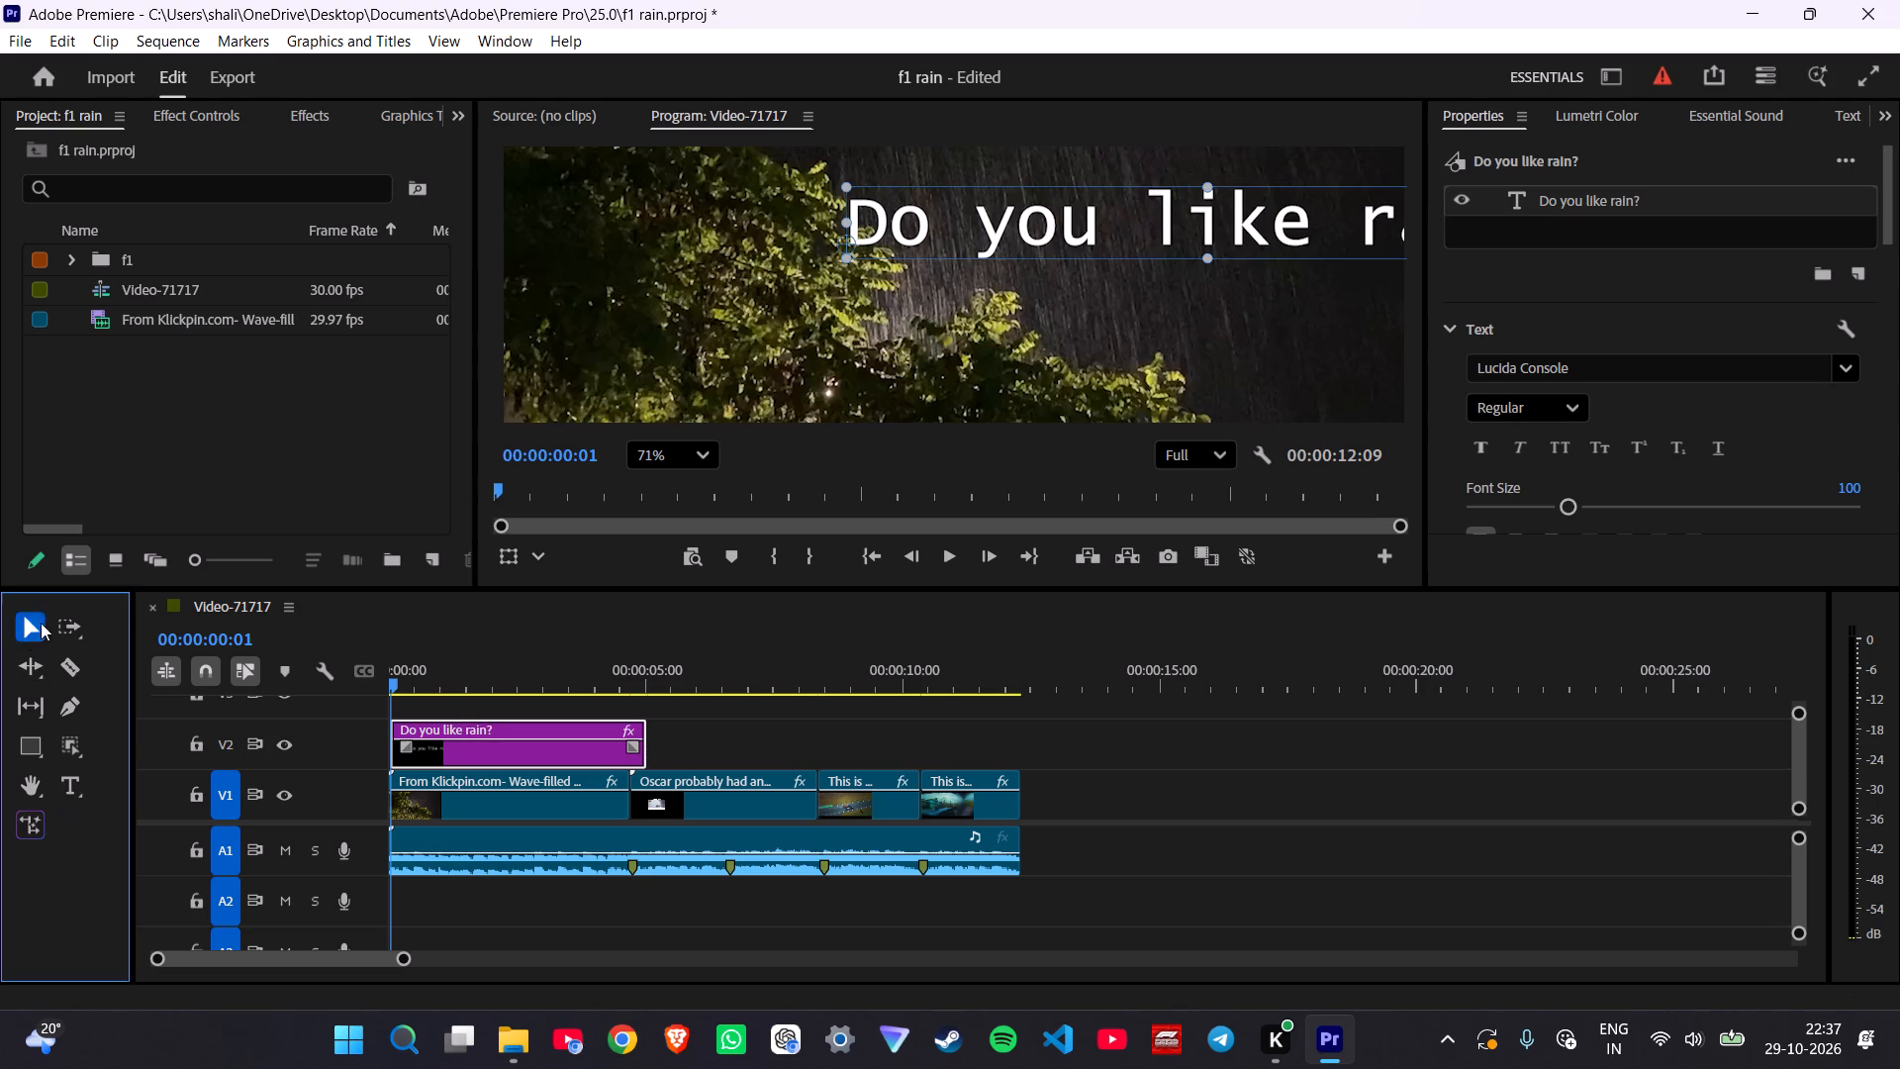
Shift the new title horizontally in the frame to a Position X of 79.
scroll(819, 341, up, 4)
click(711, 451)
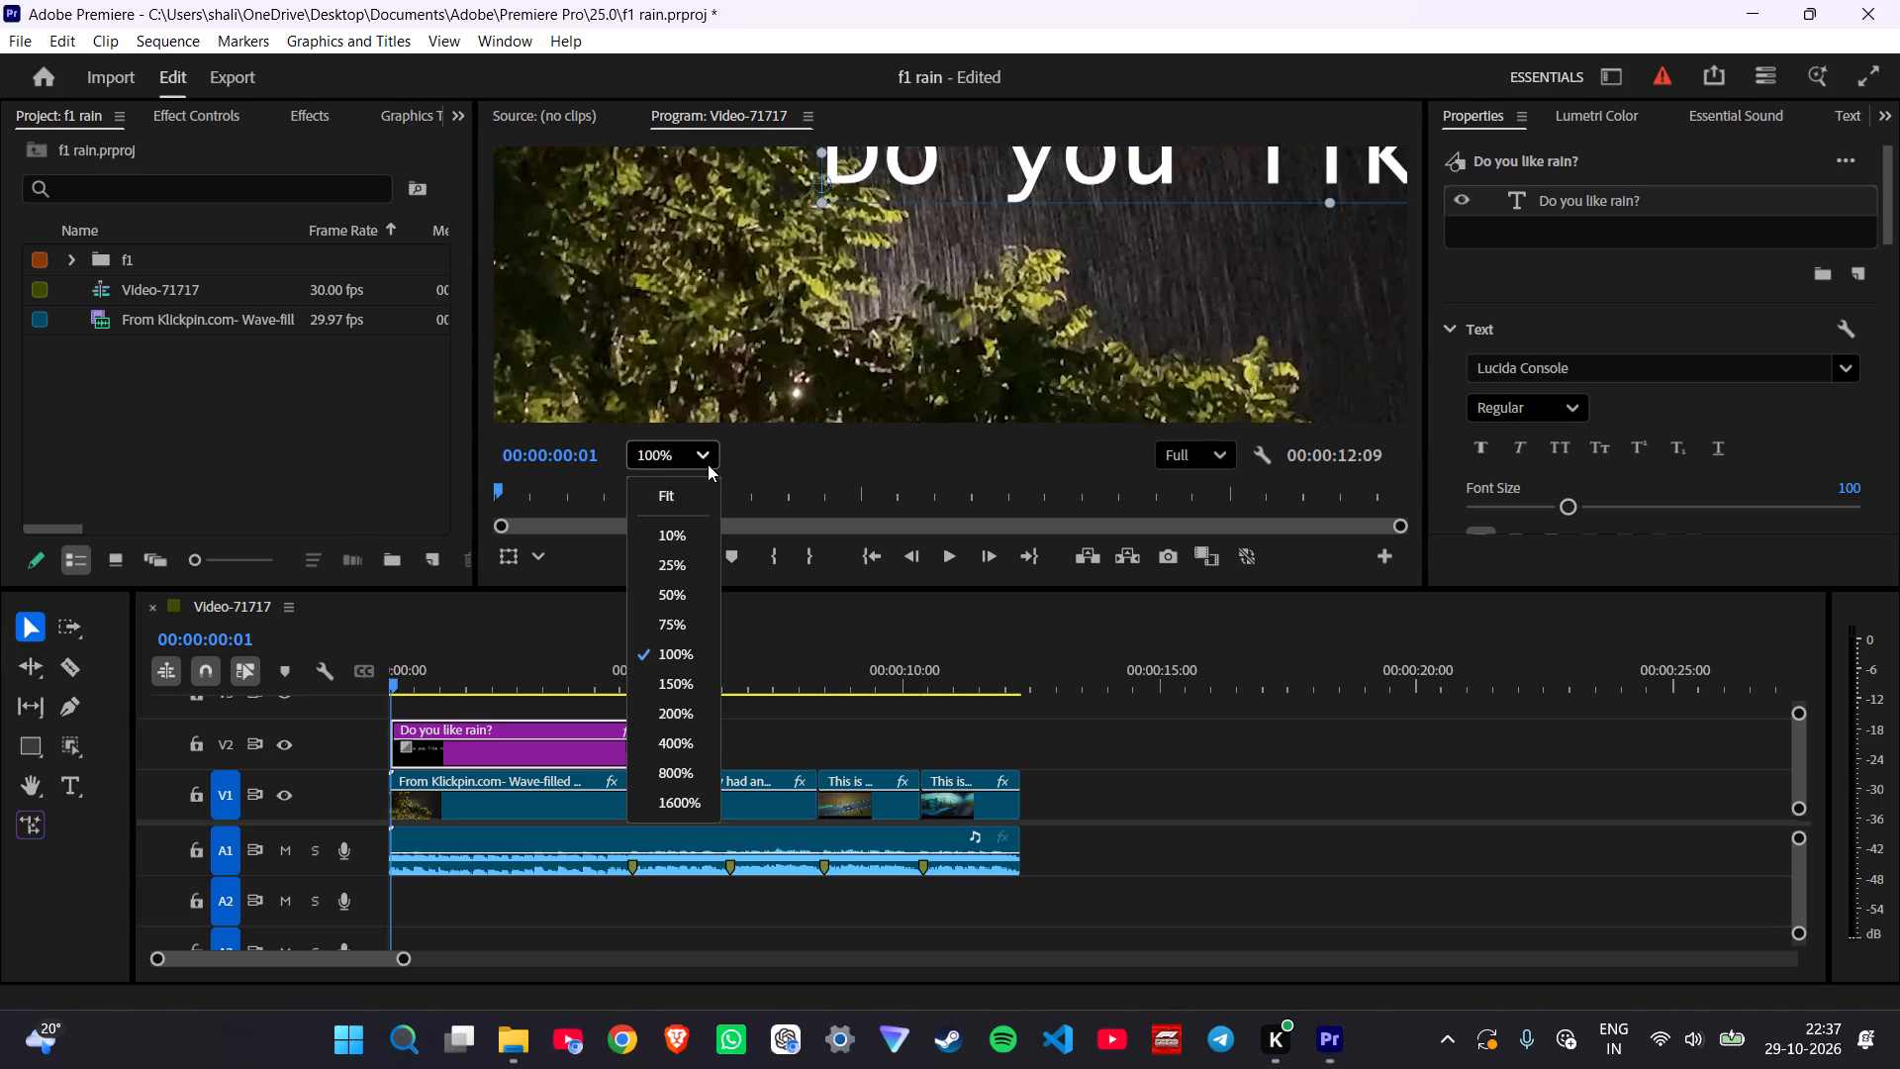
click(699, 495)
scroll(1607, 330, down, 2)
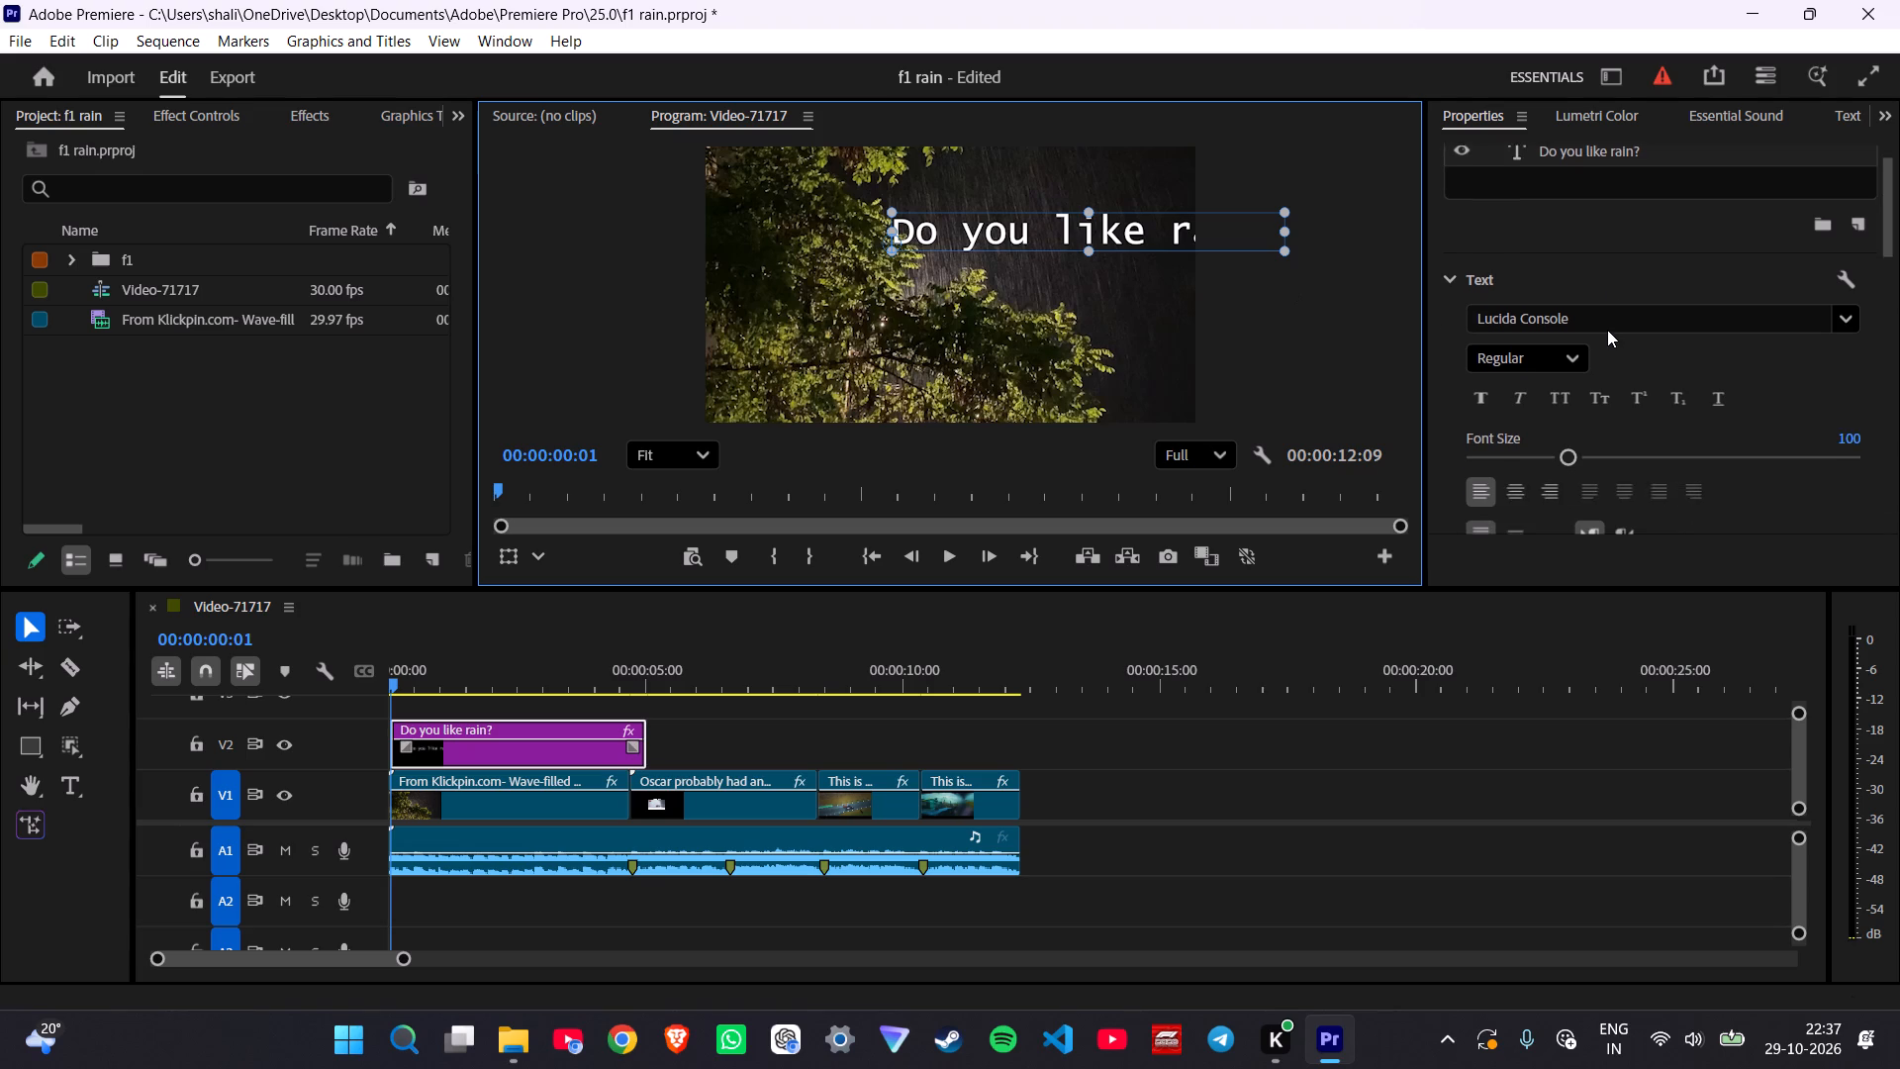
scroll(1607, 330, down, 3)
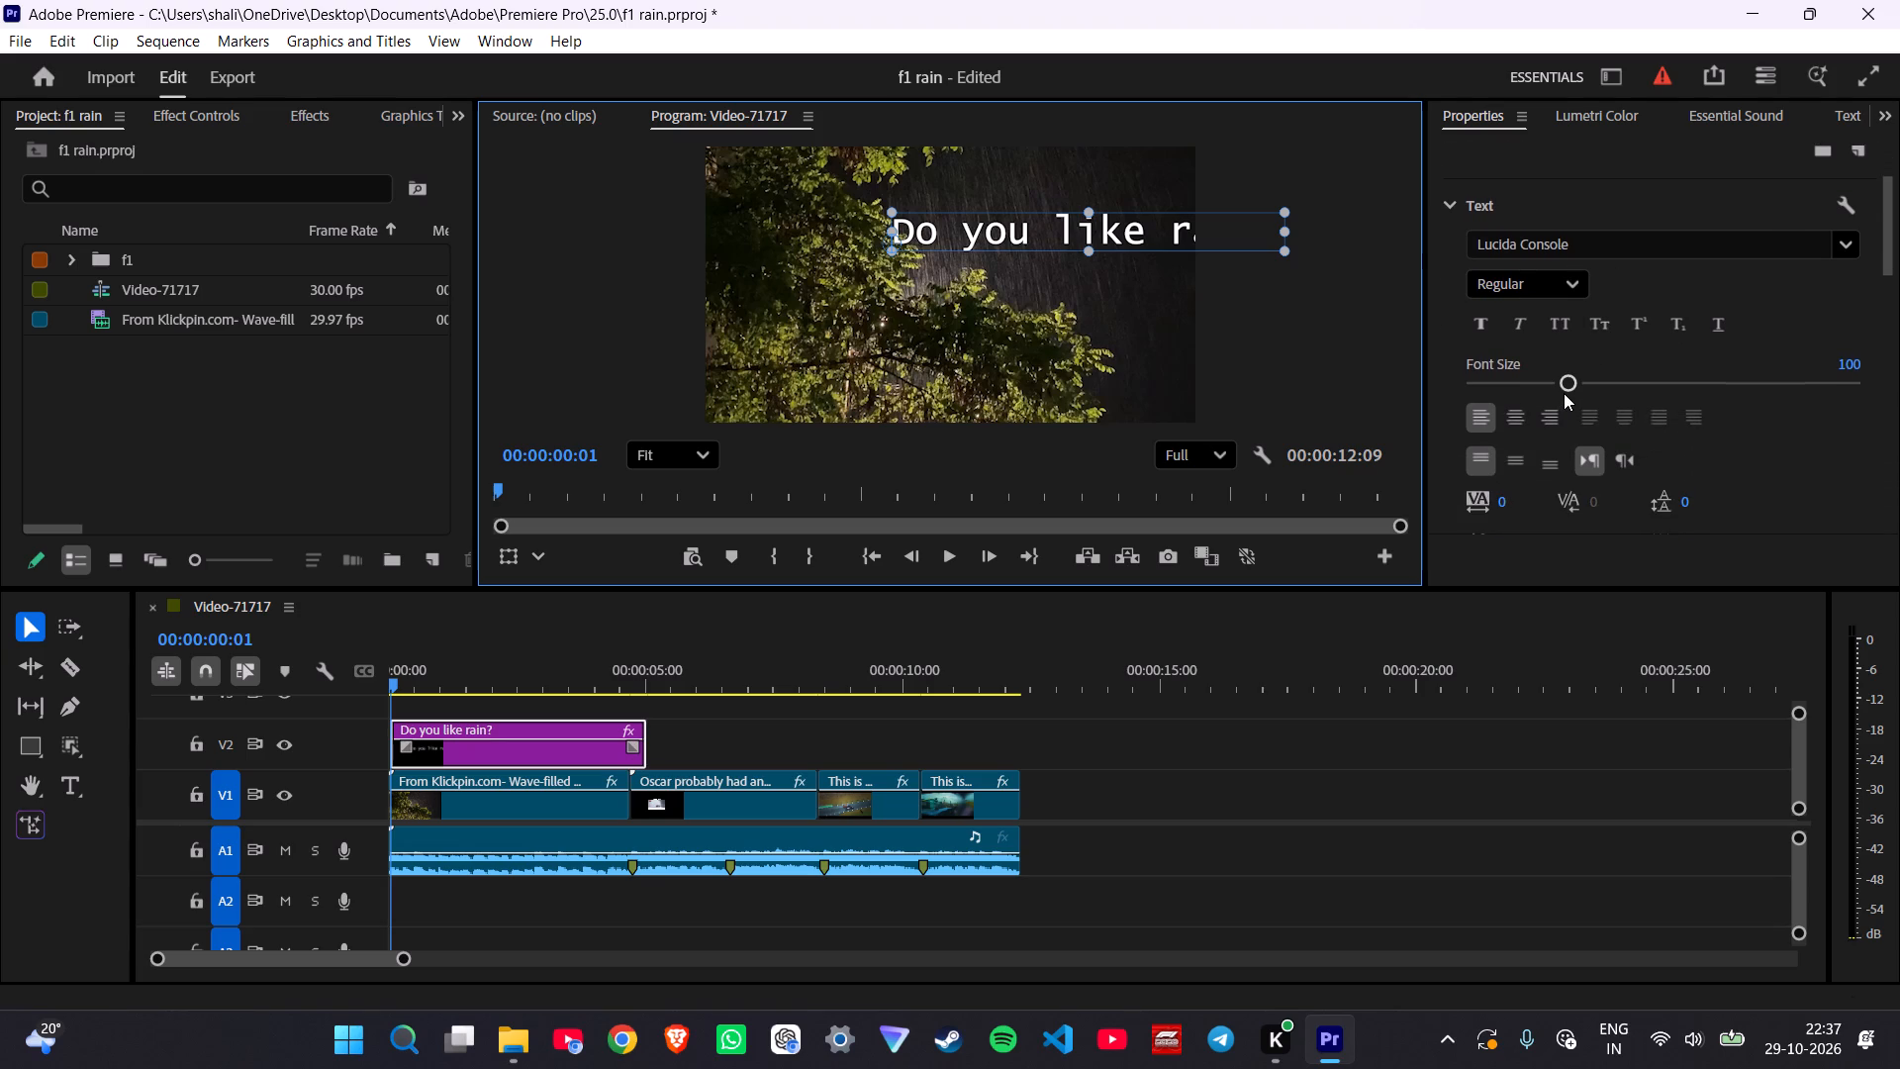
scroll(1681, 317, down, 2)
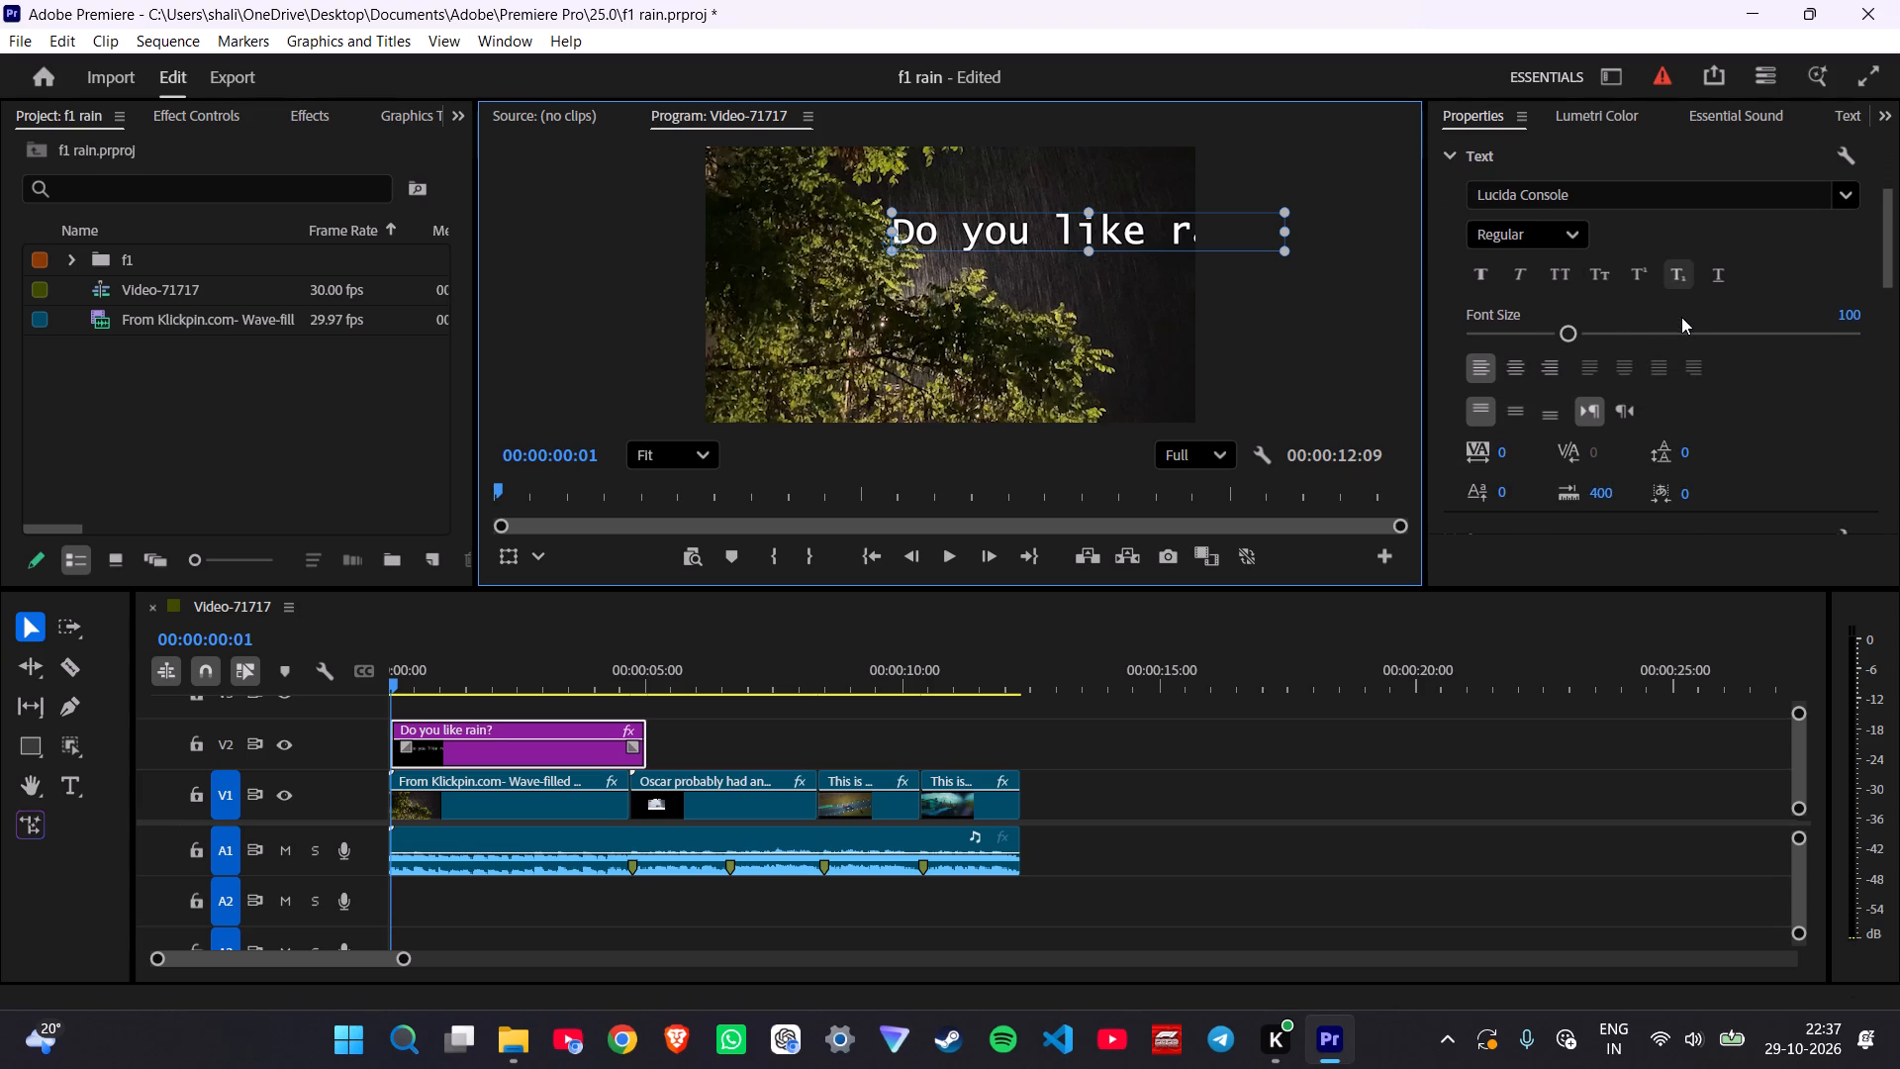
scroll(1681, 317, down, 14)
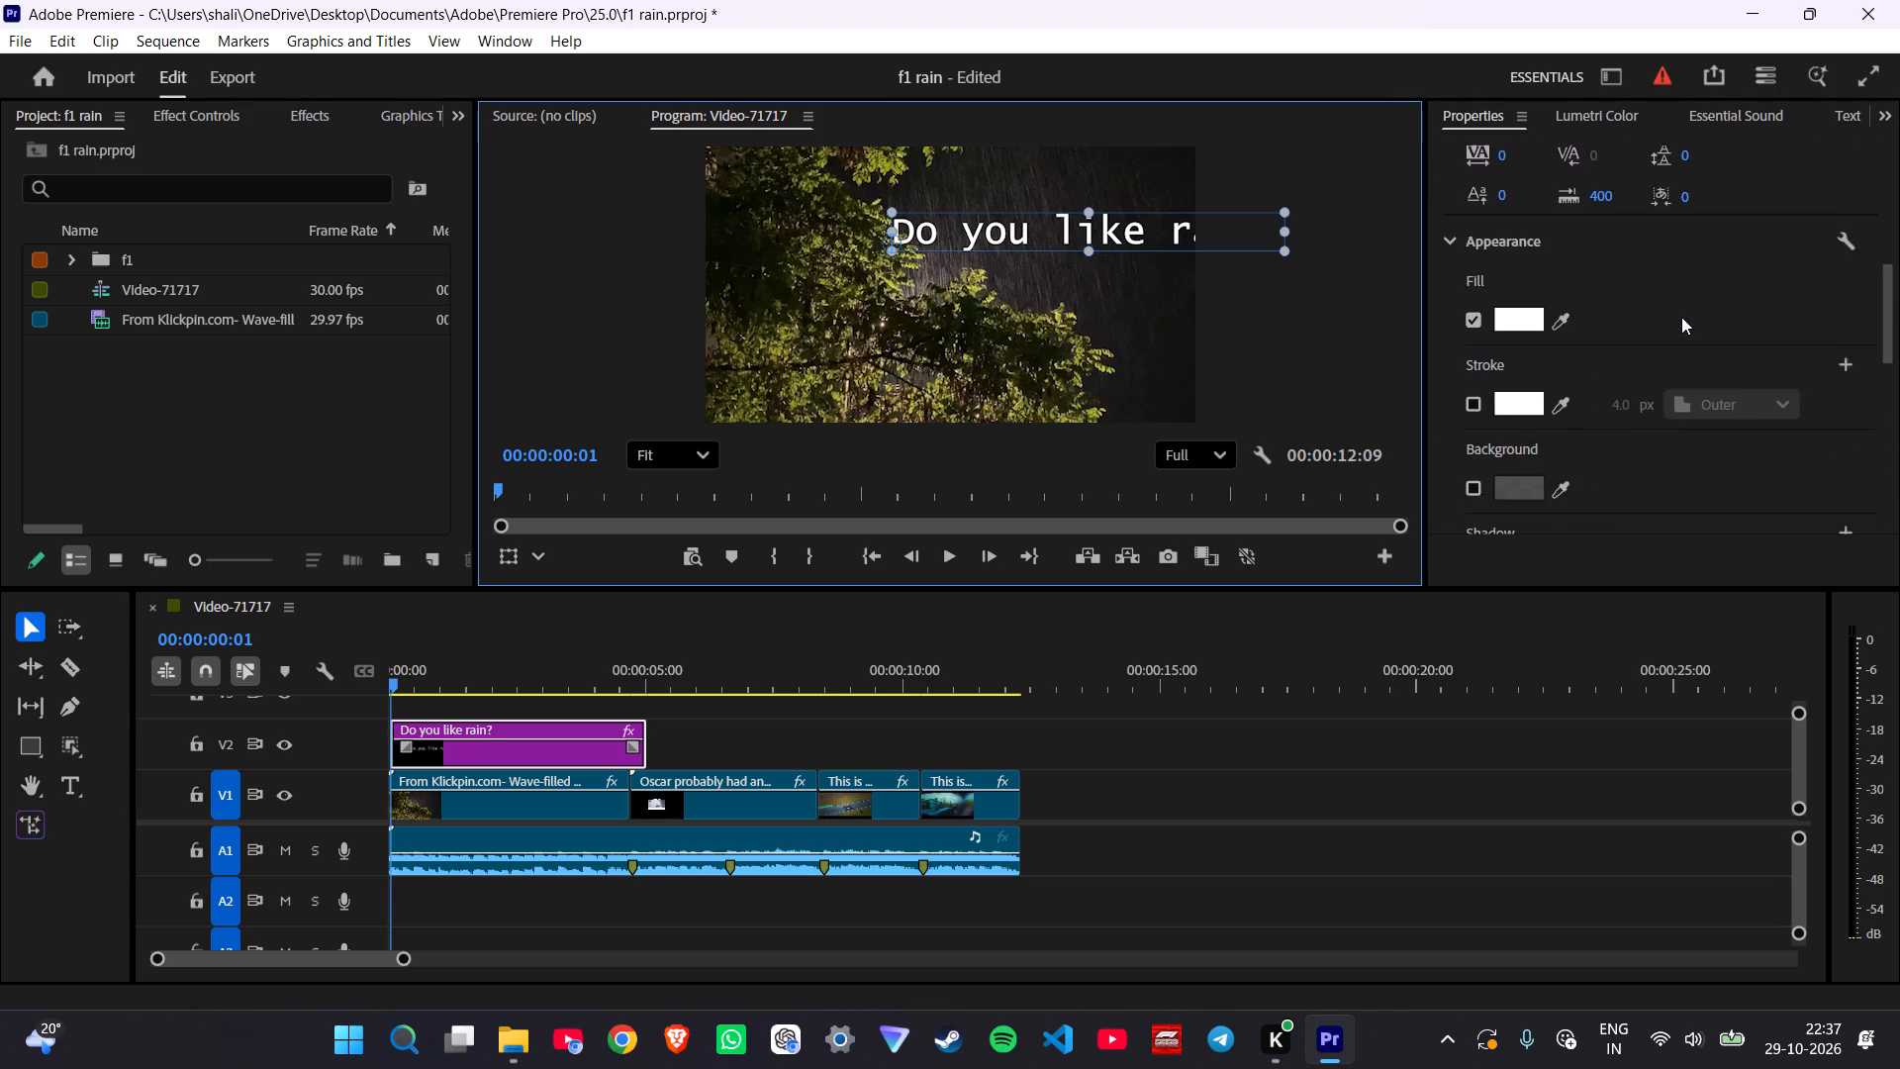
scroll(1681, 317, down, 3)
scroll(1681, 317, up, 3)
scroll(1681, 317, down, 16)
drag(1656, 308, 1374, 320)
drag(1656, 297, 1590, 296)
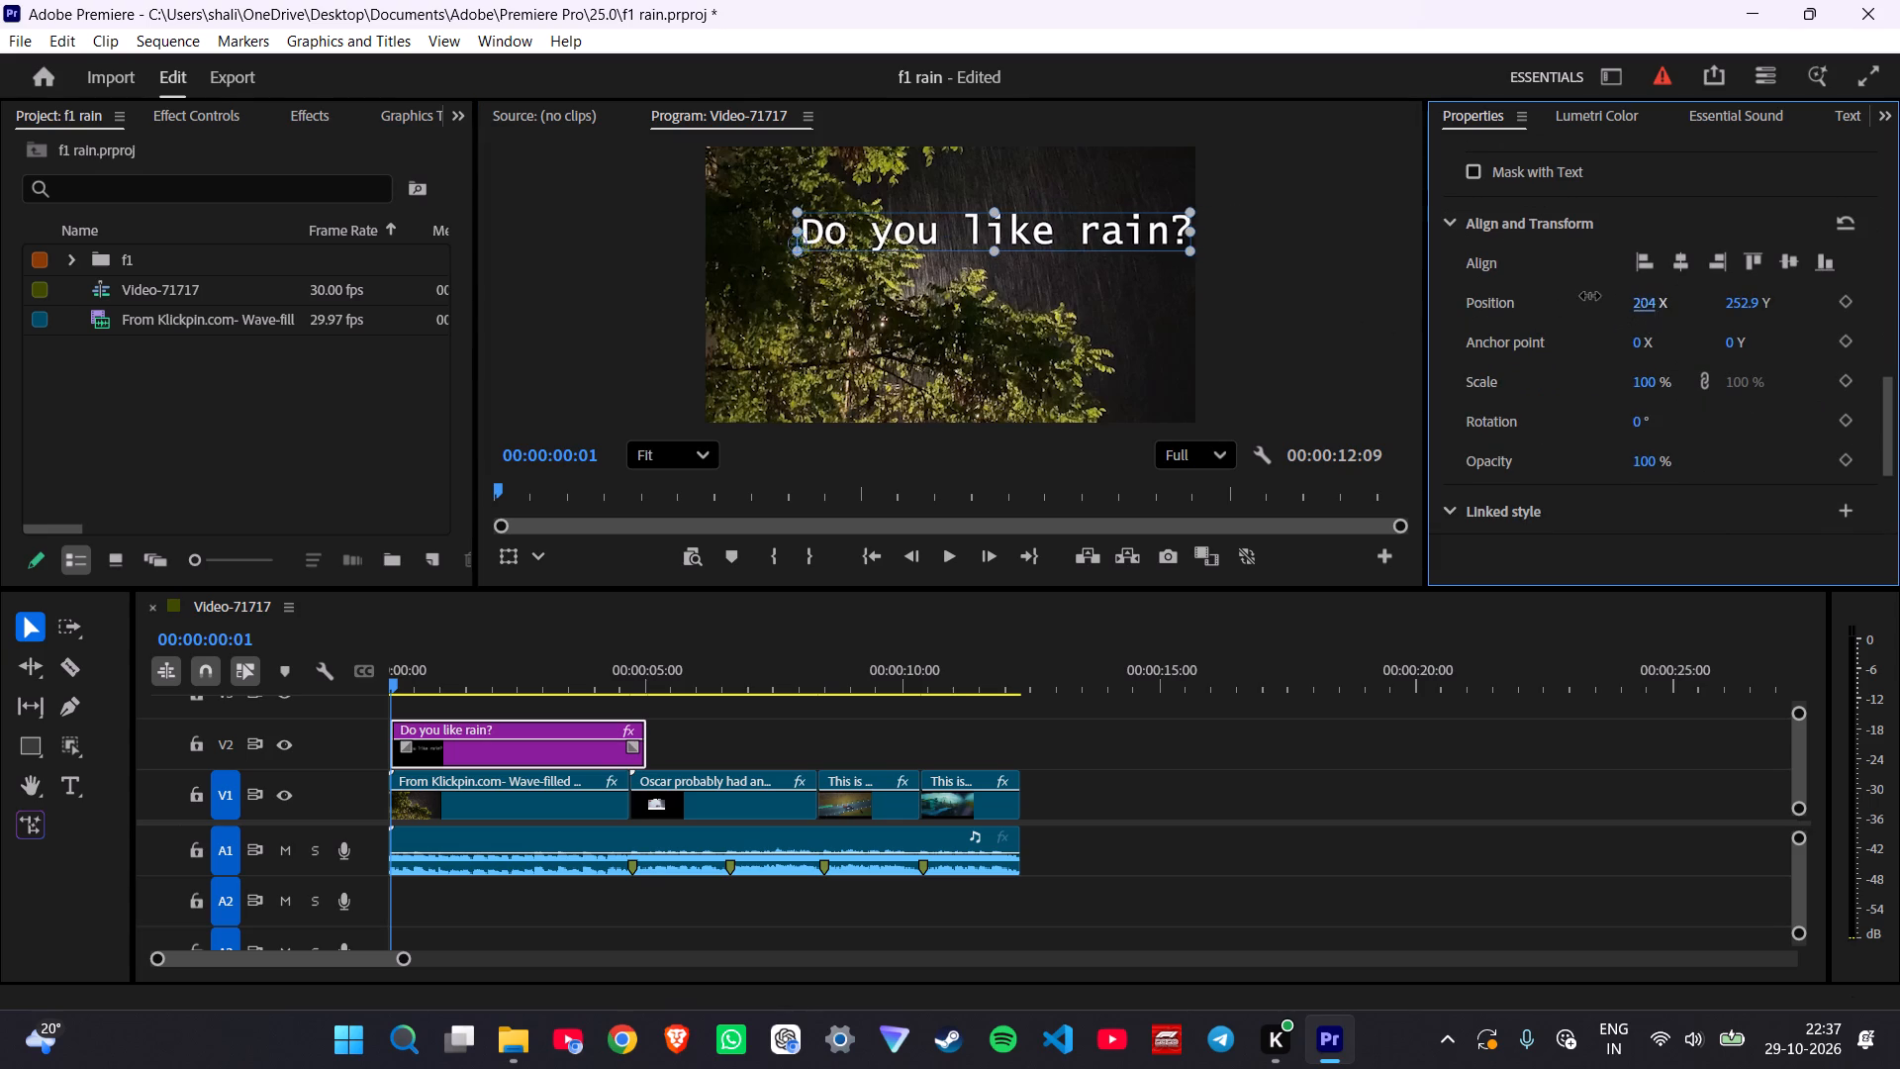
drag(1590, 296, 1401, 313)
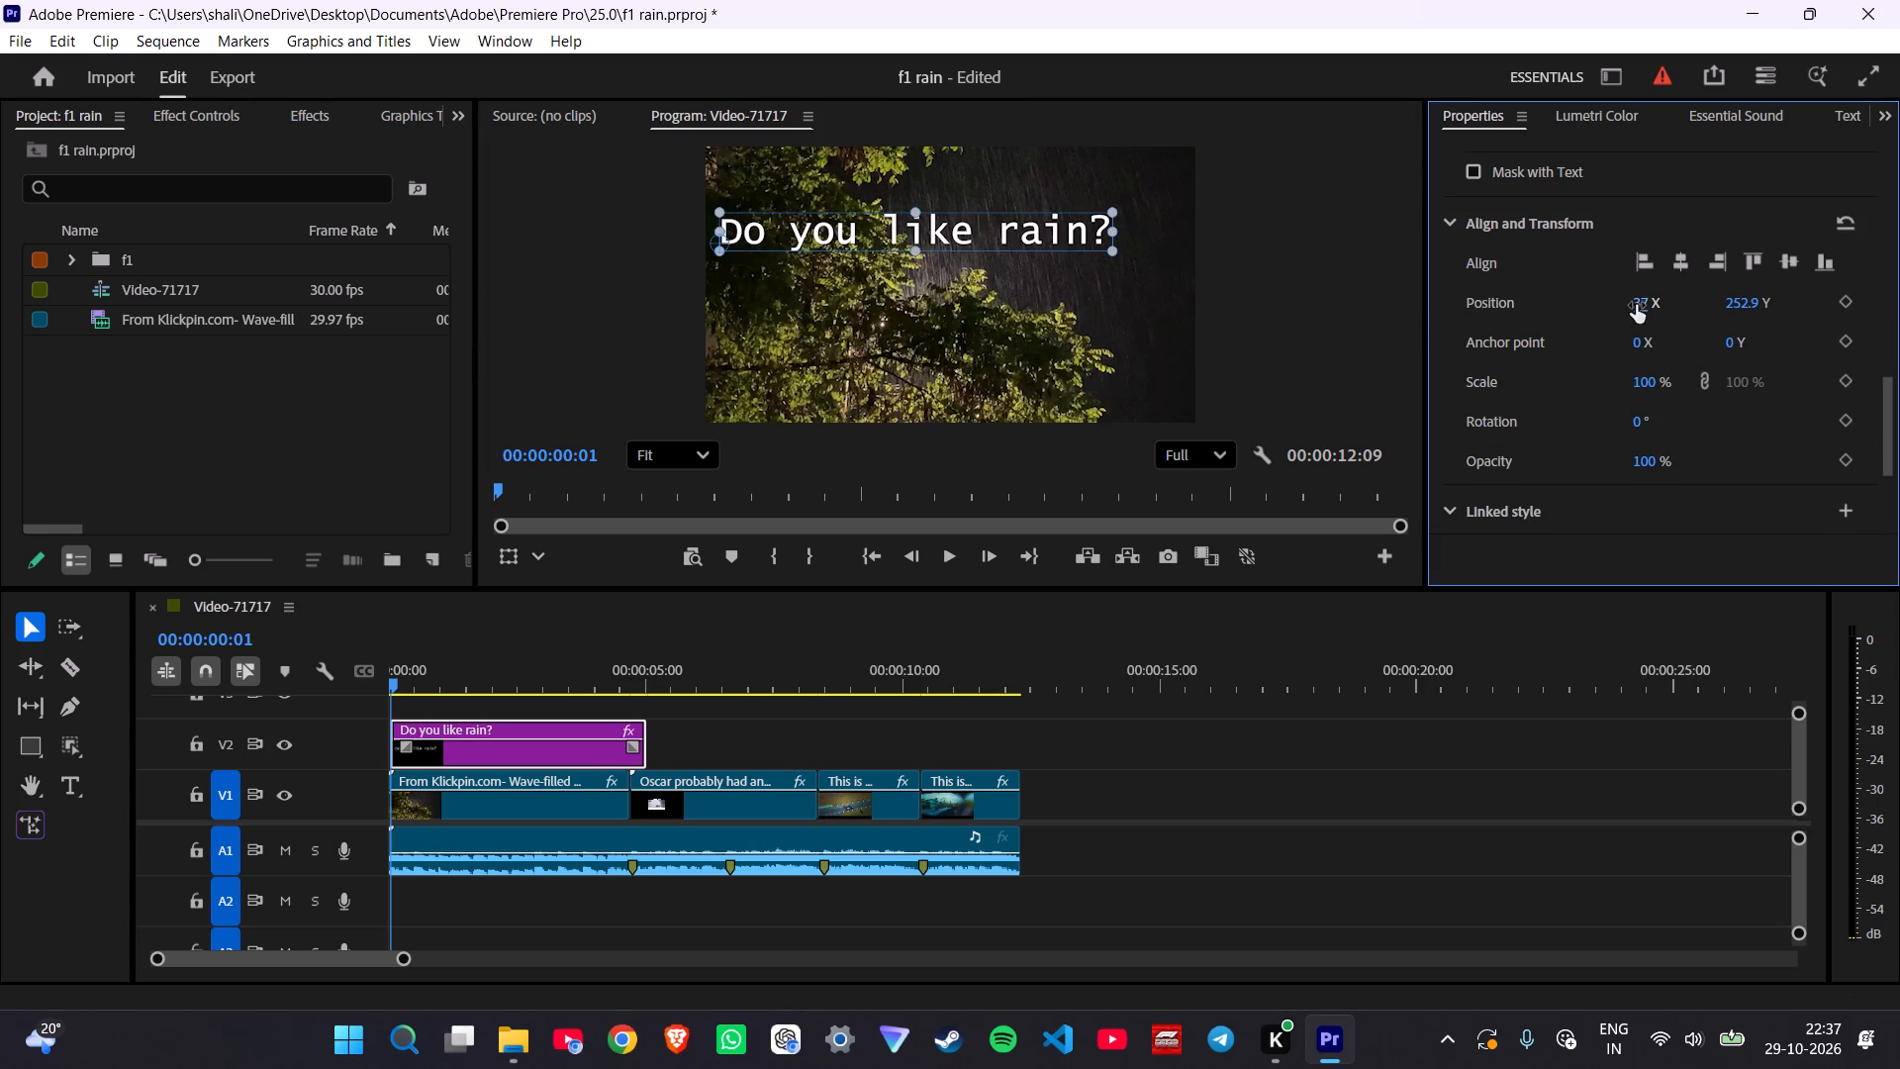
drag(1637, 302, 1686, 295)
Try centred paragraph alignment on the title, restore left alignment, and set its vertical text alignment to centre.
scroll(1686, 296, up, 19)
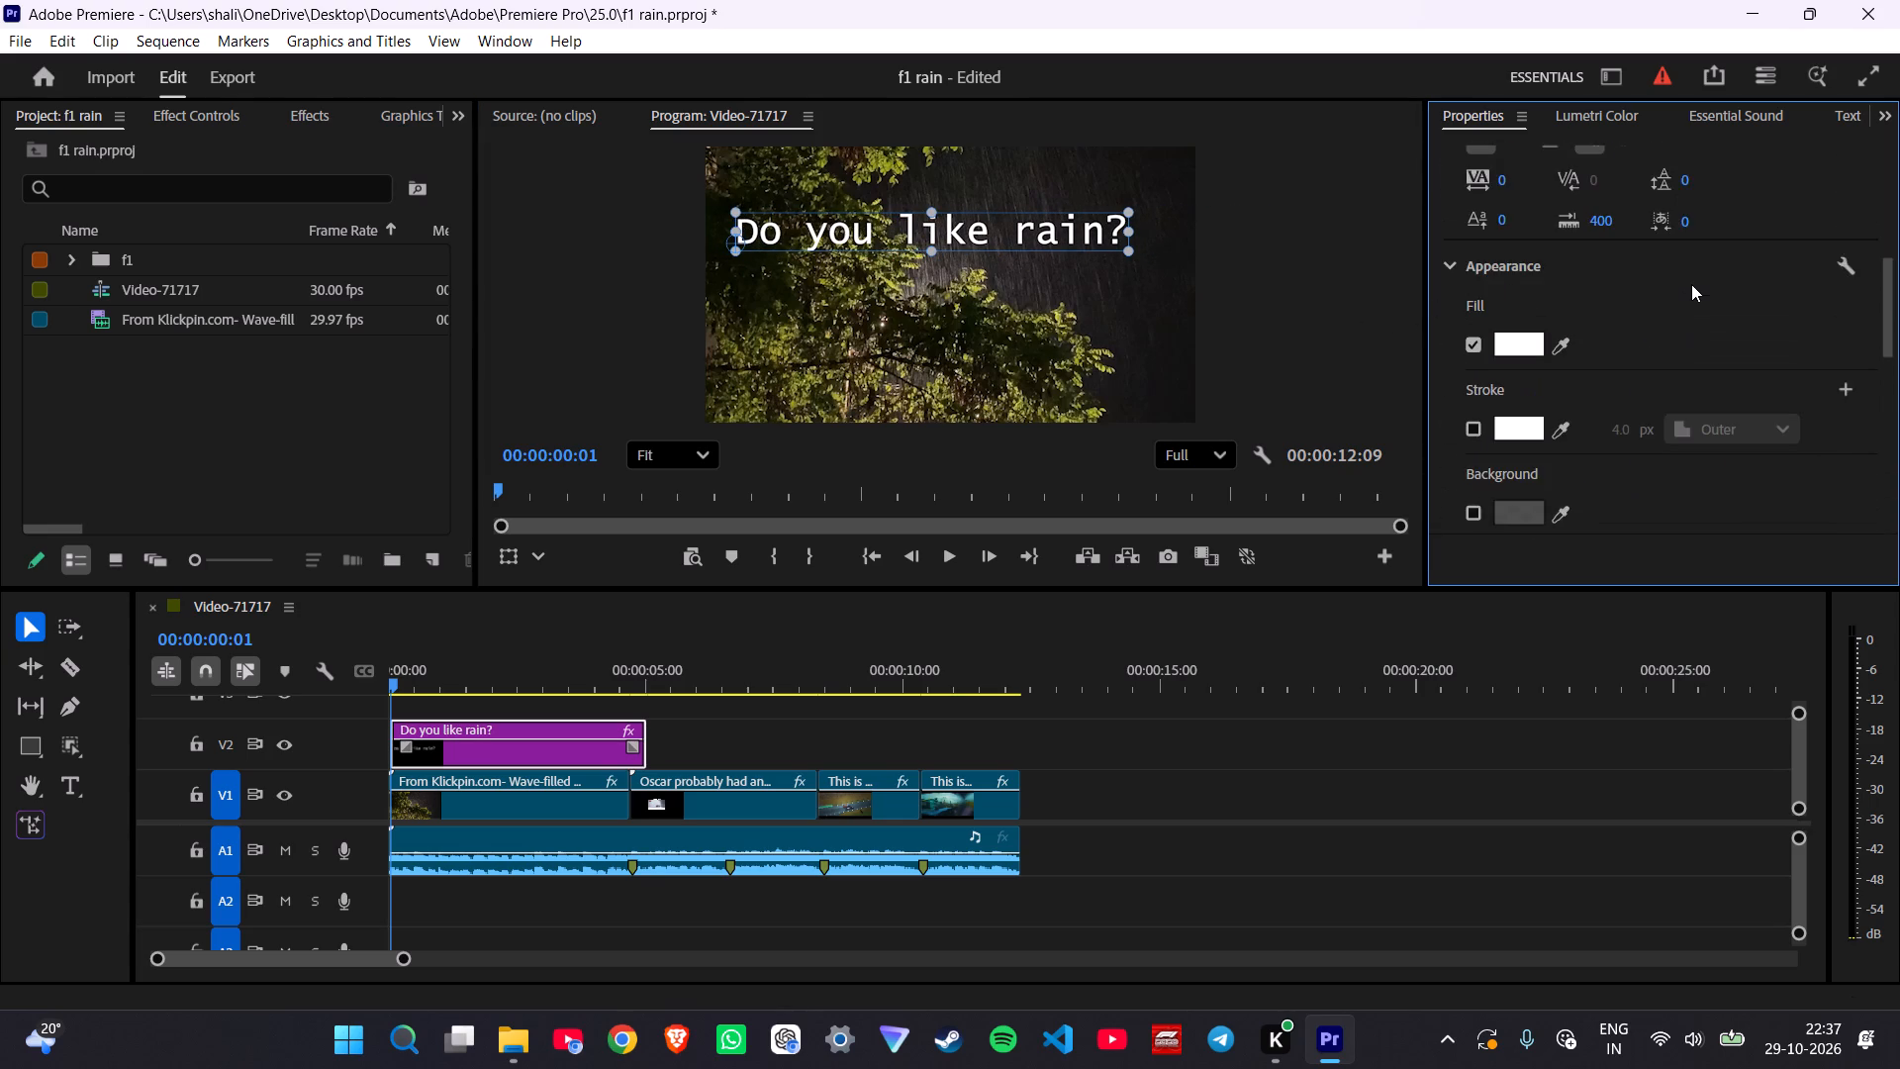
scroll(1691, 282, up, 8)
click(1516, 301)
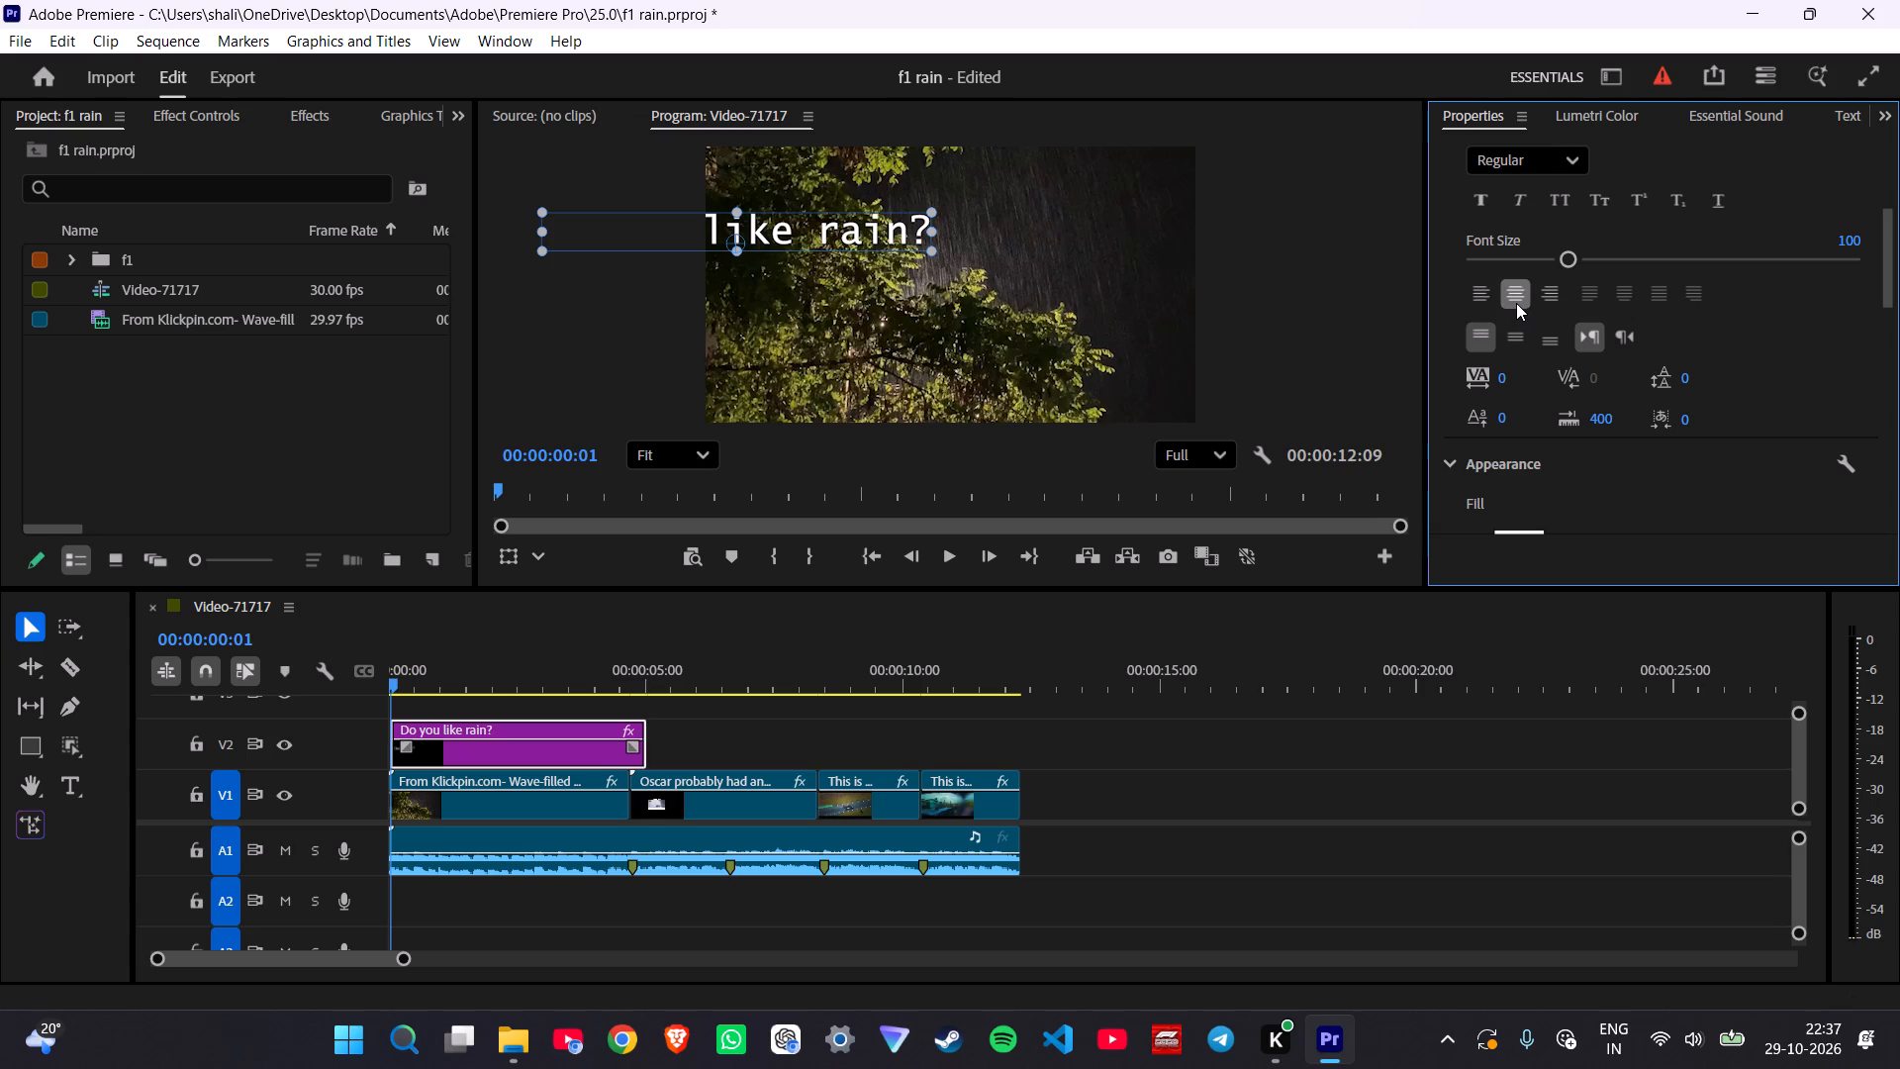
click(1483, 306)
click(1504, 332)
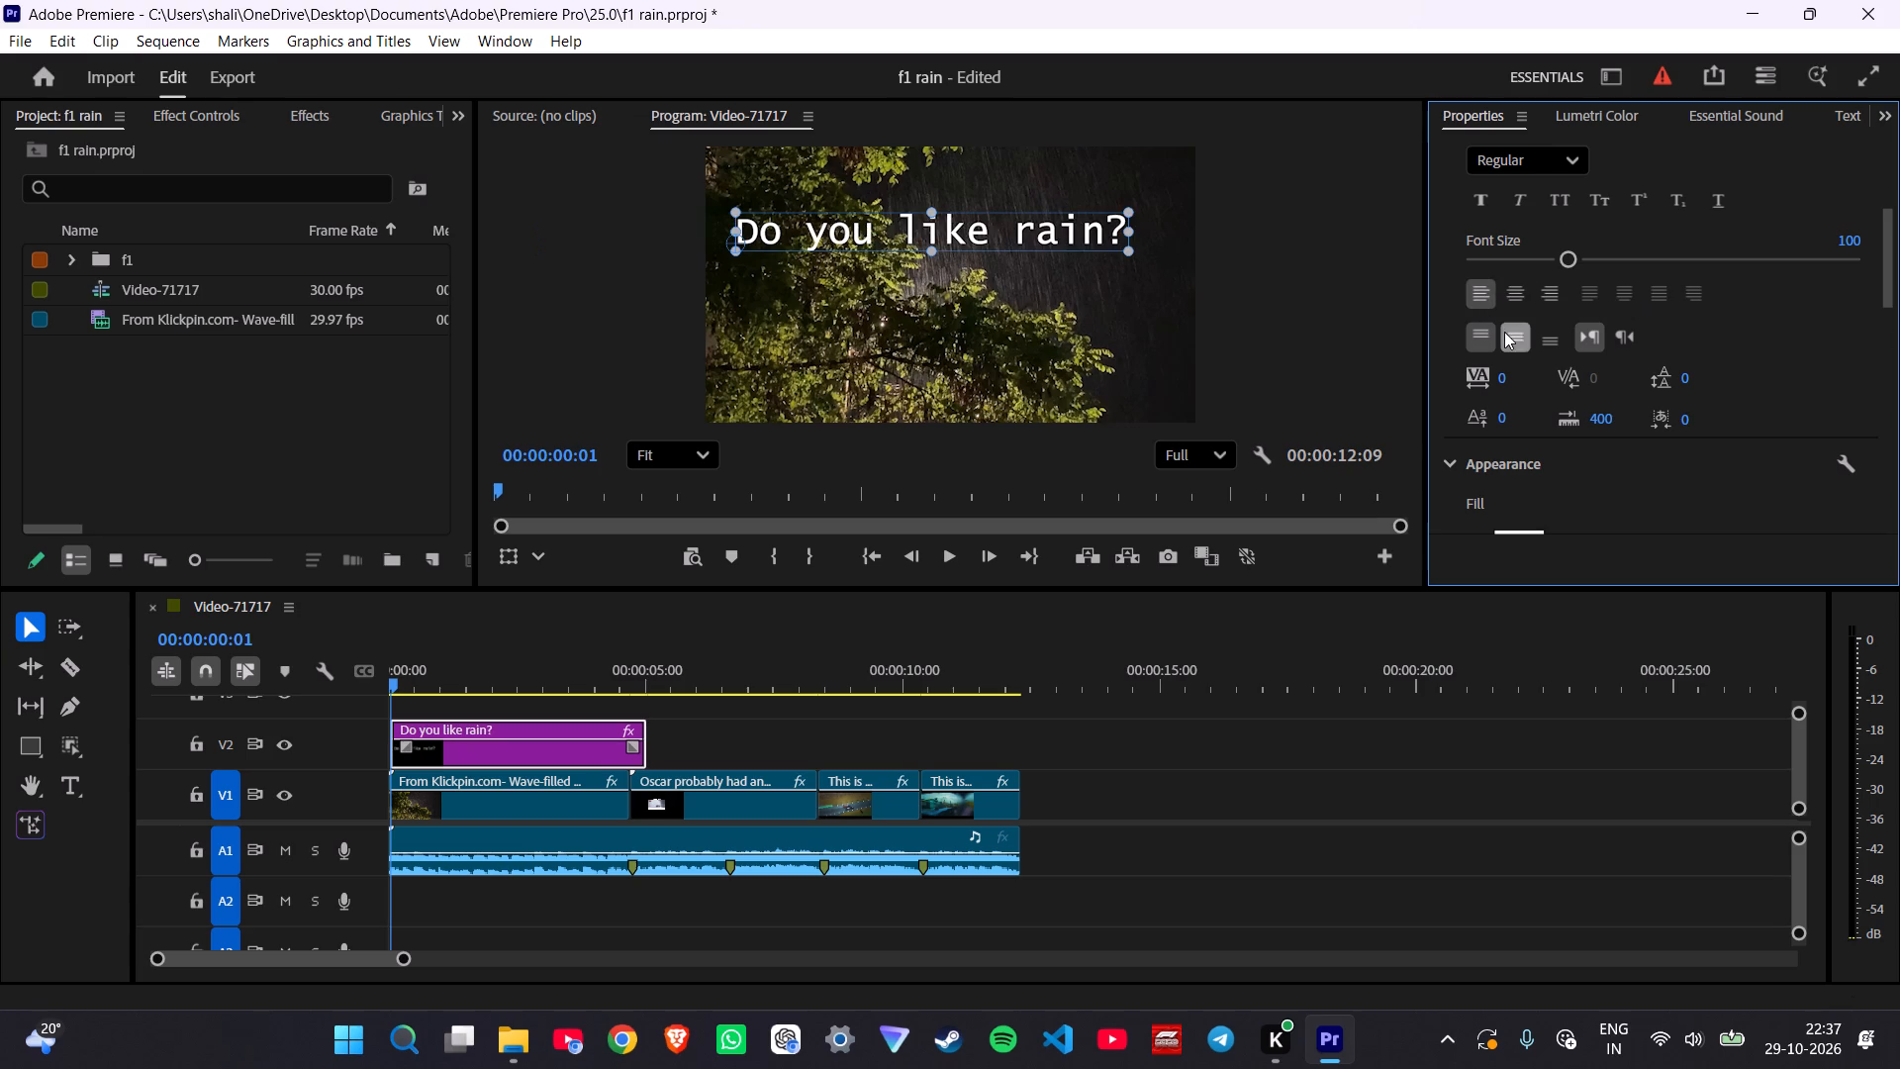
click(1560, 342)
click(1529, 340)
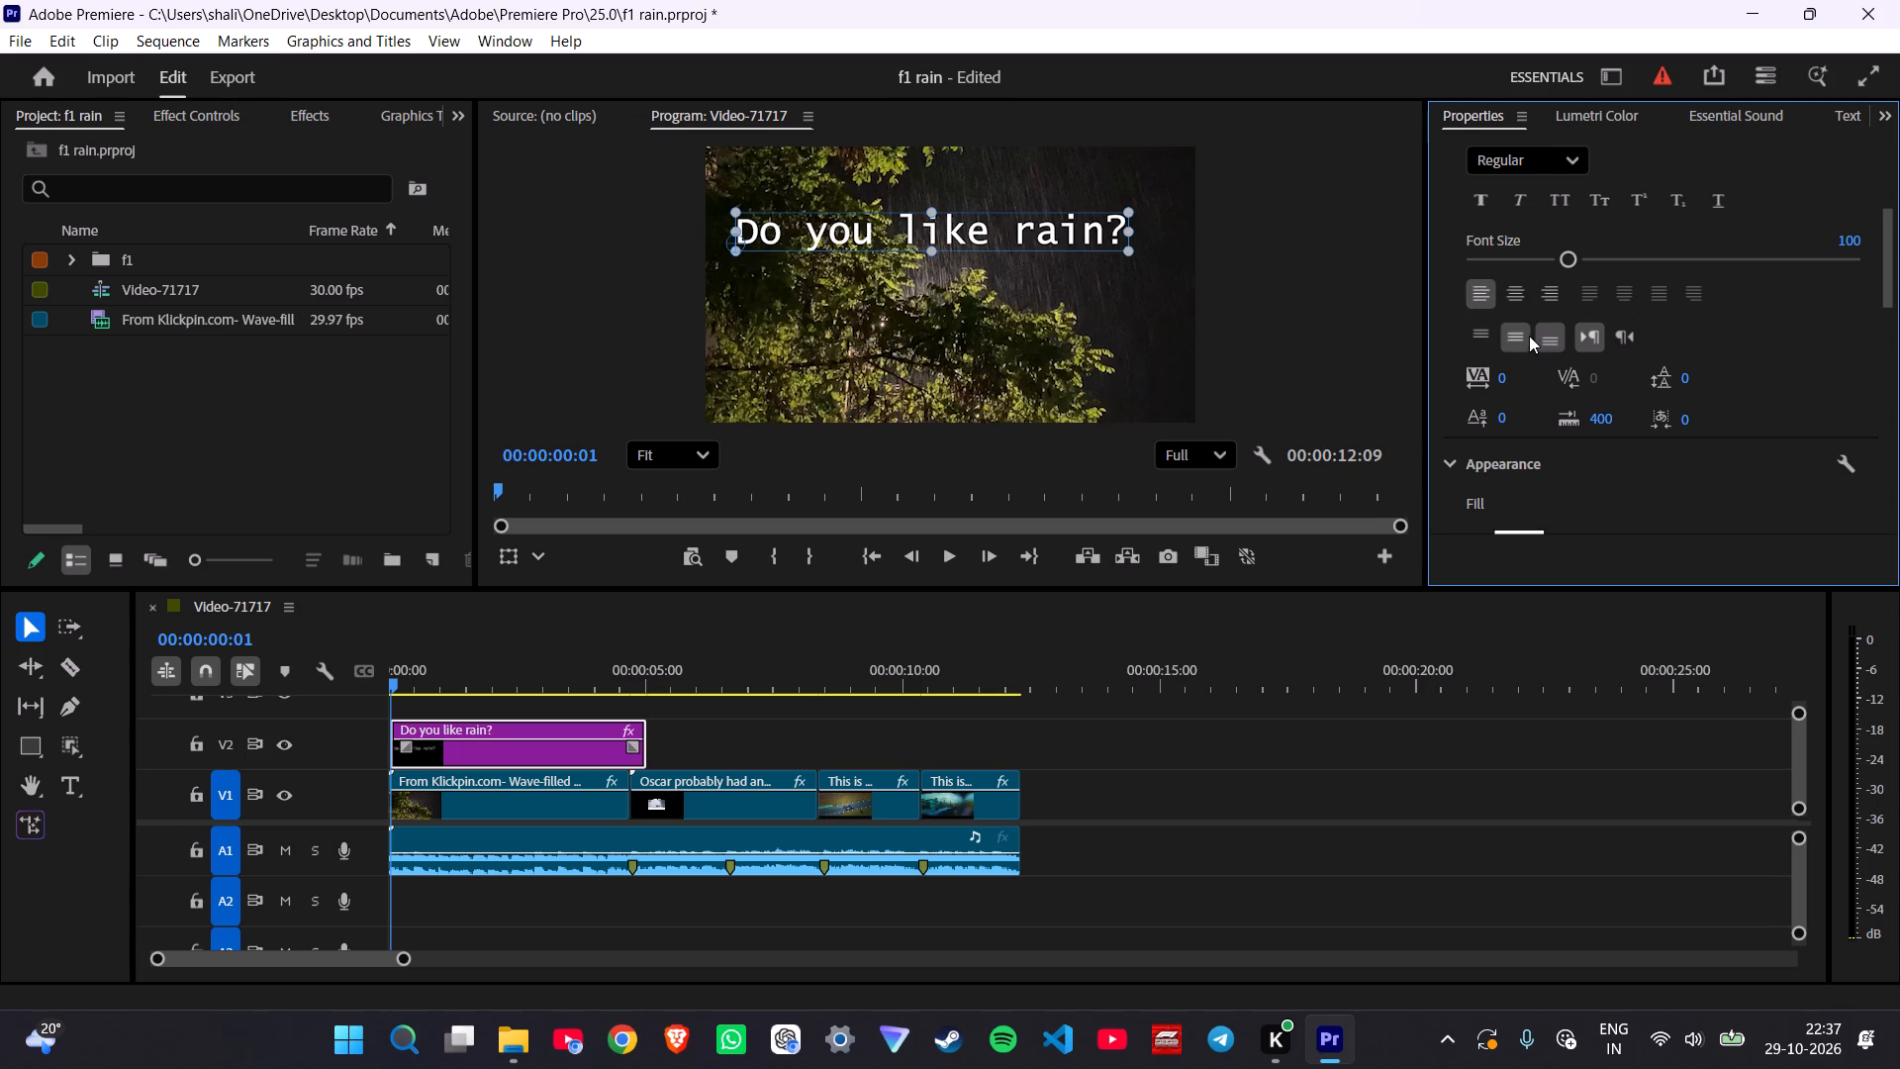
Align the "Do you like rain?" title to the horizontal centre of the frame.
scroll(1529, 334, down, 20)
scroll(1529, 334, down, 1)
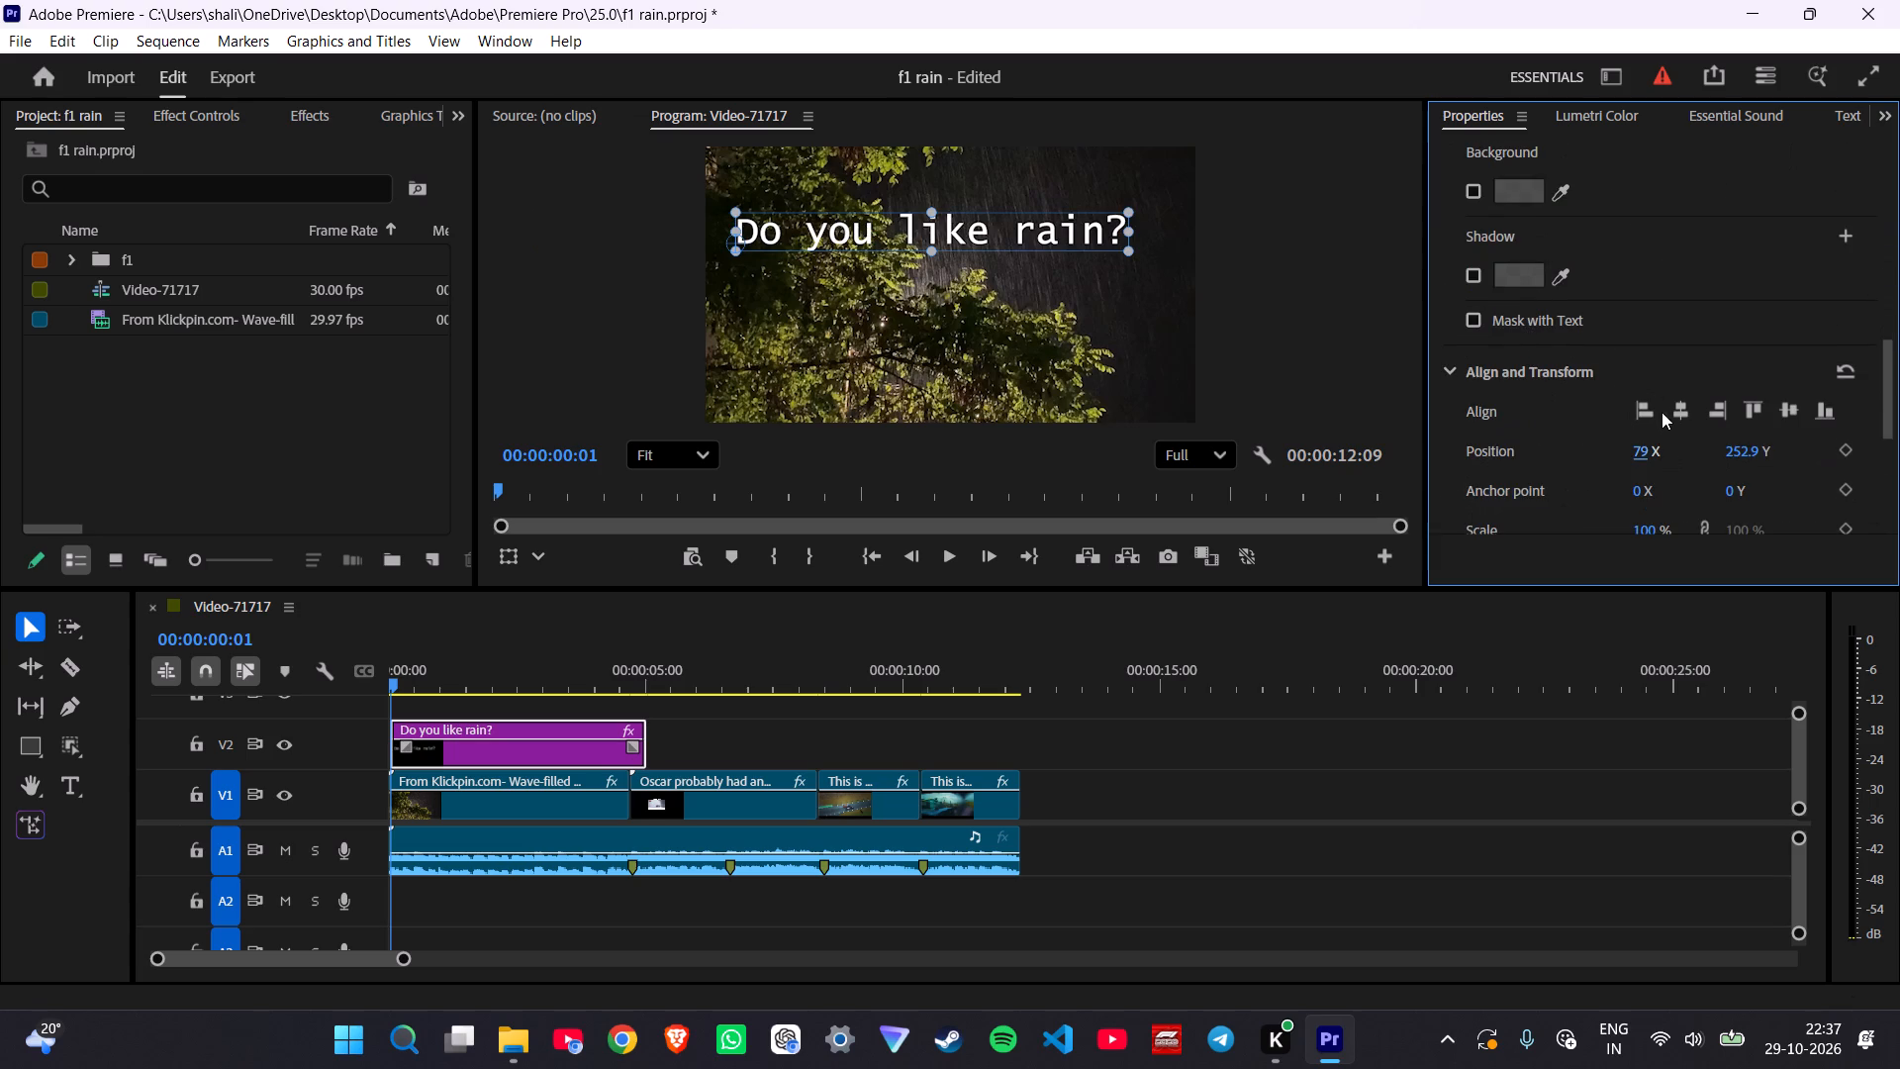
click(1669, 412)
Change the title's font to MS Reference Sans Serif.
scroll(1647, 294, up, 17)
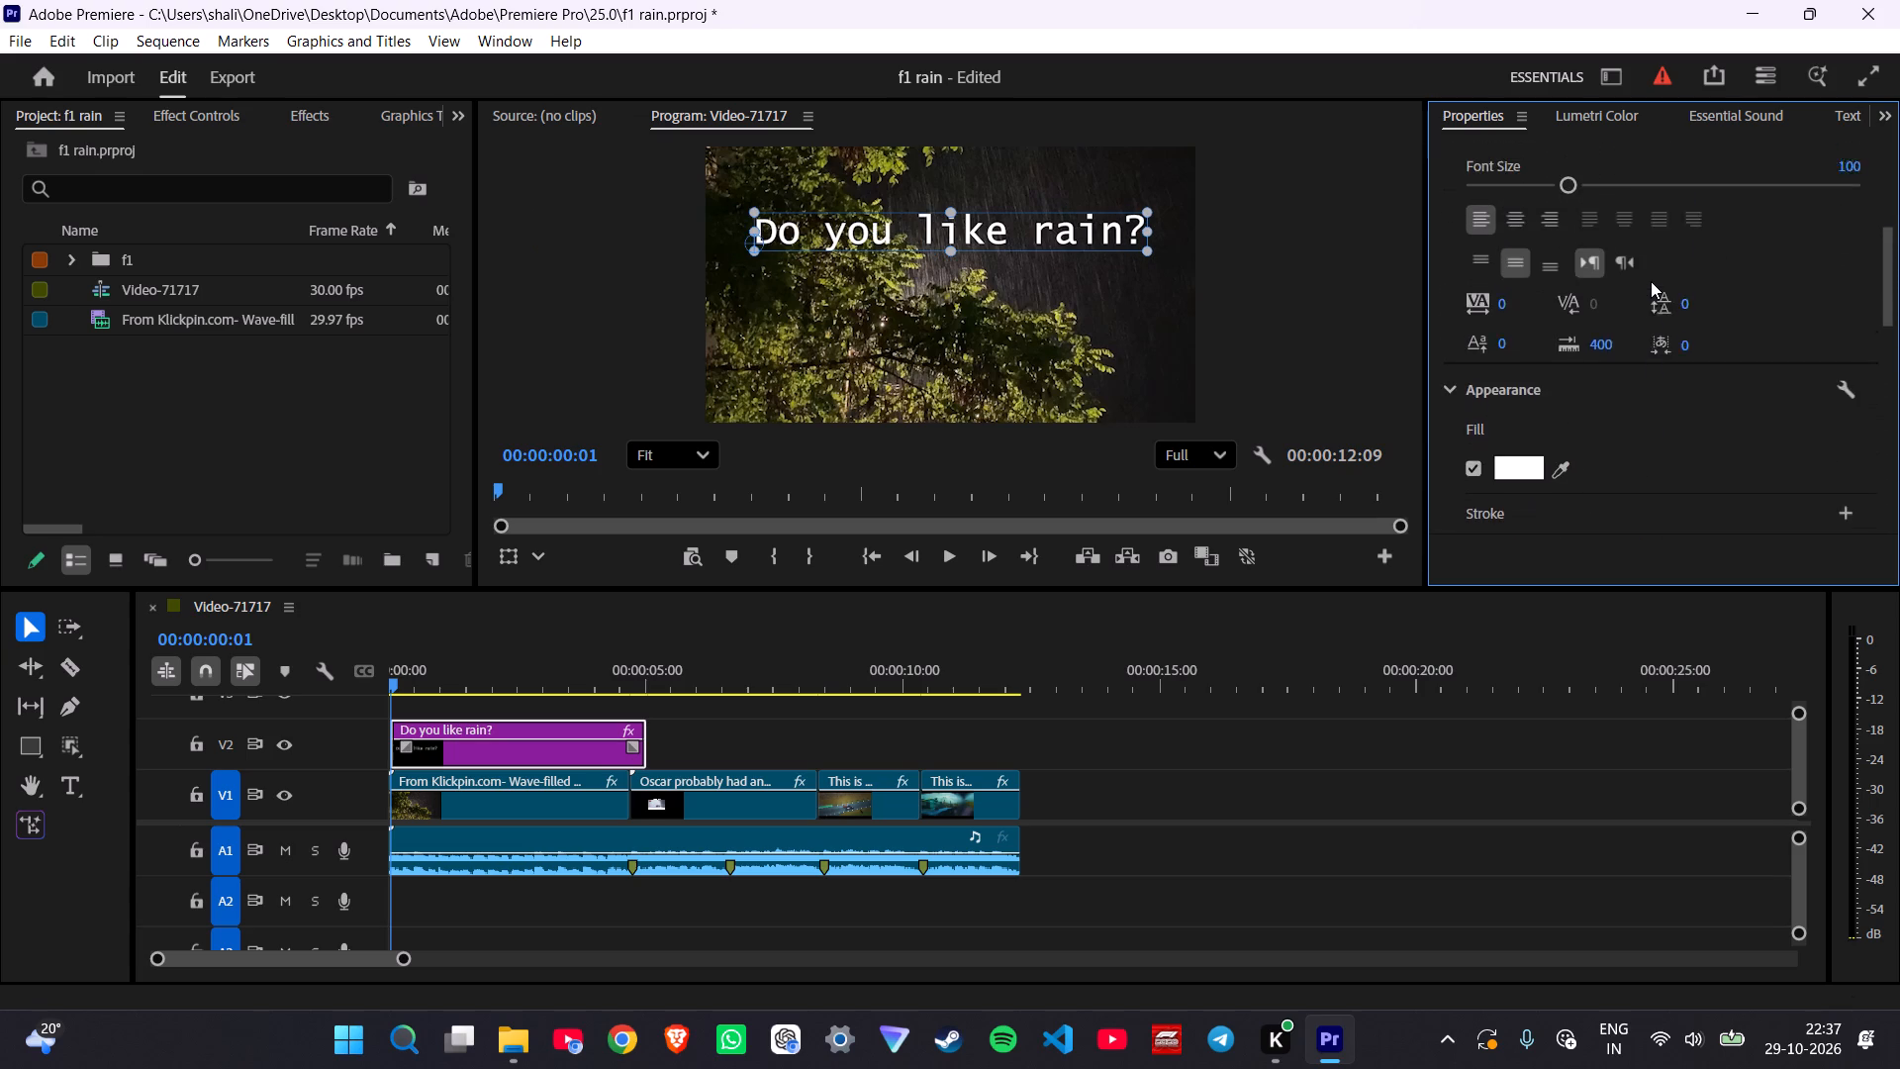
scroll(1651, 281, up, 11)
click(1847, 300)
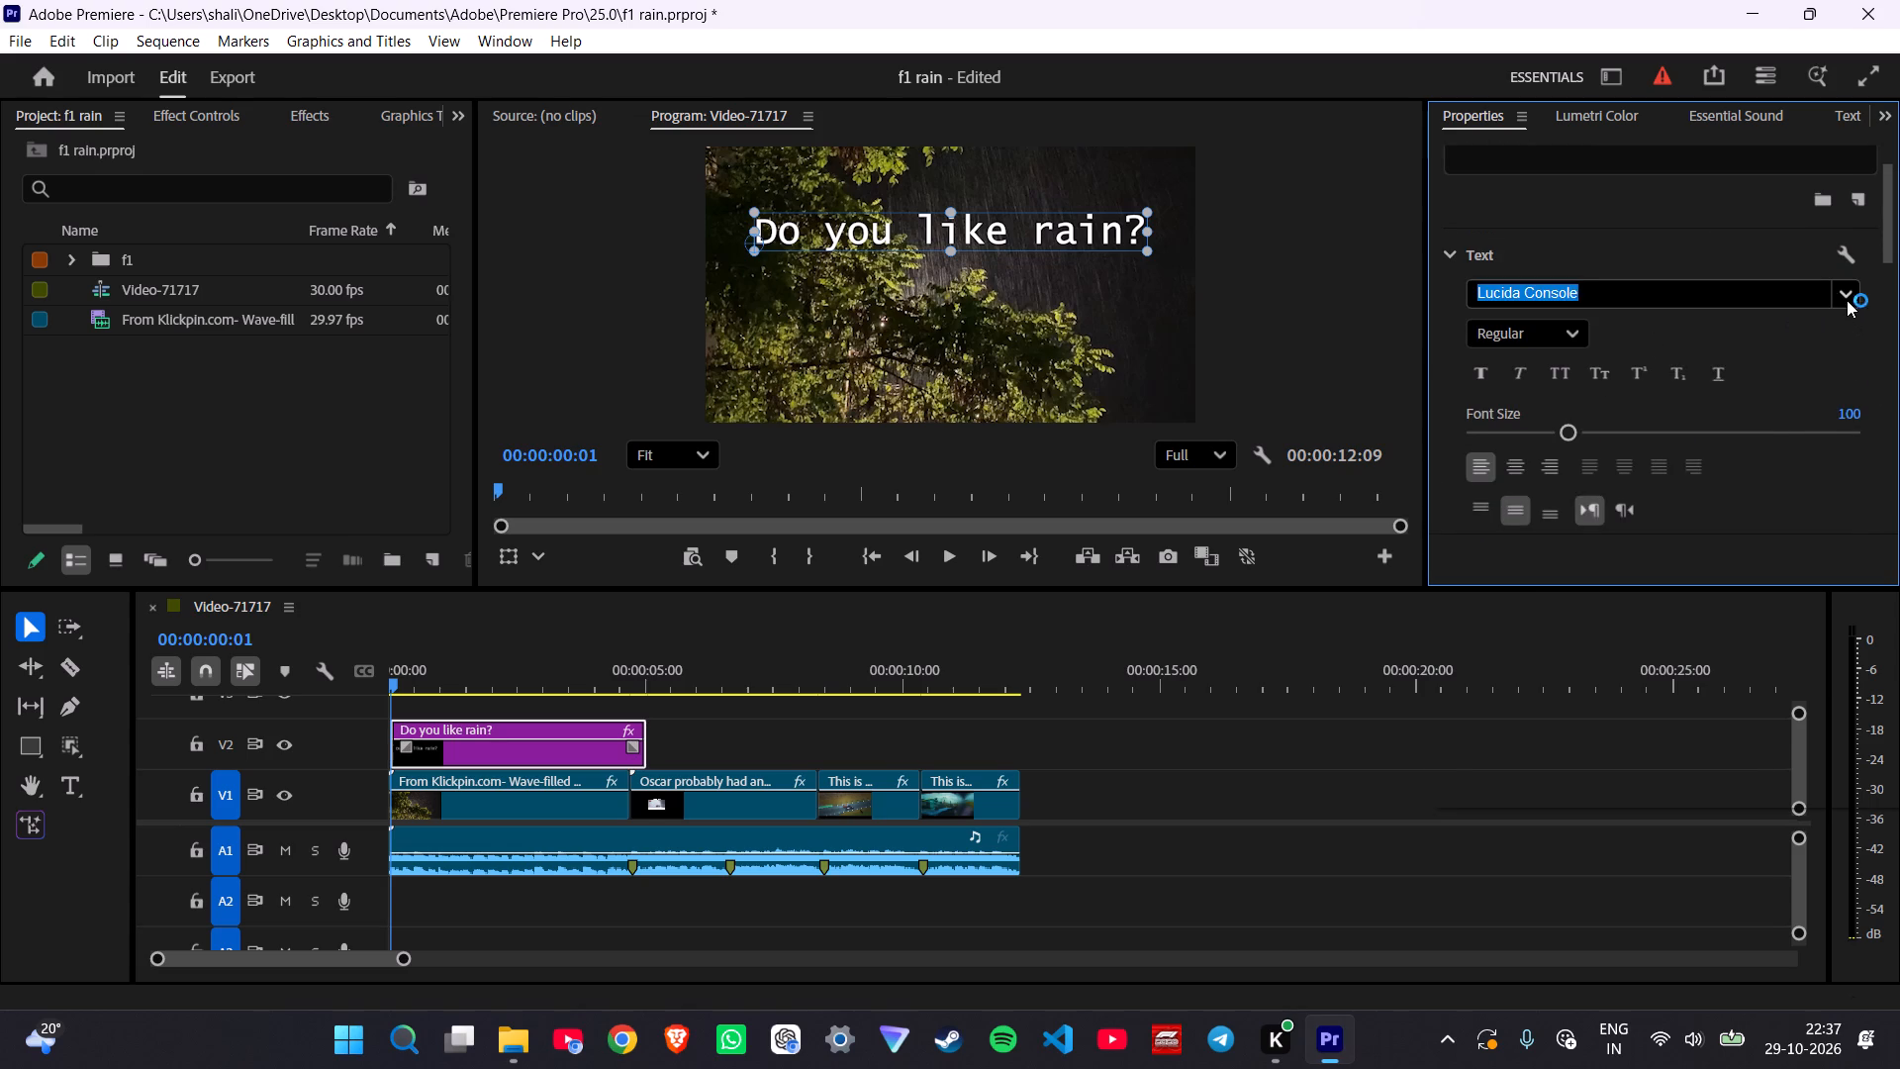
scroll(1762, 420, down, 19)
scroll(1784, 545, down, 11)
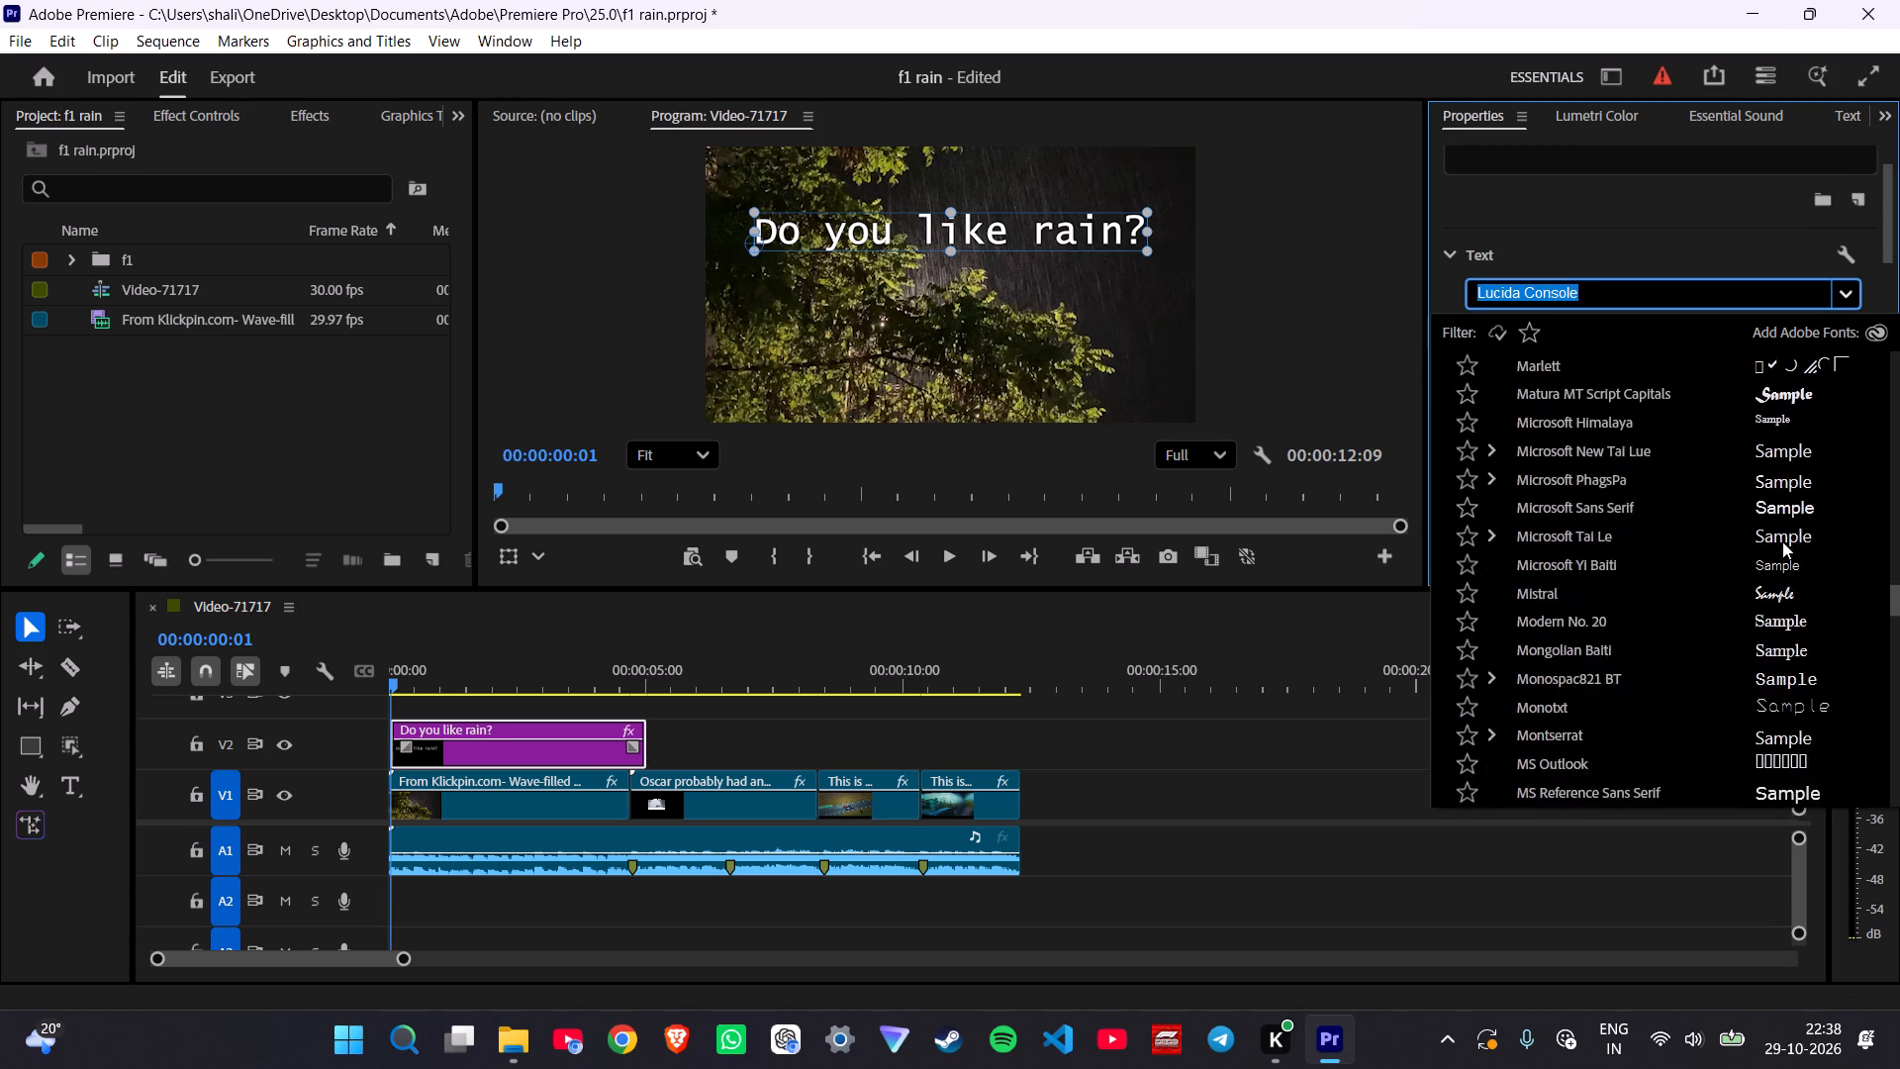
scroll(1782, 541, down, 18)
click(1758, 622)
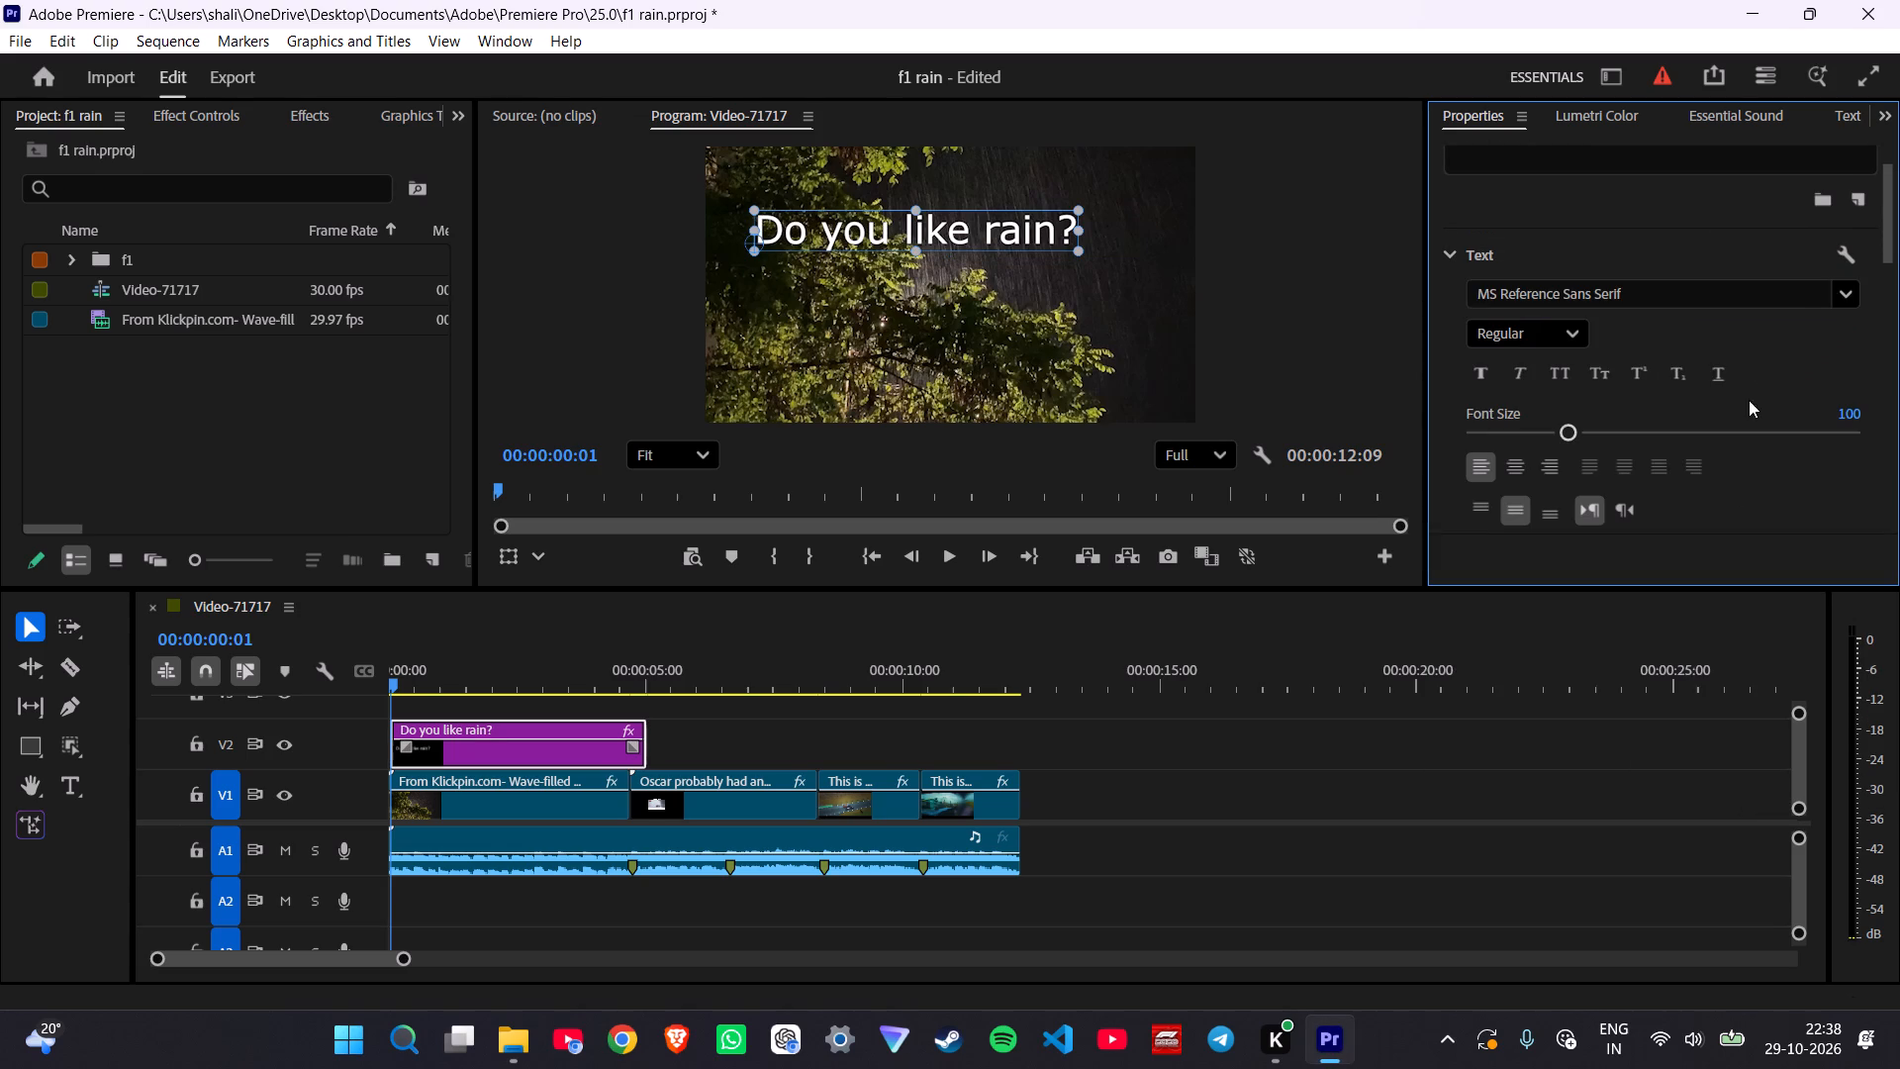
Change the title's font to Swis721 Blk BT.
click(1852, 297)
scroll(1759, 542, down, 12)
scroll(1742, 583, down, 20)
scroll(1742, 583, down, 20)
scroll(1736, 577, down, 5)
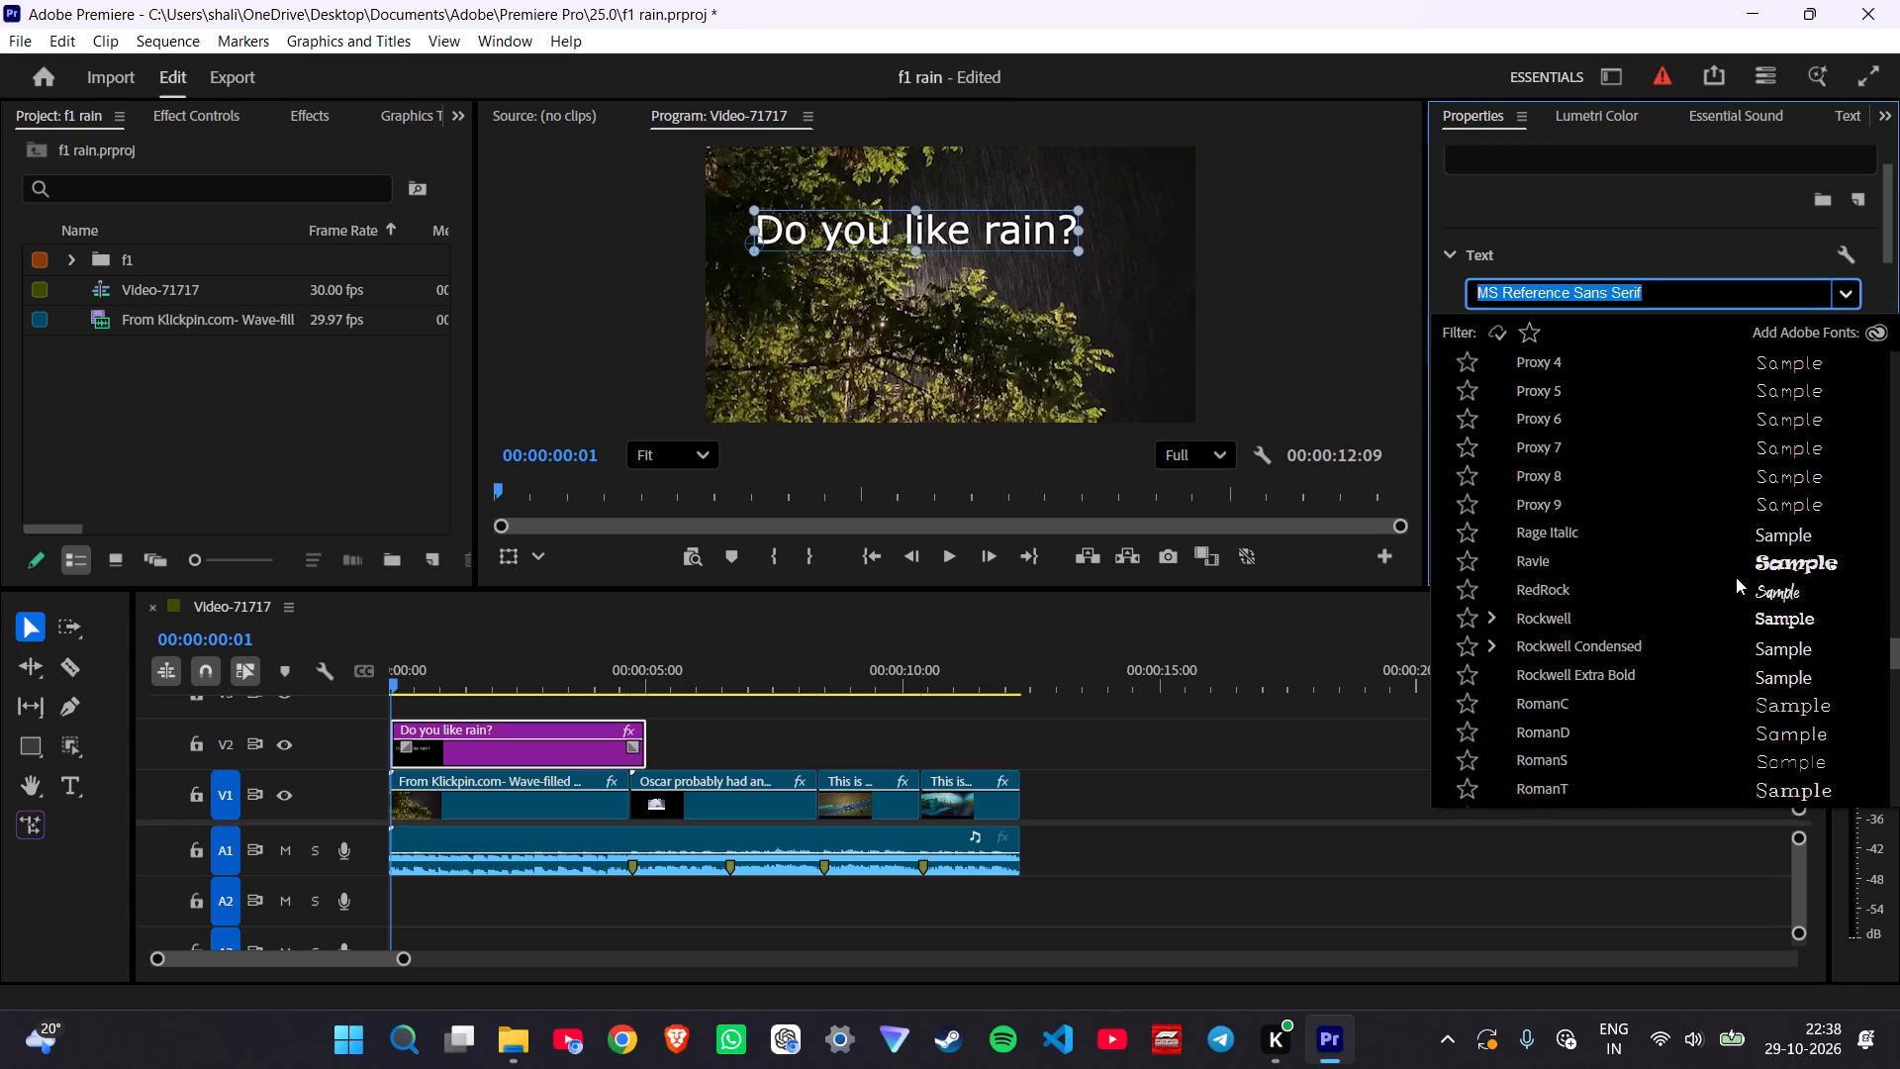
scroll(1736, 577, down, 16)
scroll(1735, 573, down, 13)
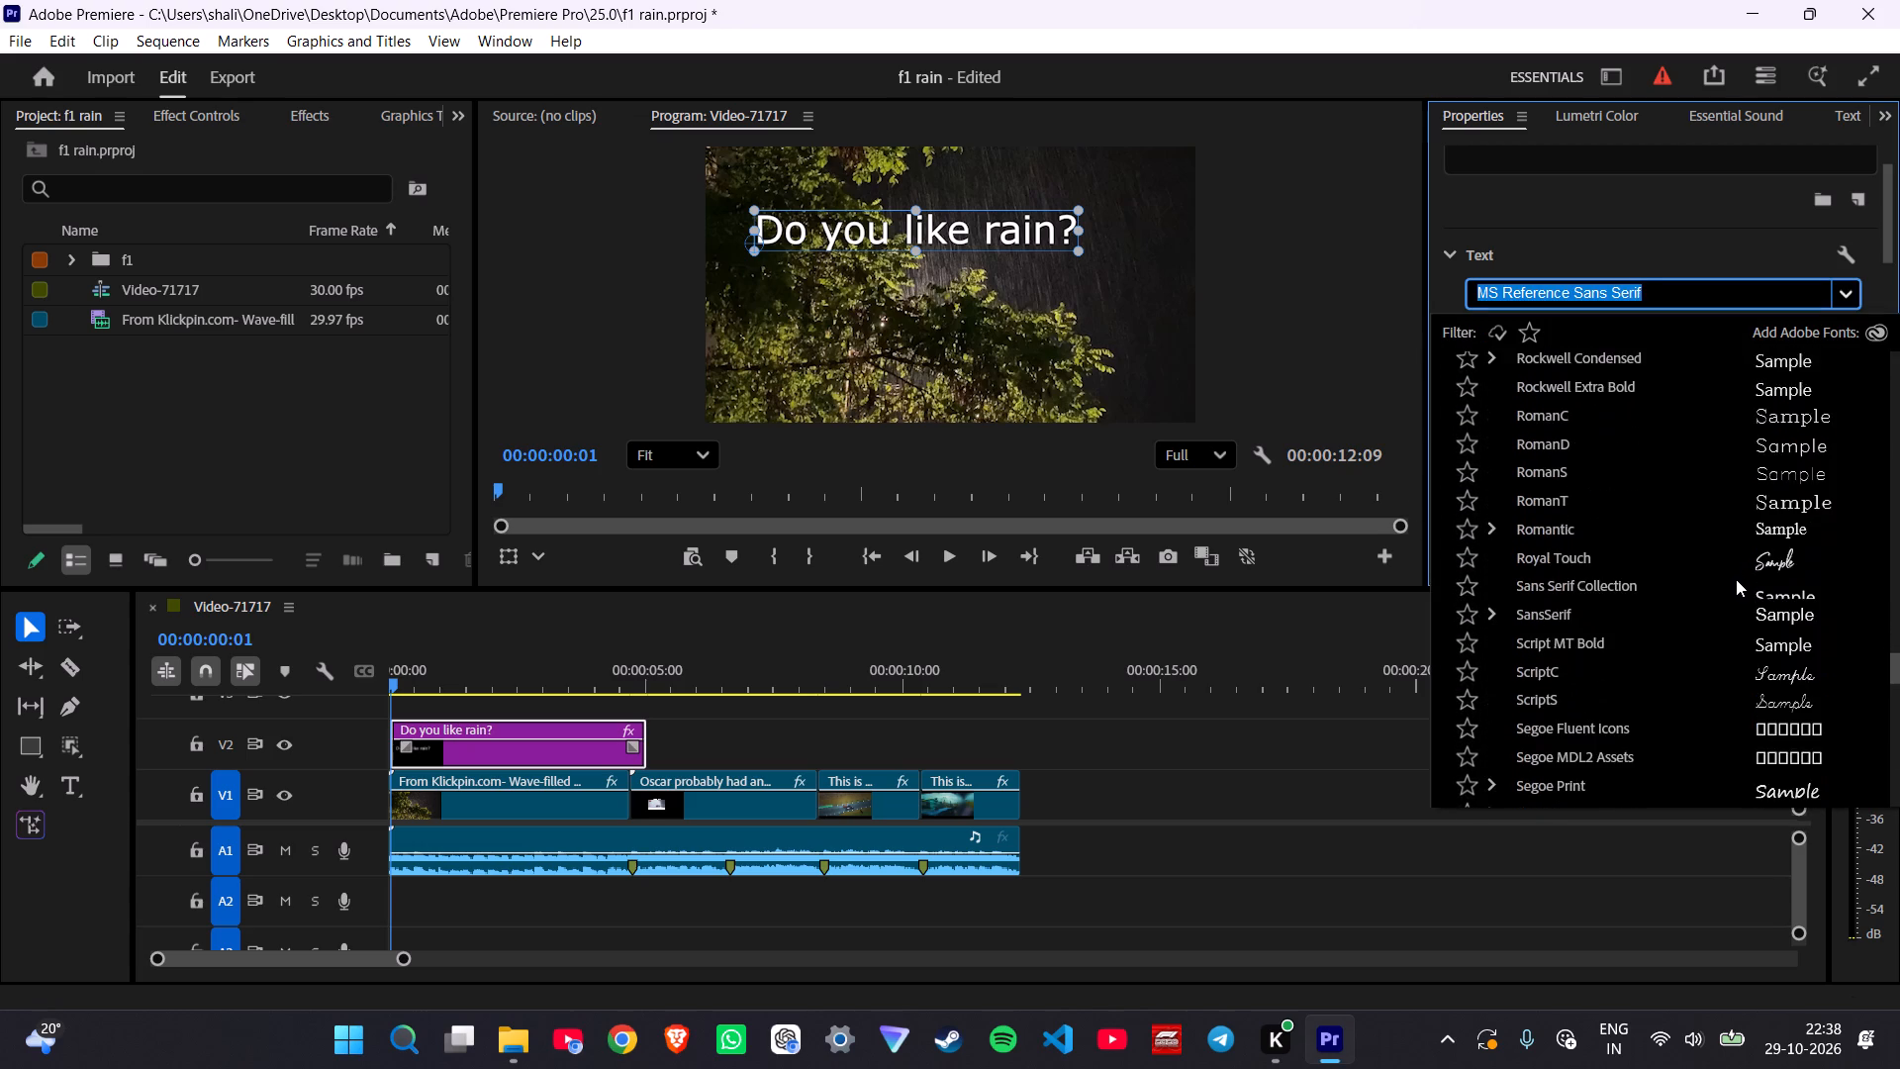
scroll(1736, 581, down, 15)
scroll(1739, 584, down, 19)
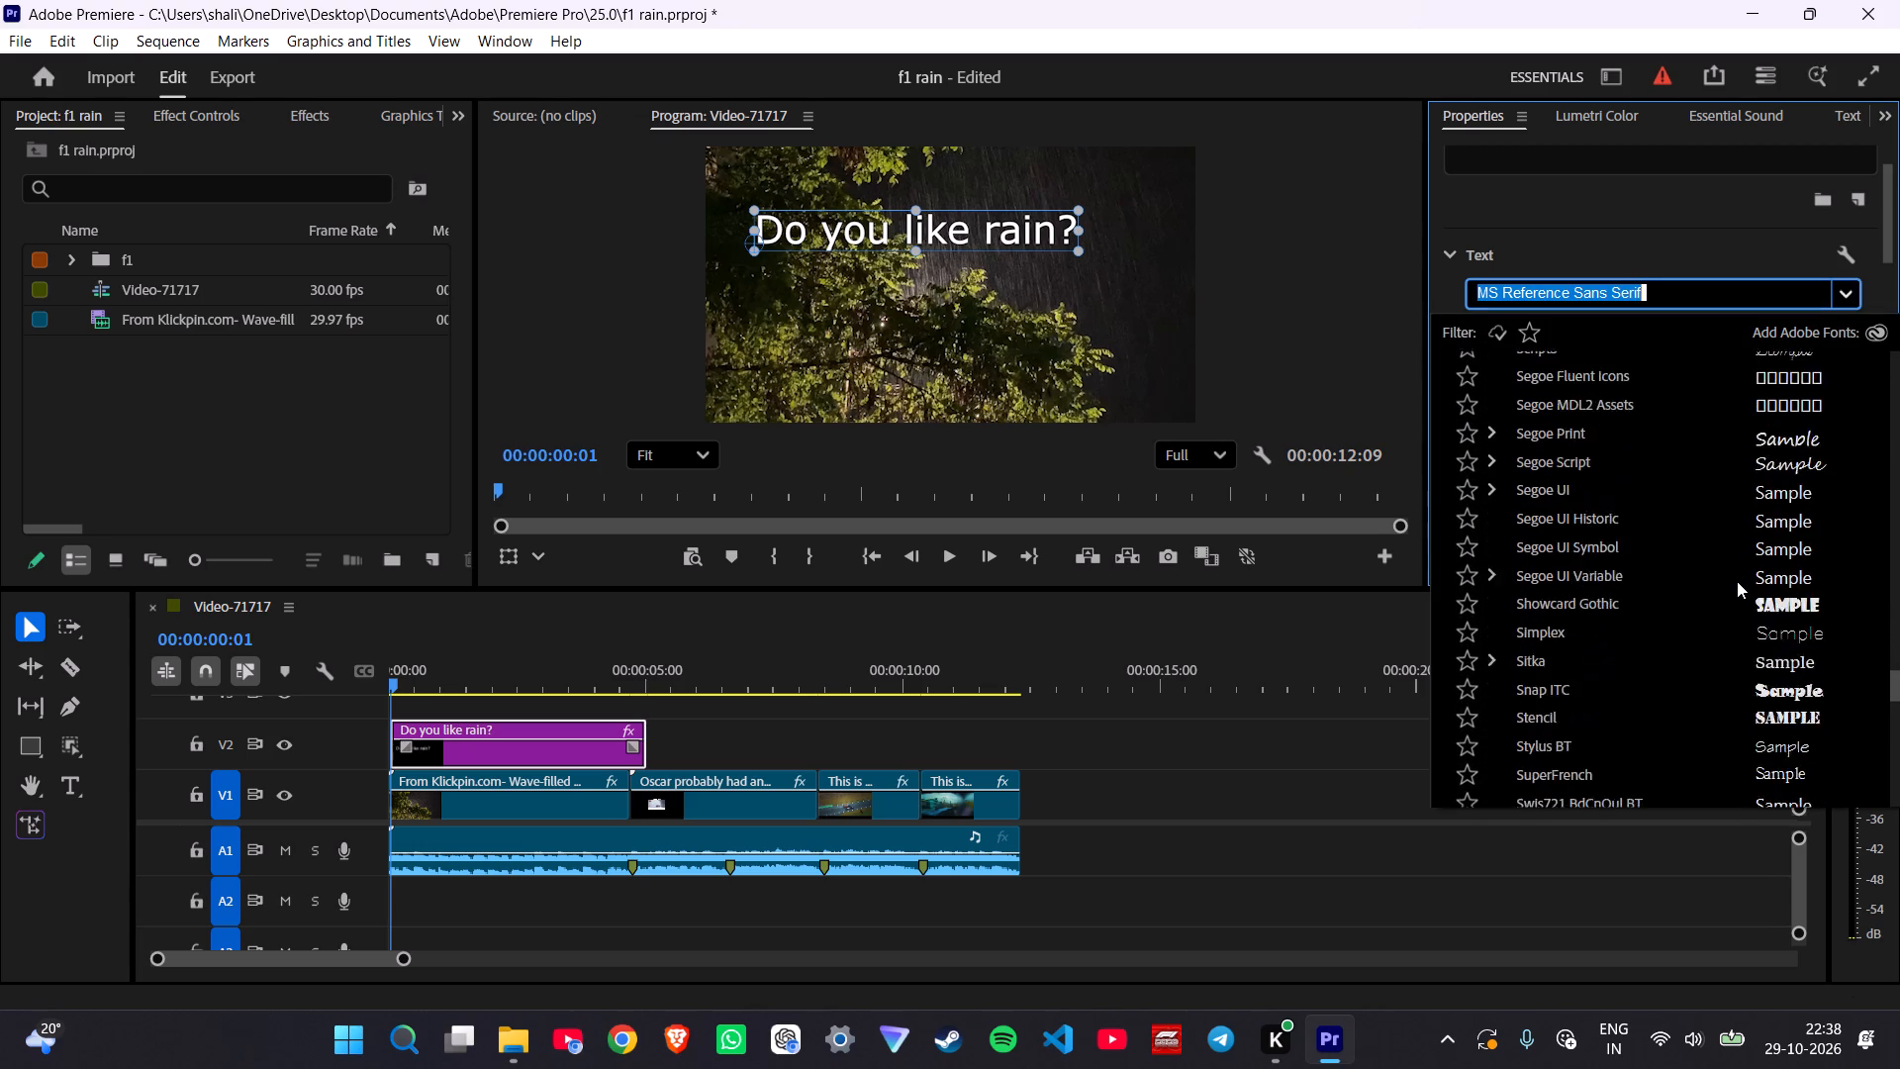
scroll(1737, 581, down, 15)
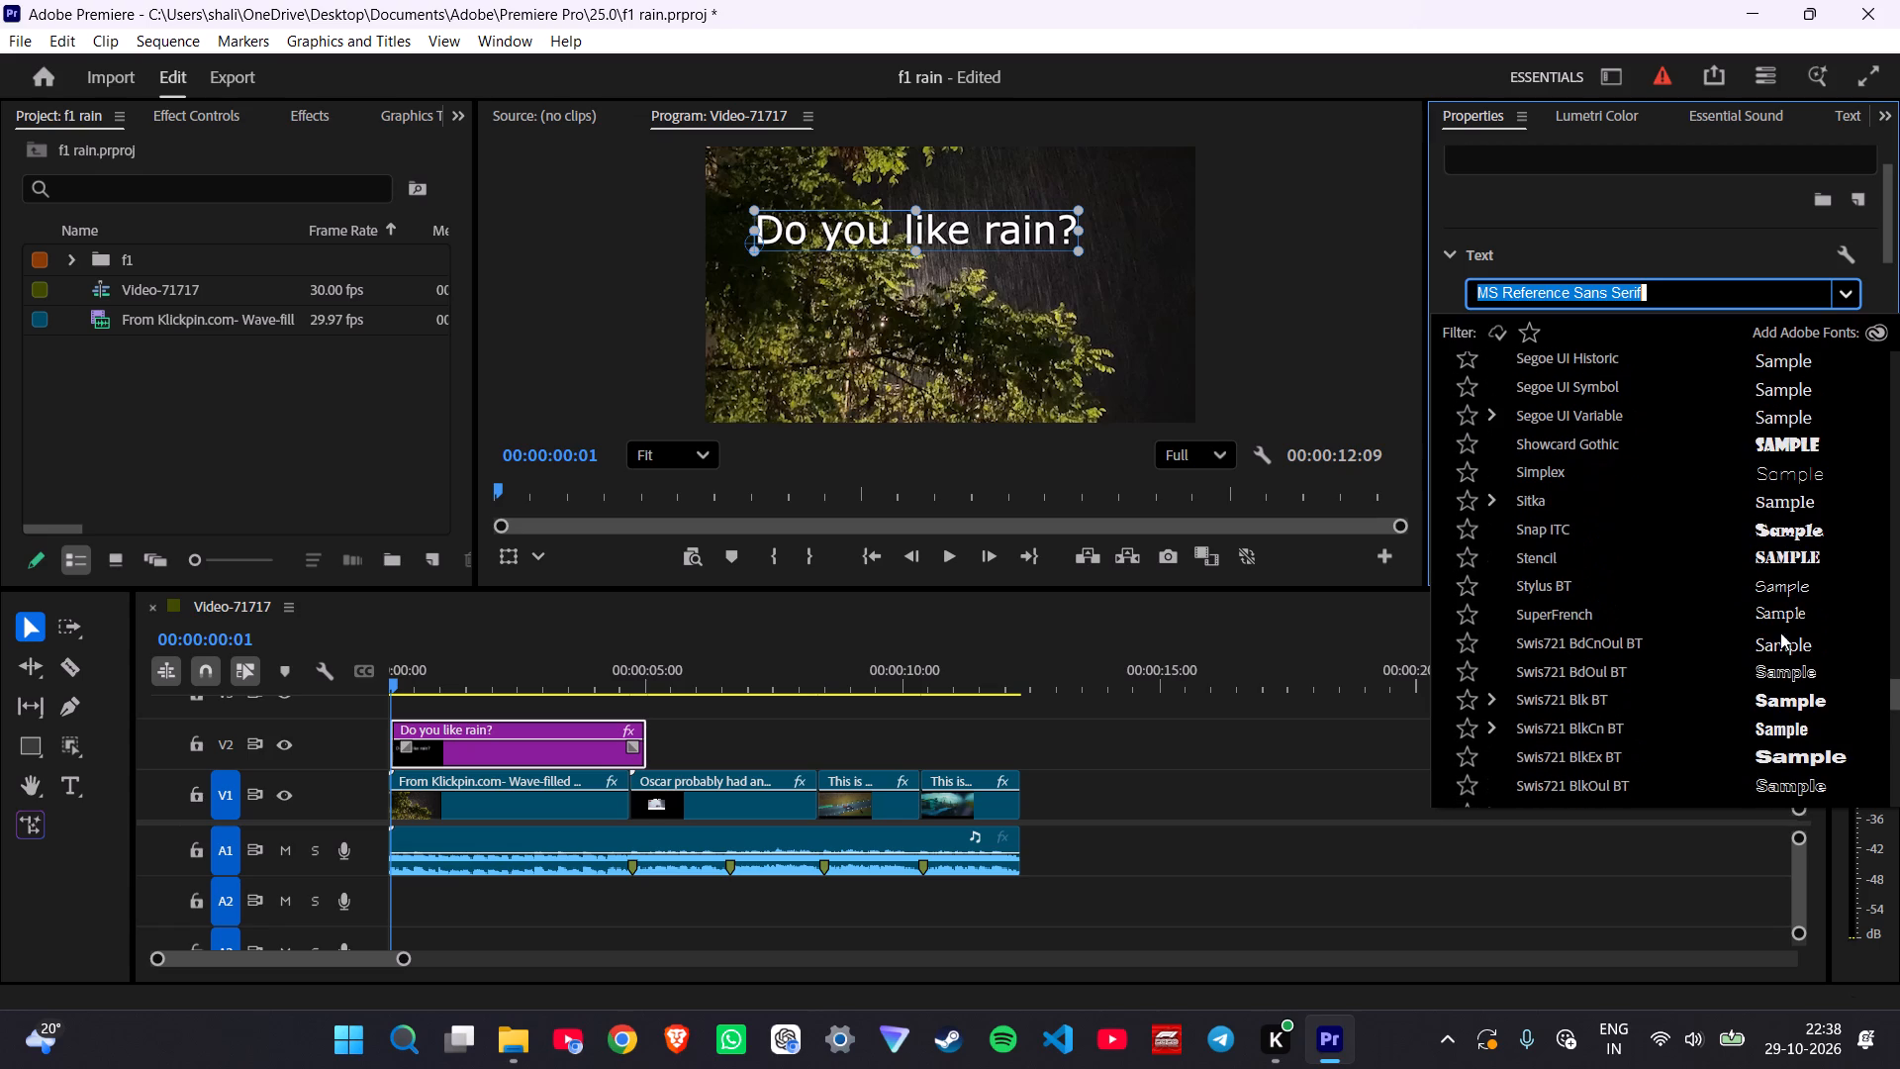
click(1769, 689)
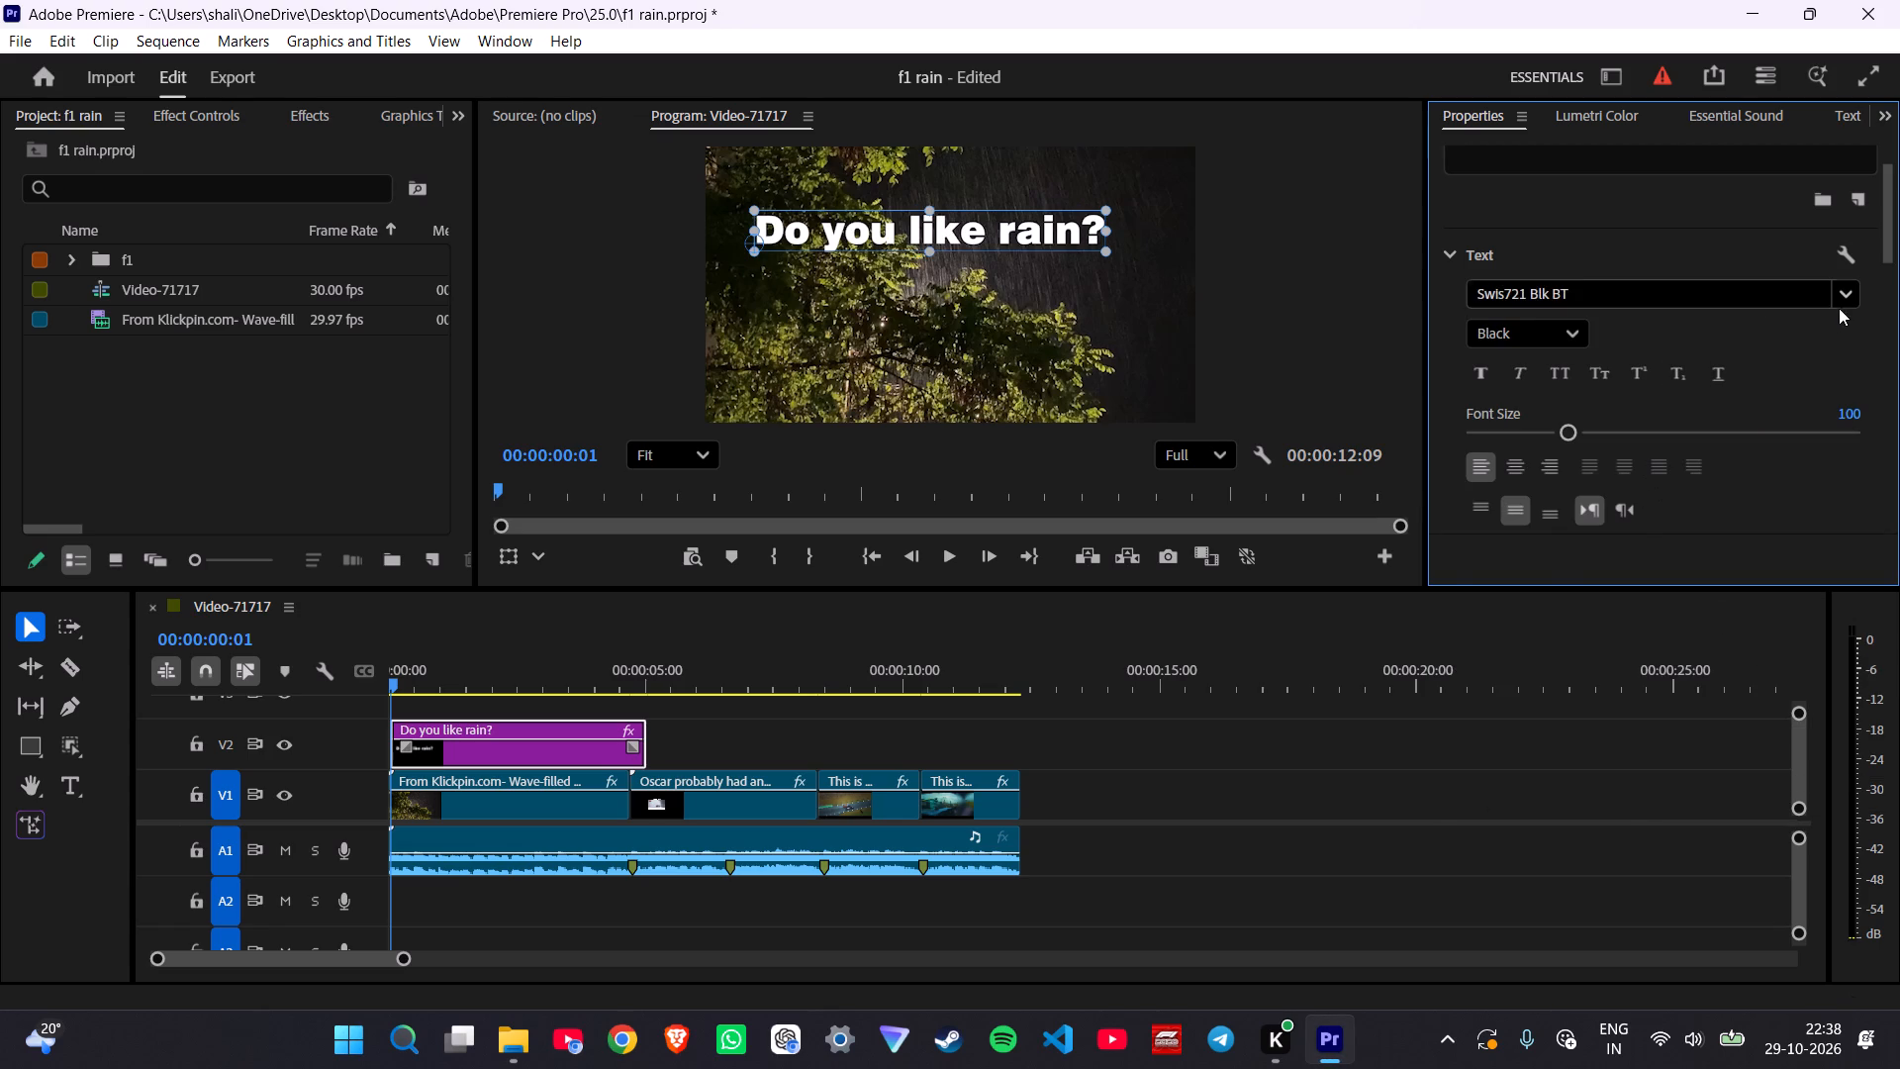
Change the title's font to Akira Expanded.
click(1844, 302)
scroll(1698, 611, up, 20)
scroll(1698, 611, up, 13)
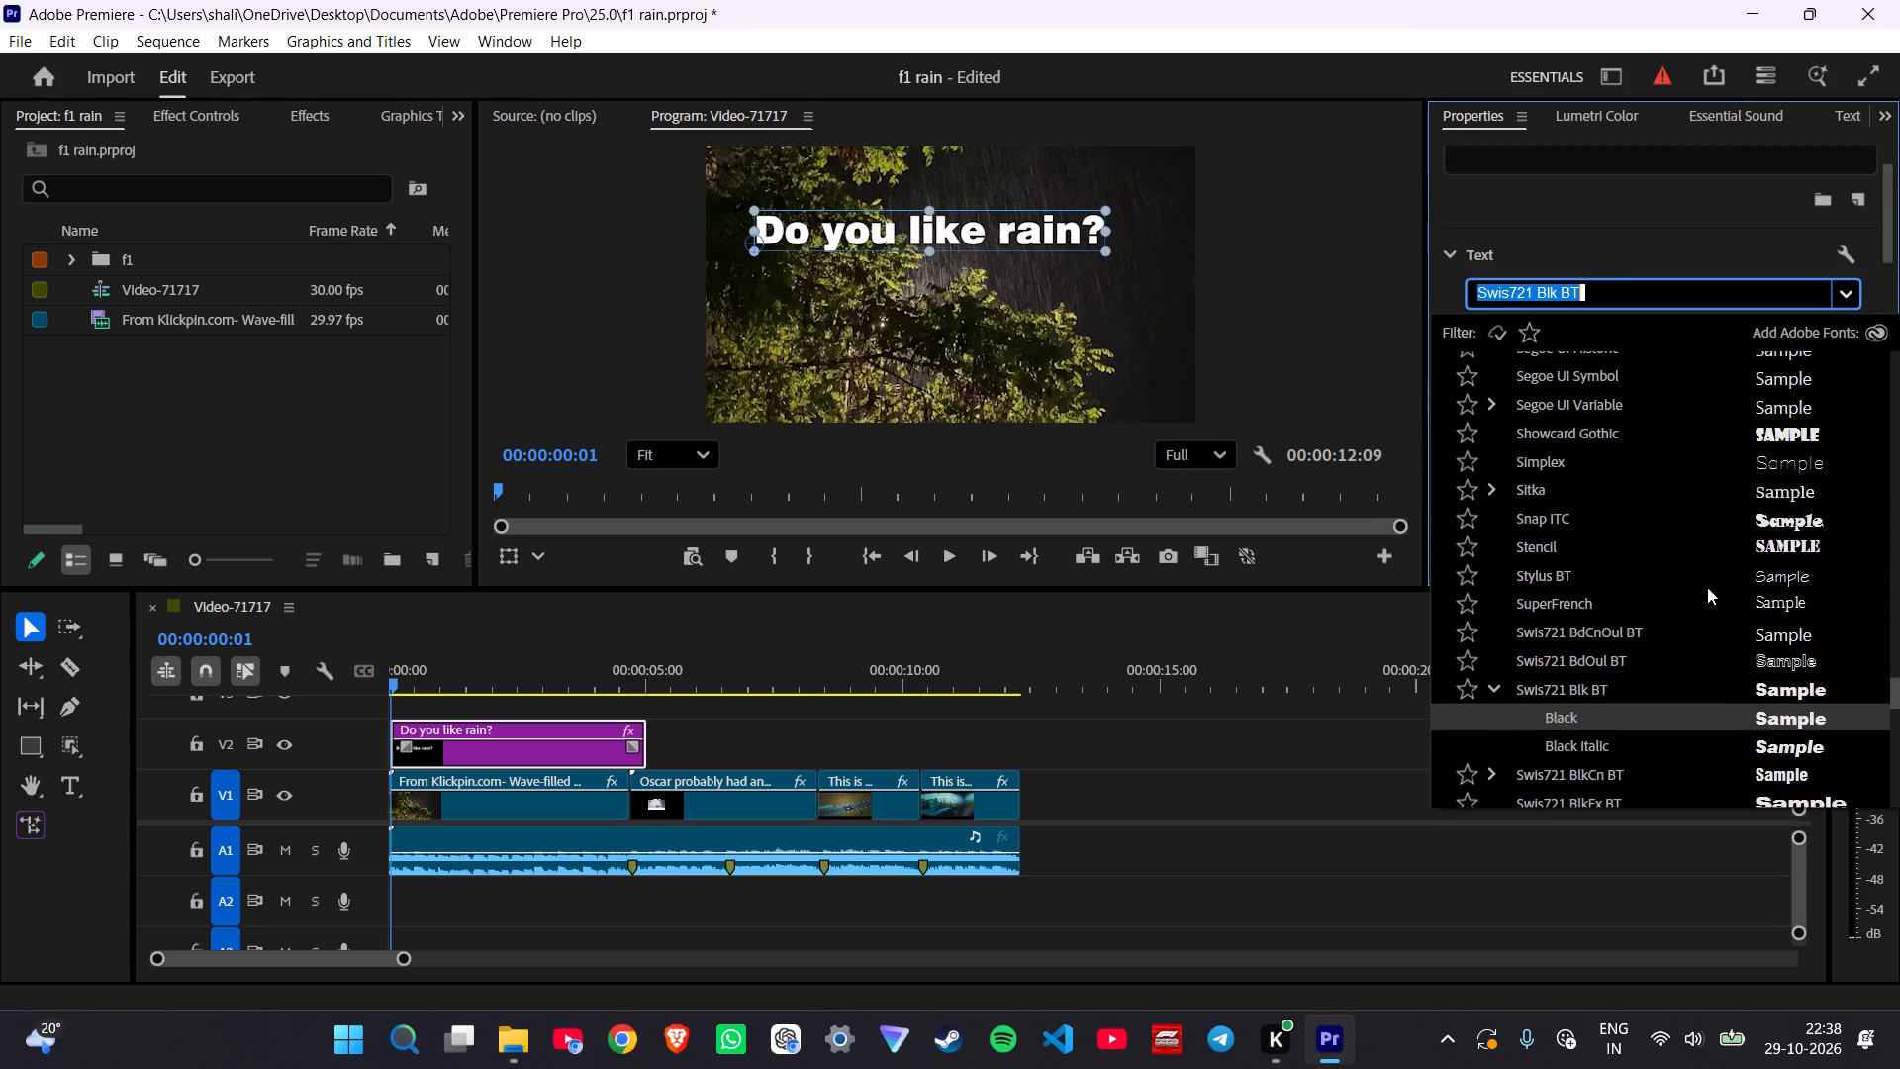
scroll(1707, 587, up, 20)
scroll(1707, 587, up, 20)
scroll(1707, 587, up, 7)
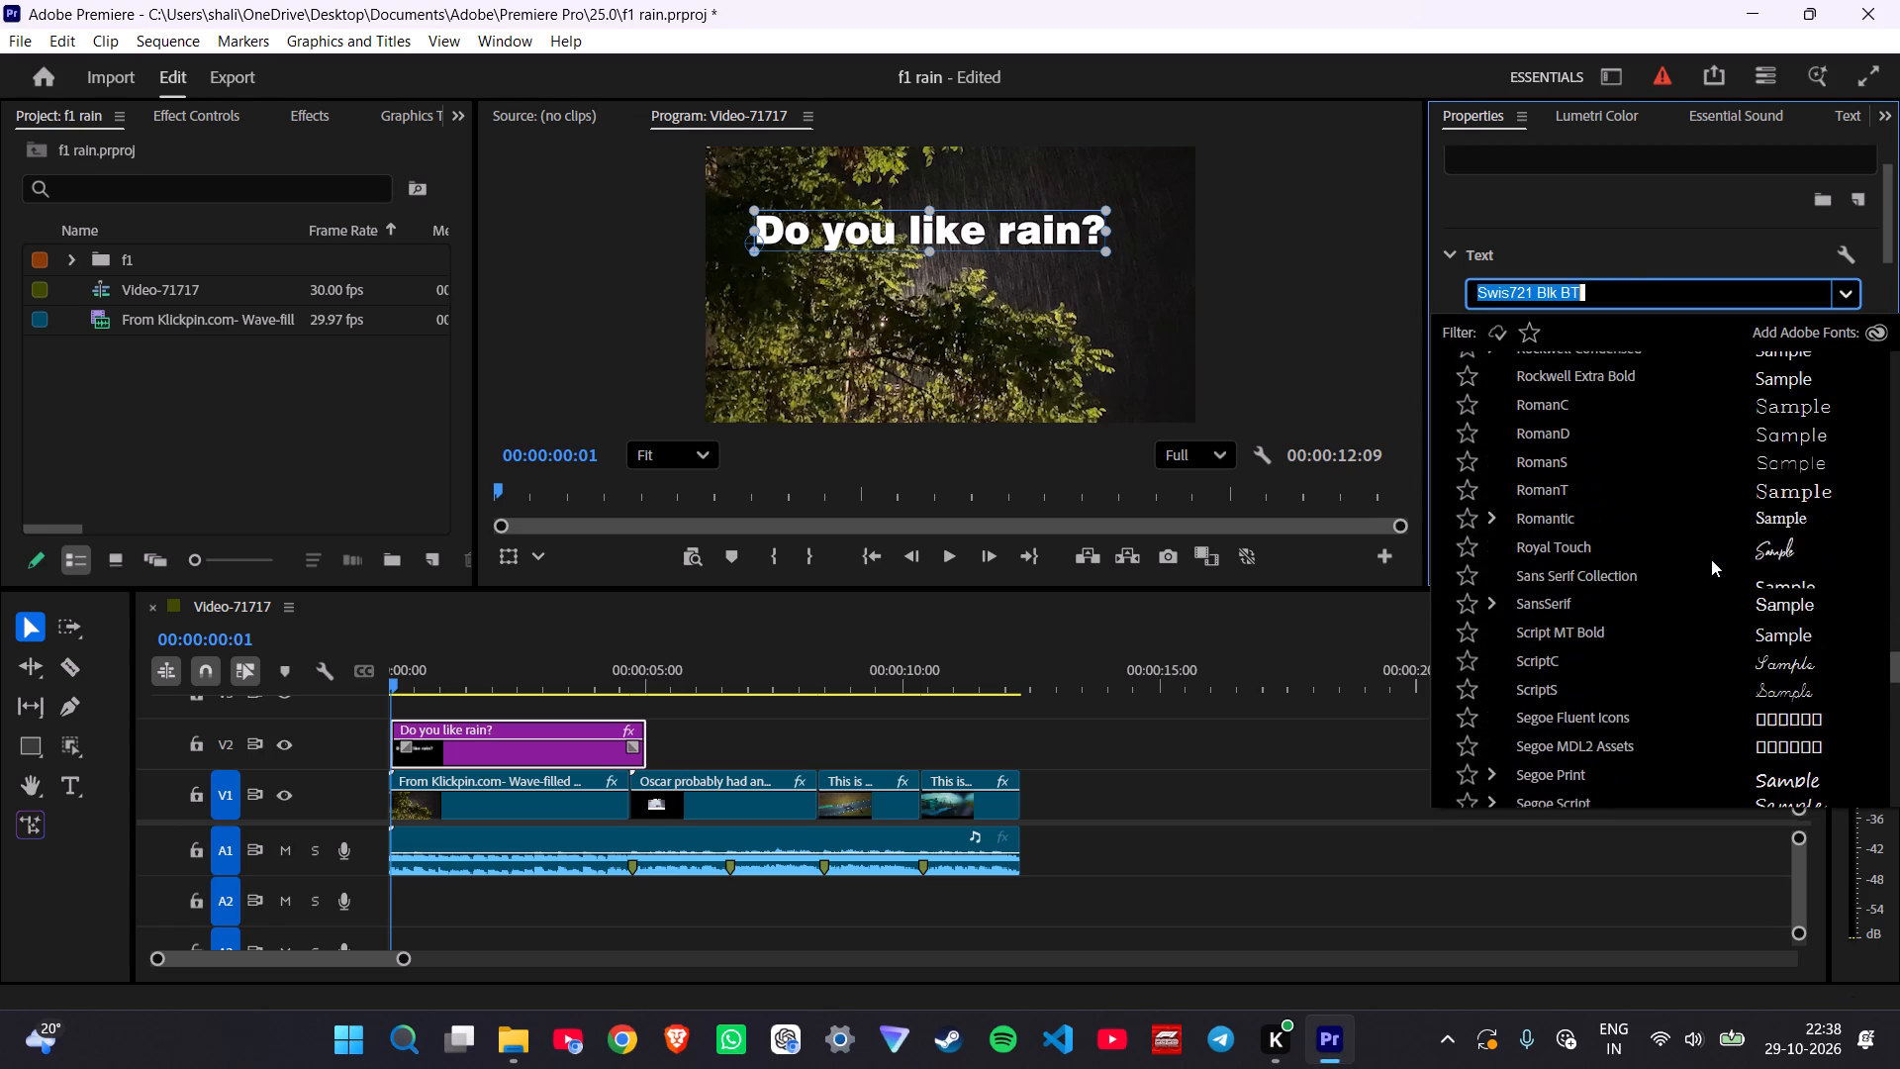
scroll(1711, 559, up, 7)
middle_click(1711, 559)
drag(1892, 662, 1888, 345)
scroll(1782, 557, down, 5)
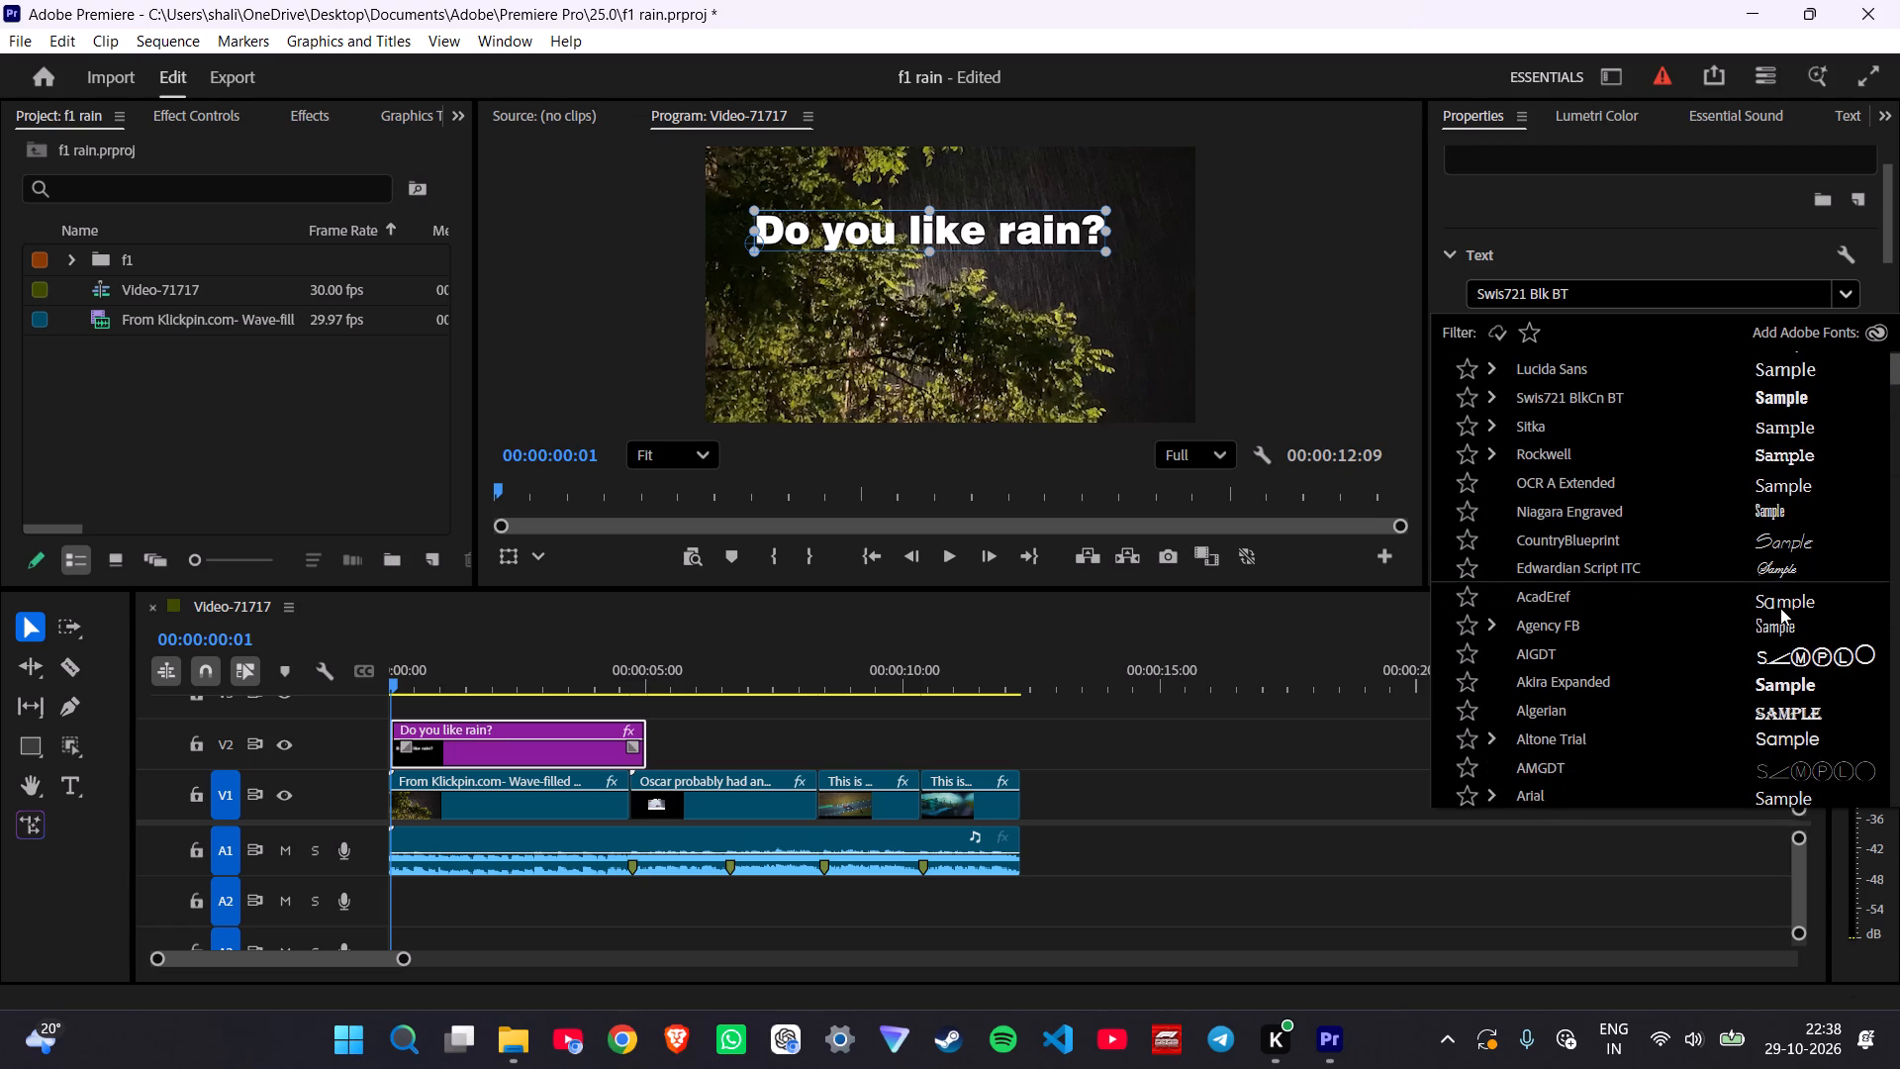
scroll(1779, 610, down, 1)
click(1775, 673)
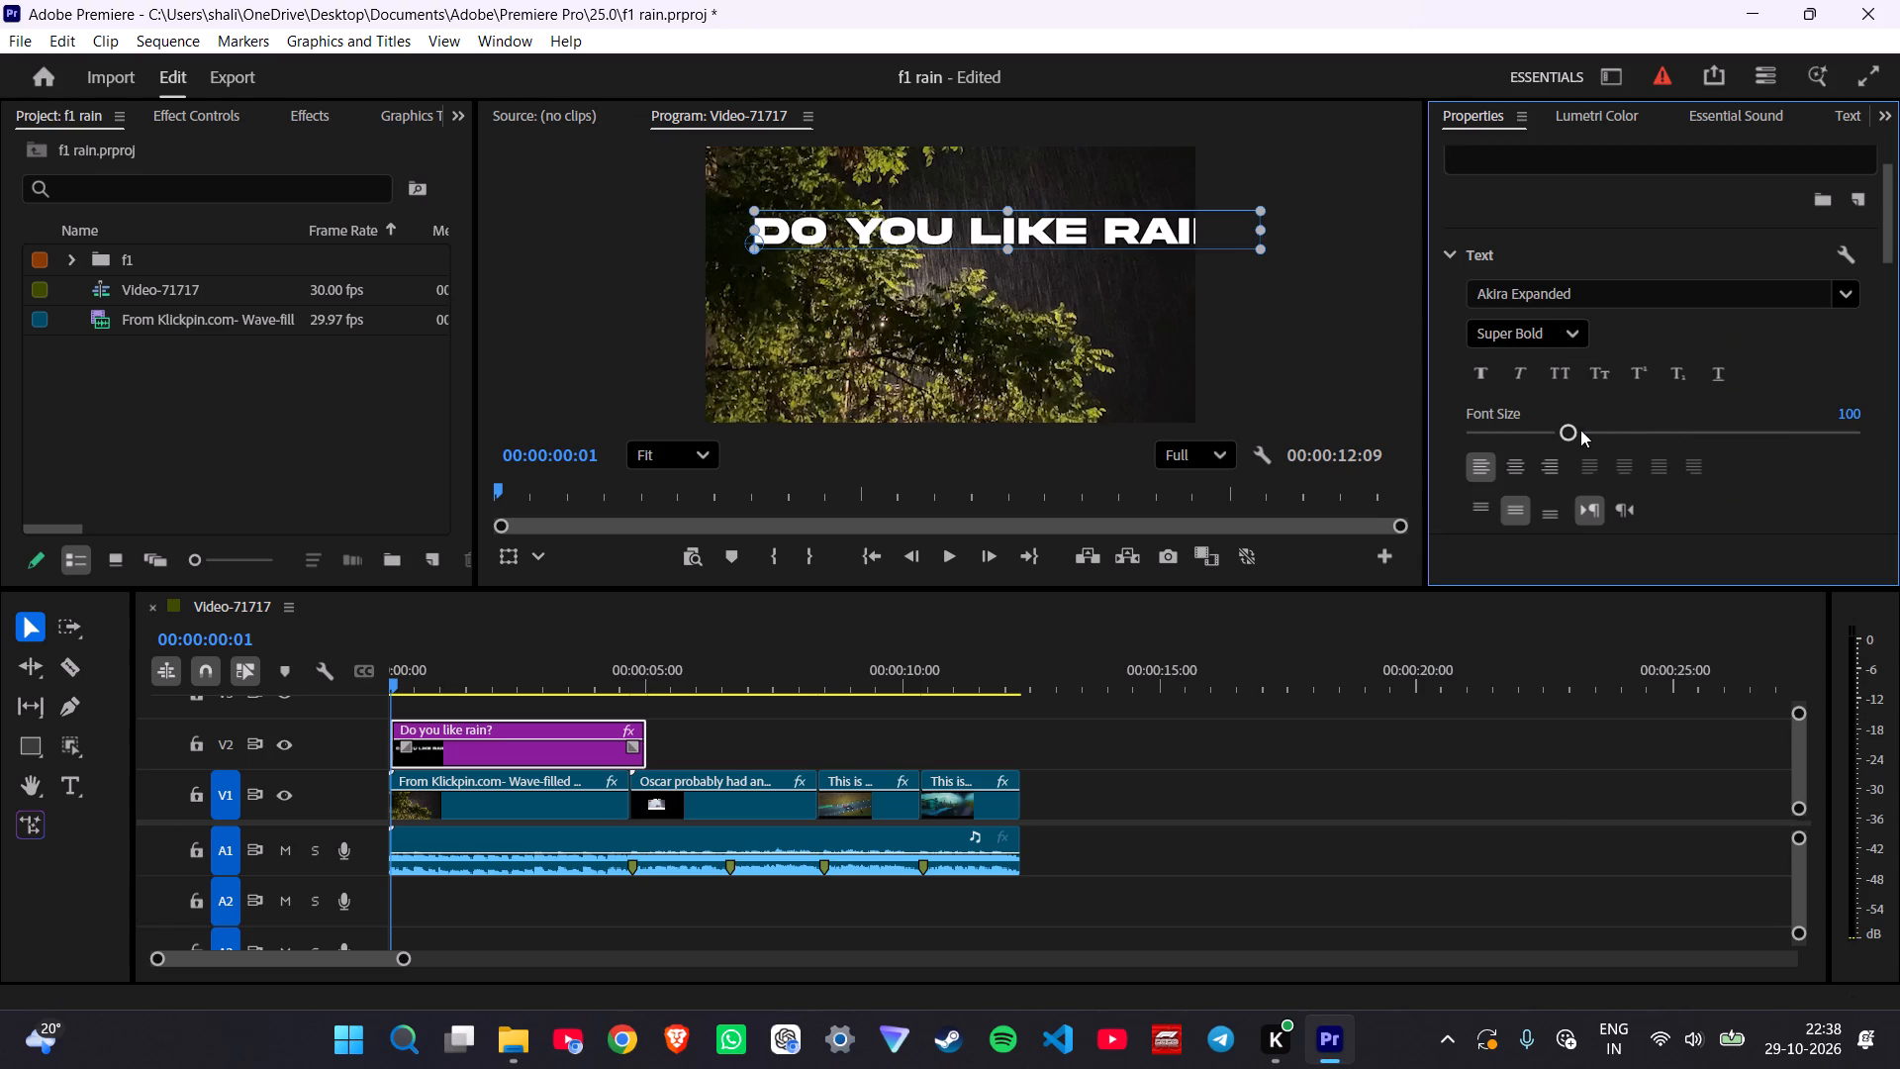
Reduce the title's font size to 73.
drag(1574, 430, 1548, 433)
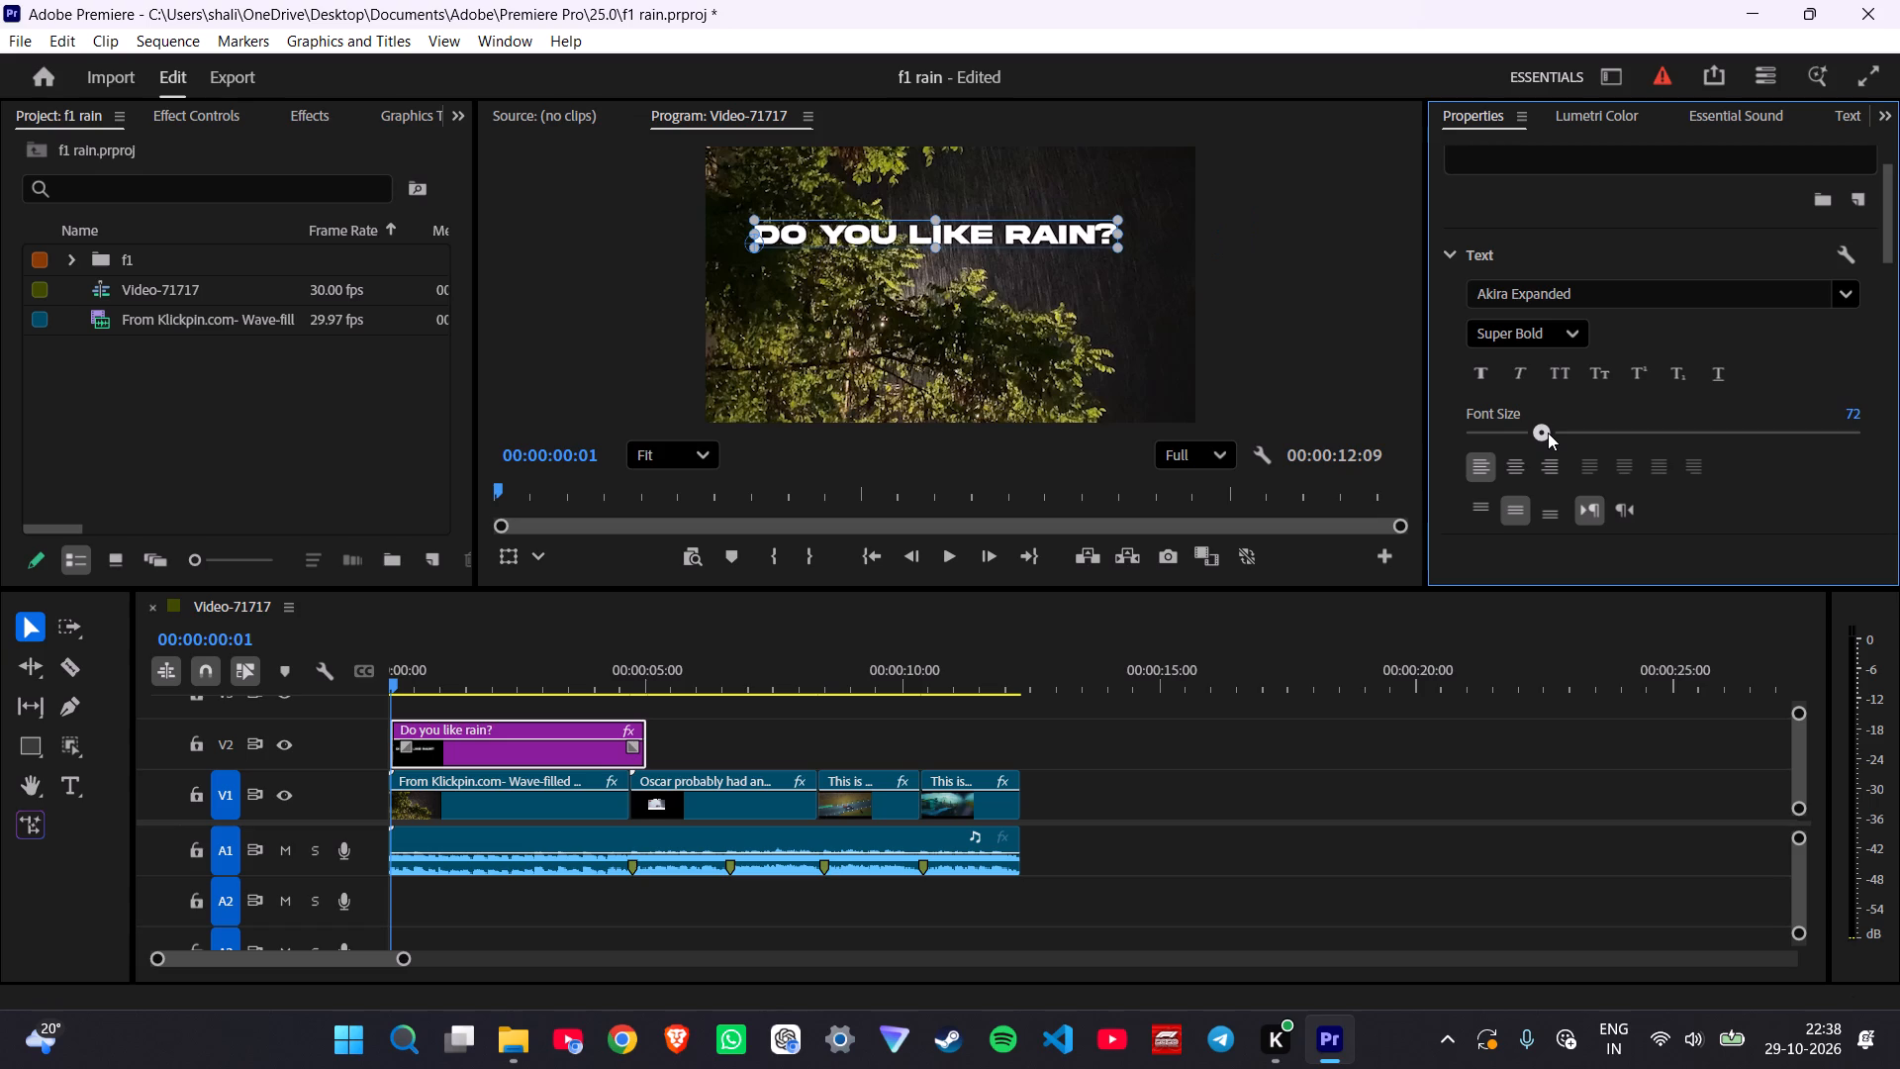
drag(1548, 433, 1549, 434)
scroll(1741, 470, down, 2)
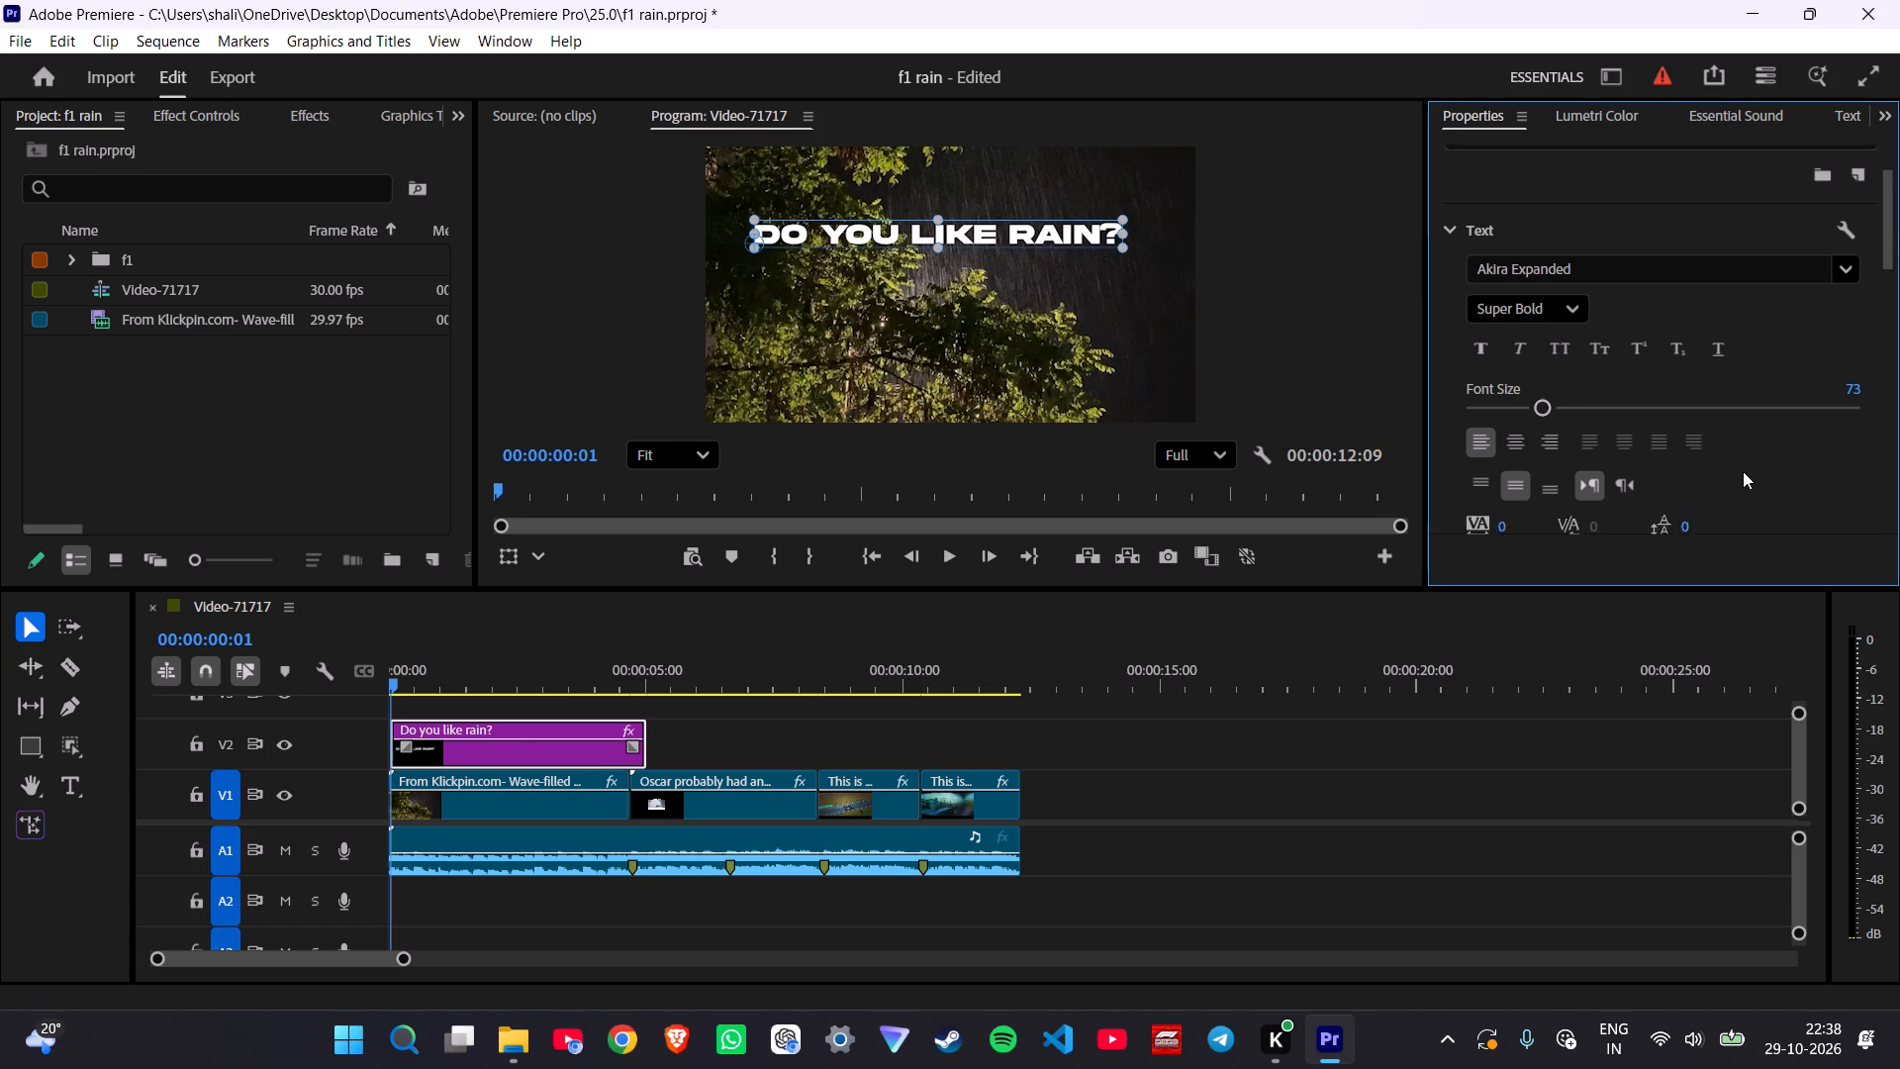
Tighten the tracking of the "Do you like rain?" title and centre it horizontally in the frame.
scroll(1743, 471, down, 7)
scroll(1743, 471, up, 1)
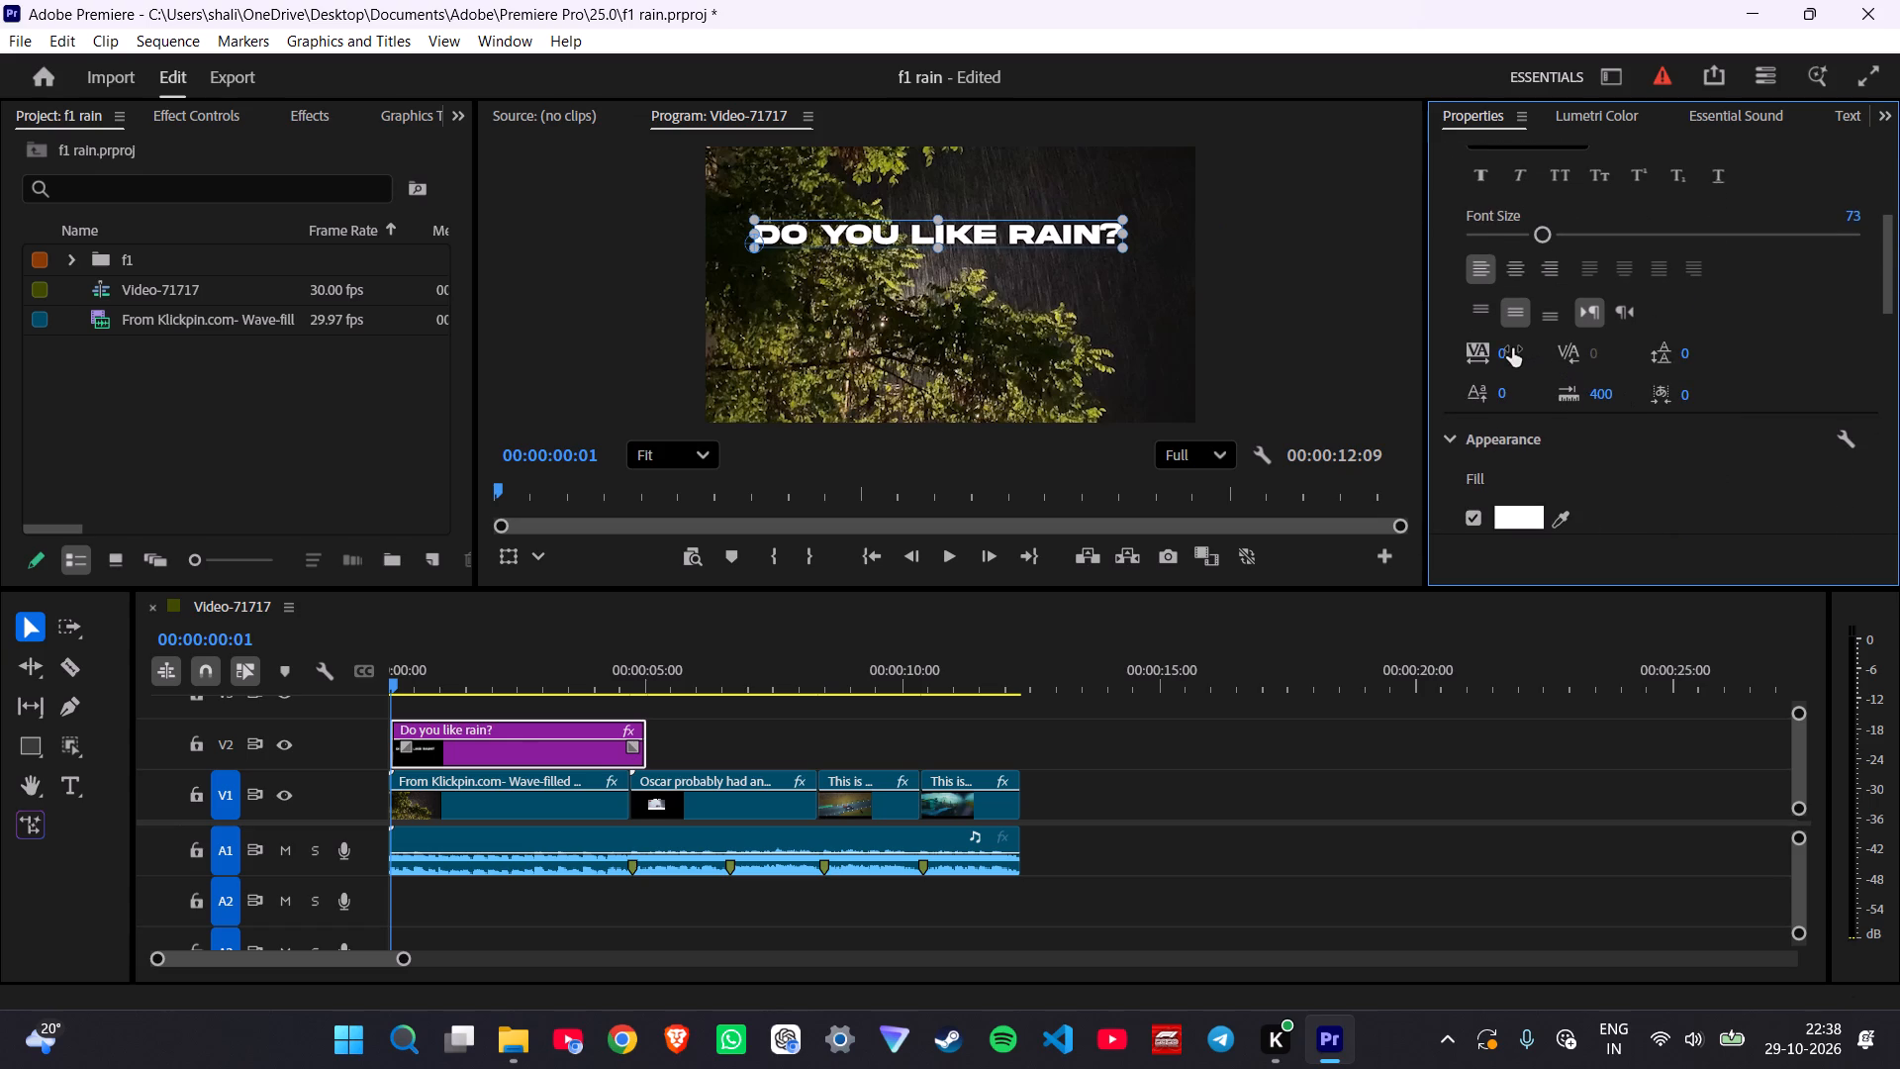
drag(1512, 348, 1408, 359)
scroll(1803, 440, down, 18)
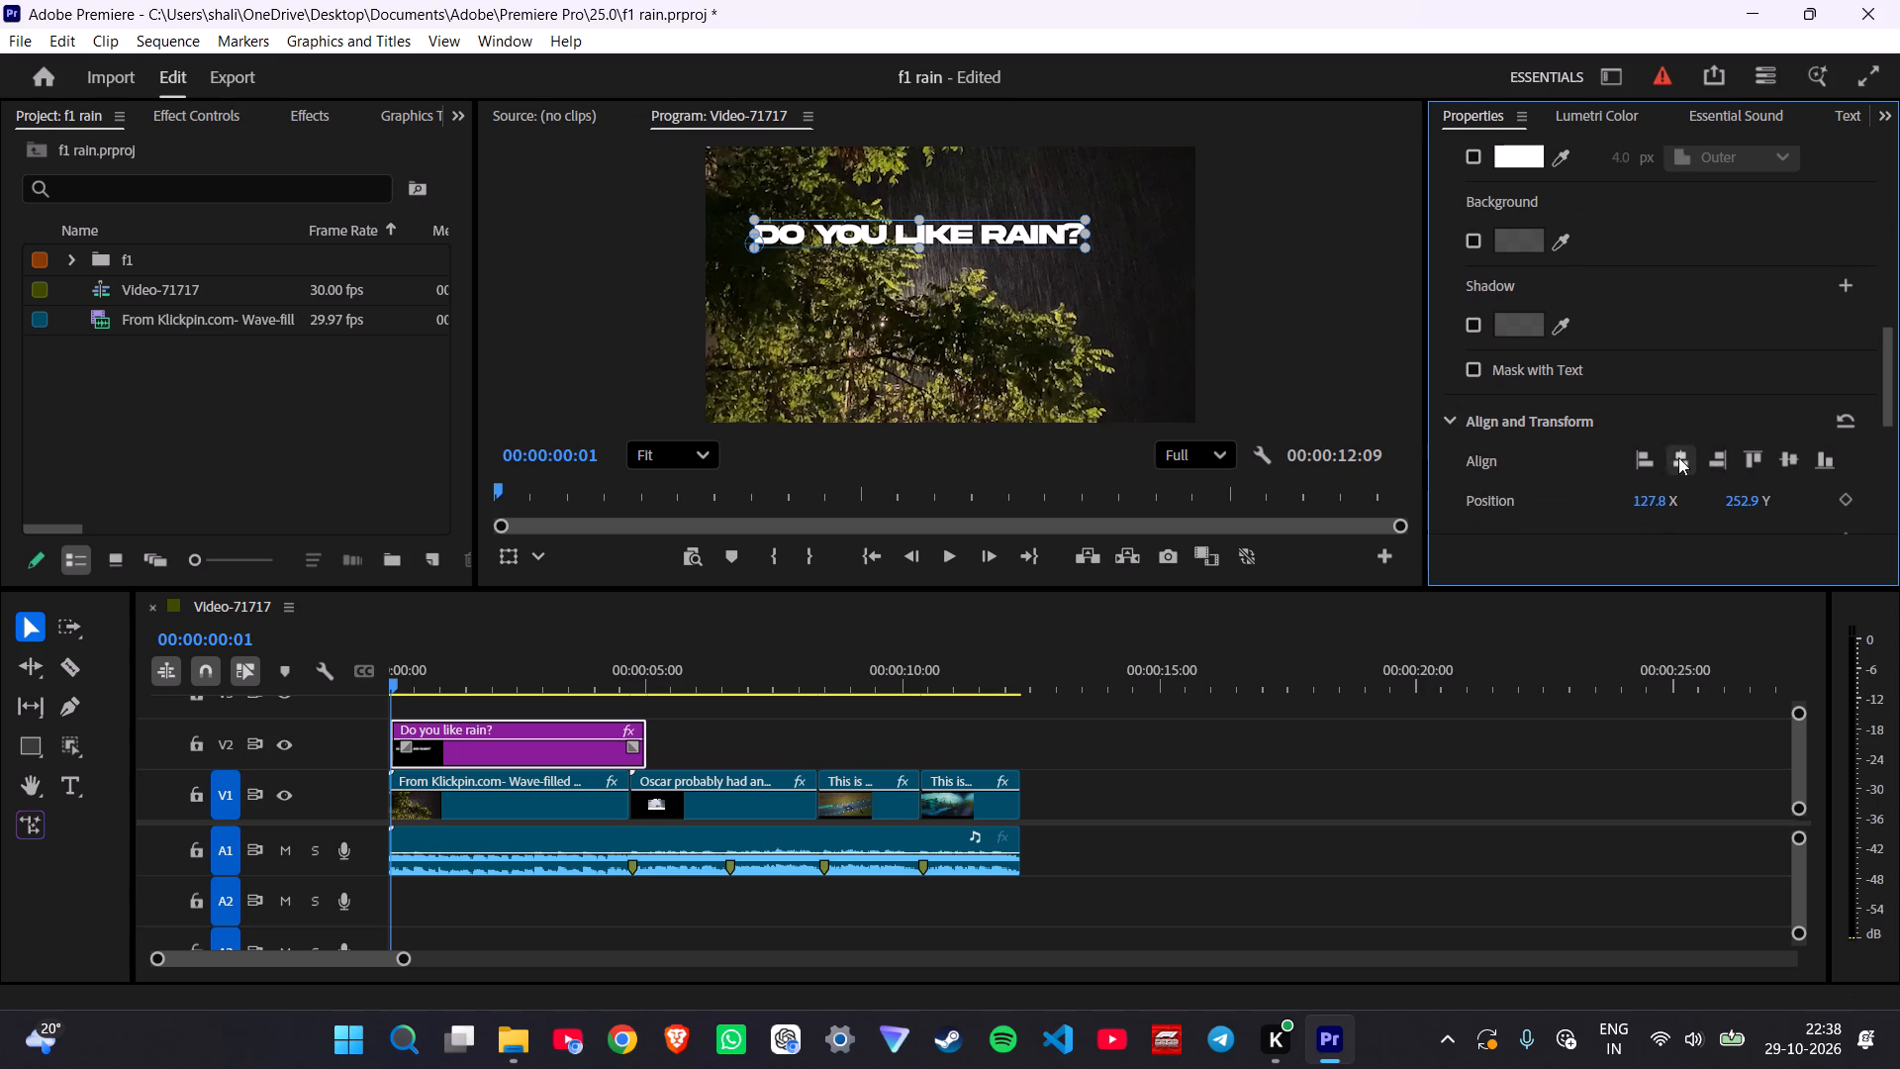
click(1672, 472)
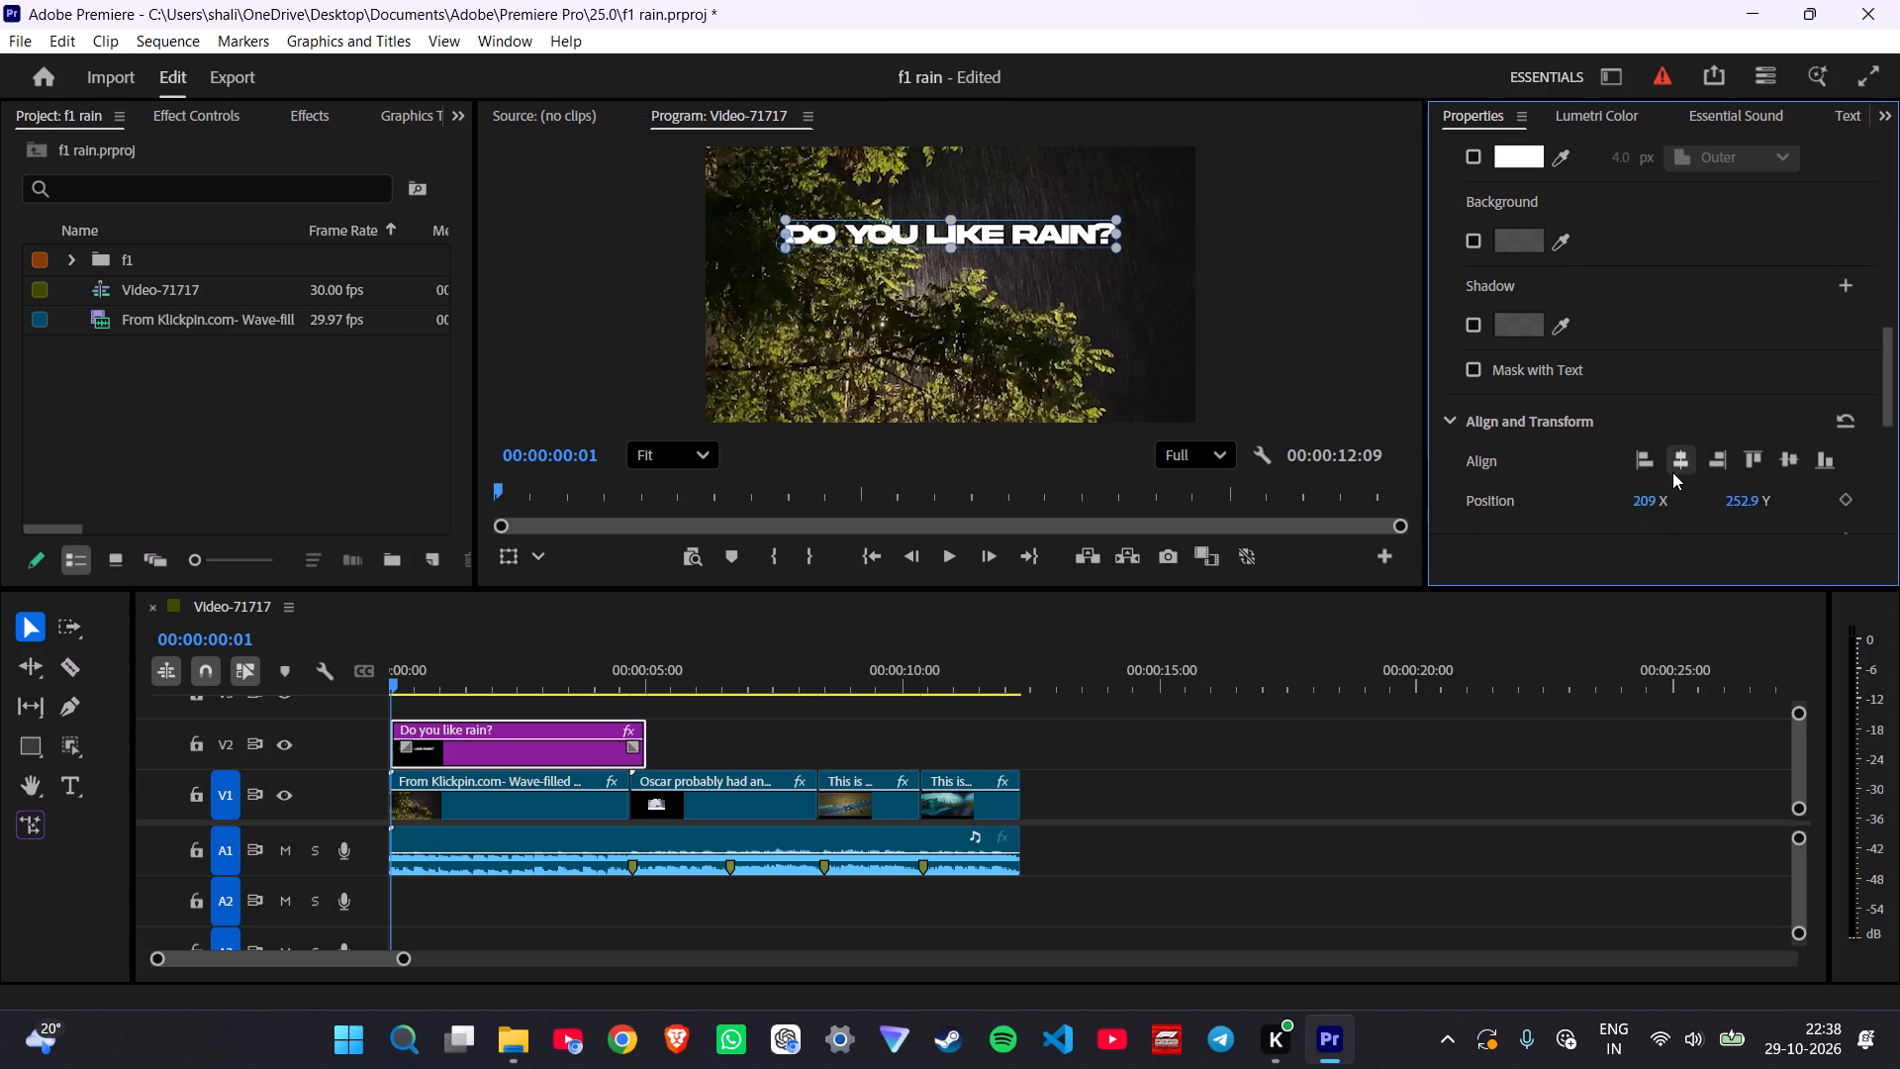
Trim the end of the title clip on V2 to the end of the opening rain clip and play the edit to check it.
drag(655, 739, 643, 739)
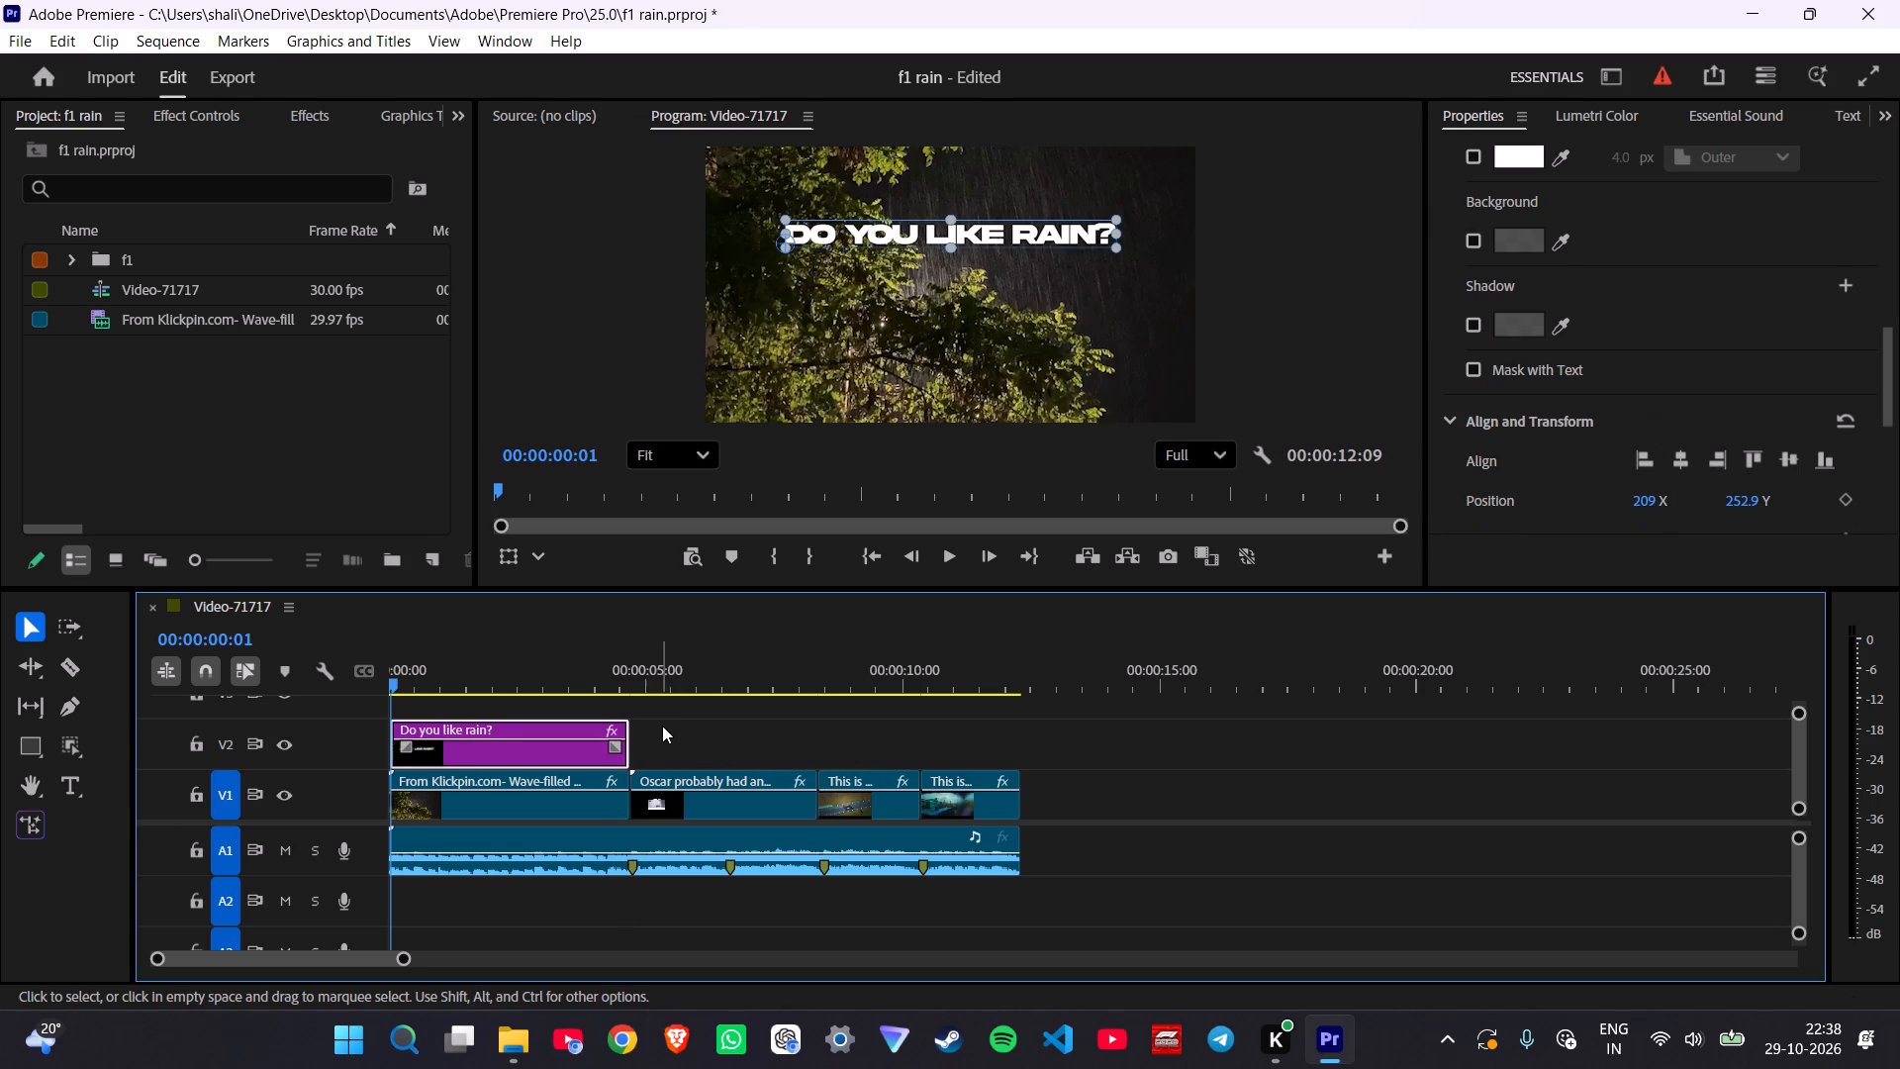
key(Return)
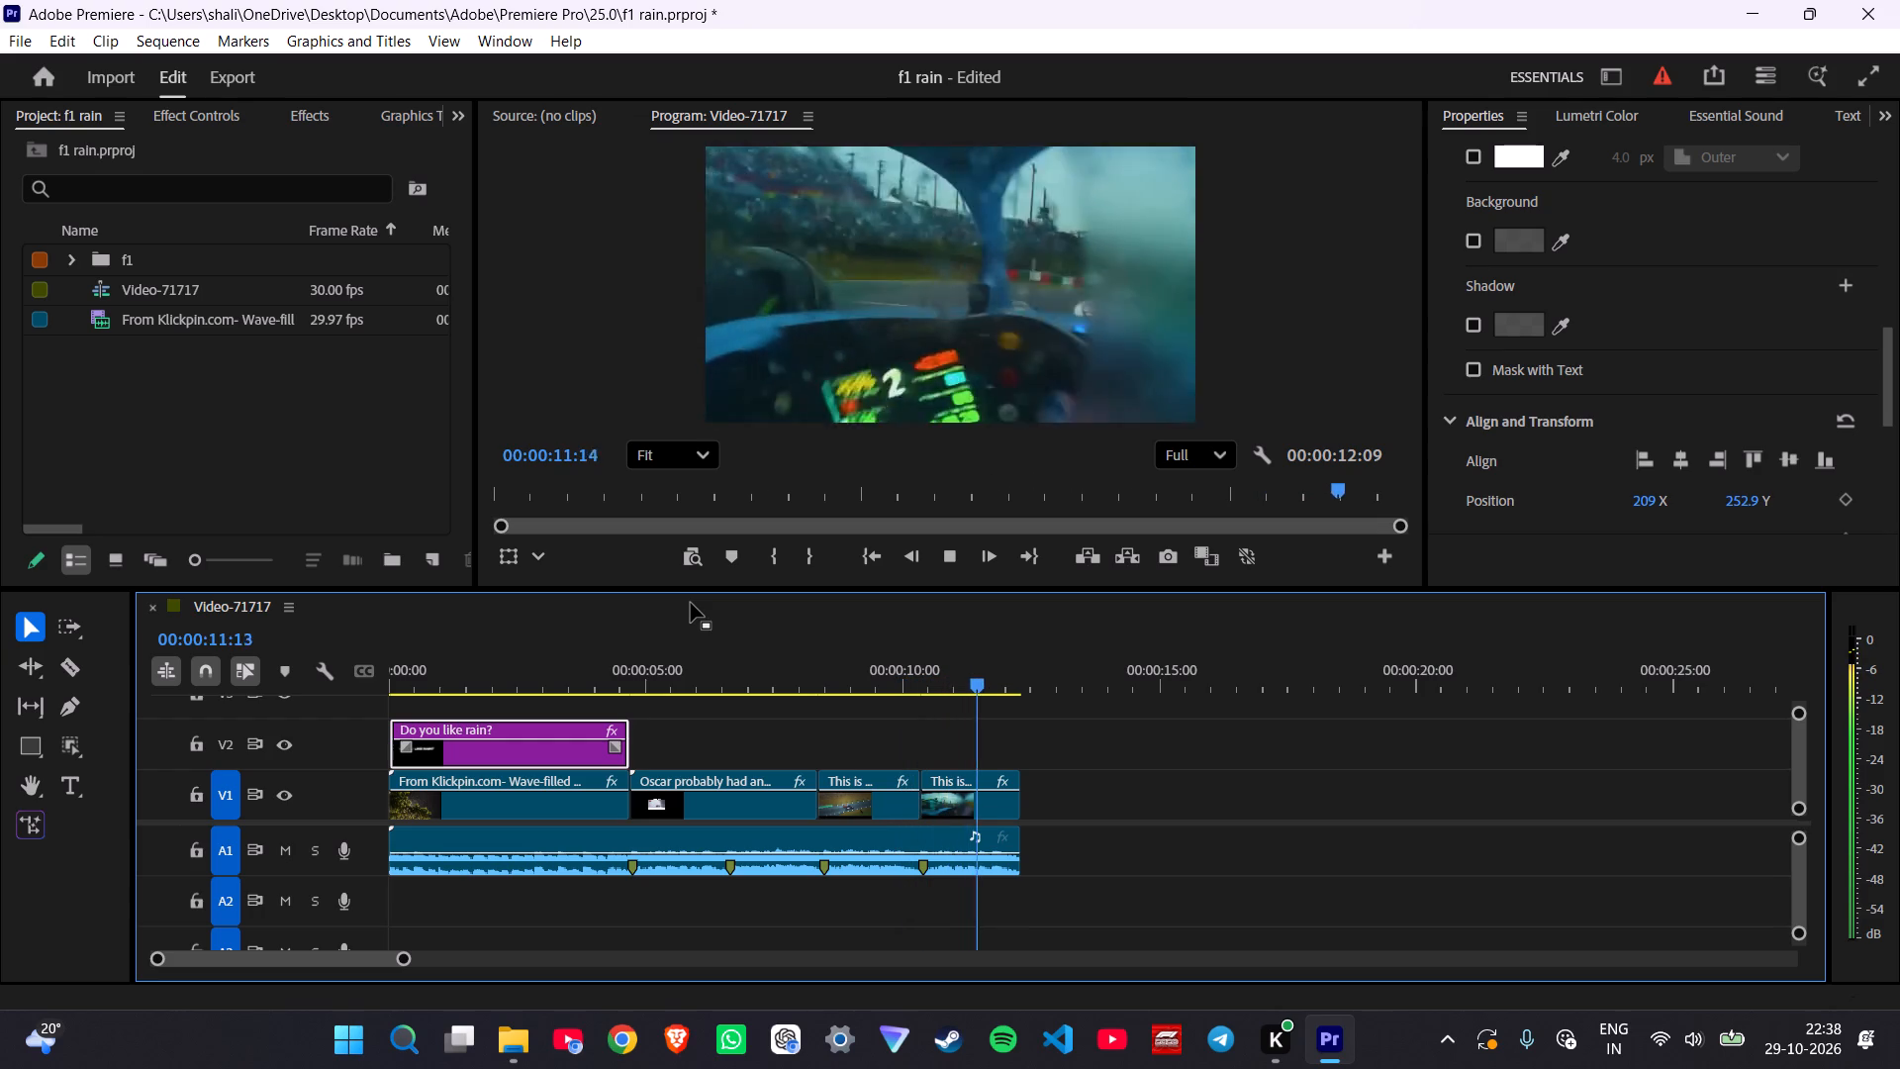
click(621, 679)
key(space)
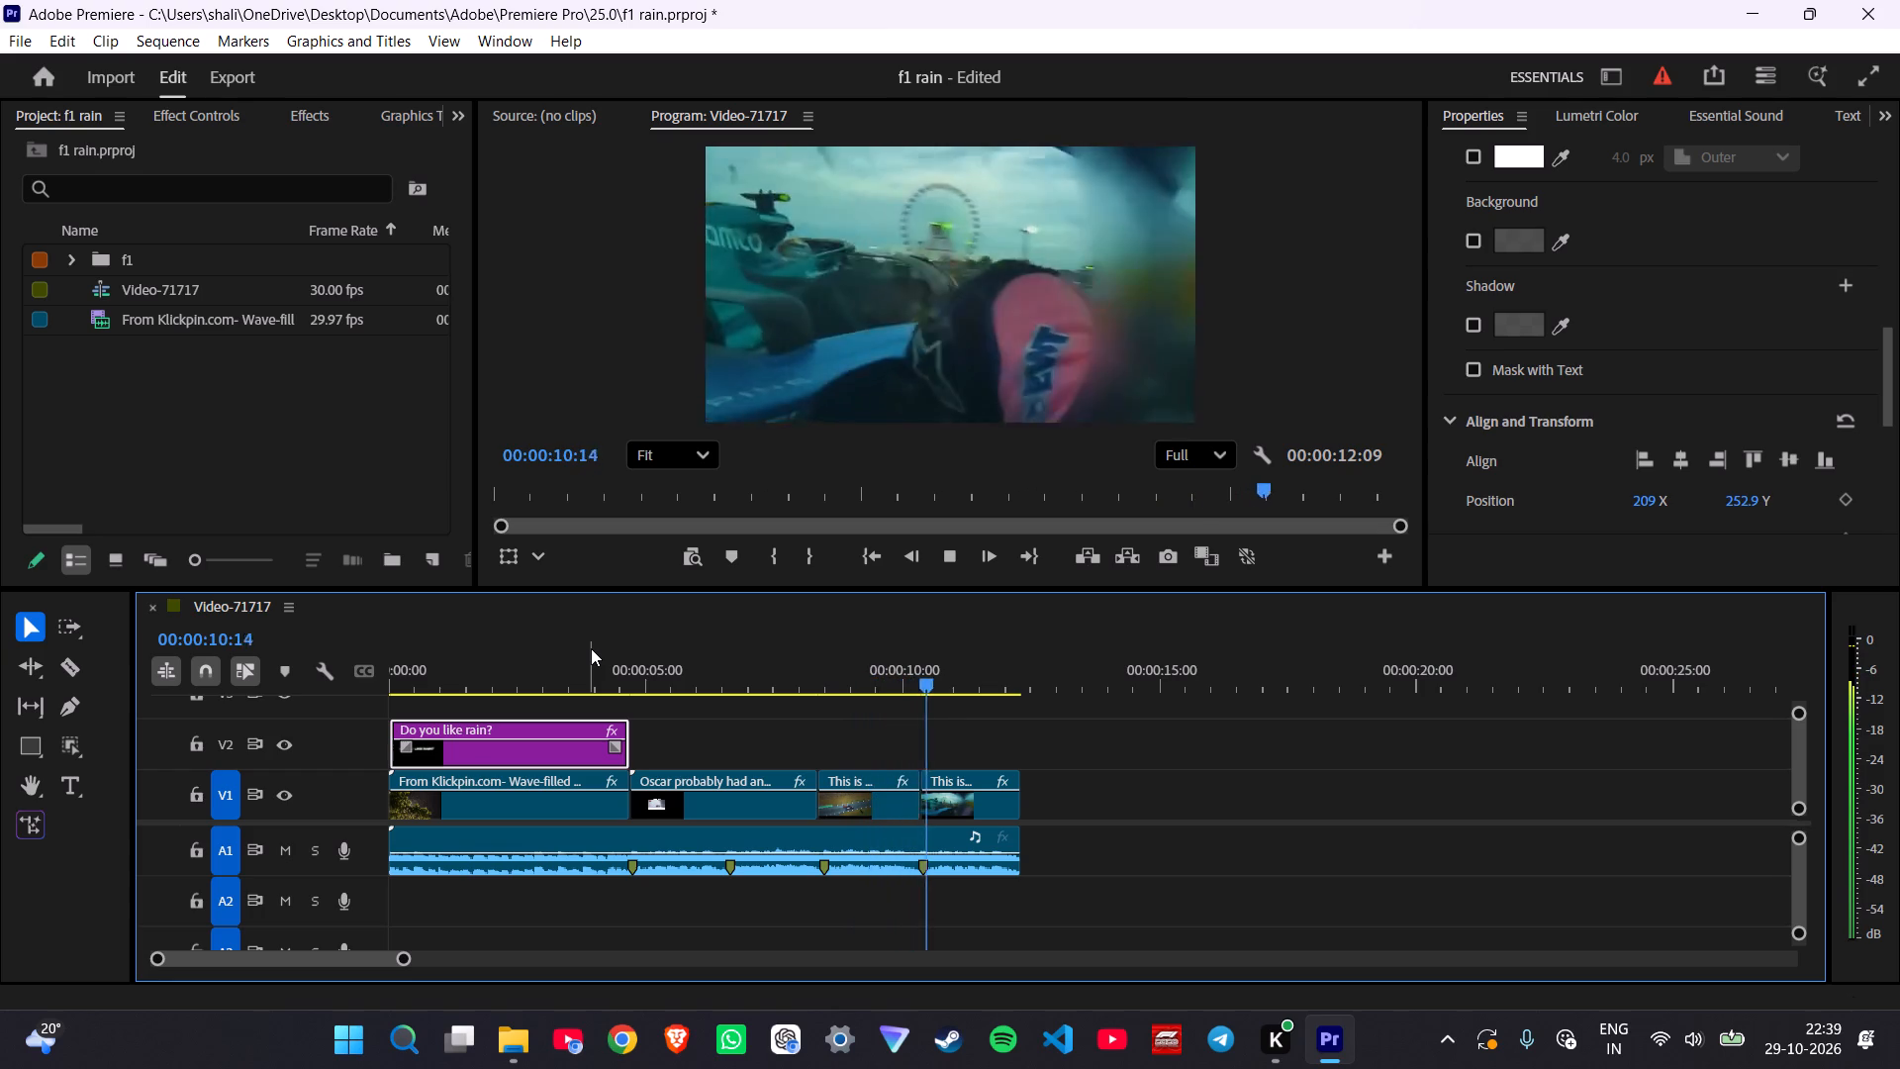
key(space)
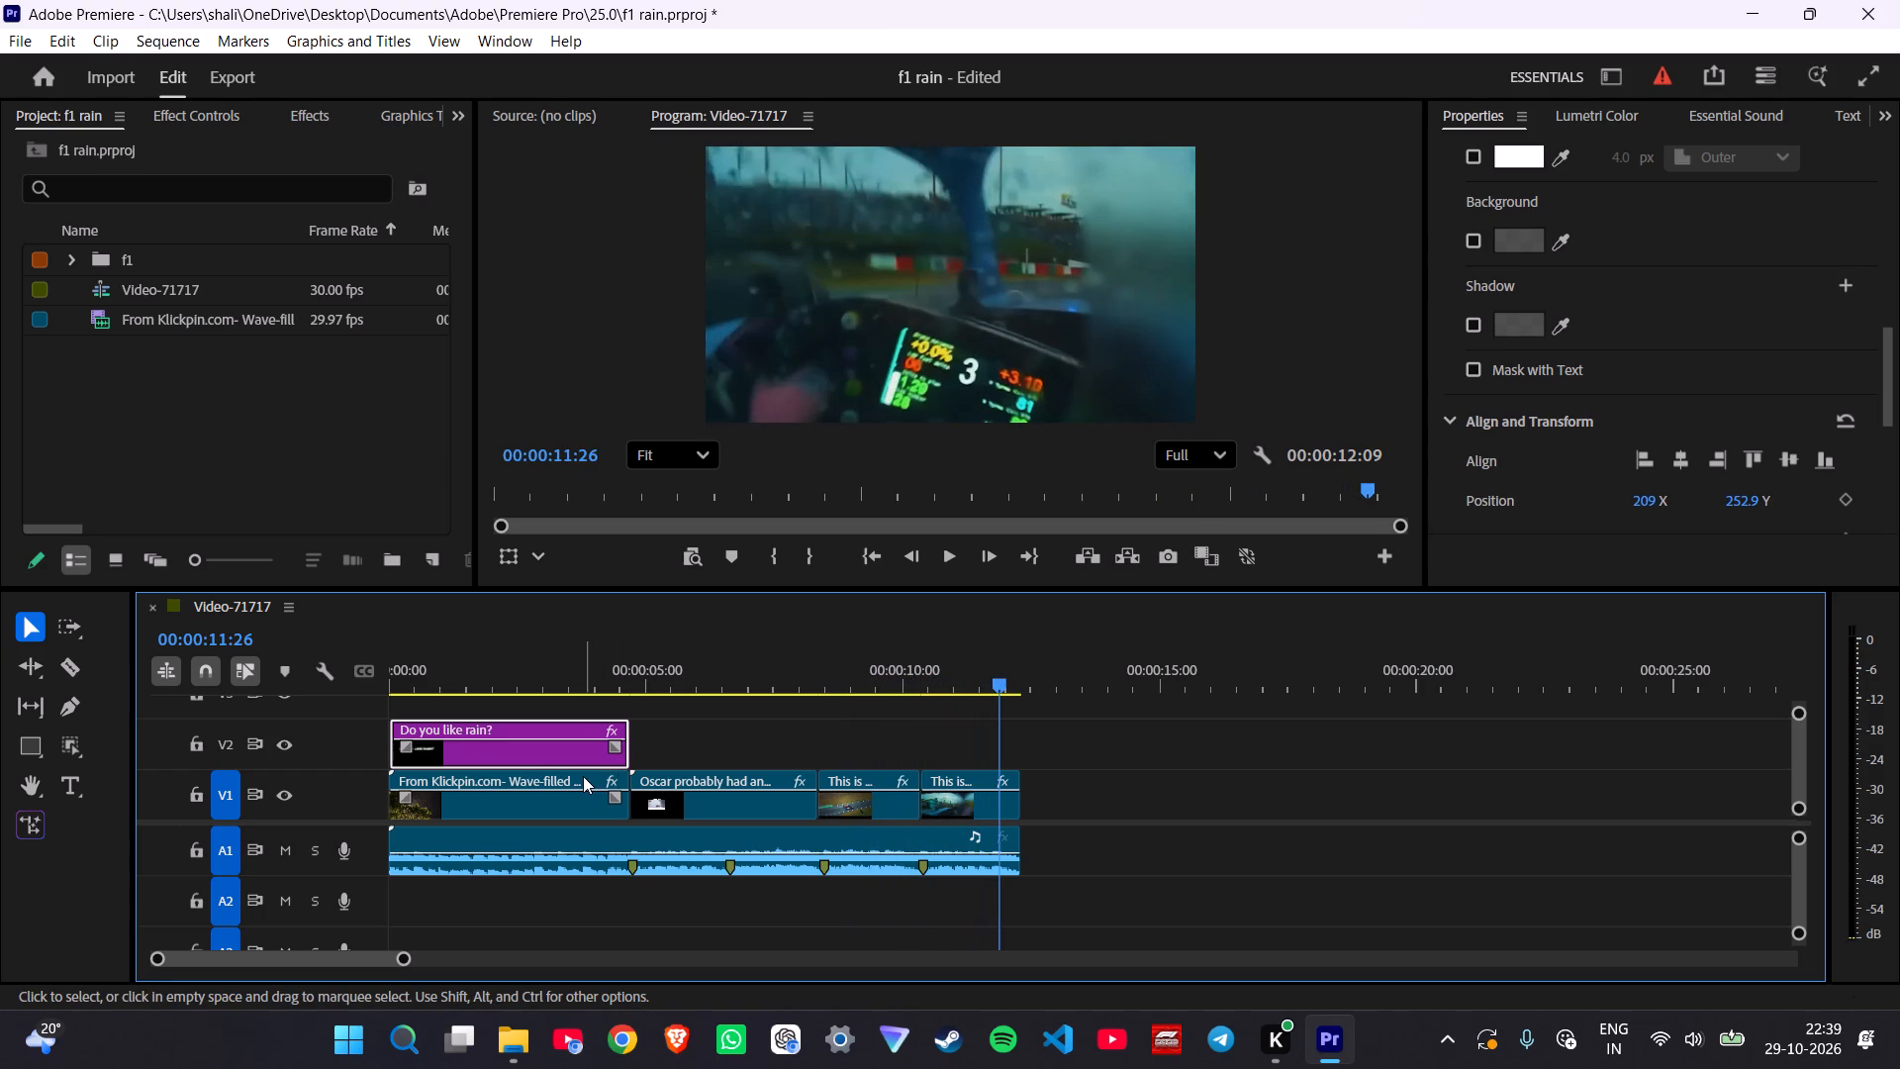
Duplicate the title clip on V2, placing the copy directly after the original, above the second footage clip.
alt+drag(531, 747, 712, 748)
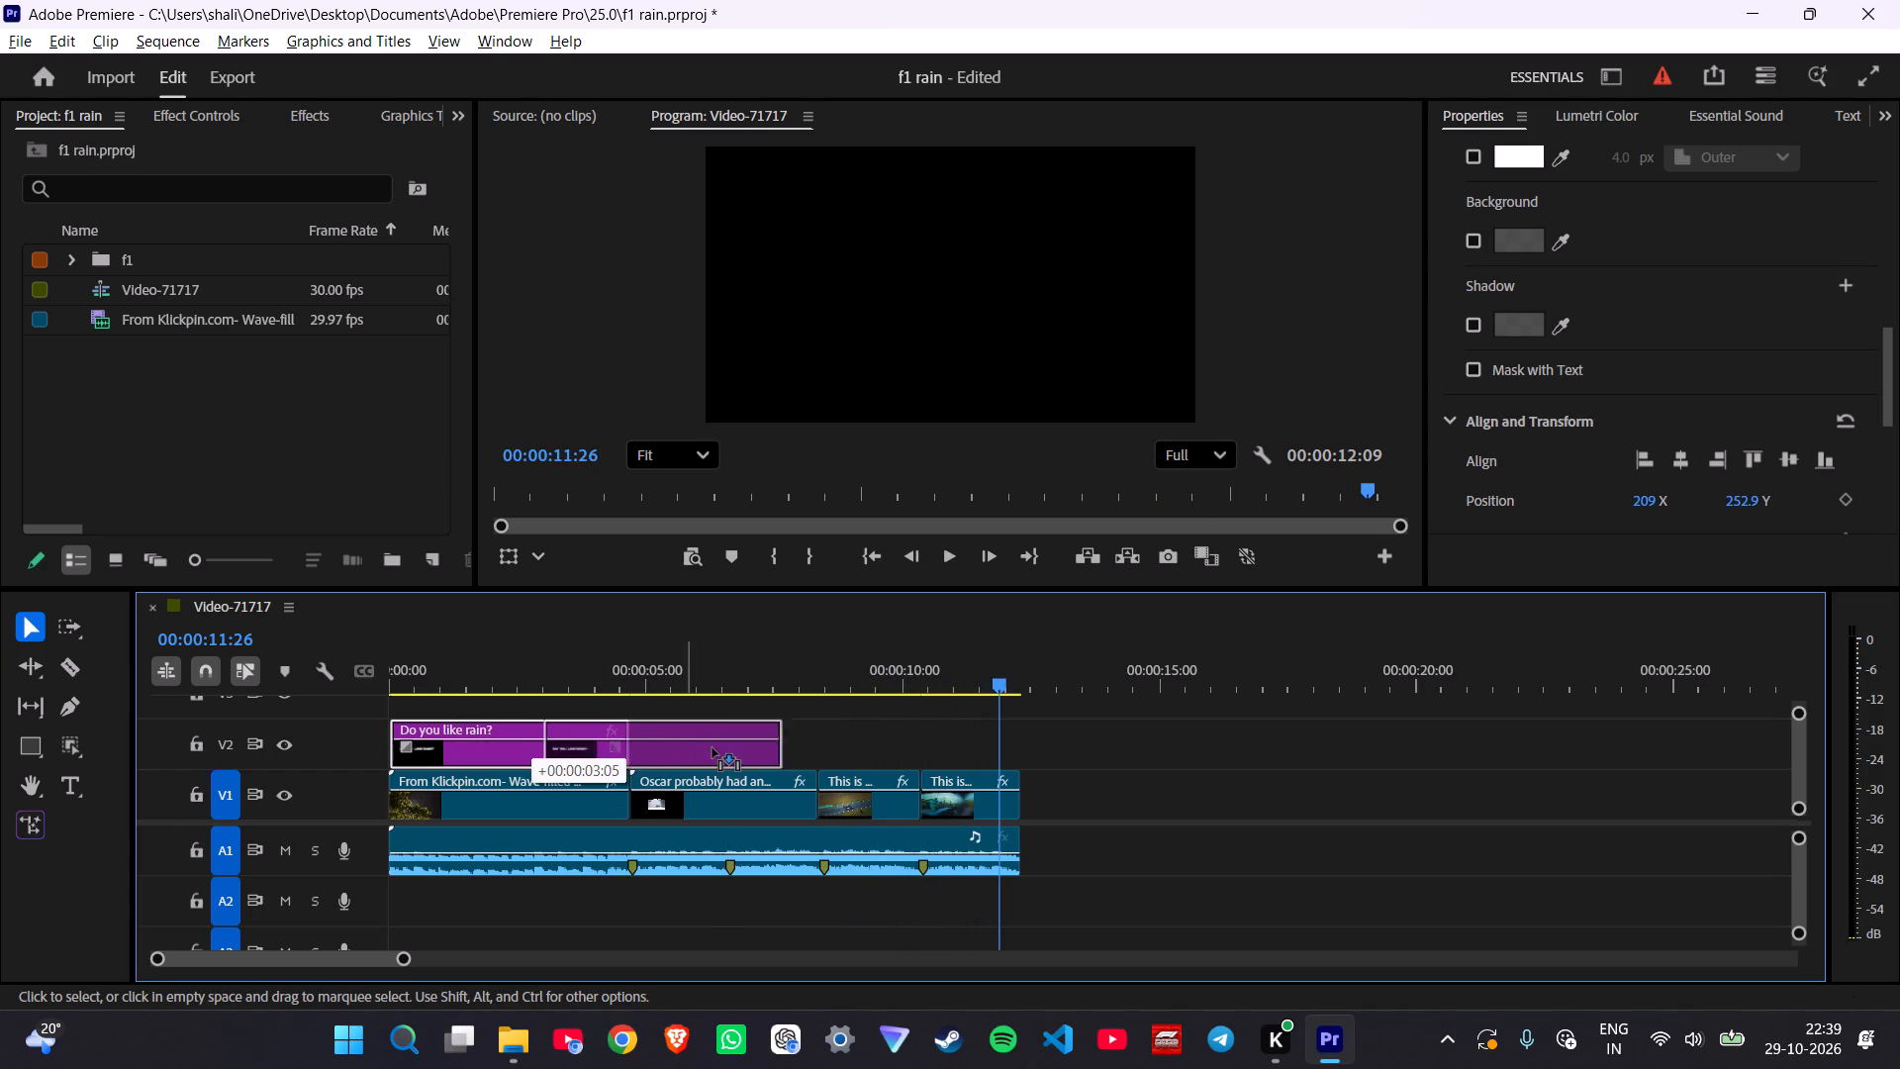
alt+drag(712, 748, 771, 746)
Replace the duplicated title's text with "YUPP".
click(712, 689)
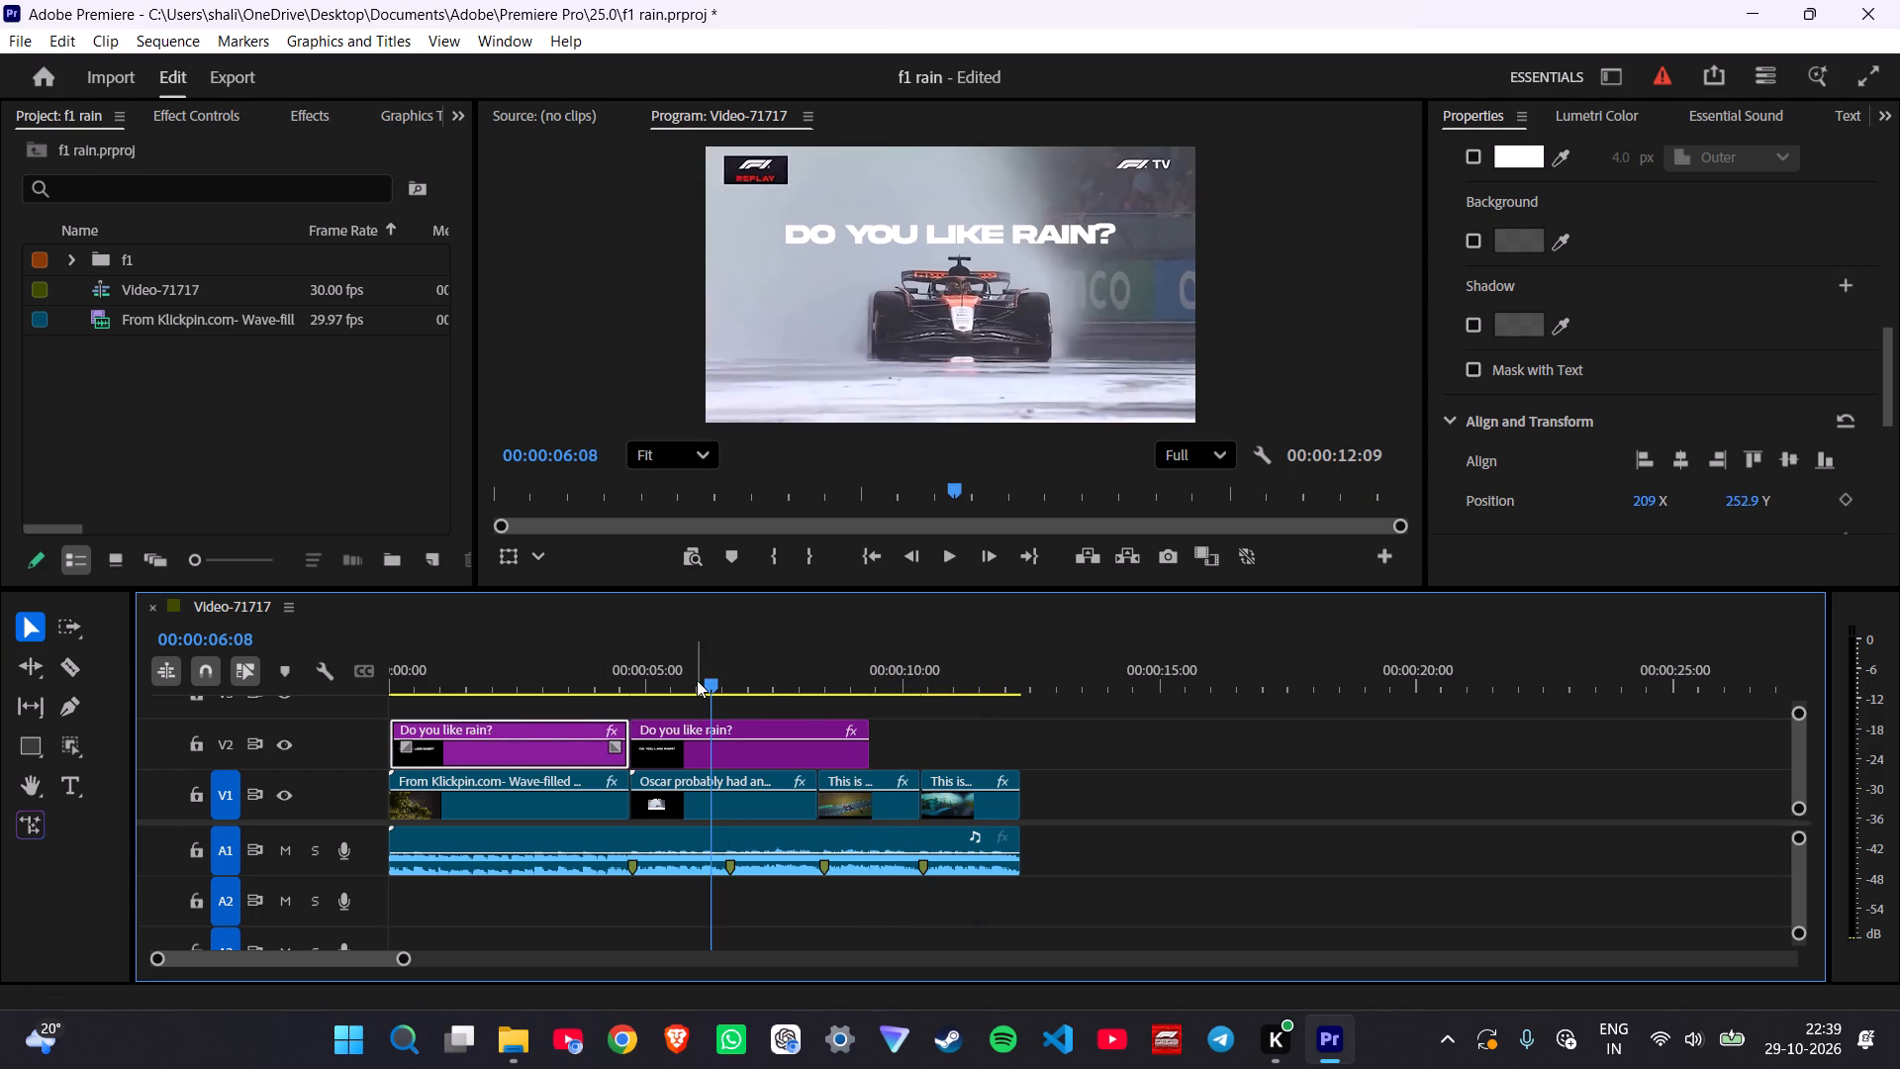
click(690, 679)
double_click(937, 234)
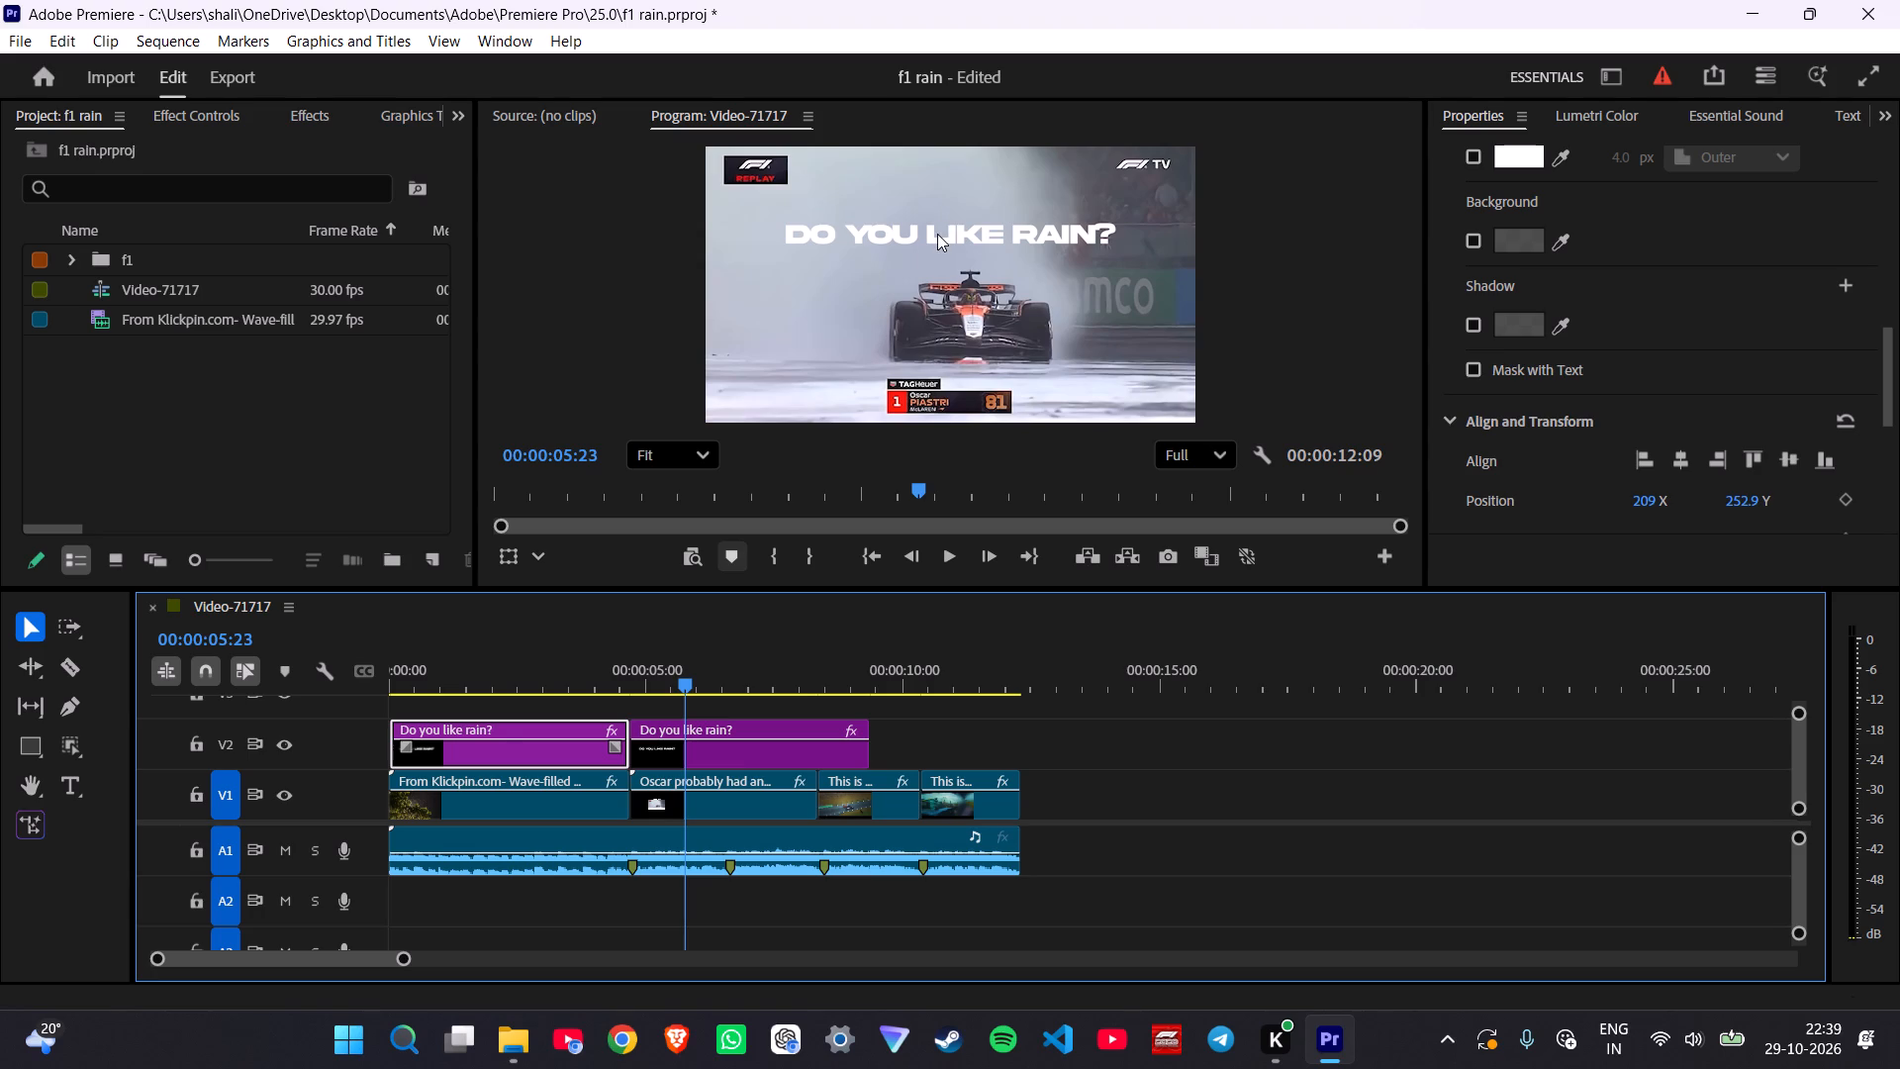
double_click(937, 241)
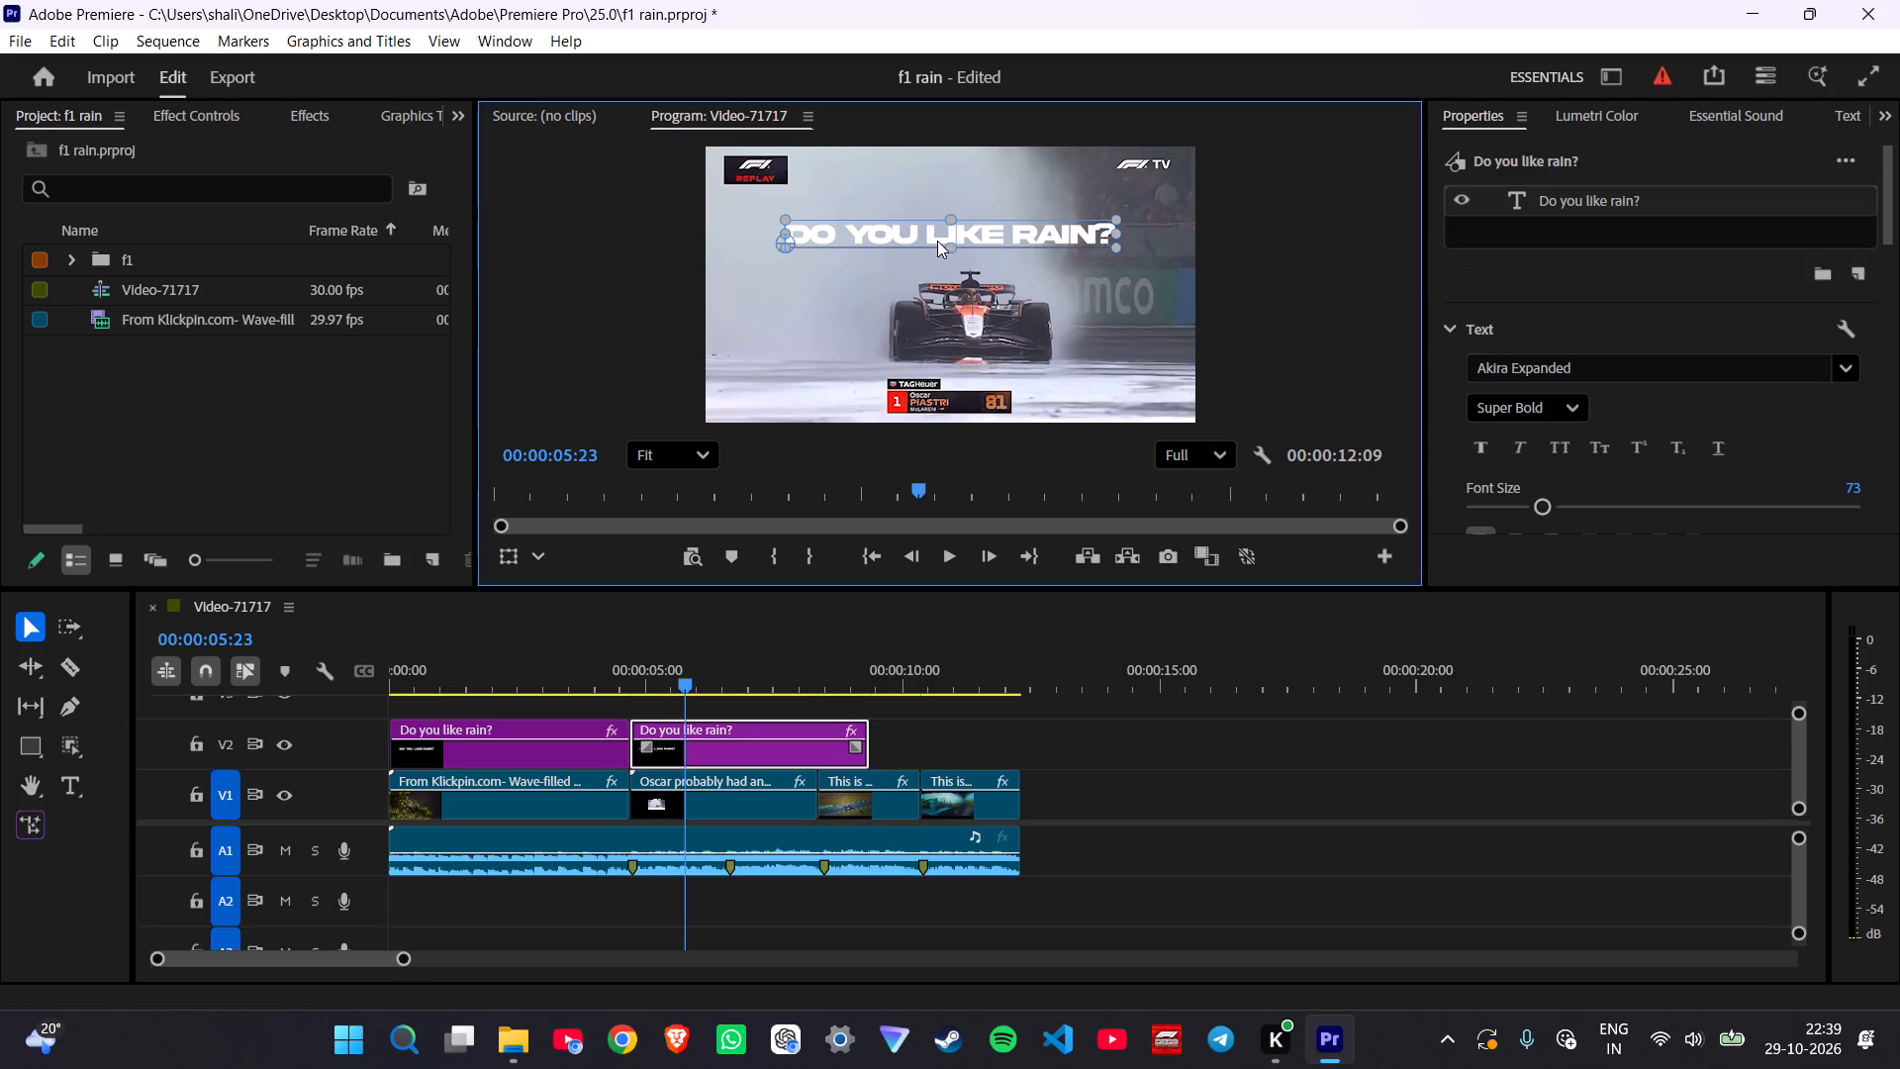
text(YU)
text(PP)
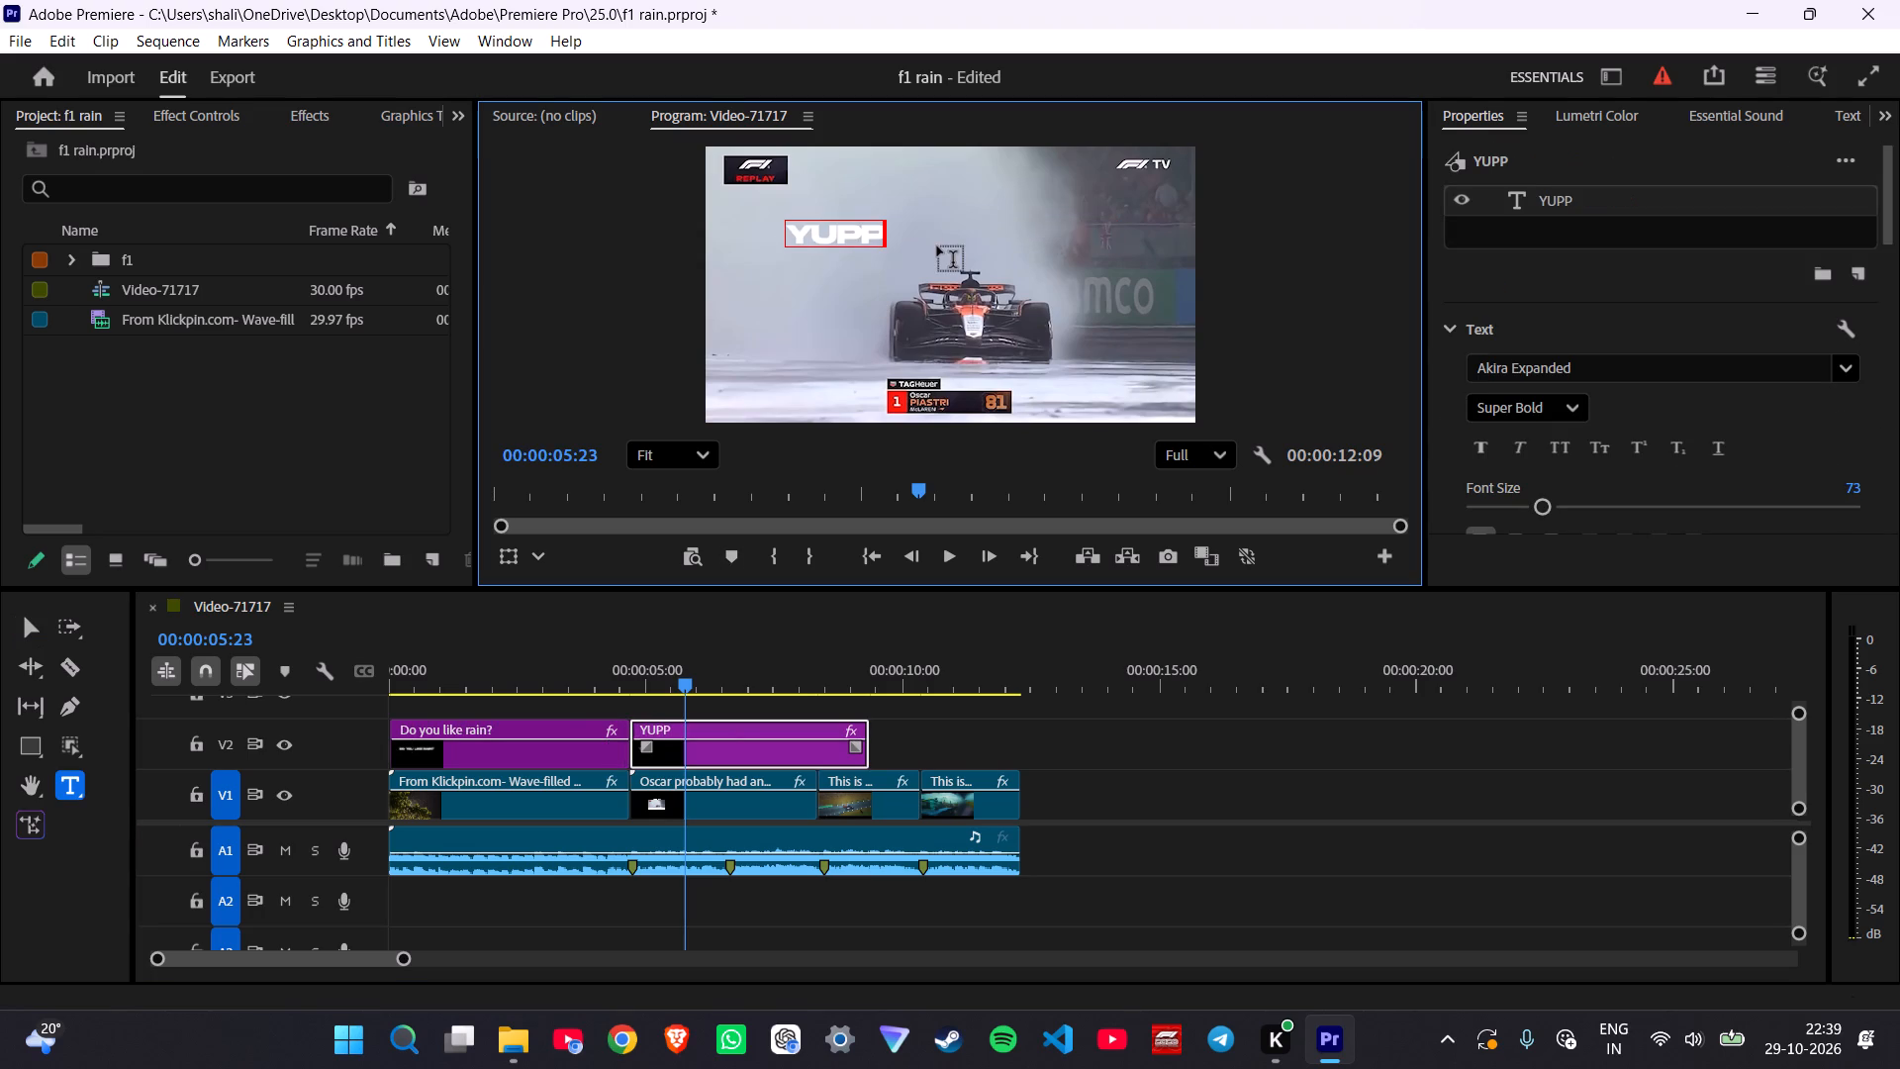
click(37, 627)
Centre the "YUPP" title horizontally in the frame.
scroll(1701, 441, down, 20)
scroll(1695, 435, down, 4)
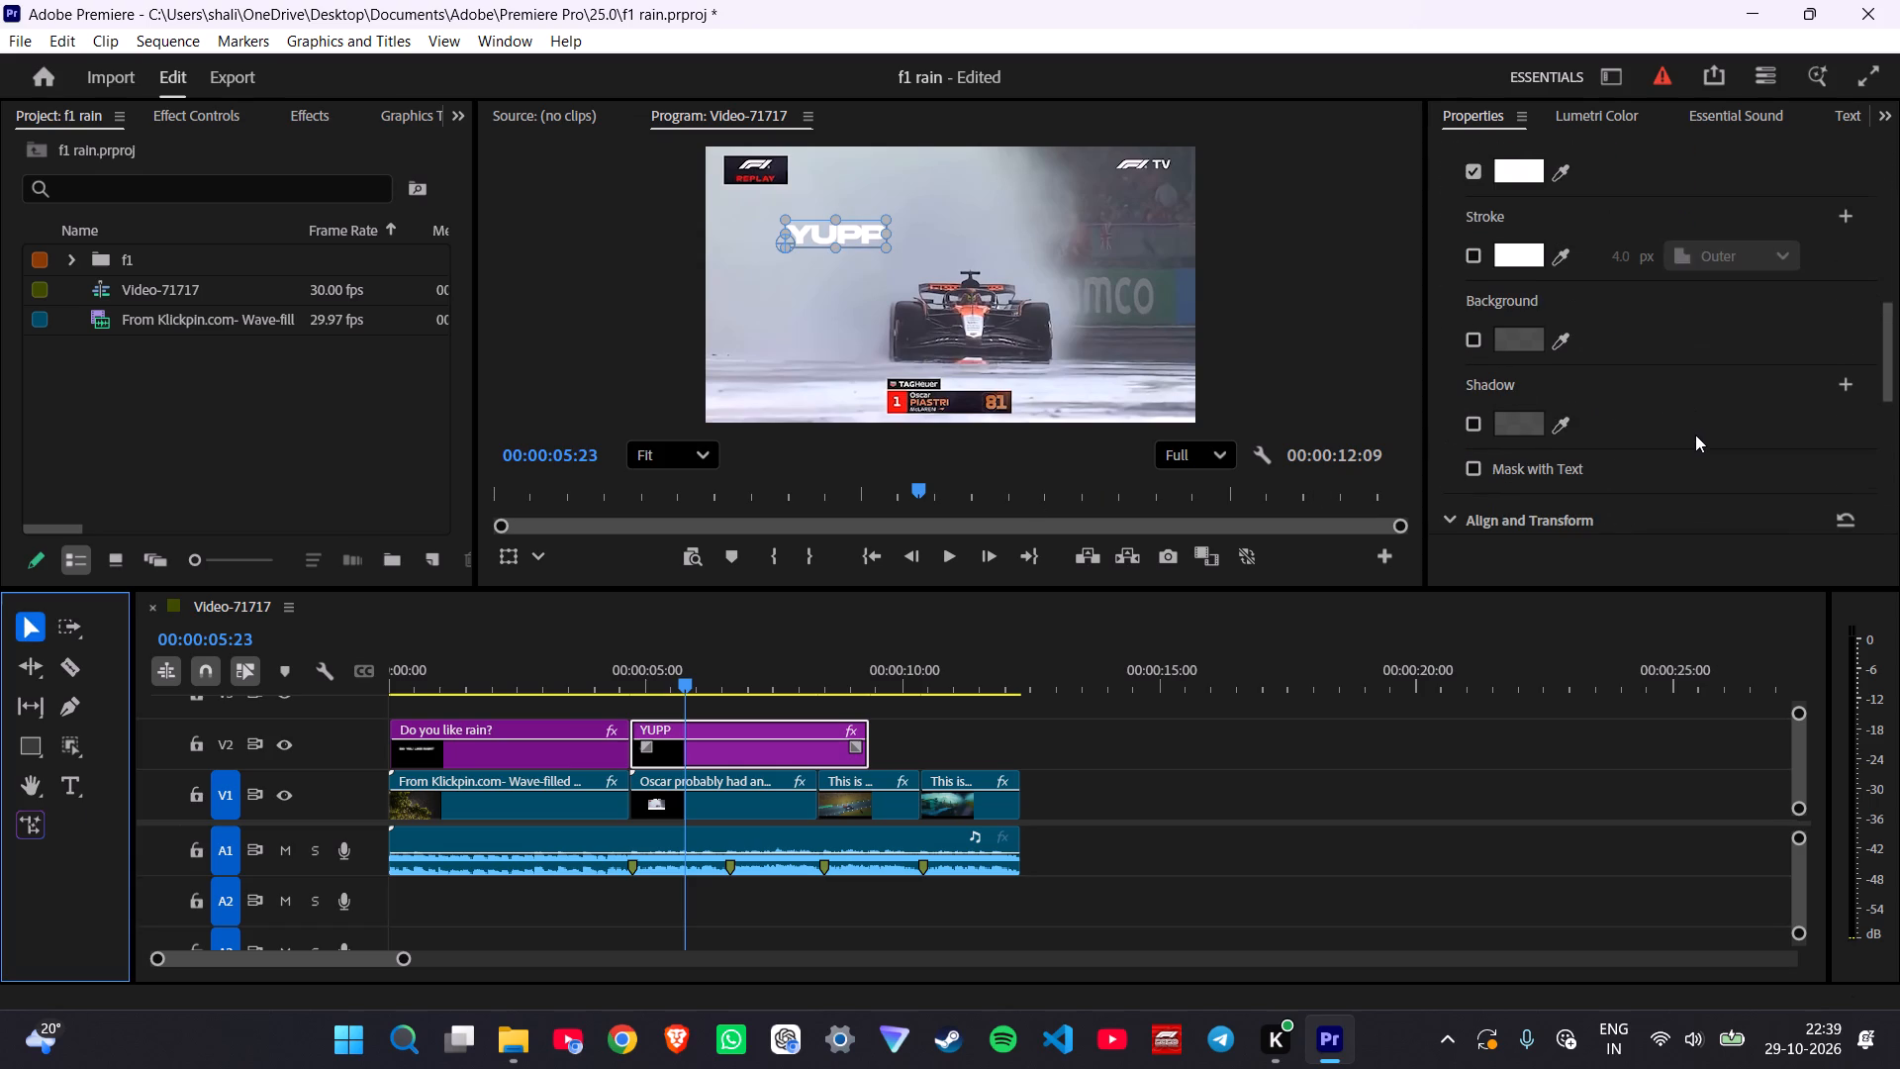
scroll(1695, 435, down, 2)
scroll(1670, 517, down, 3)
click(1683, 449)
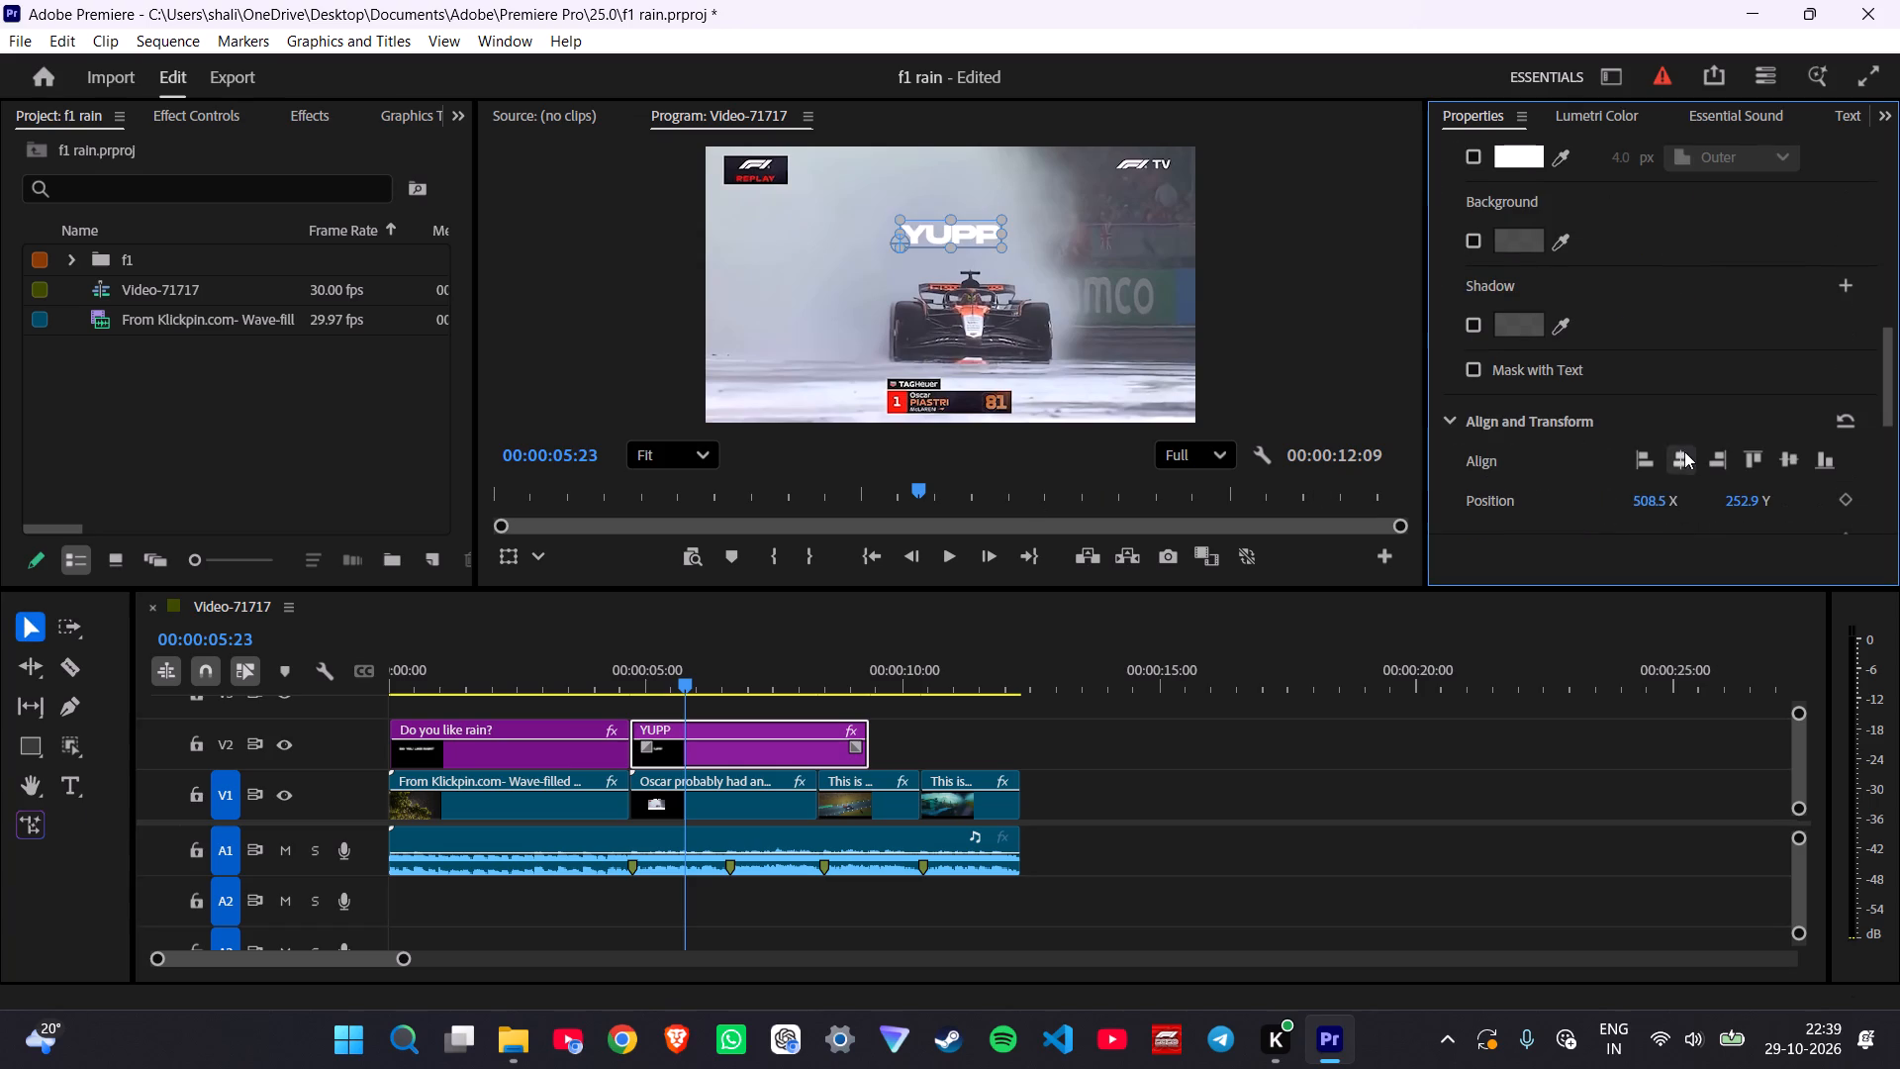
Play back the second title's section and extend the "YUPP" clip on V2 to the end of the last footage clip.
click(1356, 793)
key(Return)
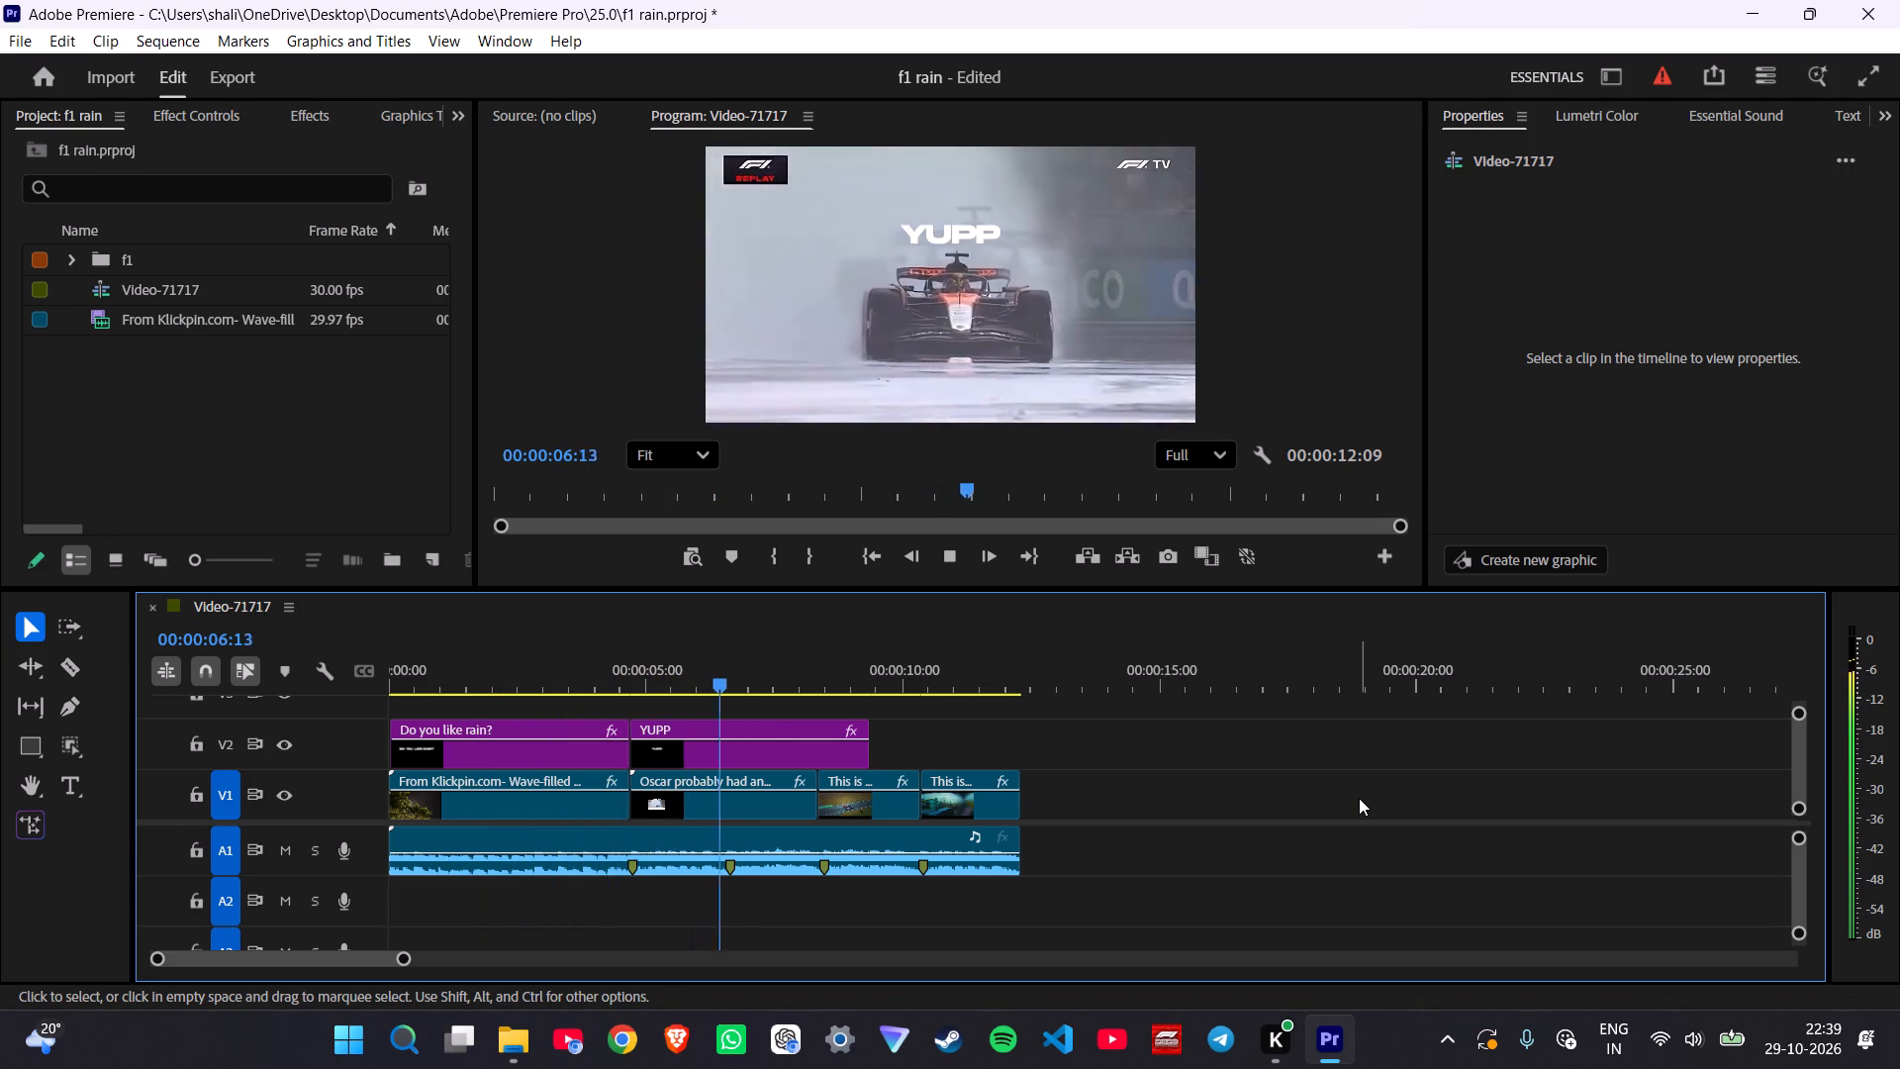
drag(879, 733, 898, 746)
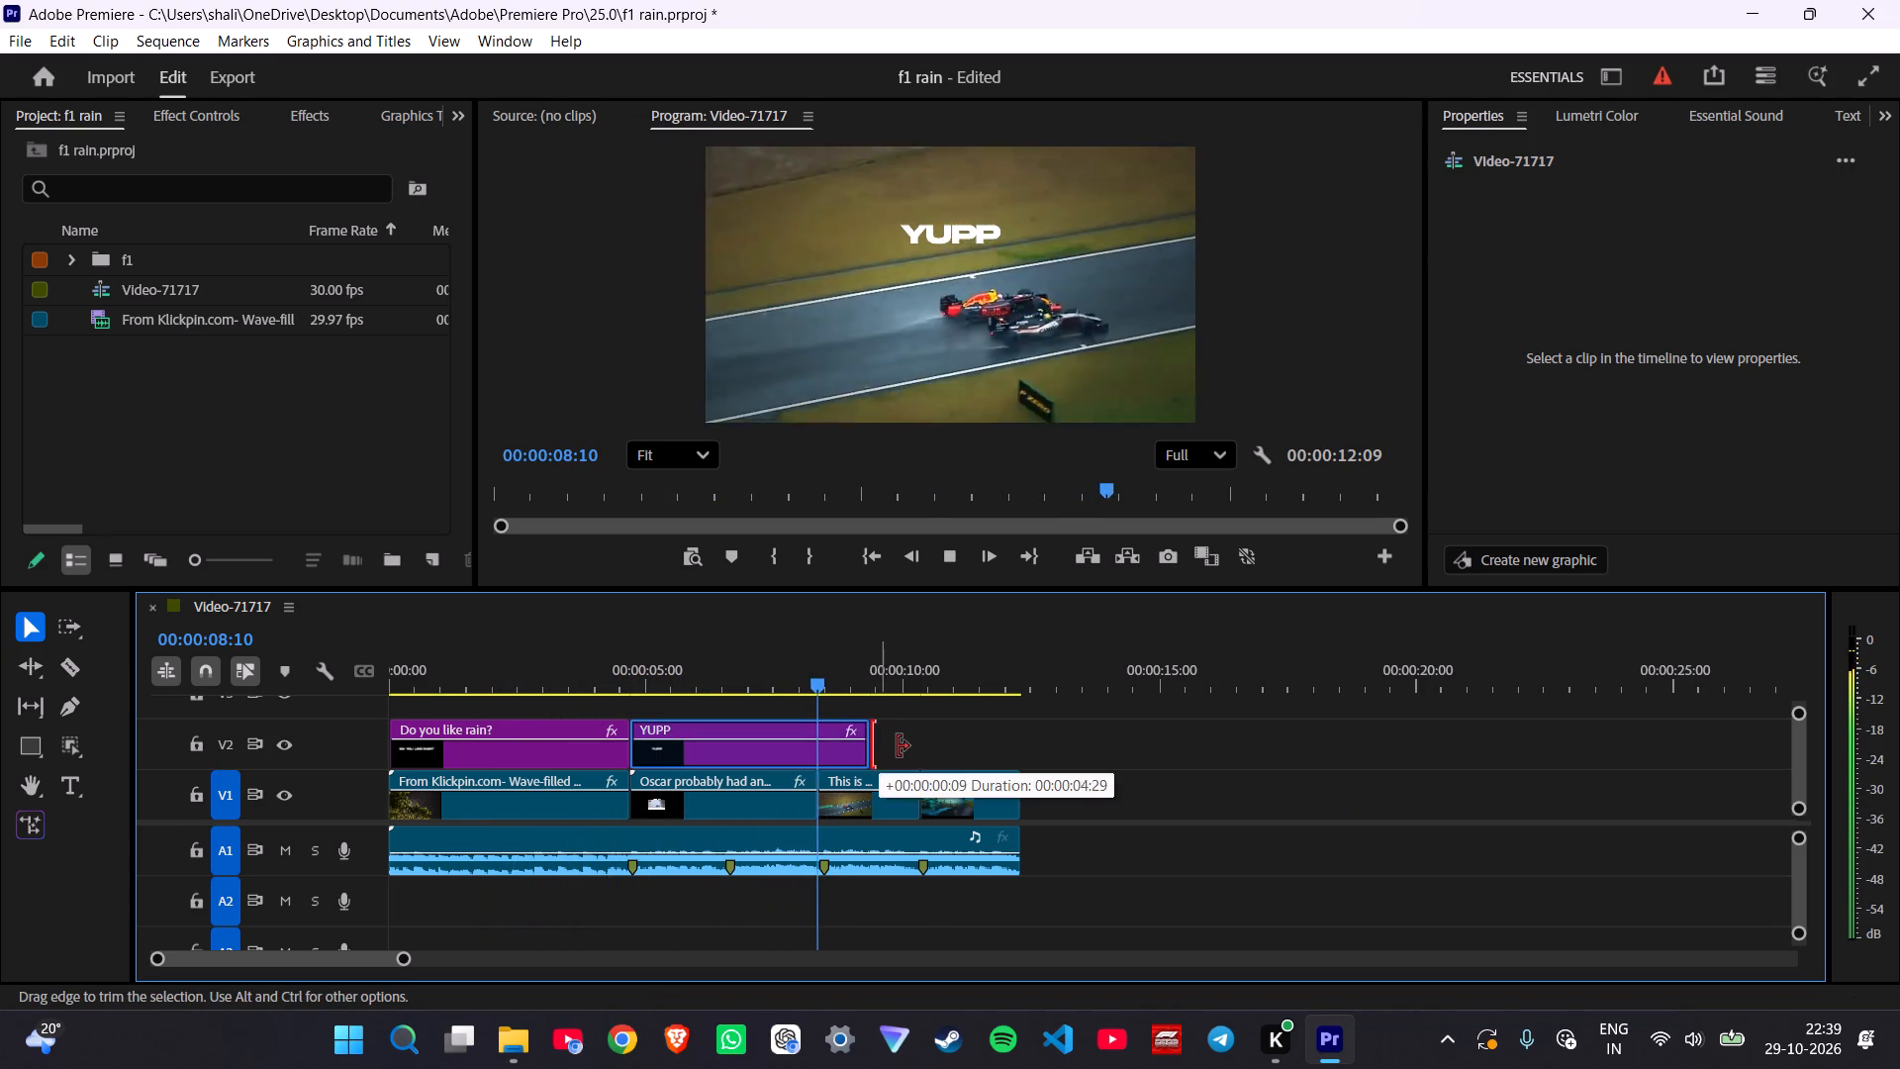
drag(898, 746, 1021, 750)
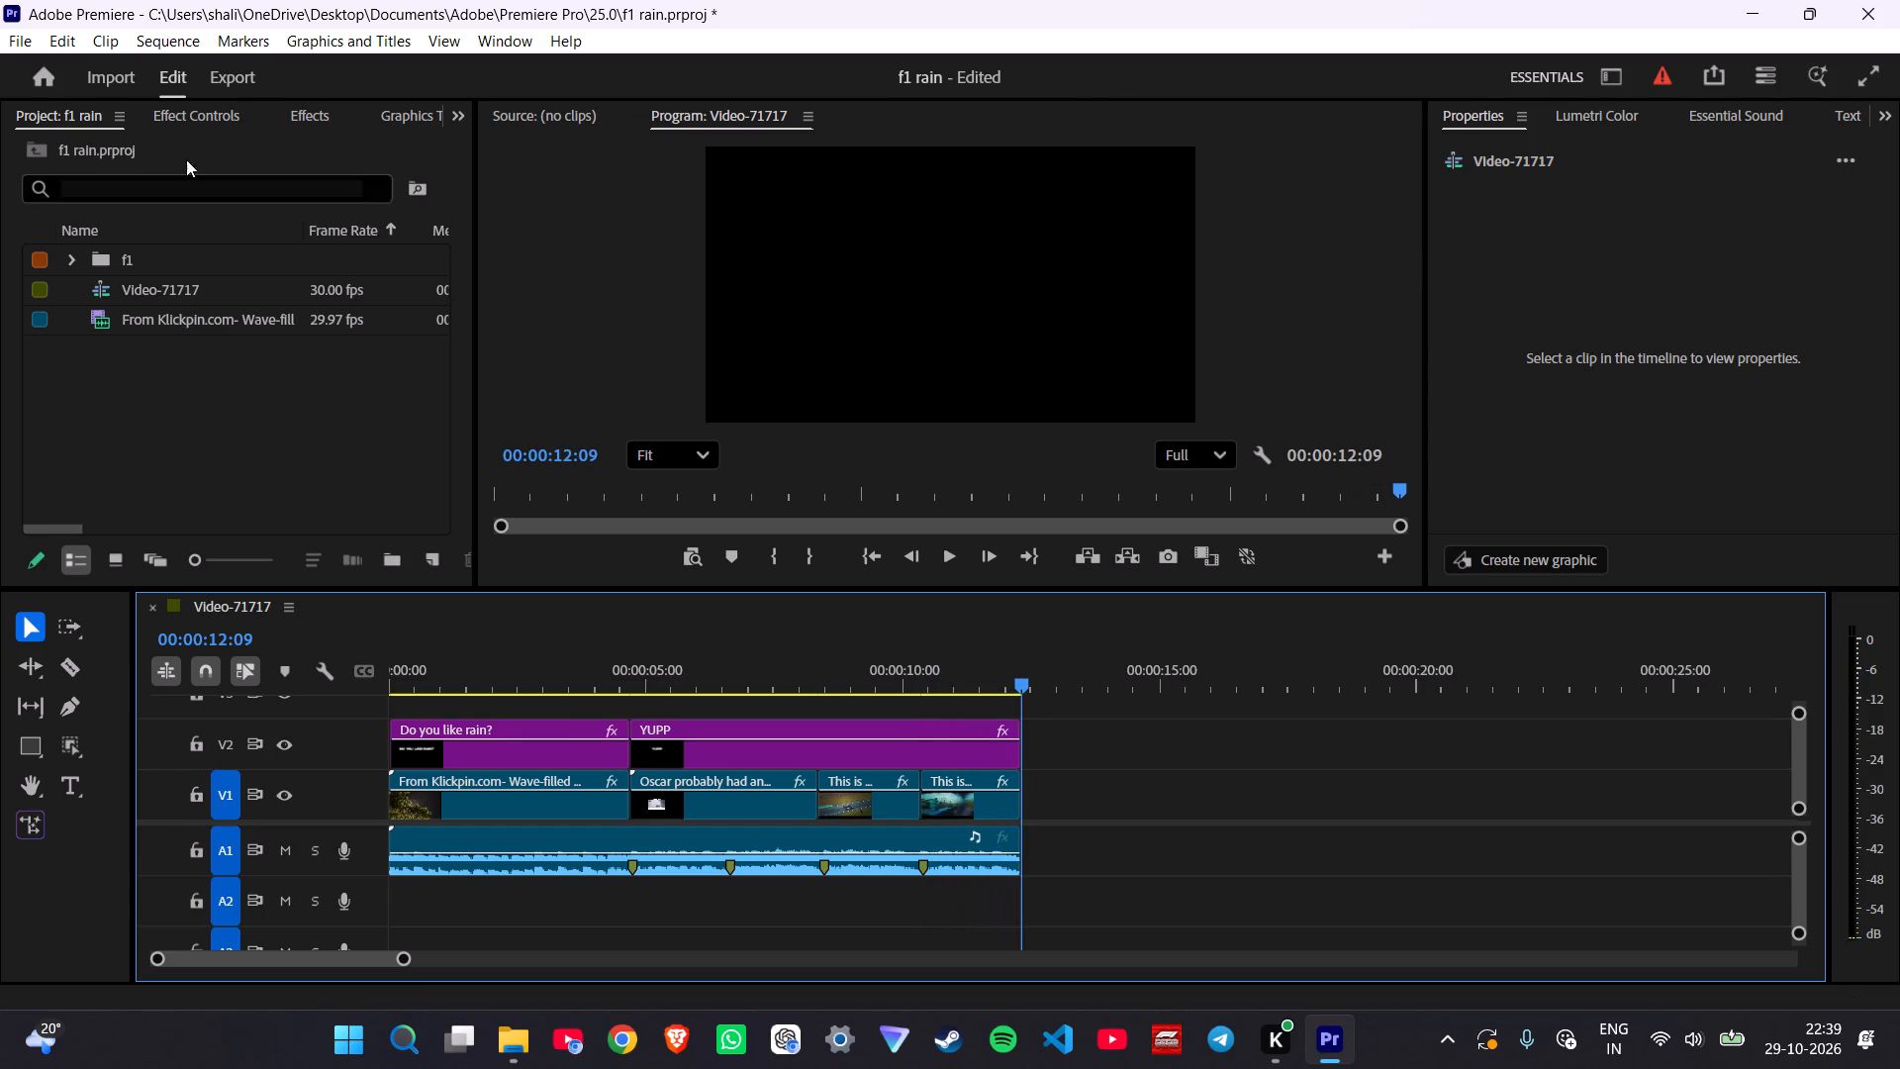
Export the sequence as an H.264 media file named "f1 rain" on the D: drive.
click(227, 83)
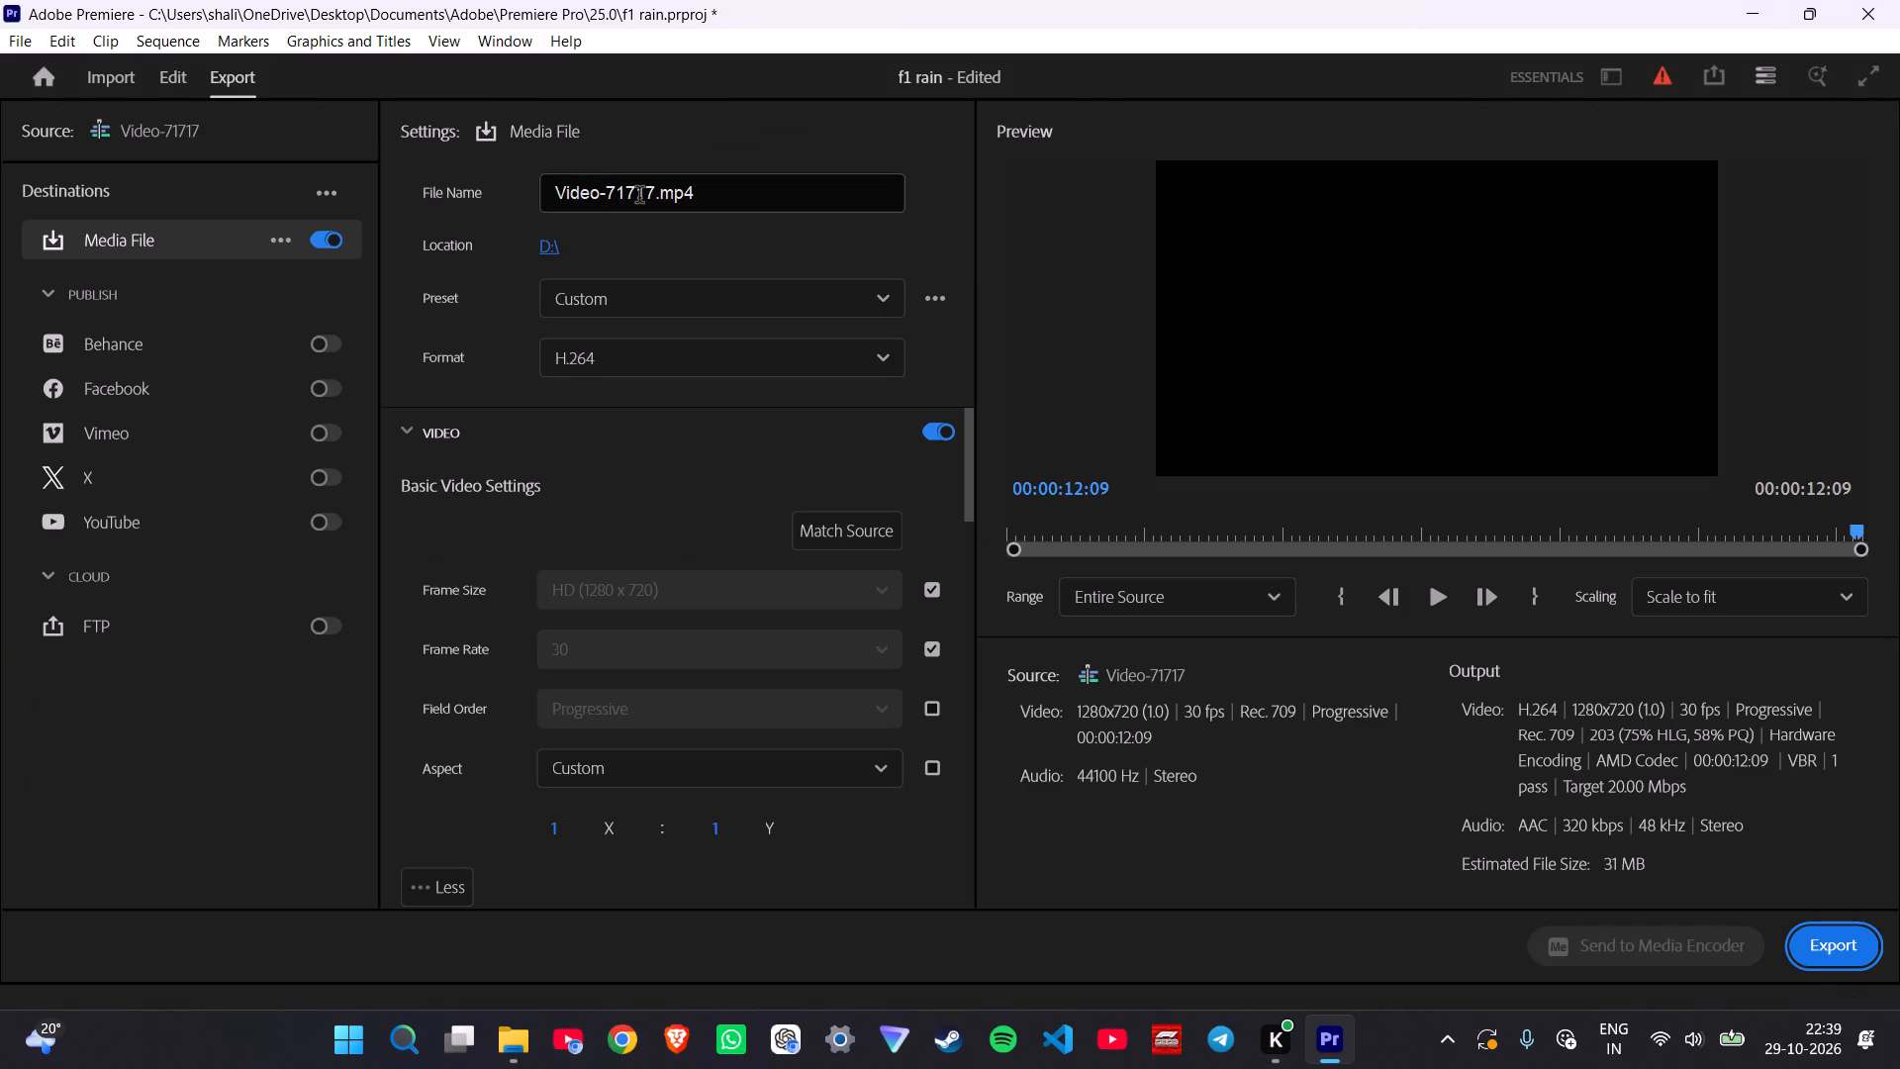
drag(655, 190, 527, 202)
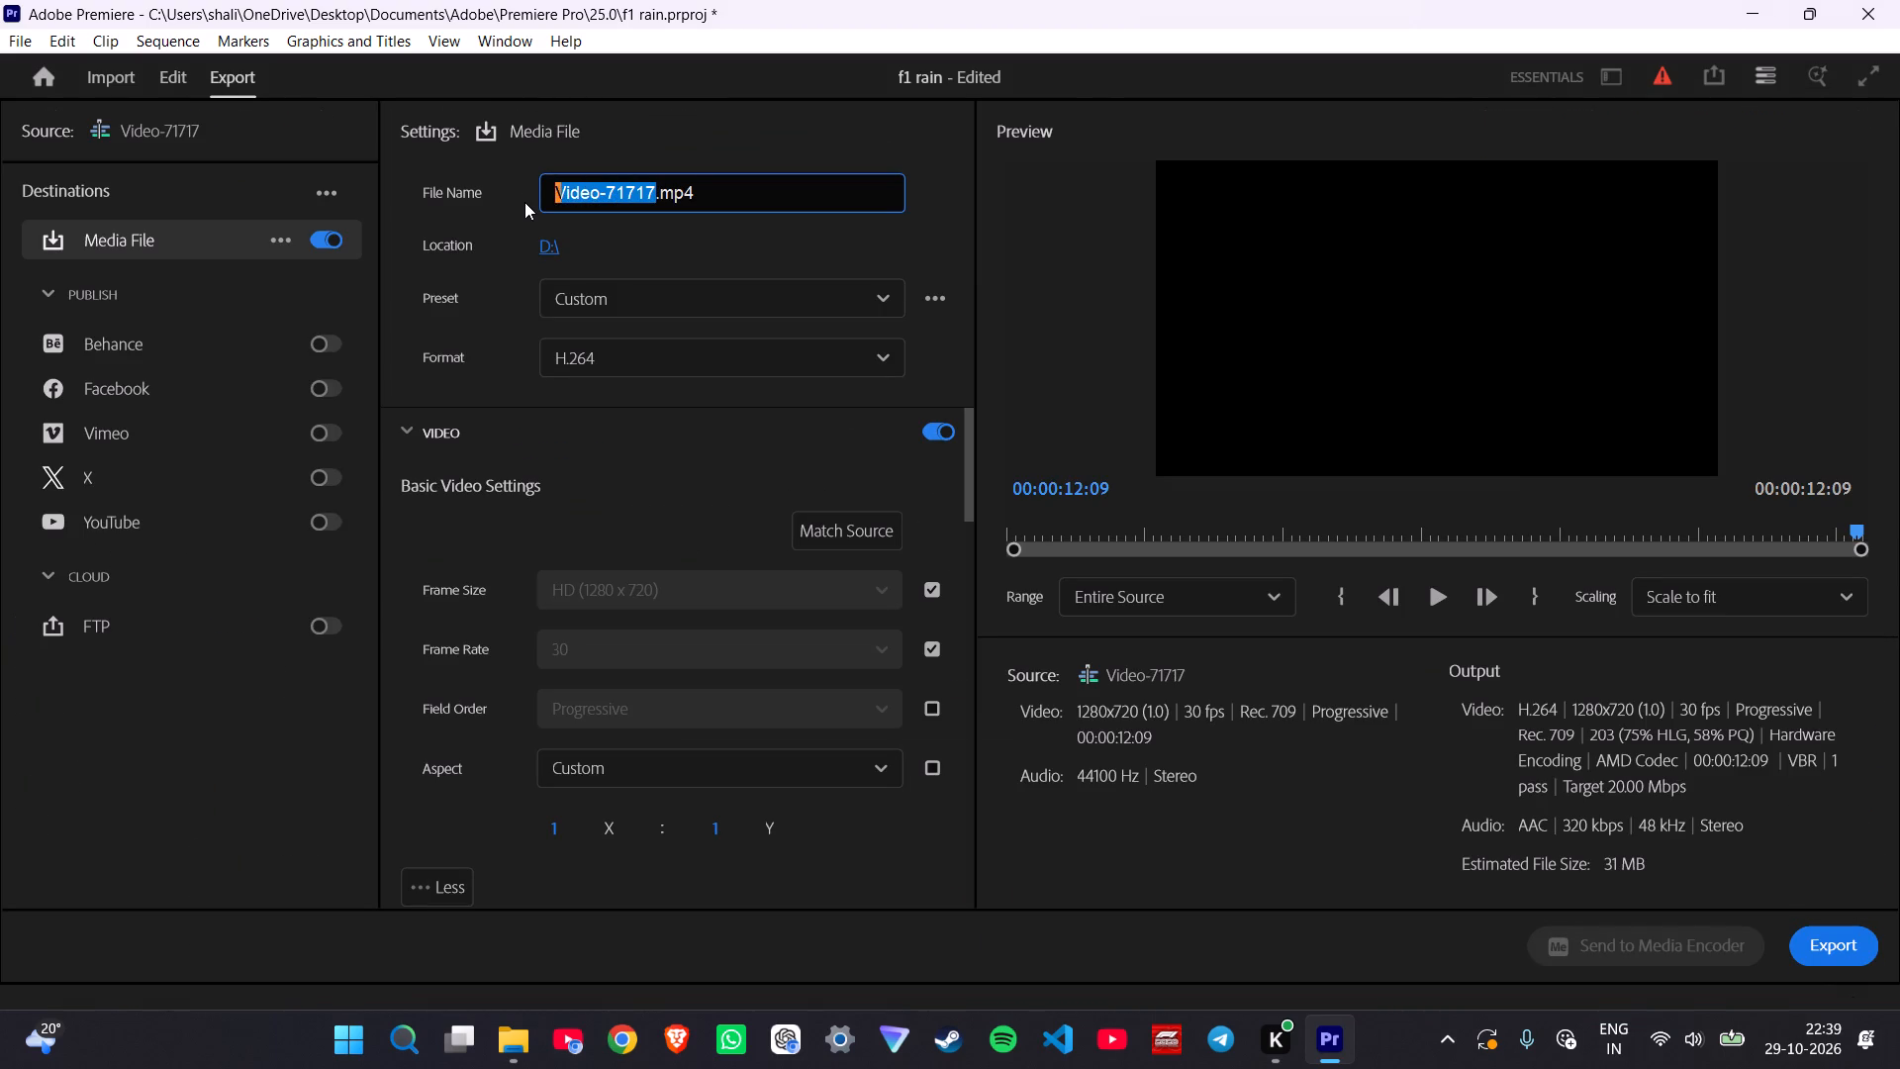
text(f1 rain)
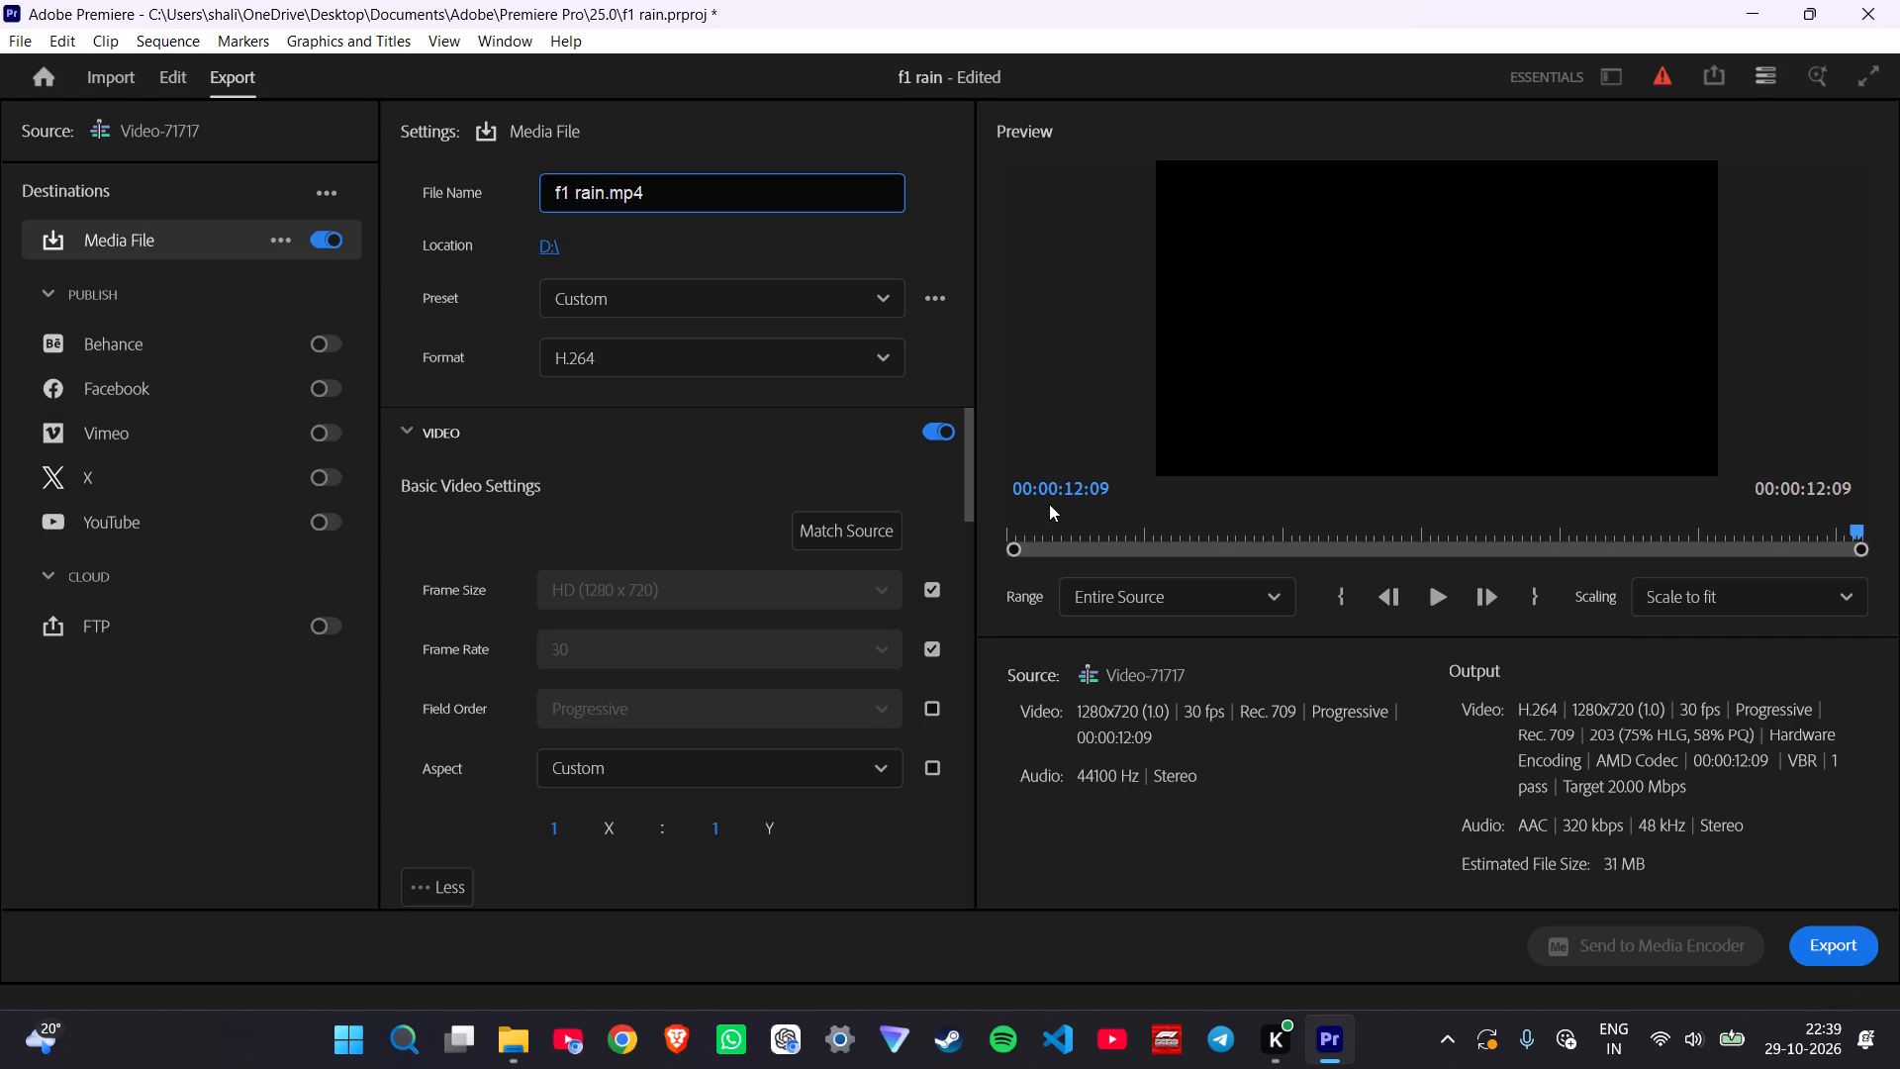
scroll(1000, 523, down, 5)
scroll(686, 706, down, 2)
scroll(605, 751, down, 11)
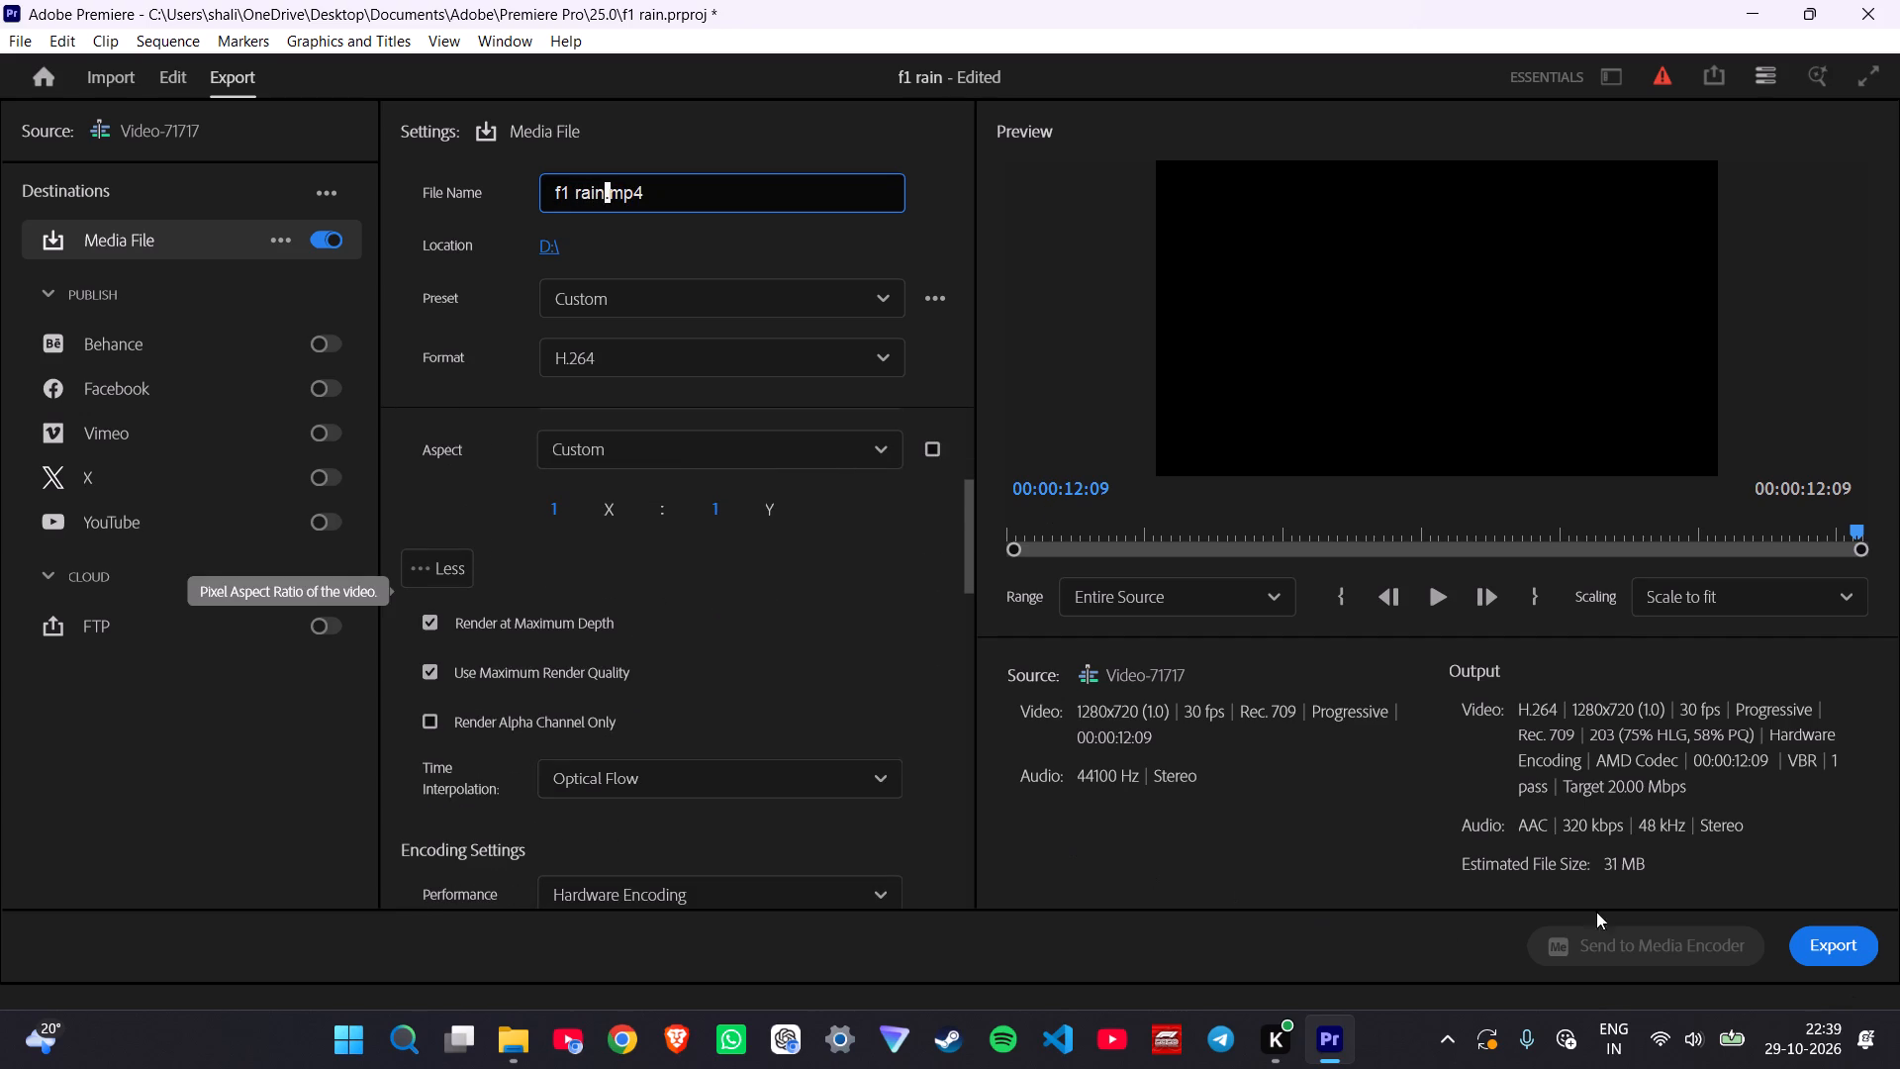
click(1812, 951)
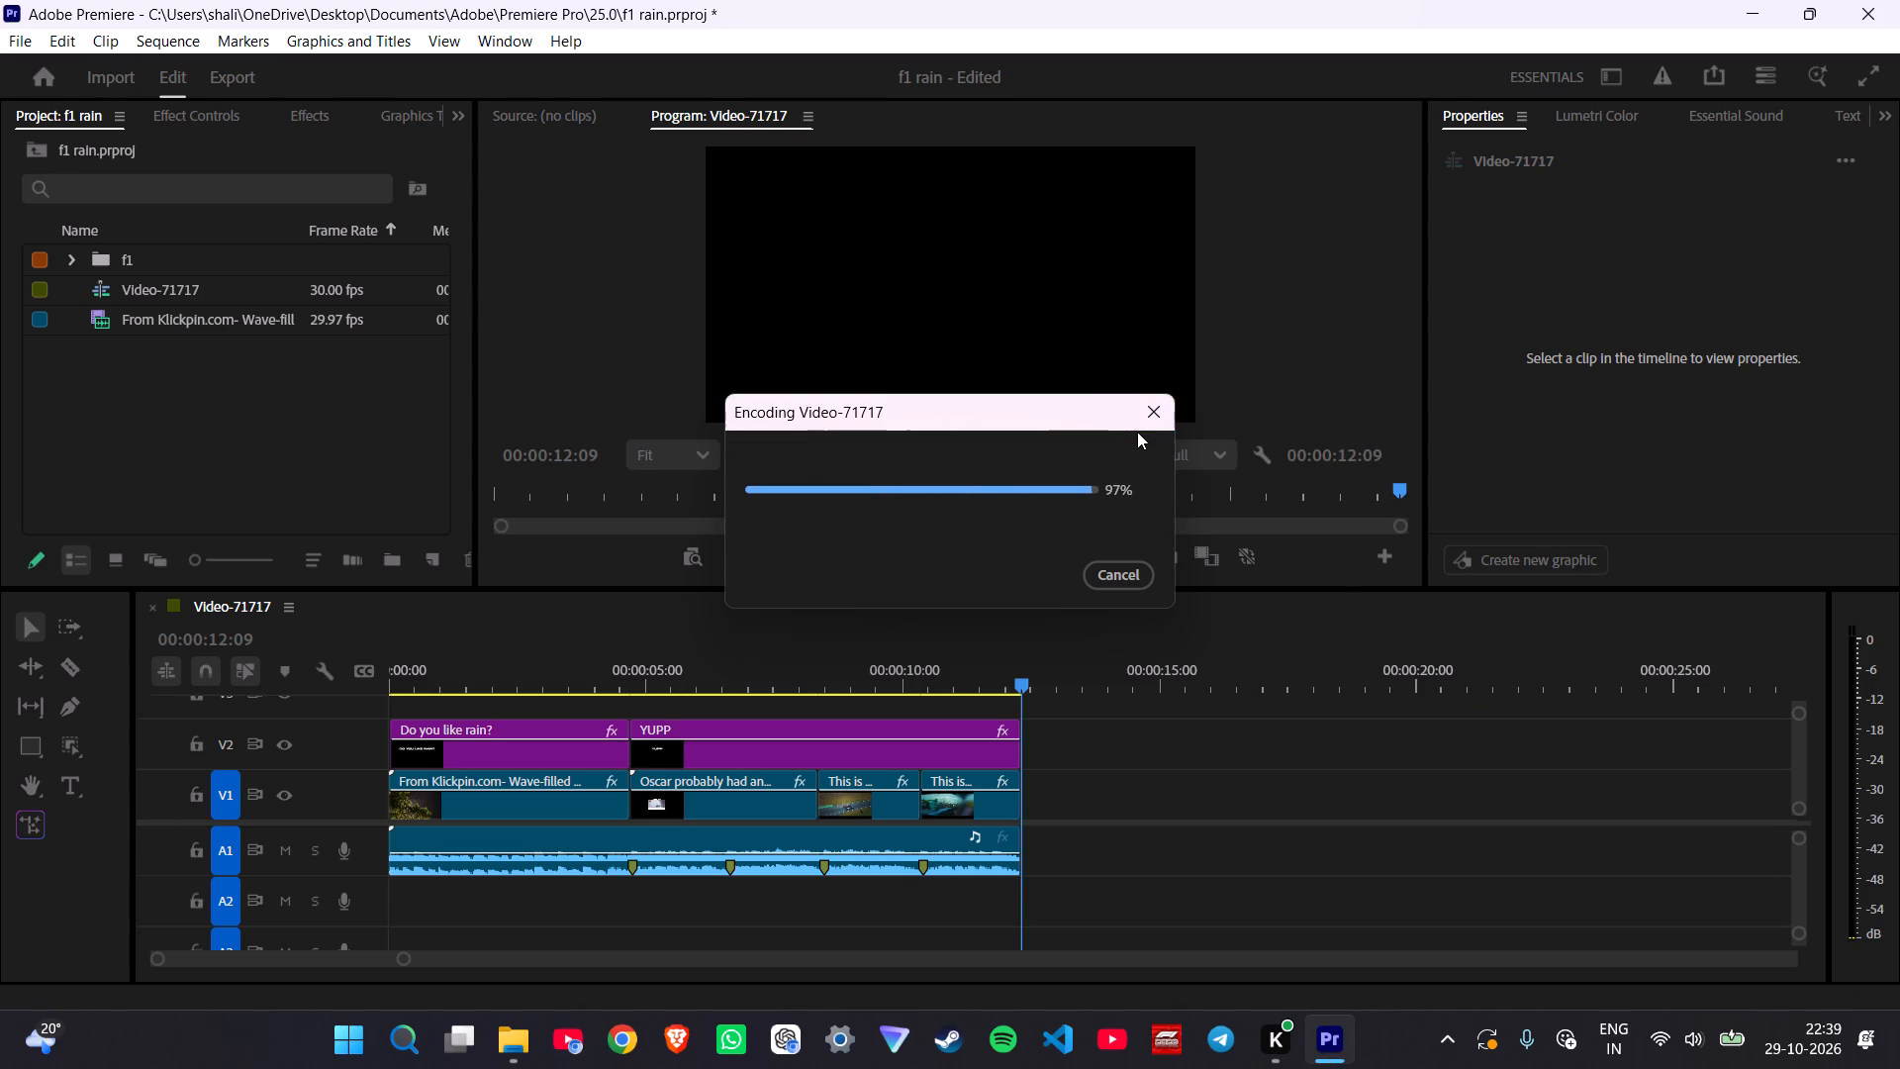
Close Premiere, saving the changes to the f1 rain project.
click(1899, 0)
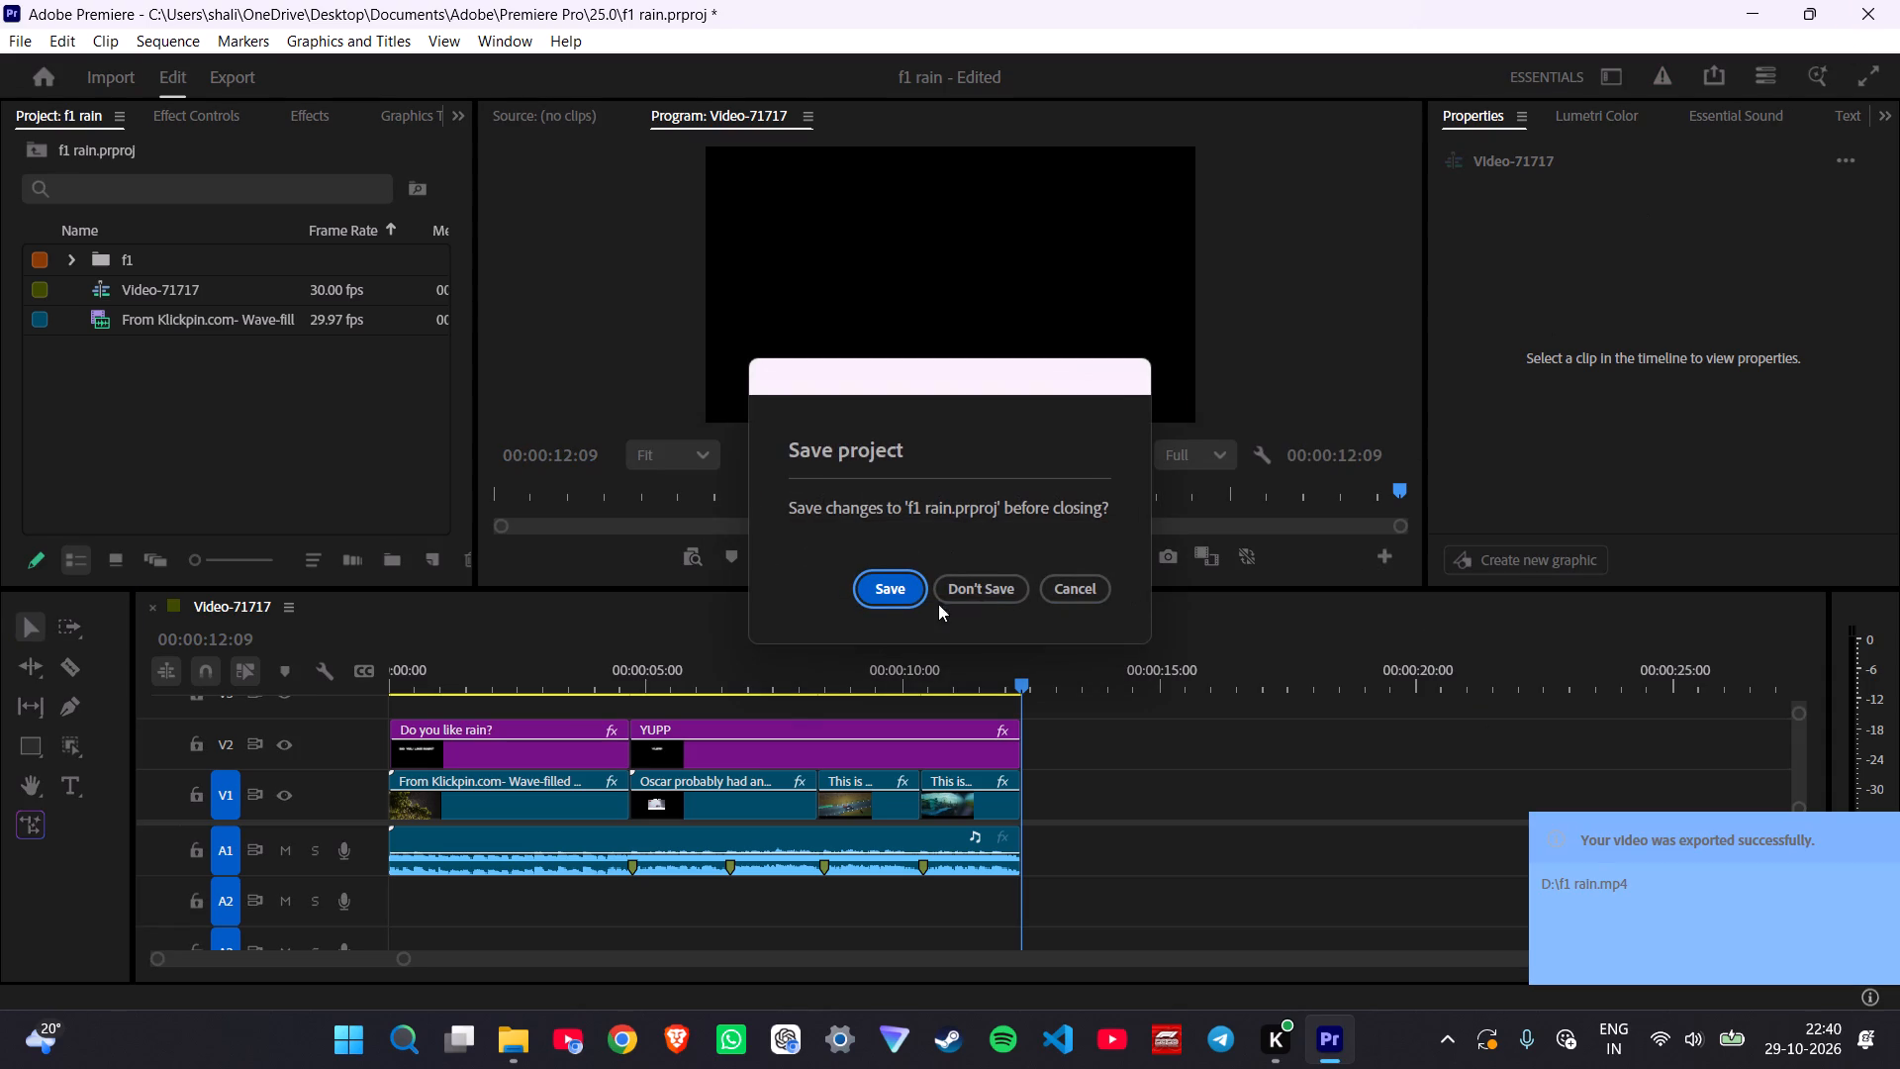
click(880, 603)
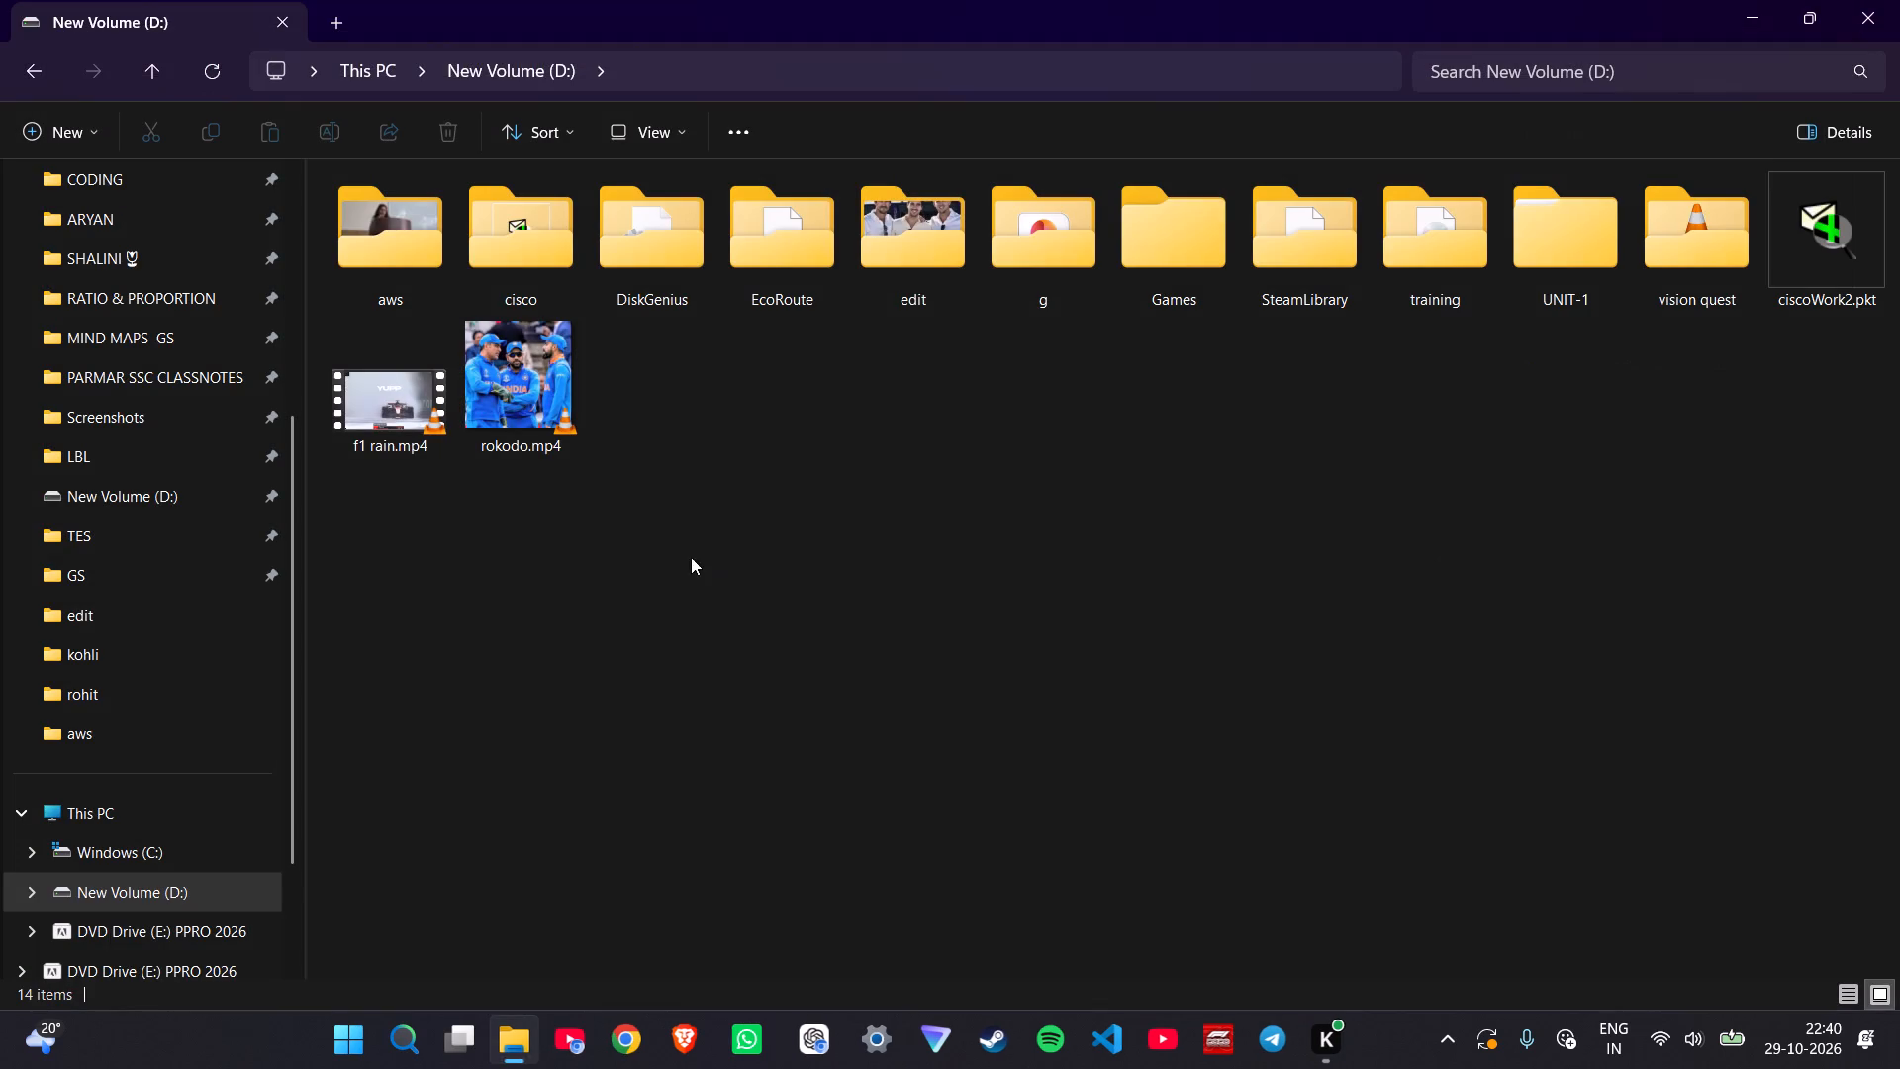
Open the exported f1 rain.mp4 from the D: drive in VLC, watch it, and close the player.
double_click(410, 398)
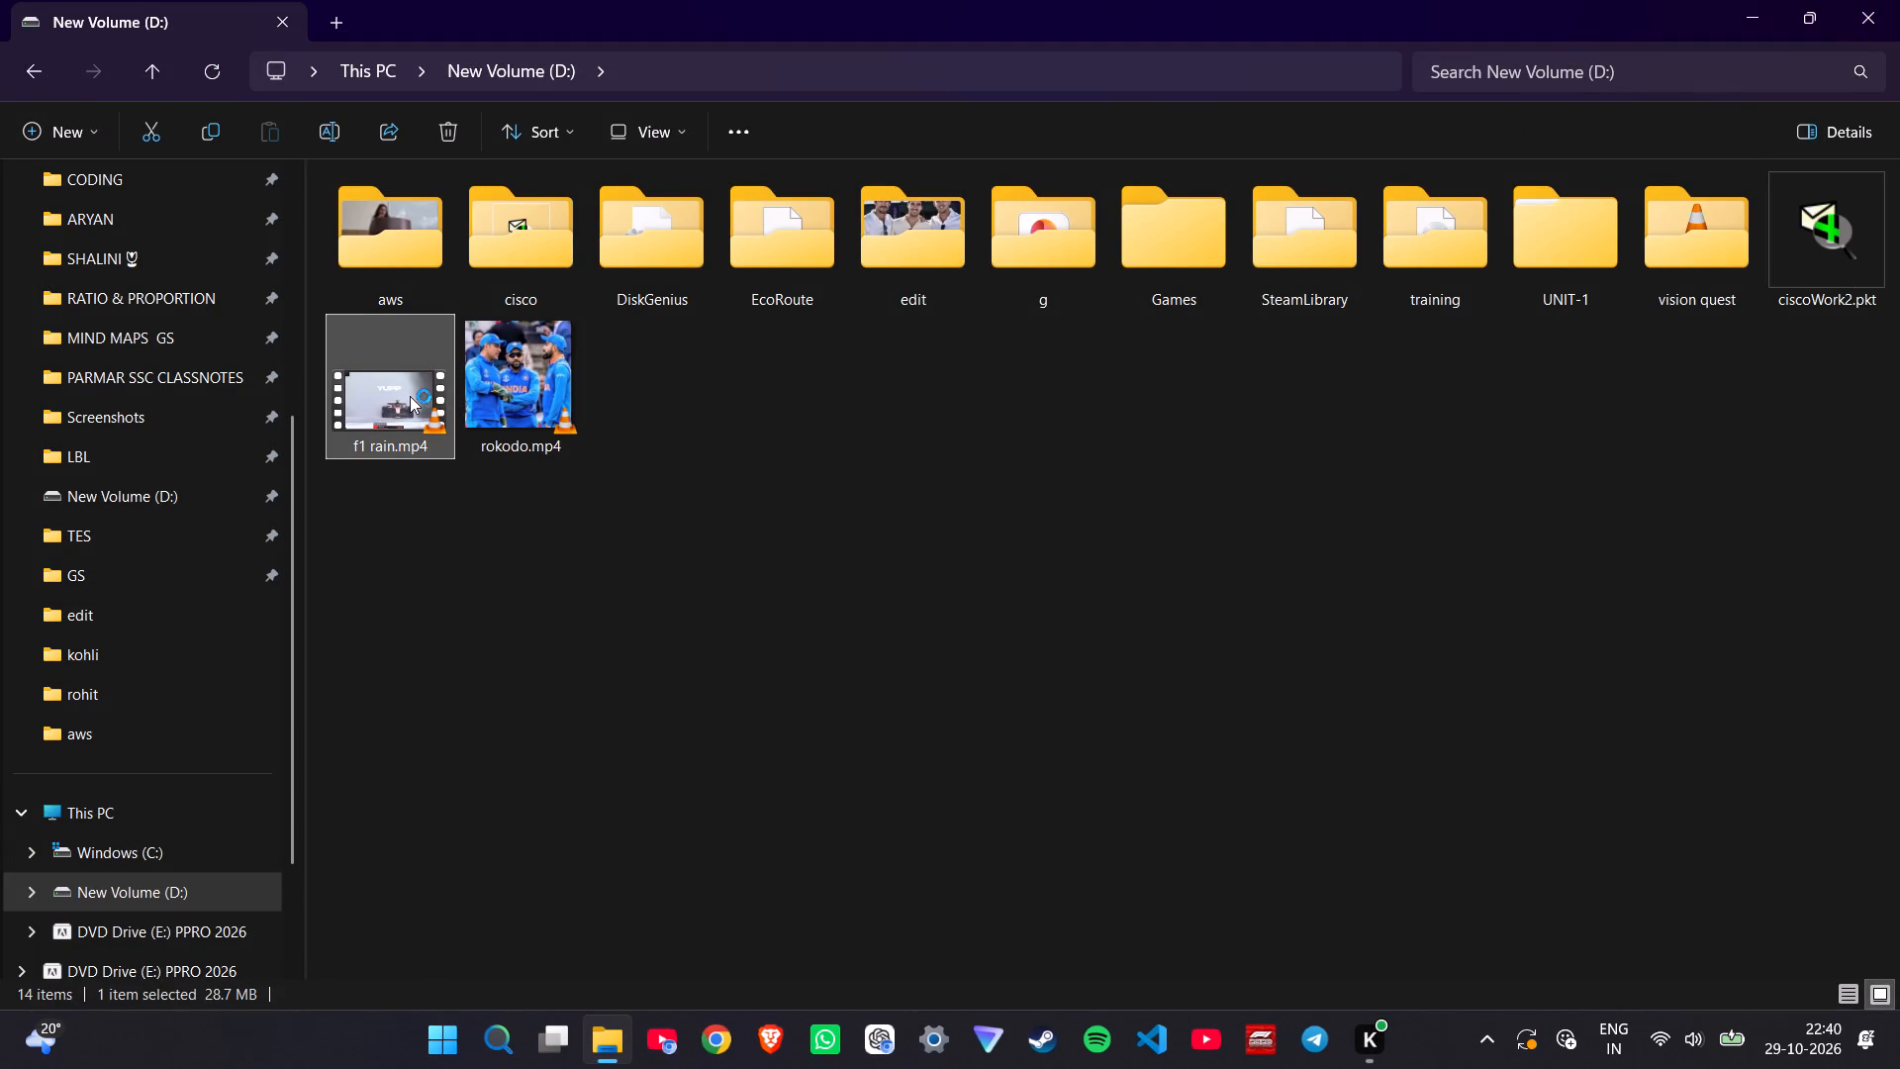
click(1899, 0)
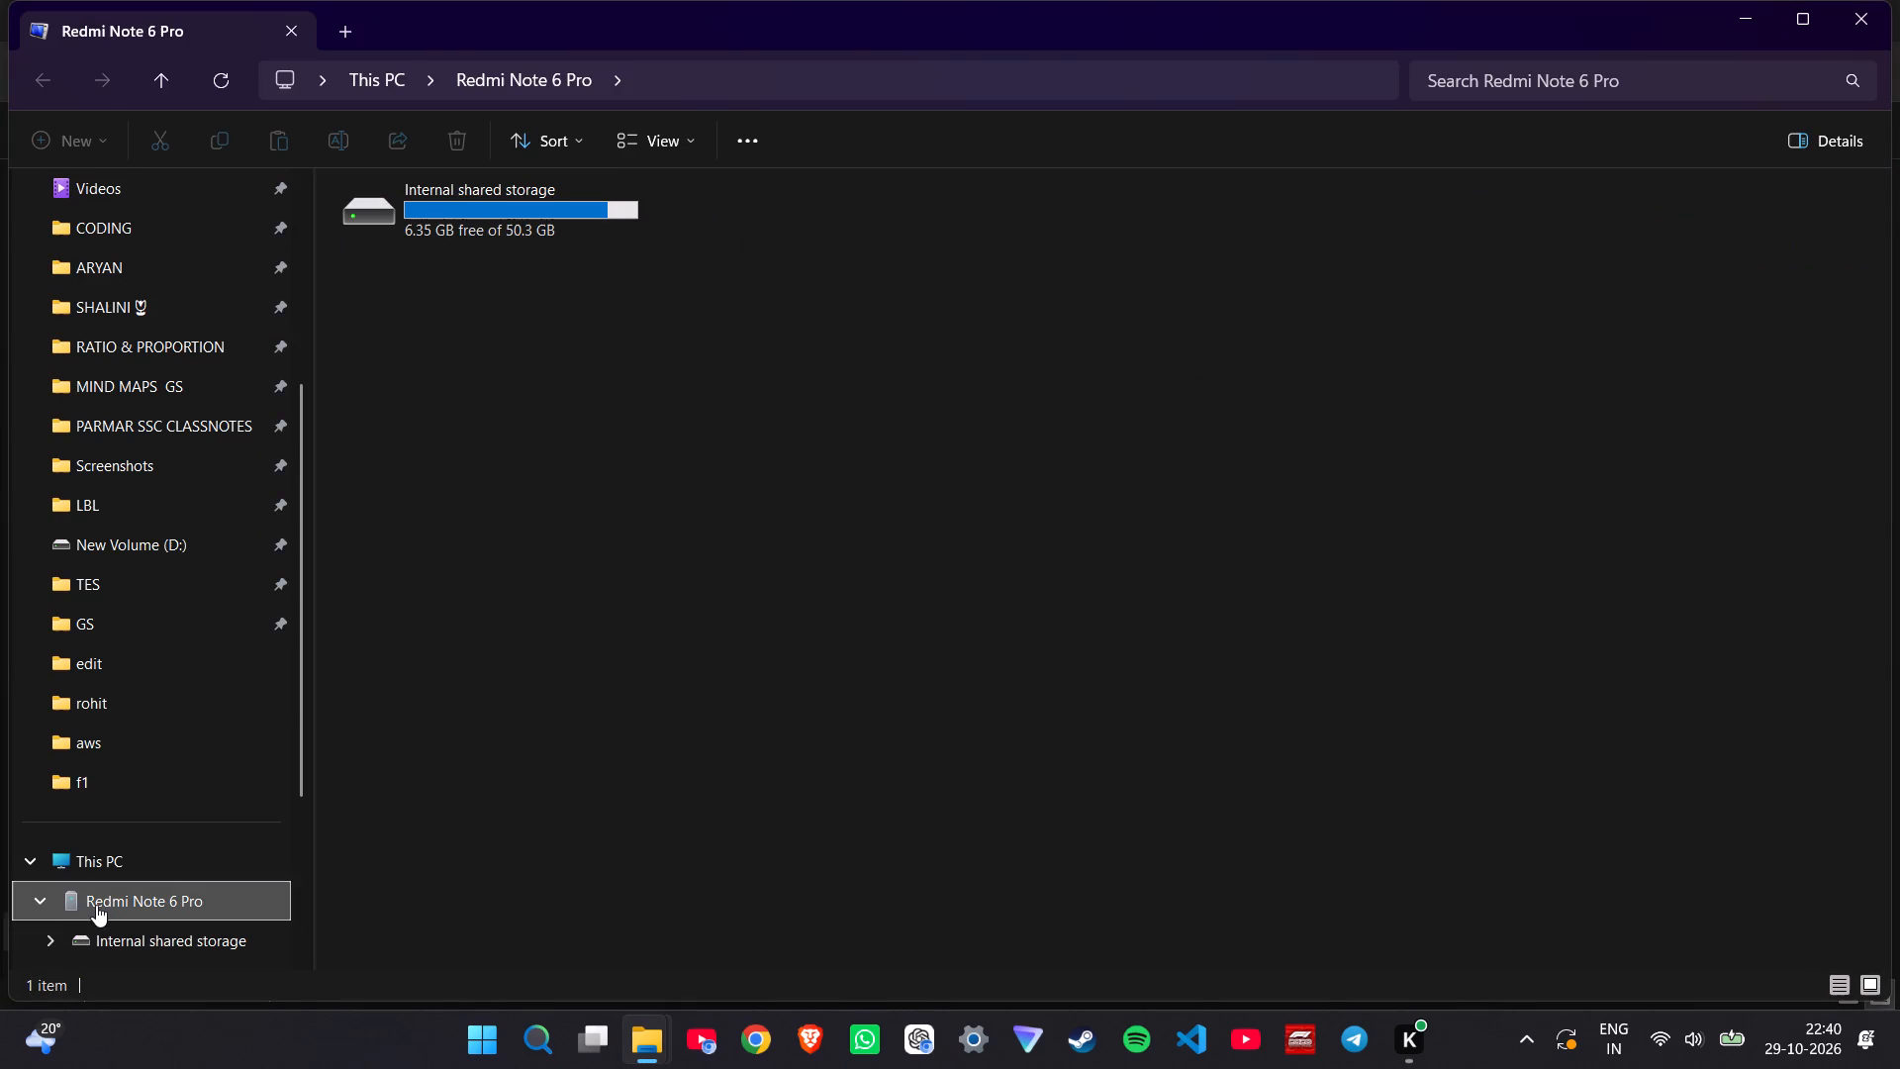
Copy f1 rain.mp4 from New Volume (D:) into the documents folder on the Redmi Note 6 Pro's internal shared storage and close that window.
click(98, 906)
scroll(99, 904, down, 2)
click(179, 797)
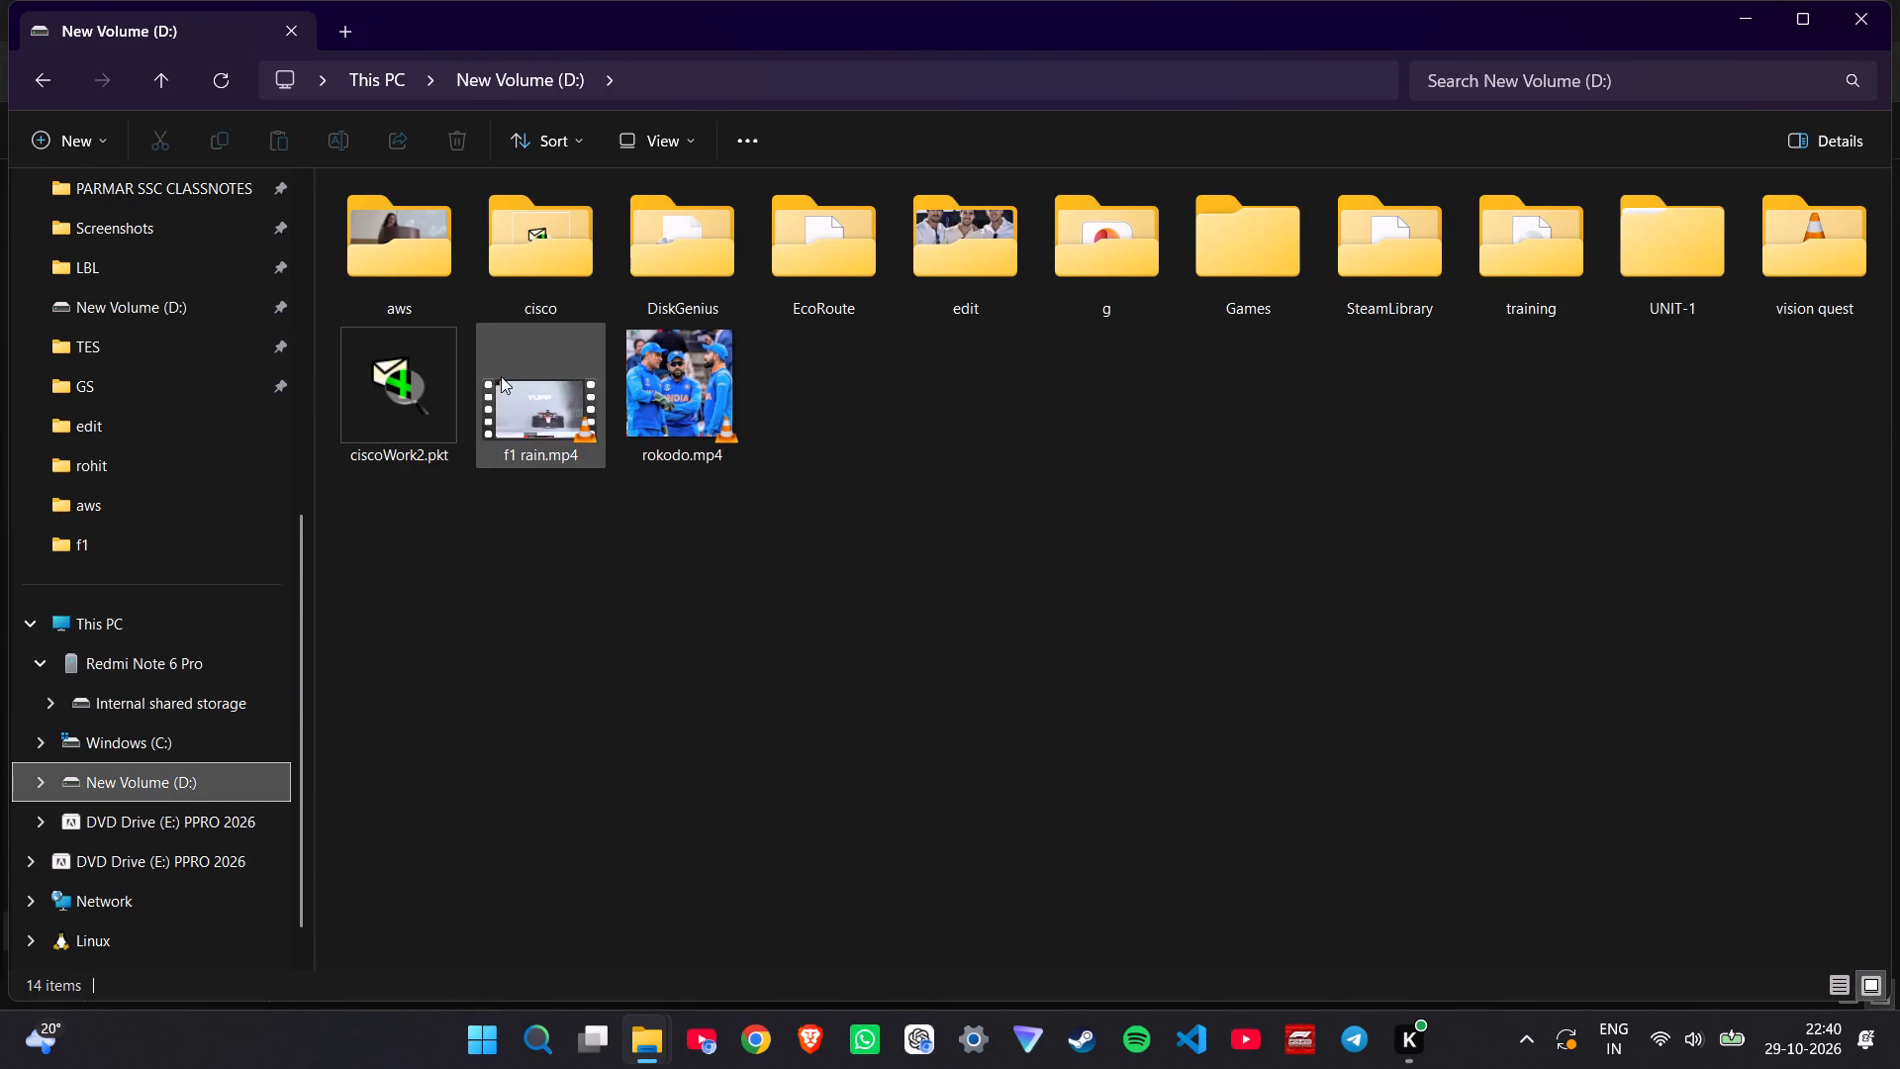
click(547, 426)
click(218, 147)
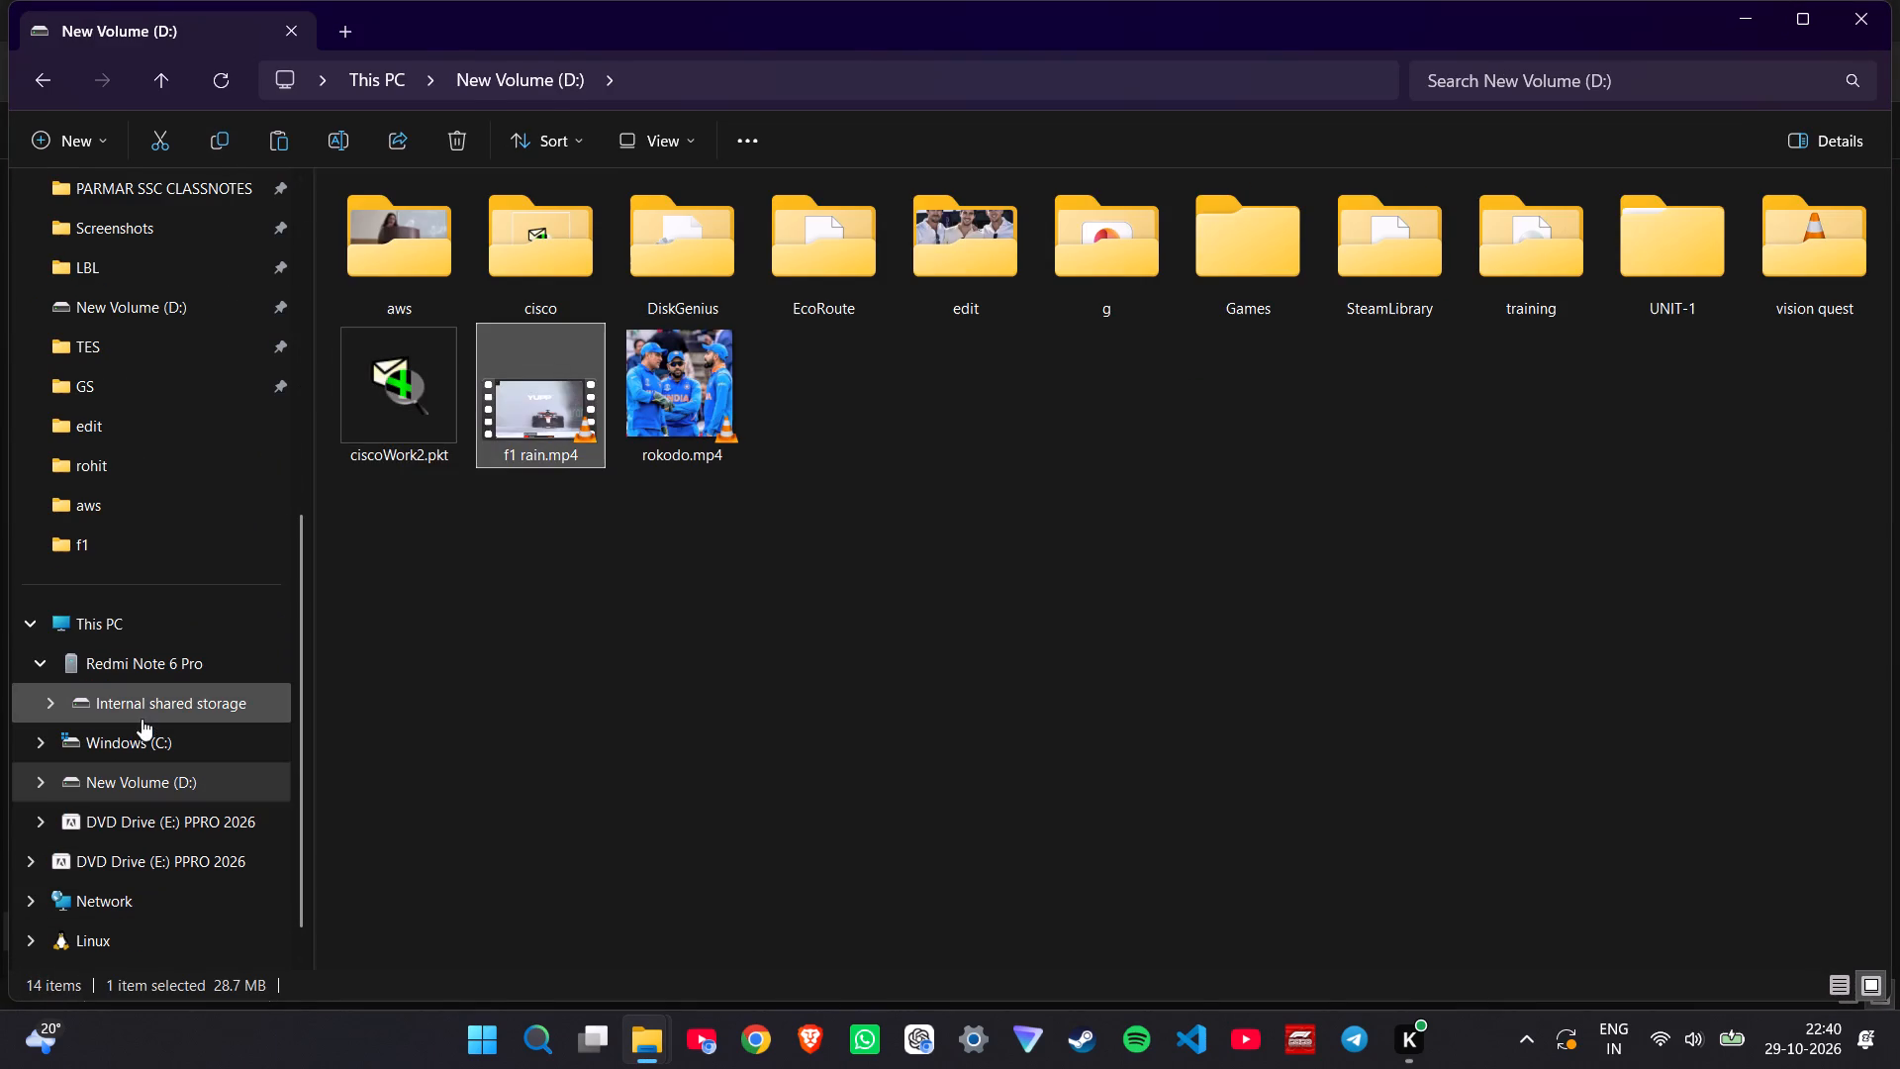
click(147, 710)
double_click(447, 290)
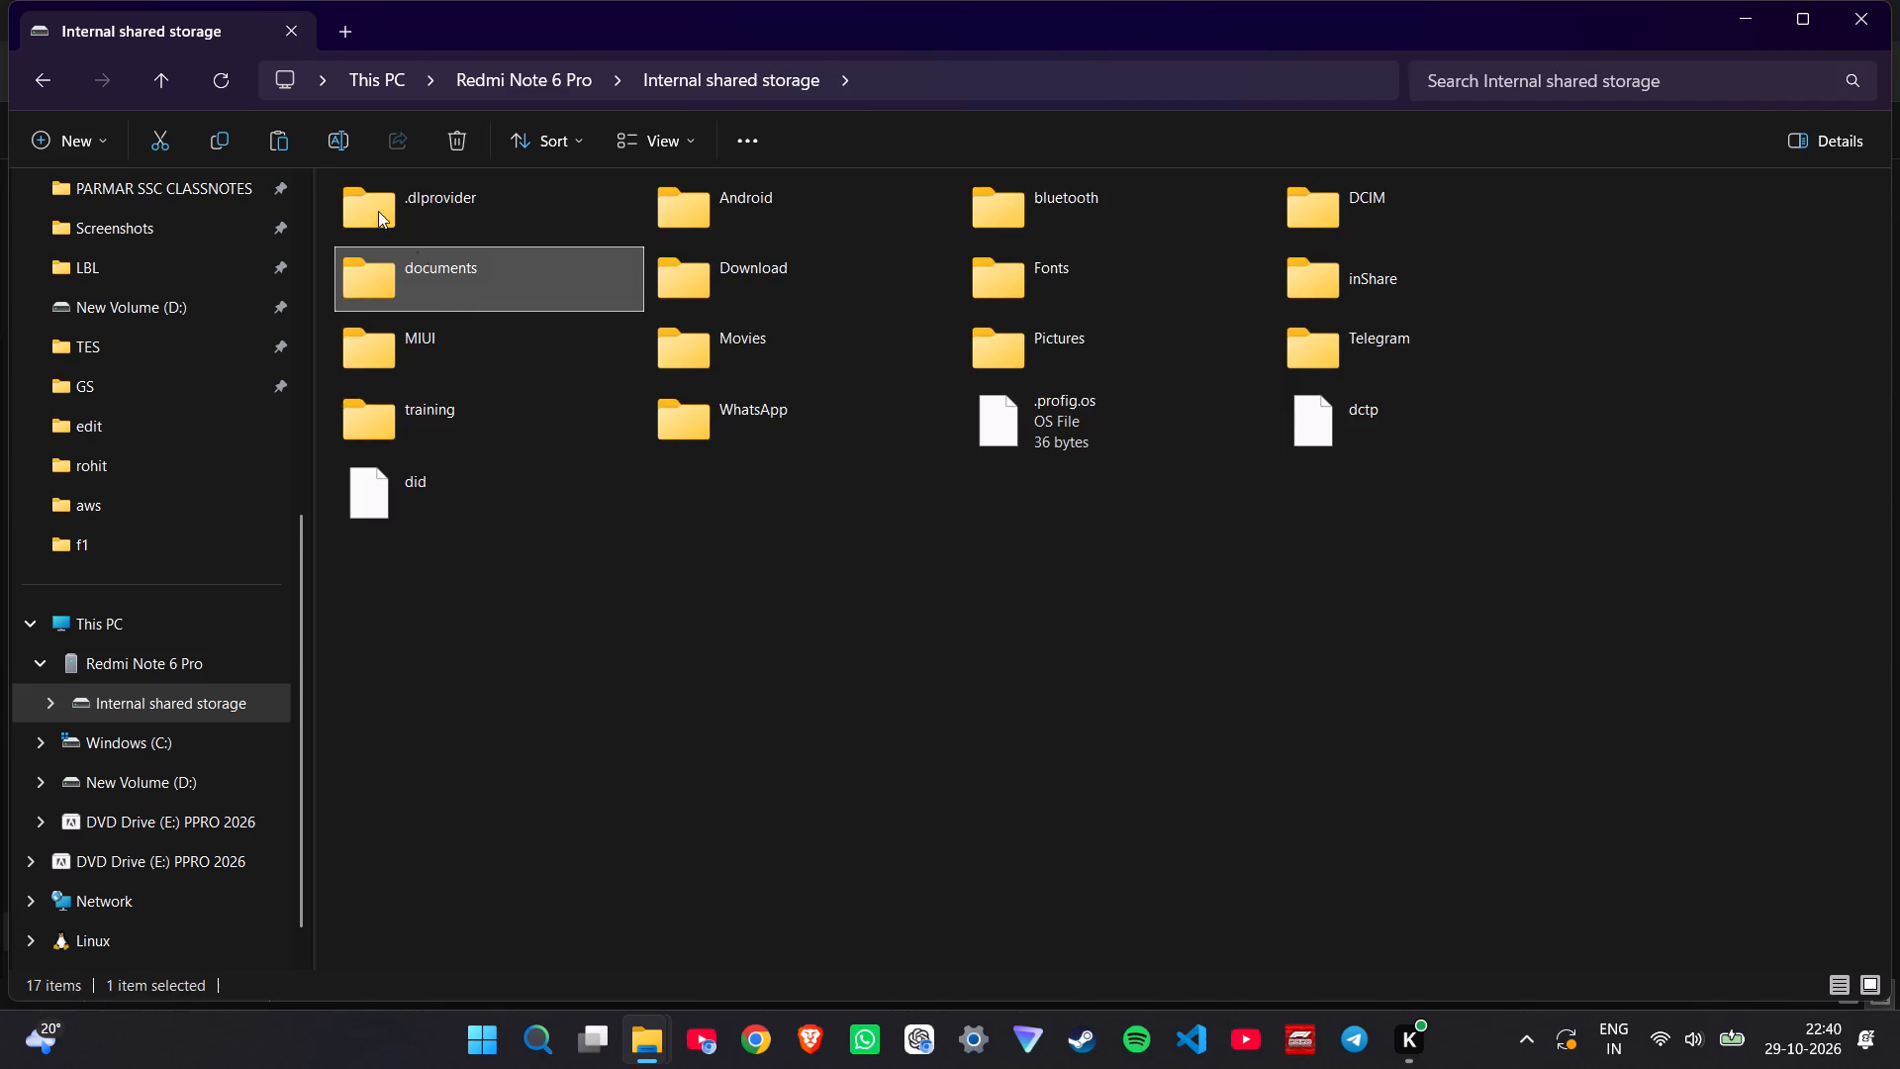
click(286, 131)
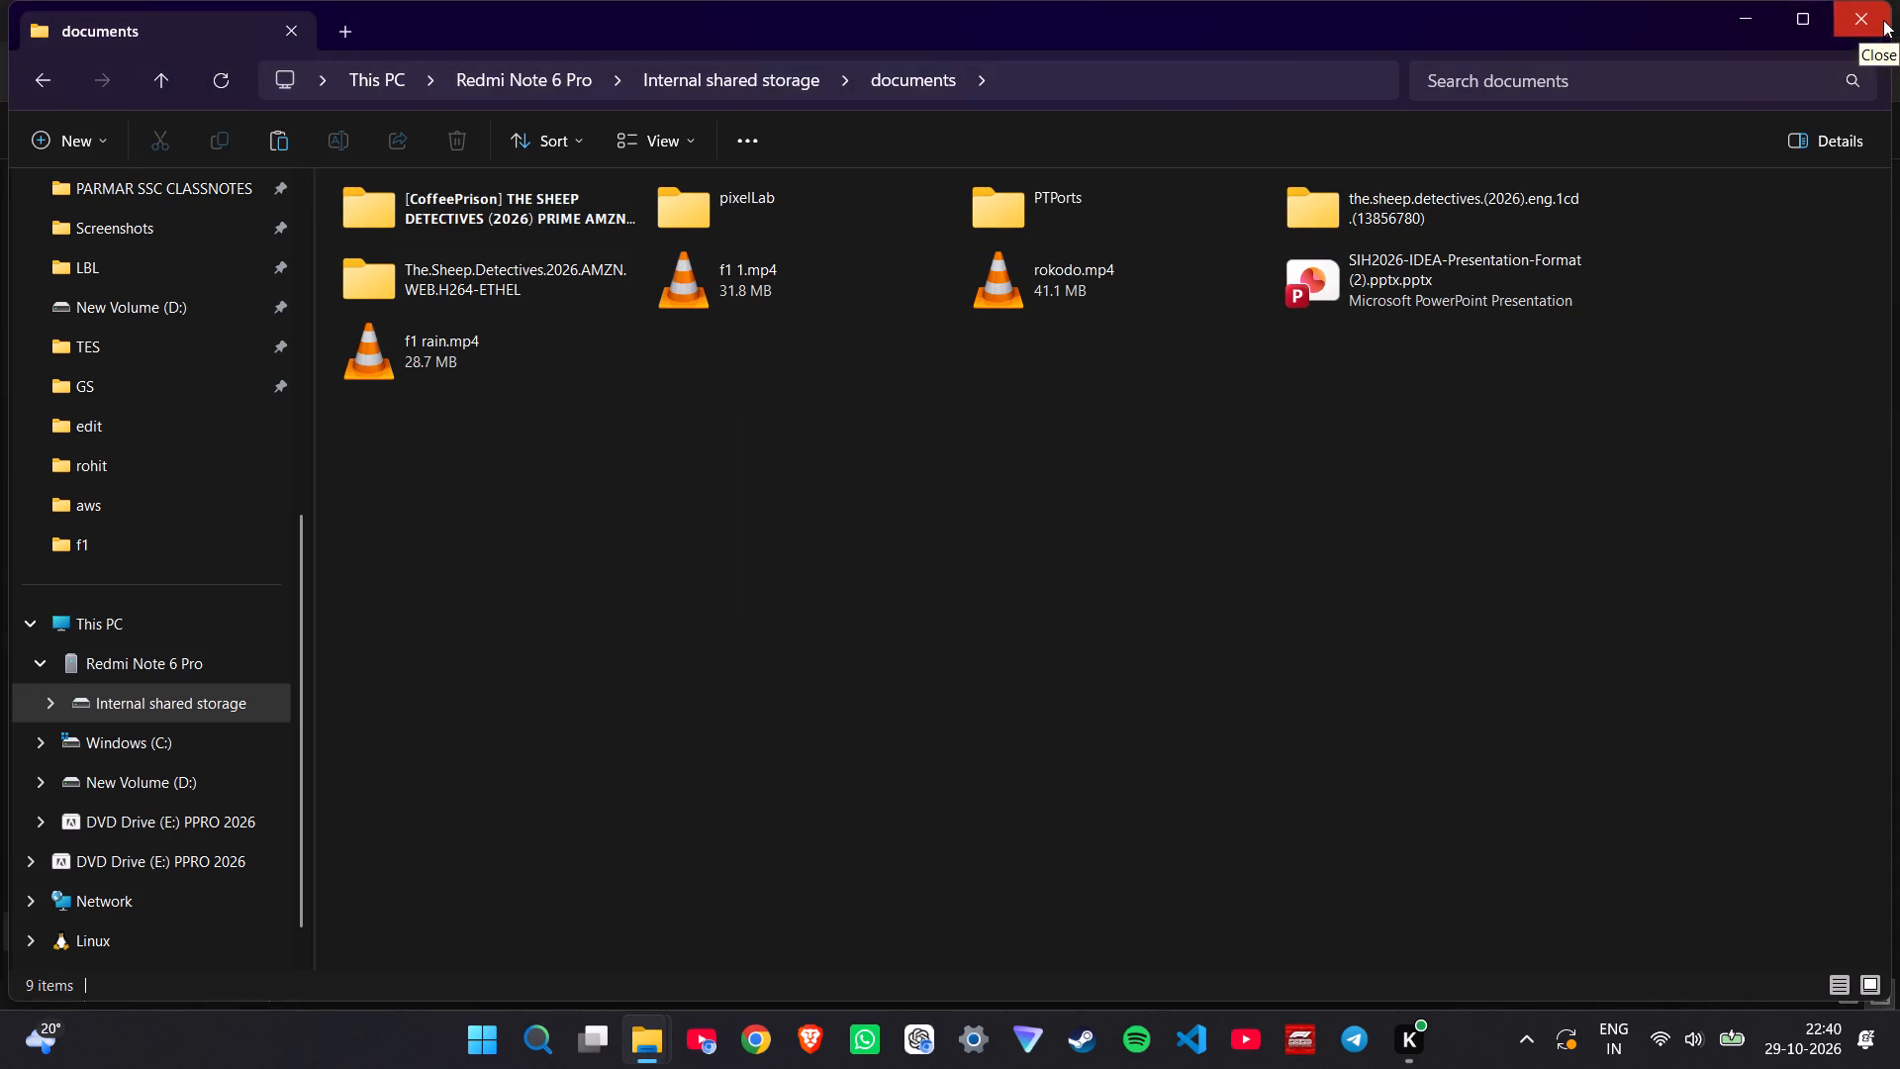
click(1883, 20)
click(1157, 507)
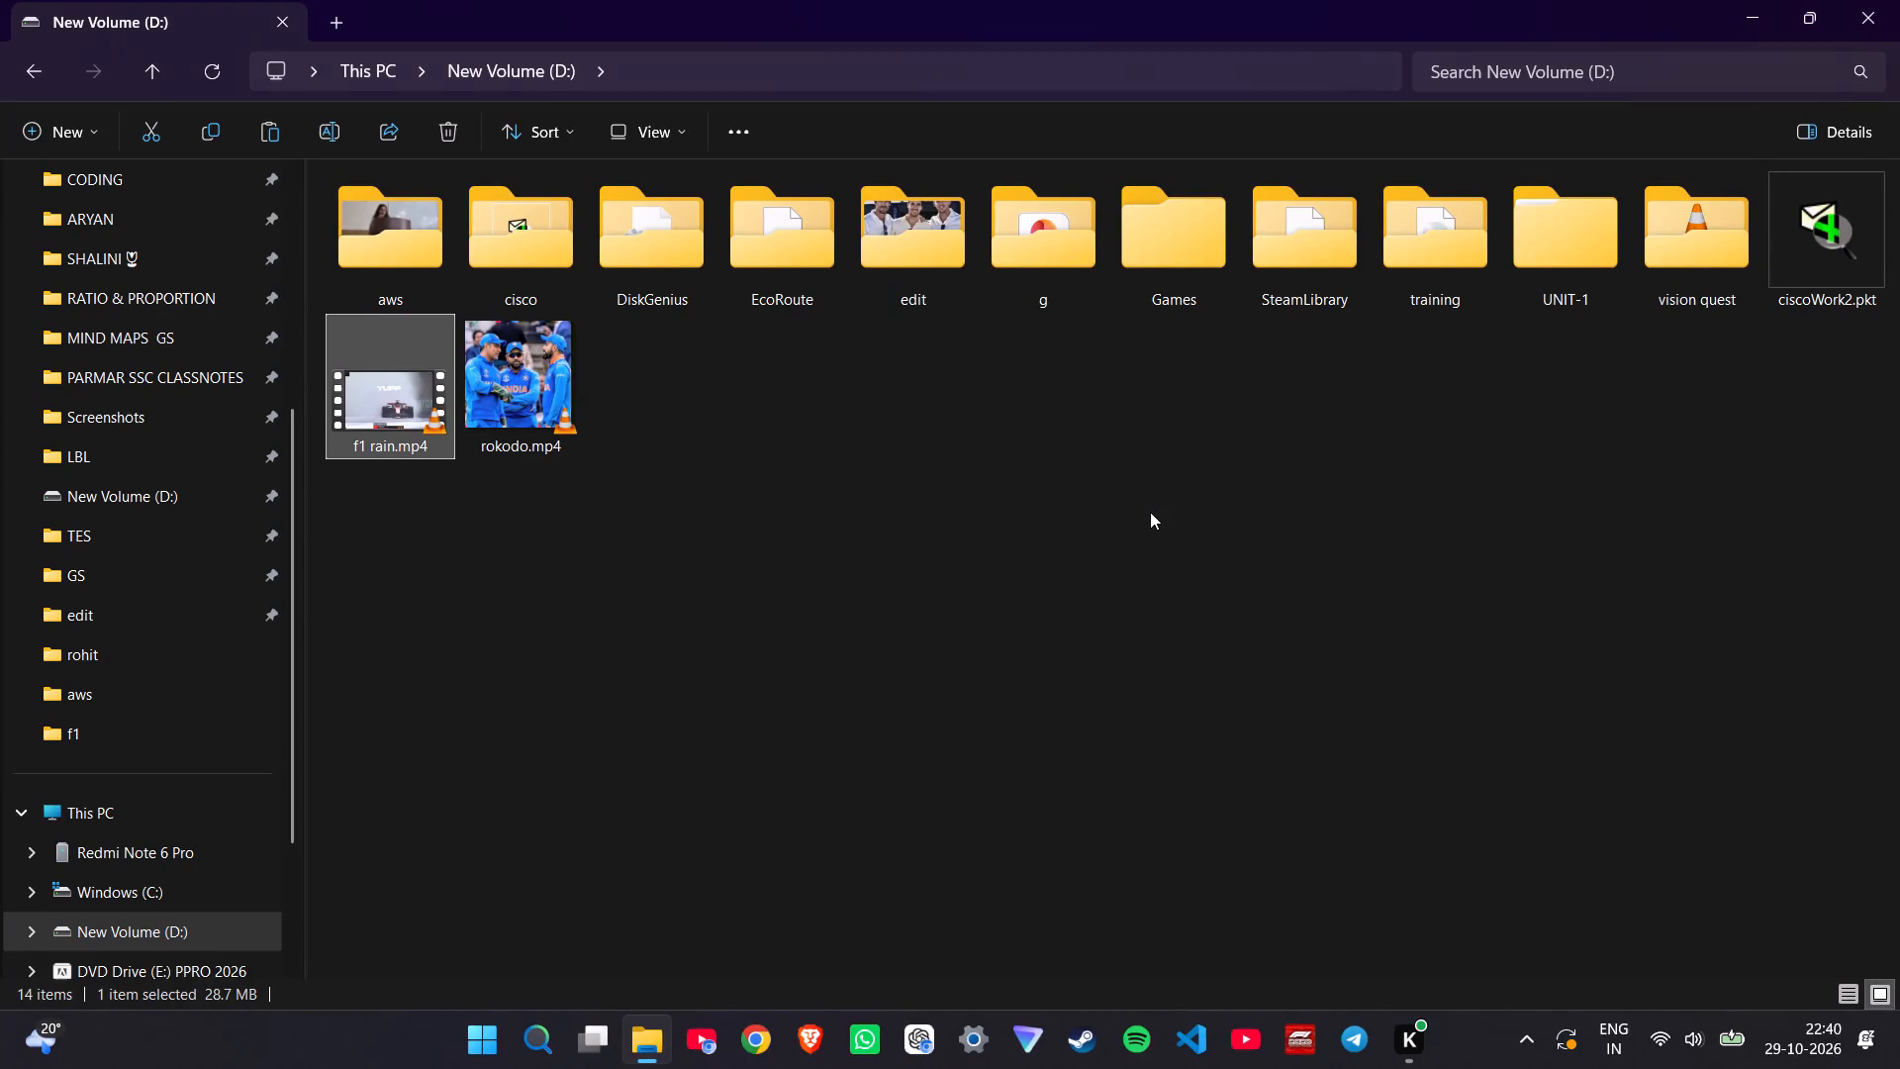